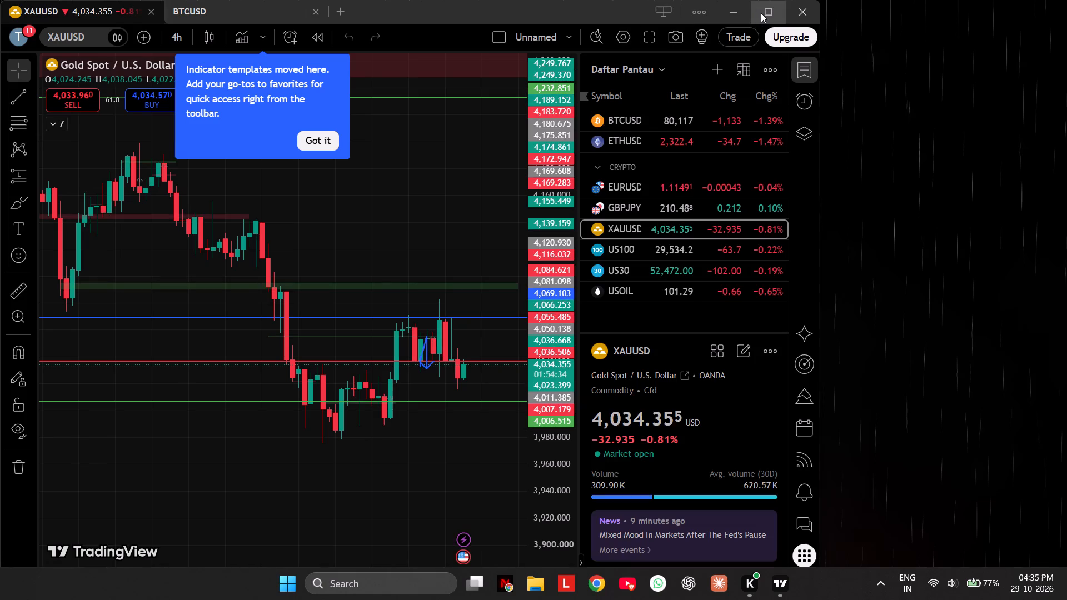
Clear space for the XAUUSD chart by maximizing the window, hiding the watchlist and dismissing the indicator templates tip.
left_click(761, 13)
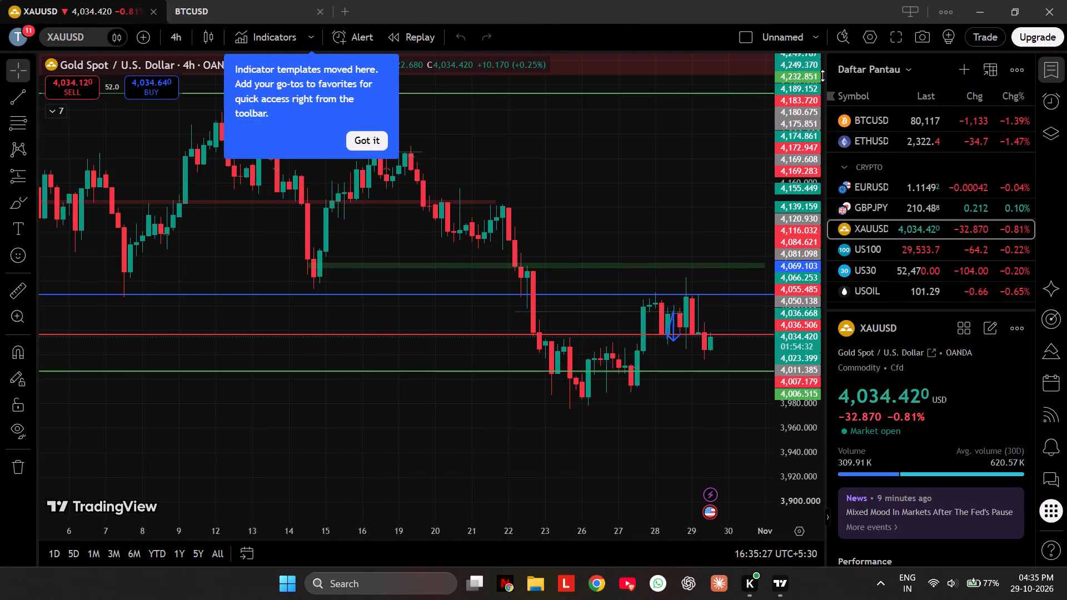
left_click(1044, 66)
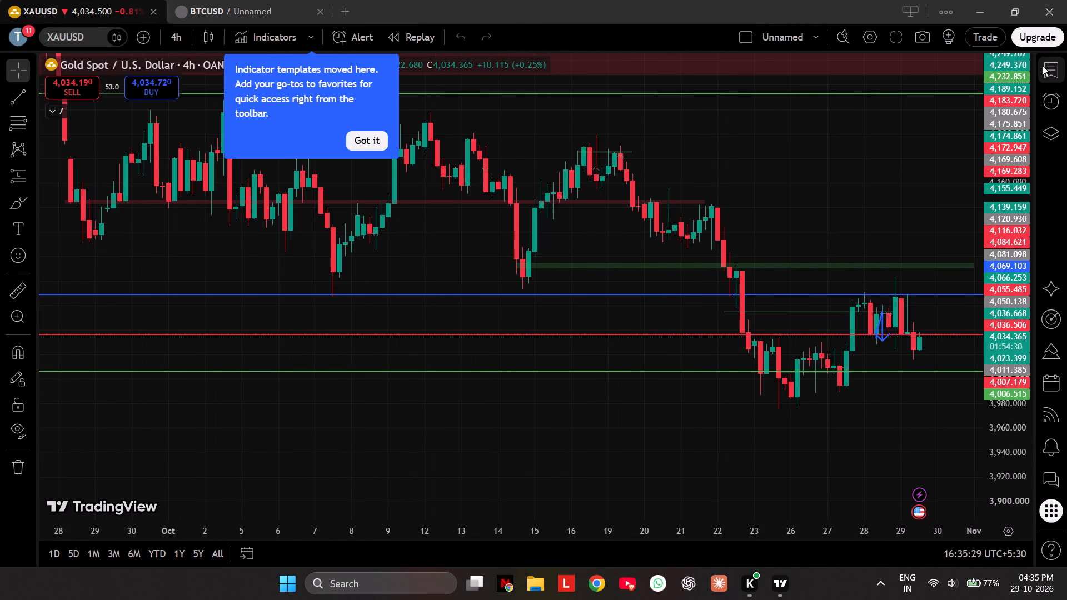
left_click(368, 134)
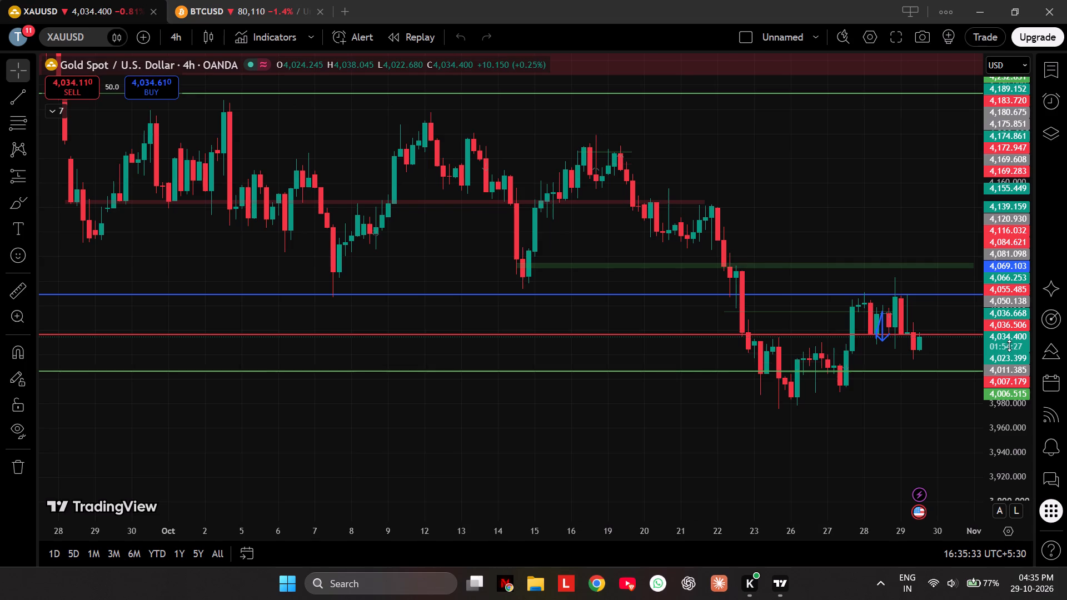
Examine recent XAUUSD price action around the marked levels on the 4-hour chart.
scroll(1001, 360, "up", 5)
left_click_drag(885, 467, 813, 388)
scroll(812, 386, "up", 4)
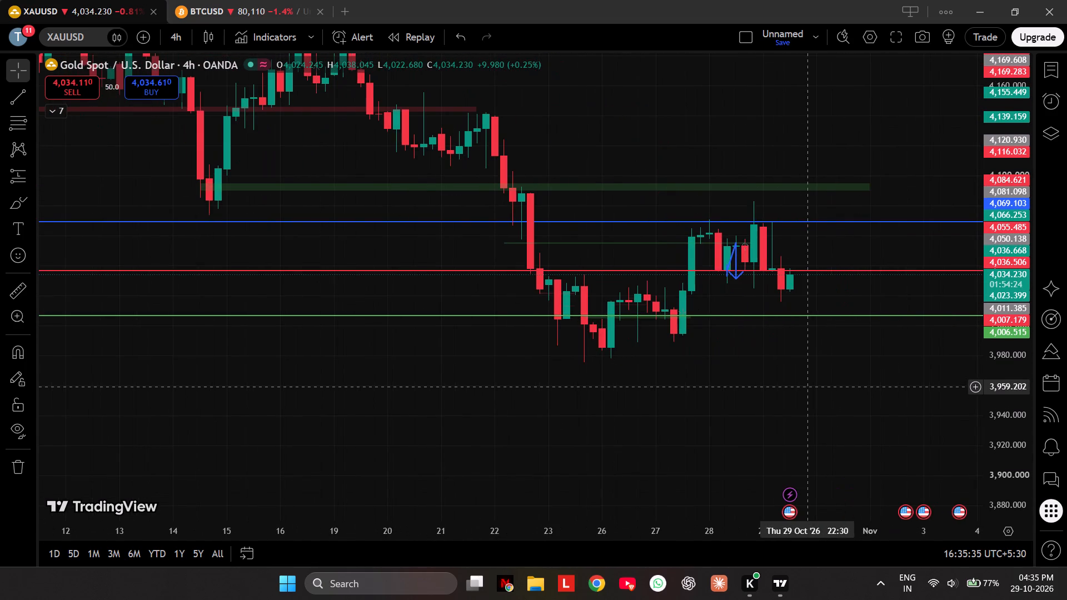
scroll(1010, 319, "down", 2)
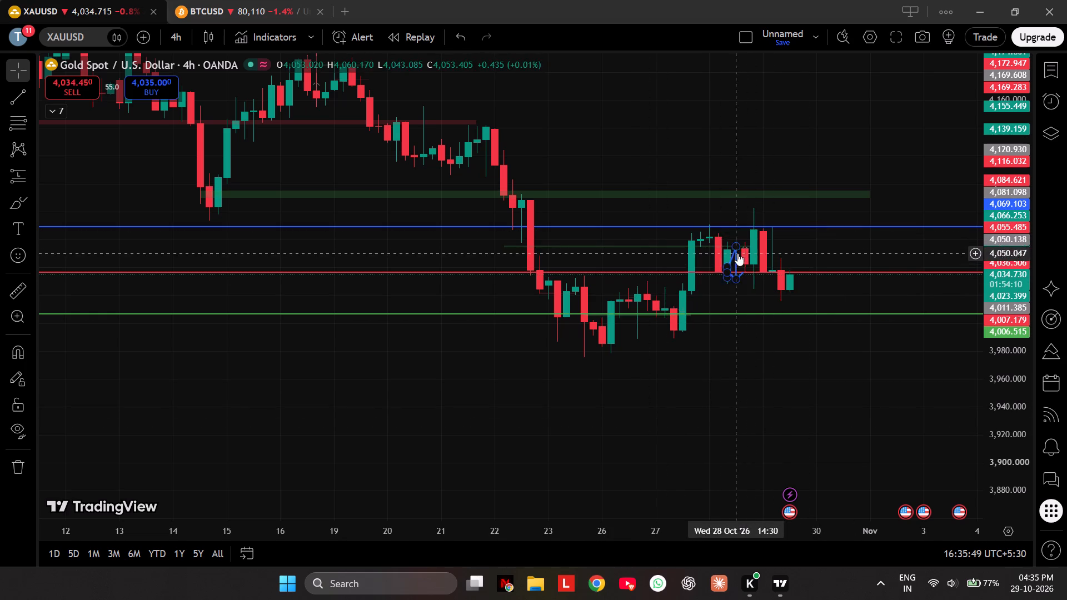
Switch the XAUUSD chart to the 1-hour timeframe and examine recent price action around the marked levels.
left_click(178, 37)
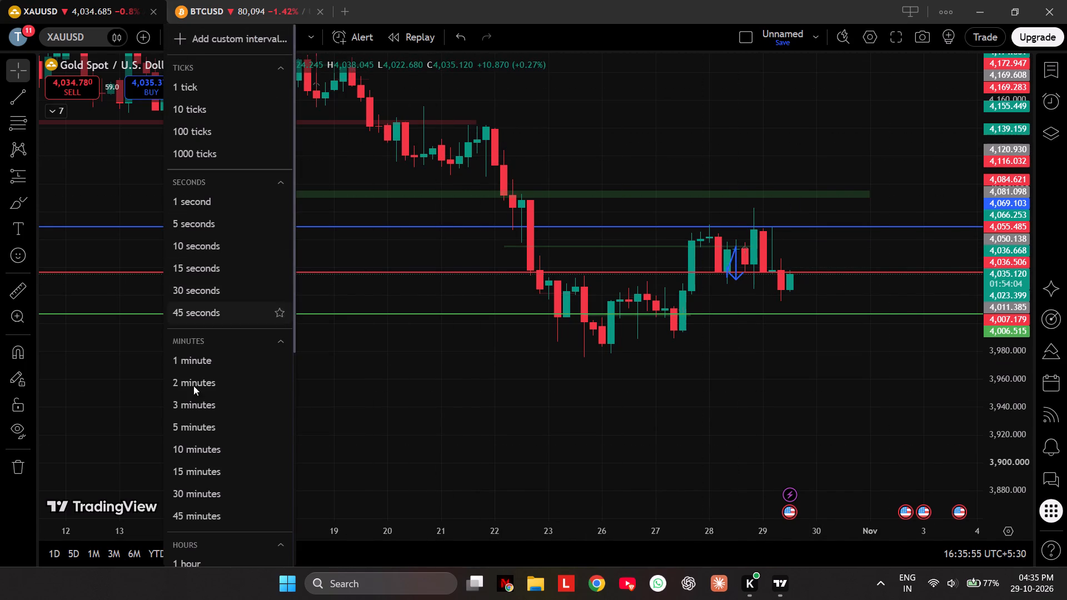
left_click(206, 561)
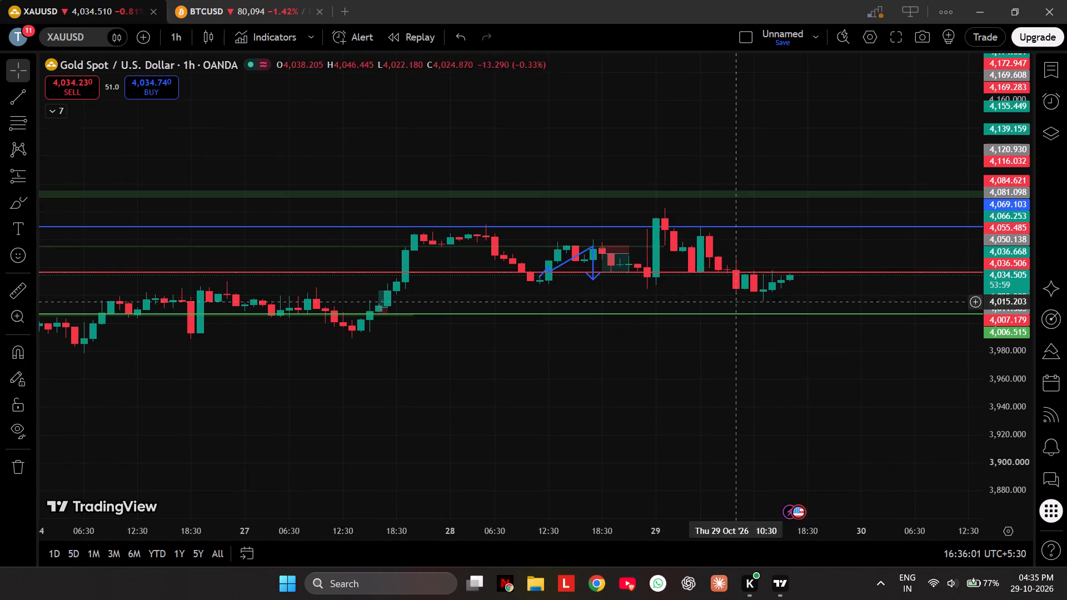
left_click(571, 489)
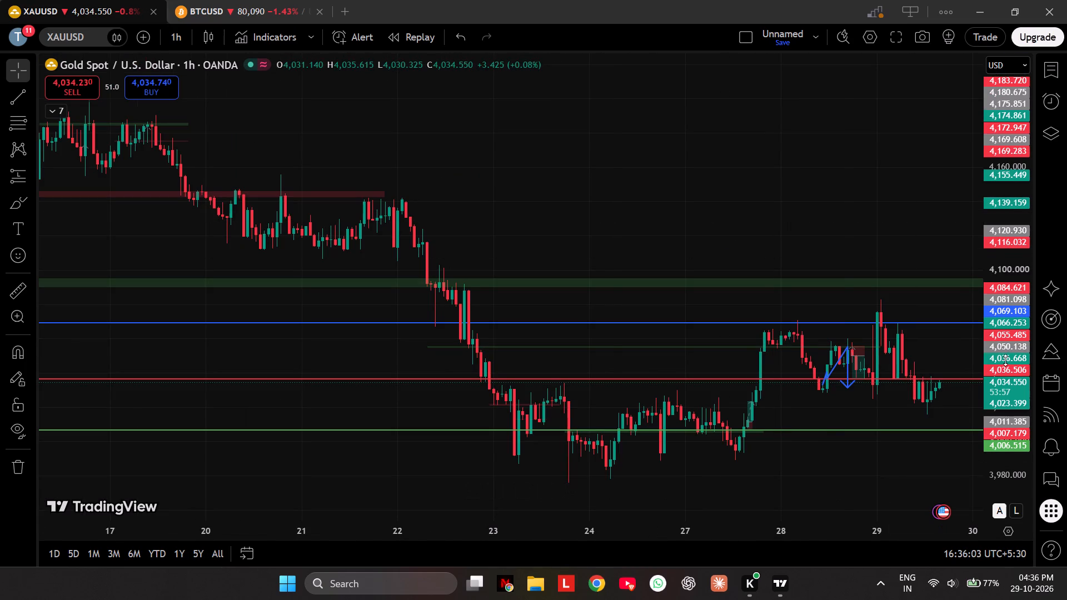
scroll(999, 382, "up", 1)
left_click_drag(916, 191, 831, 84)
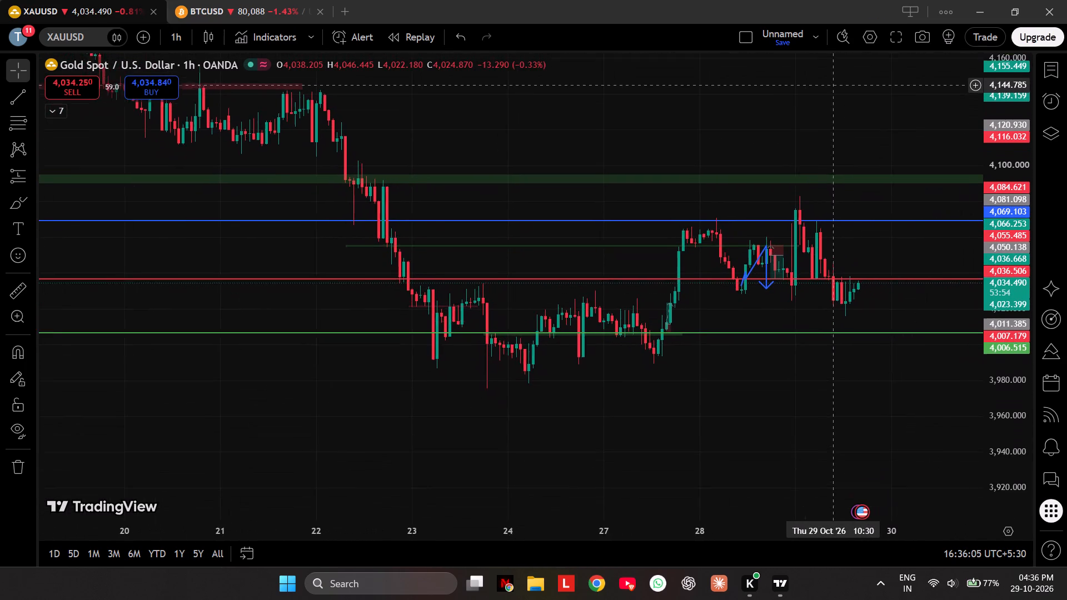
left_click_drag(831, 84, 799, 76)
scroll(994, 313, "down", 1)
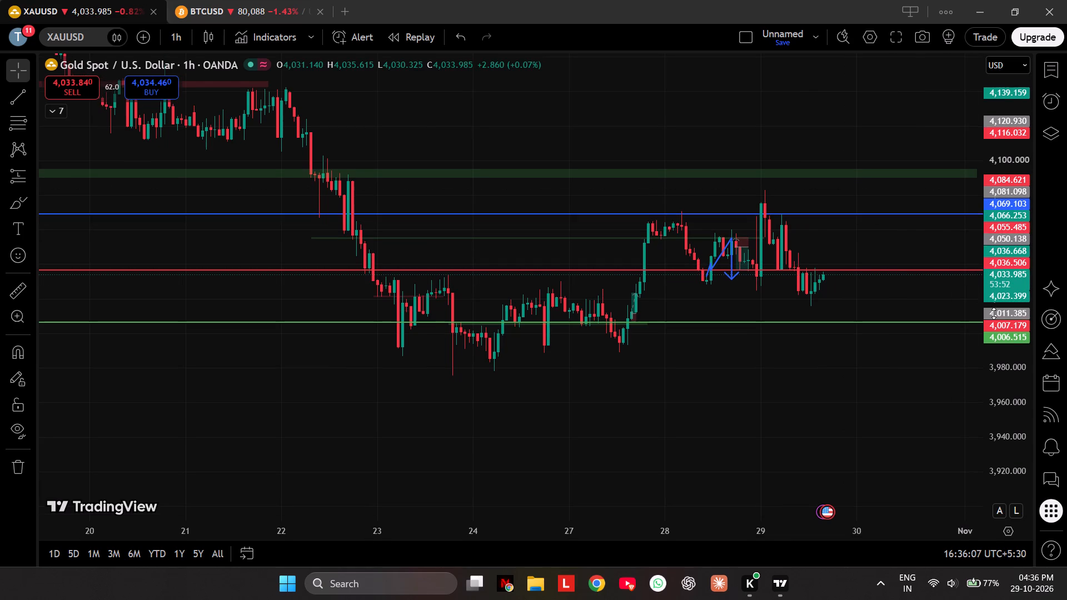
scroll(887, 371, "up", 2)
left_click_drag(796, 391, 799, 370)
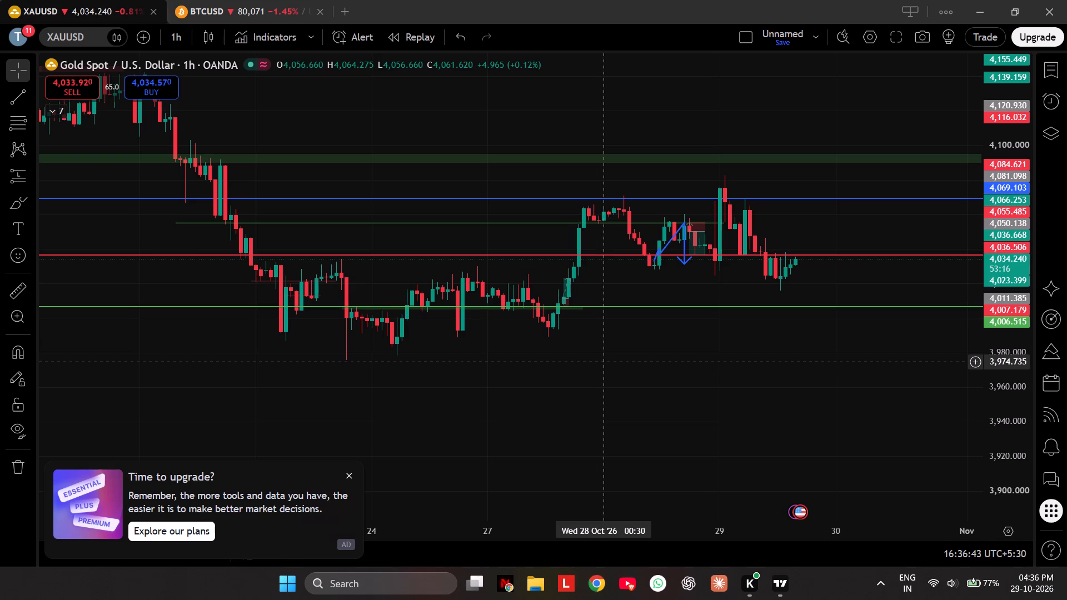
left_click(350, 474)
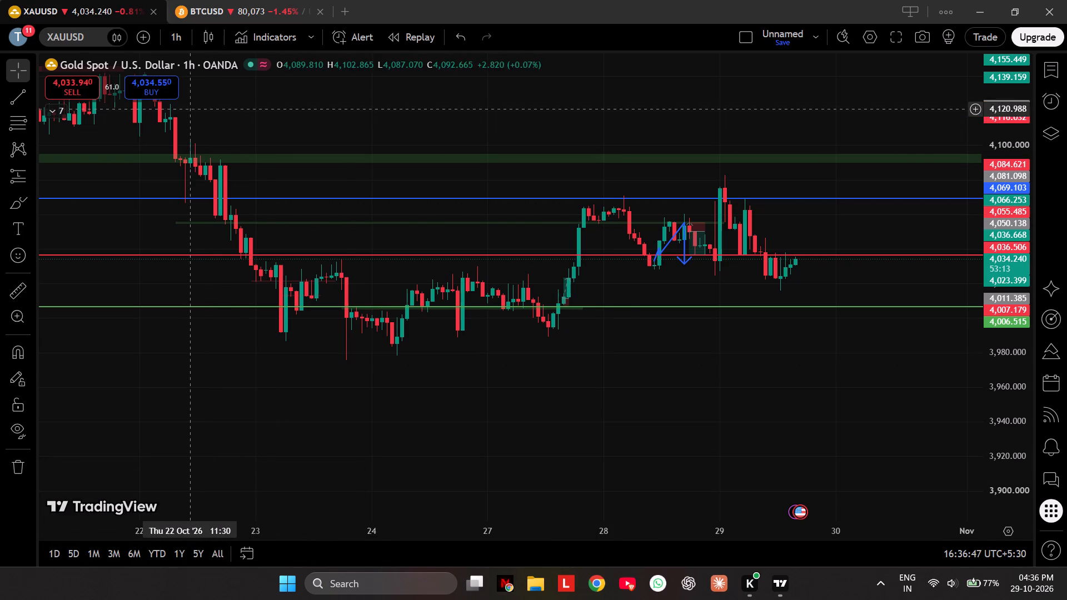
Switch the XAUUSD chart to the 15-minute timeframe.
left_click(171, 40)
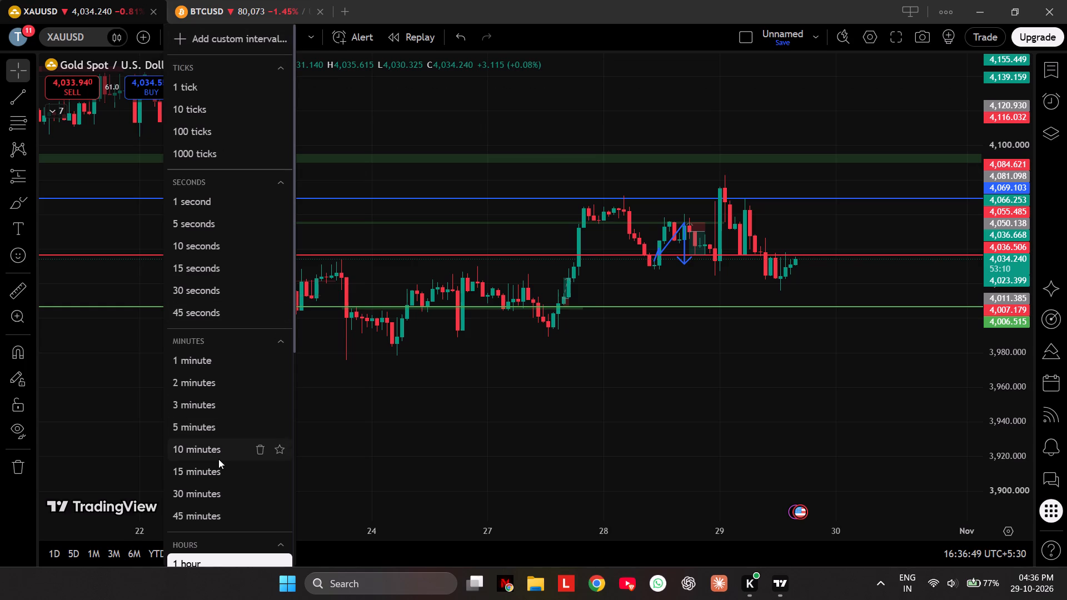
left_click(221, 481)
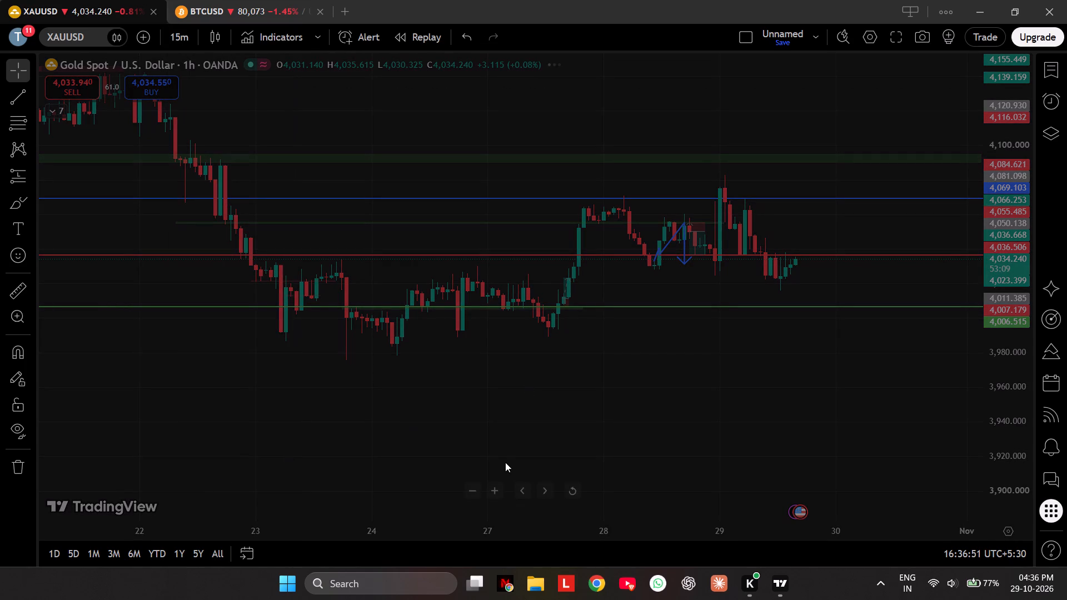
Hide the watchlist and dismiss the indicator templates tip on the BTCUSD chart, returning to the XAUUSD chart.
left_click_drag(173, 0, 182, 0)
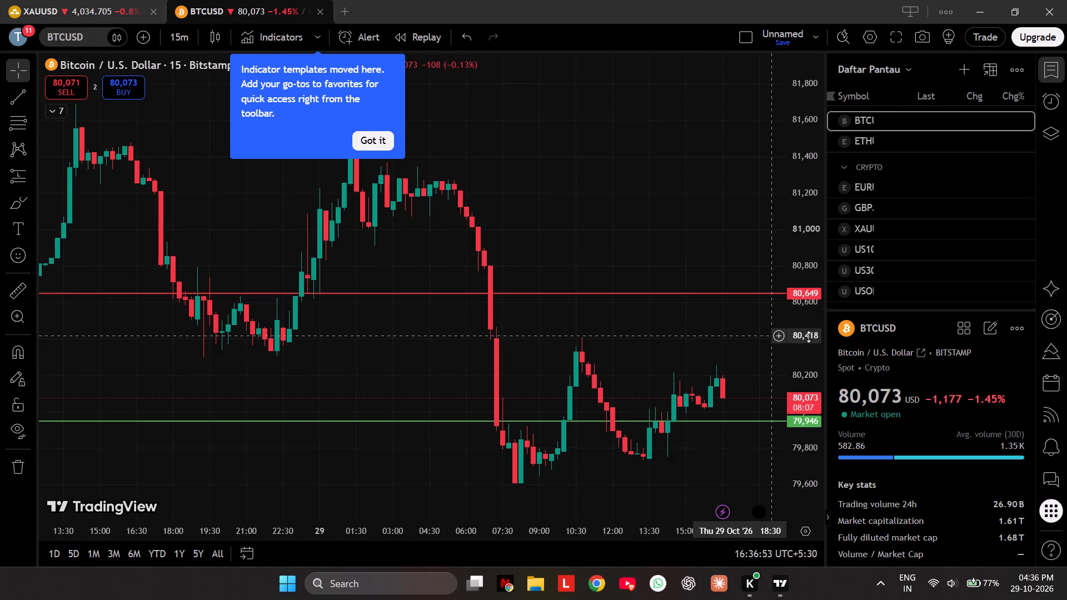
left_click(1042, 72)
scroll(1018, 314, "down", 3)
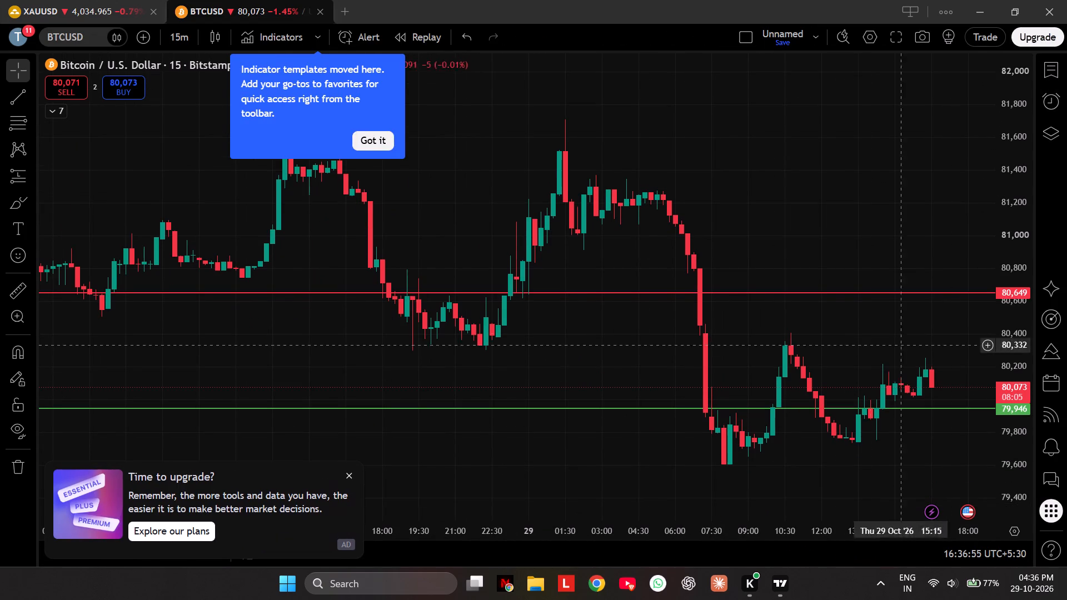
left_click(377, 142)
left_click(102, 0)
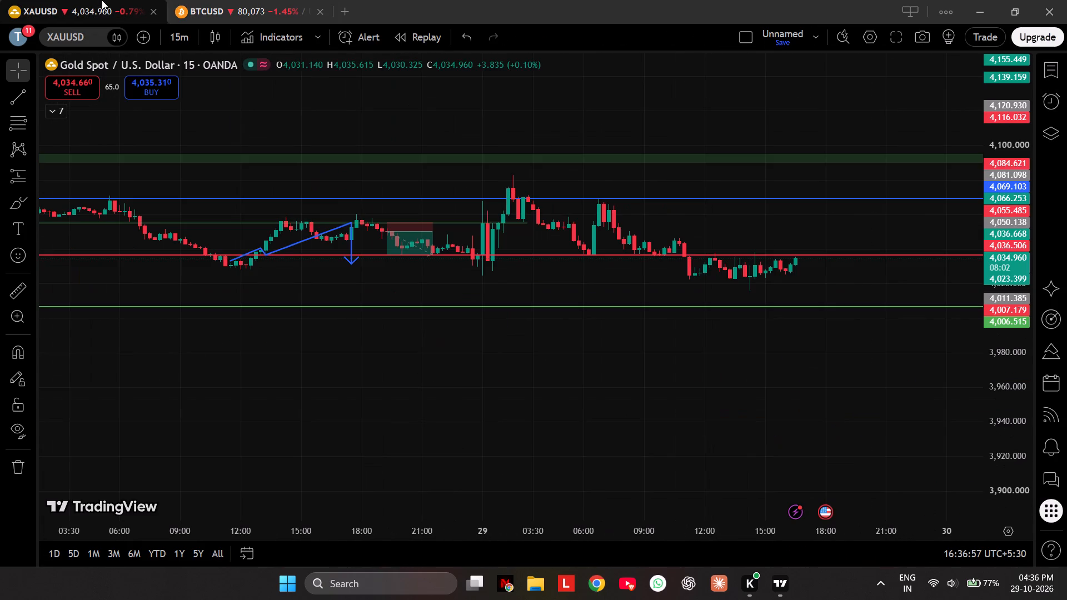
Reset the XAUUSD chart view and examine the latest 15-minute candles between the red and green horizontal levels.
left_click(570, 494)
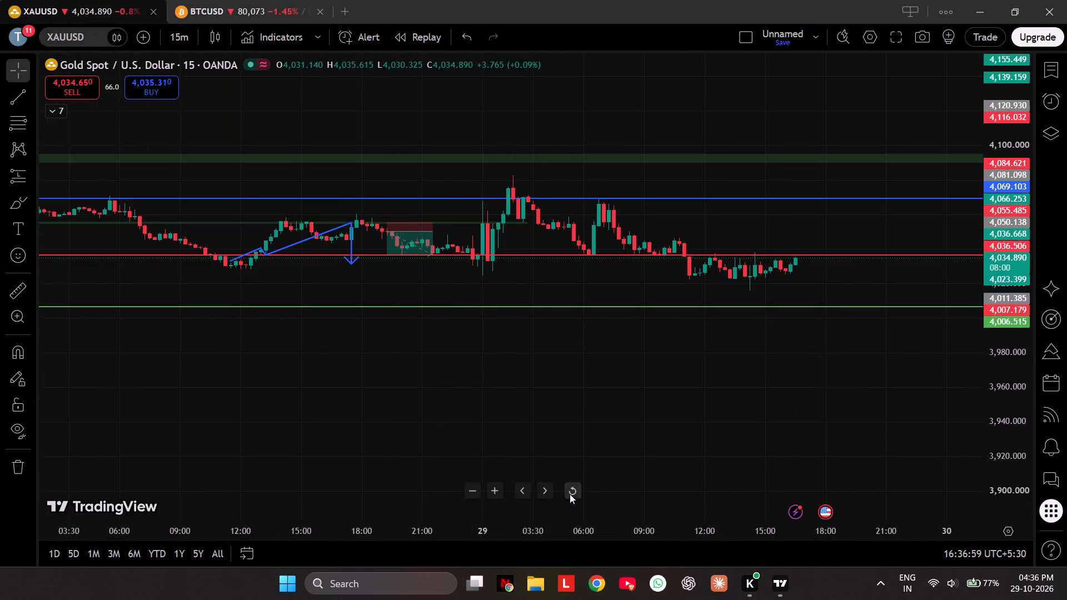
scroll(999, 327, "down", 4)
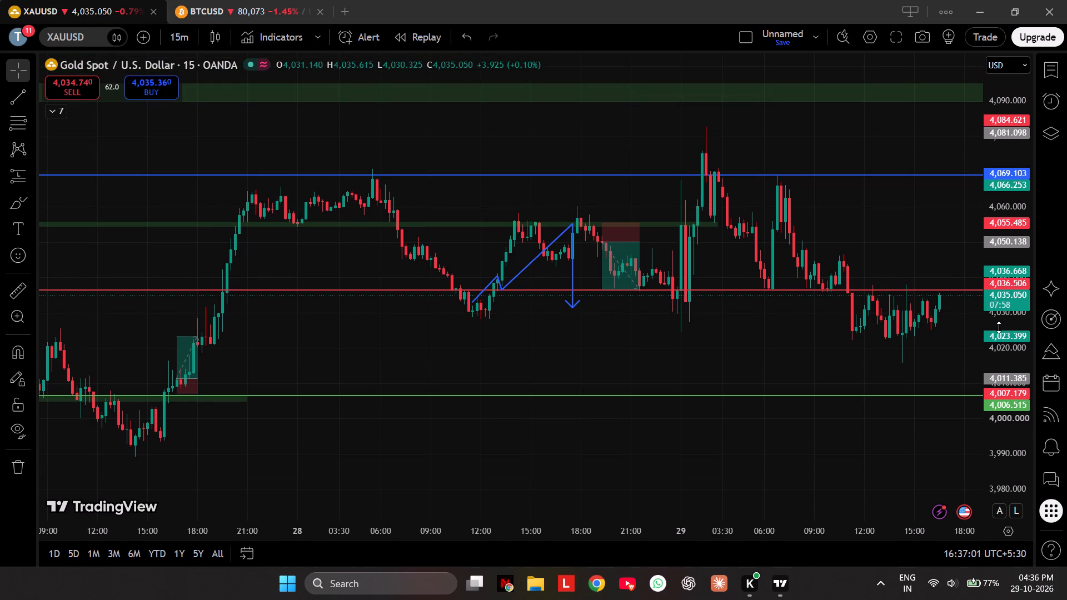
left_click_drag(931, 348, 784, 284)
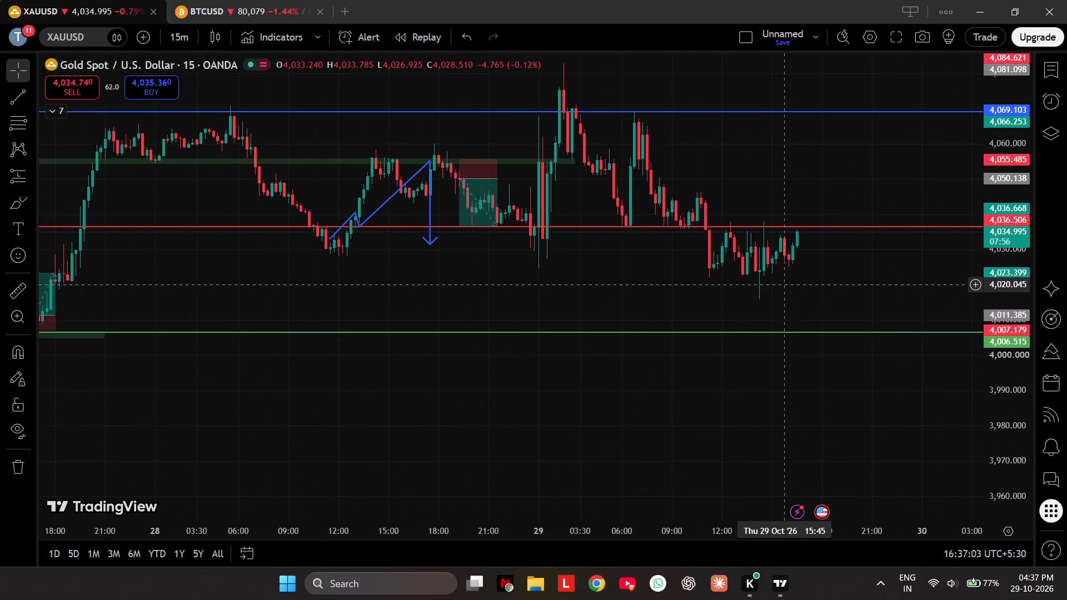
left_click_drag(784, 284, 797, 321)
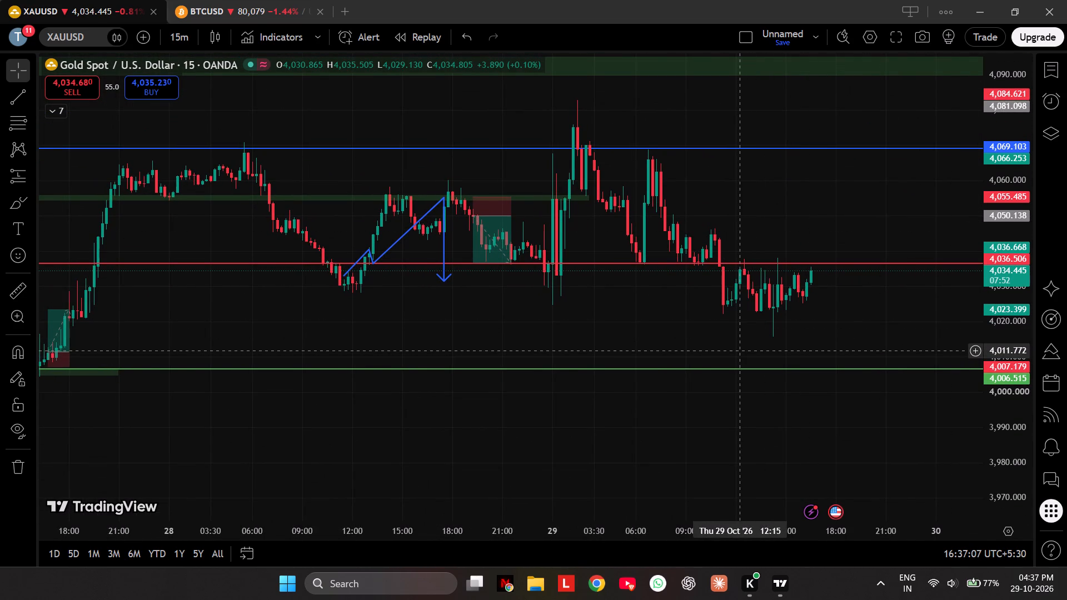
scroll(740, 349, "up", 3)
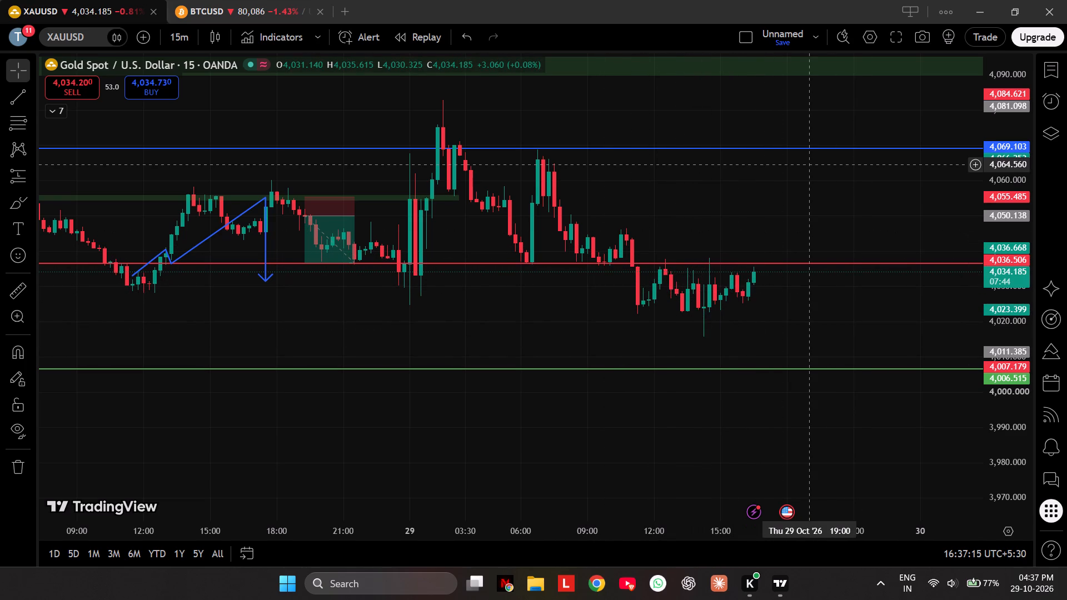
left_click_drag(799, 219, 826, 221)
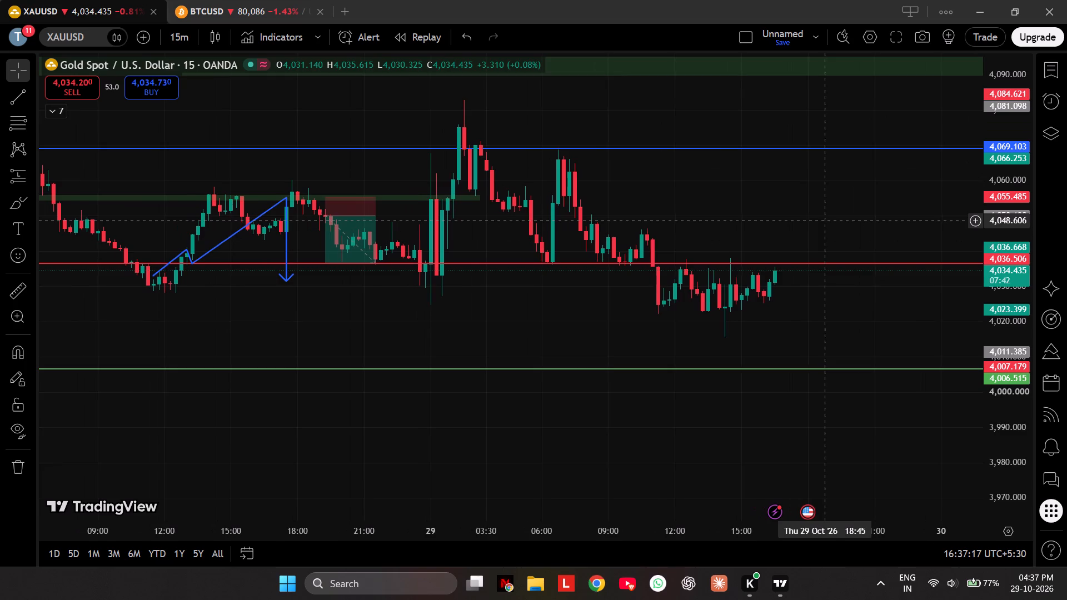
left_click_drag(826, 221, 833, 233)
scroll(1009, 435, "up", 5)
scroll(1006, 434, "down", 3)
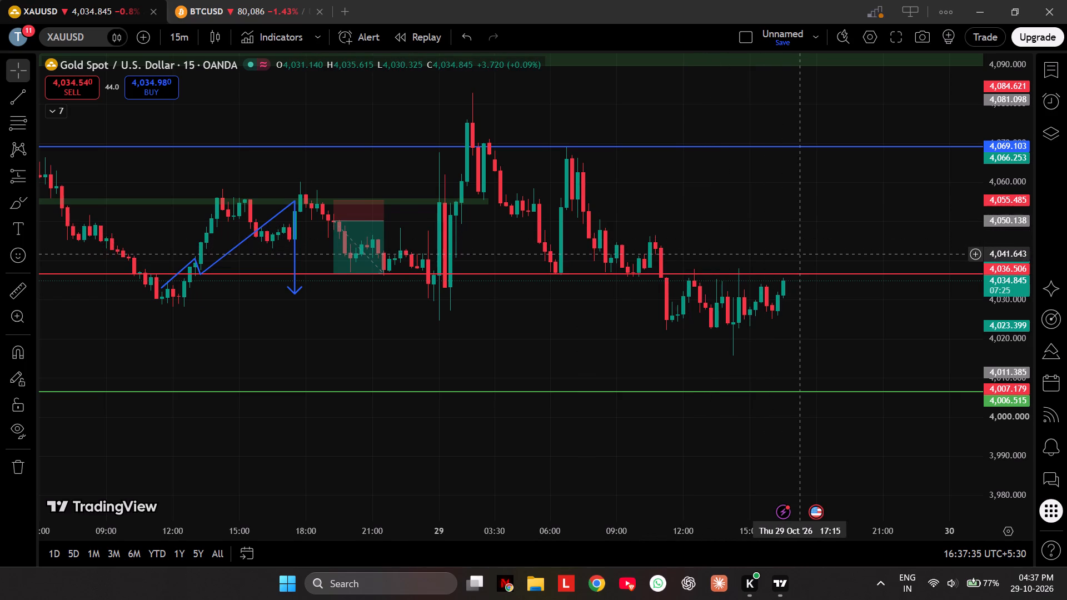
Switch the XAUUSD chart to the 5-minute timeframe and examine recent candles around the red level at 4,036.506.
left_click(185, 36)
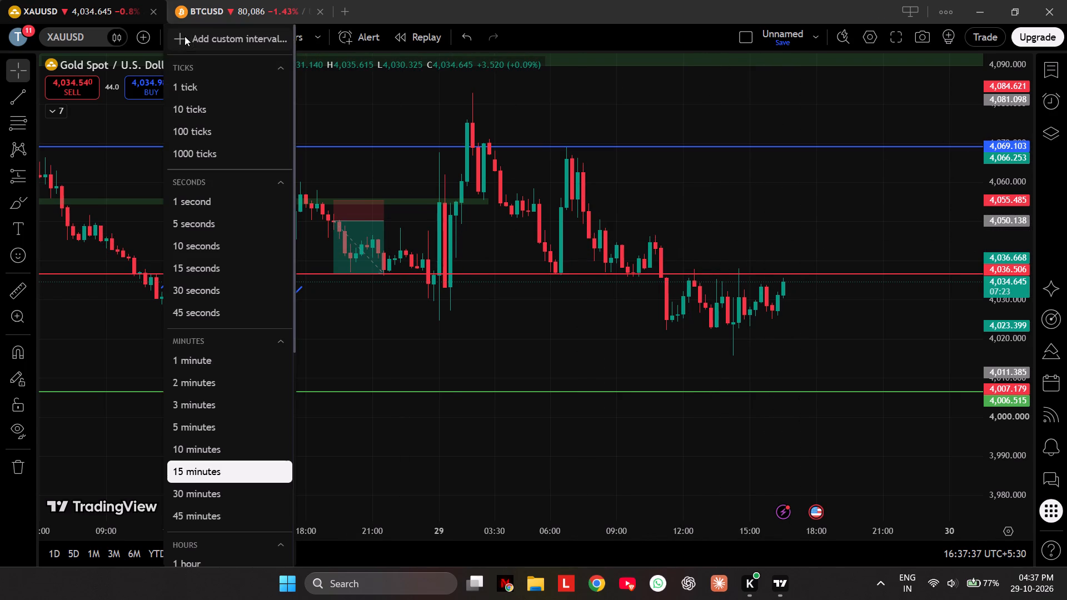
left_click(188, 432)
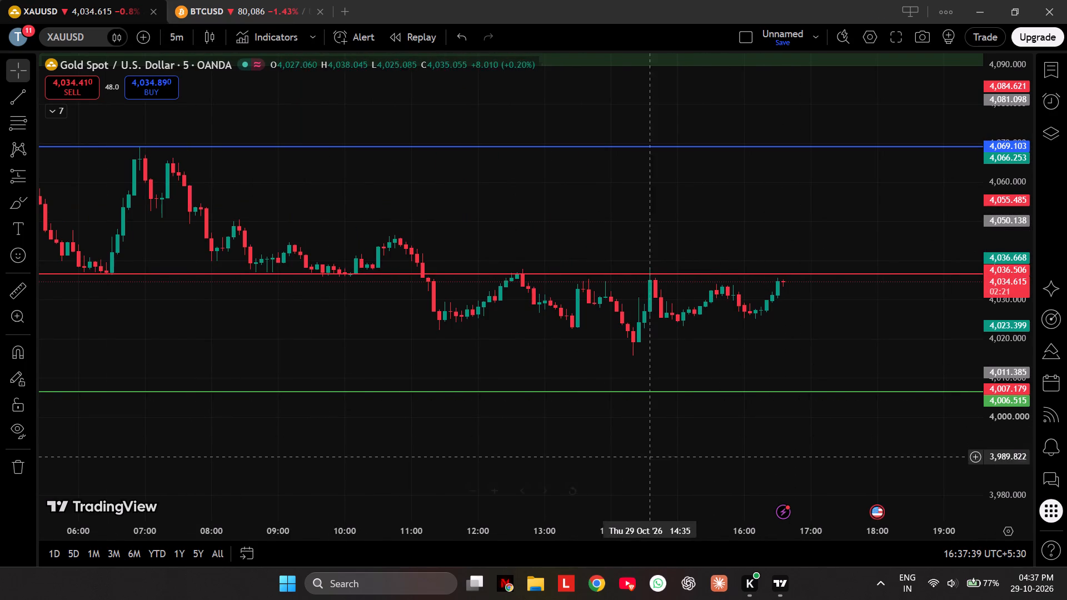
left_click(567, 495)
scroll(1010, 361, "up", 1)
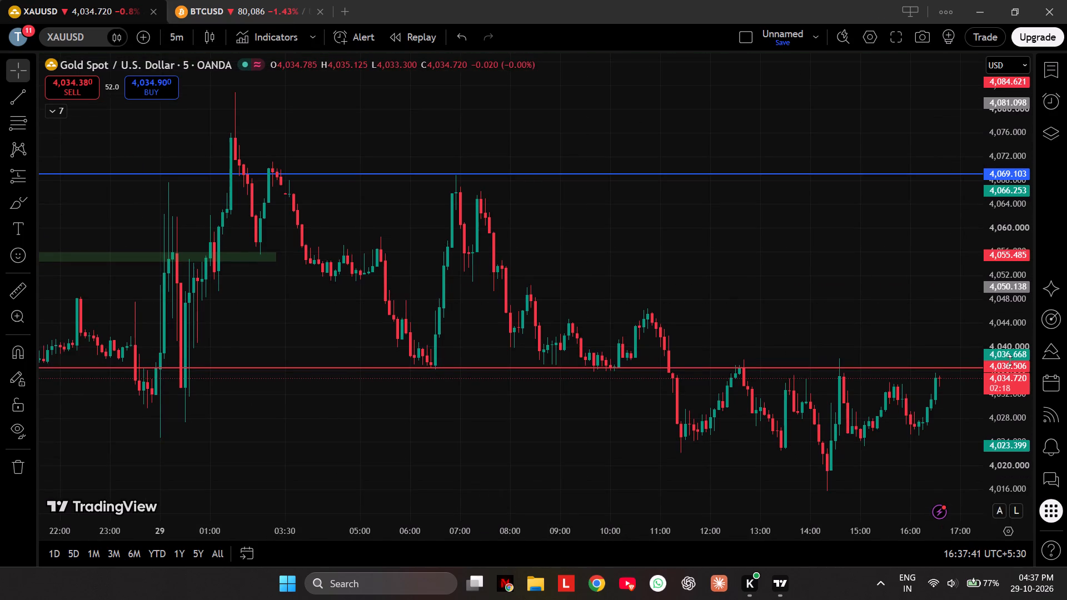
left_click_drag(920, 322, 895, 247)
scroll(895, 247, "up", 1)
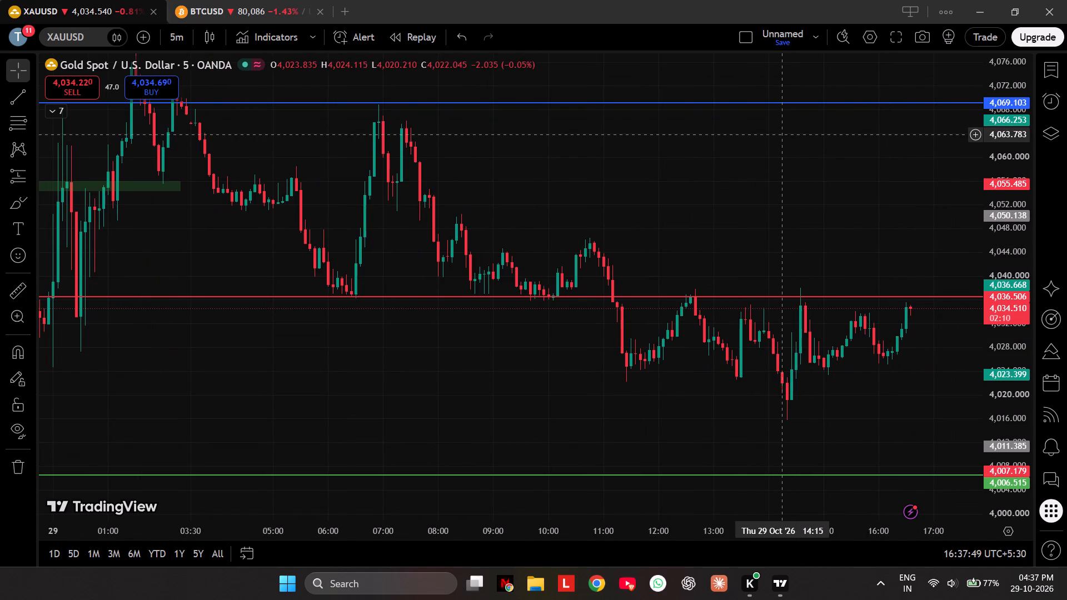
scroll(995, 237, "down", 2)
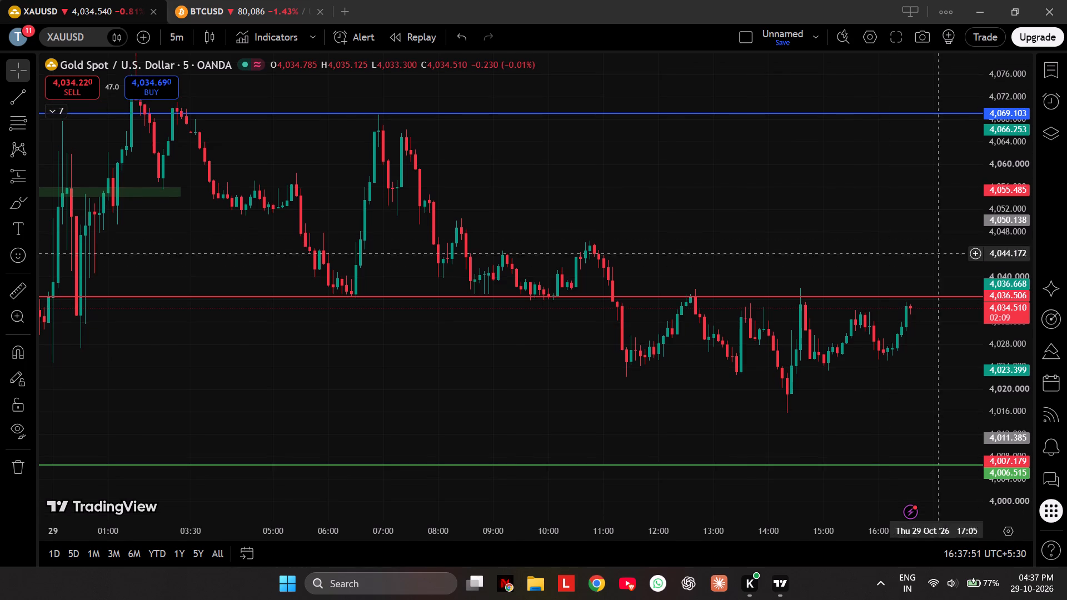
scroll(862, 273, "down", 5)
scroll(862, 273, "up", 3)
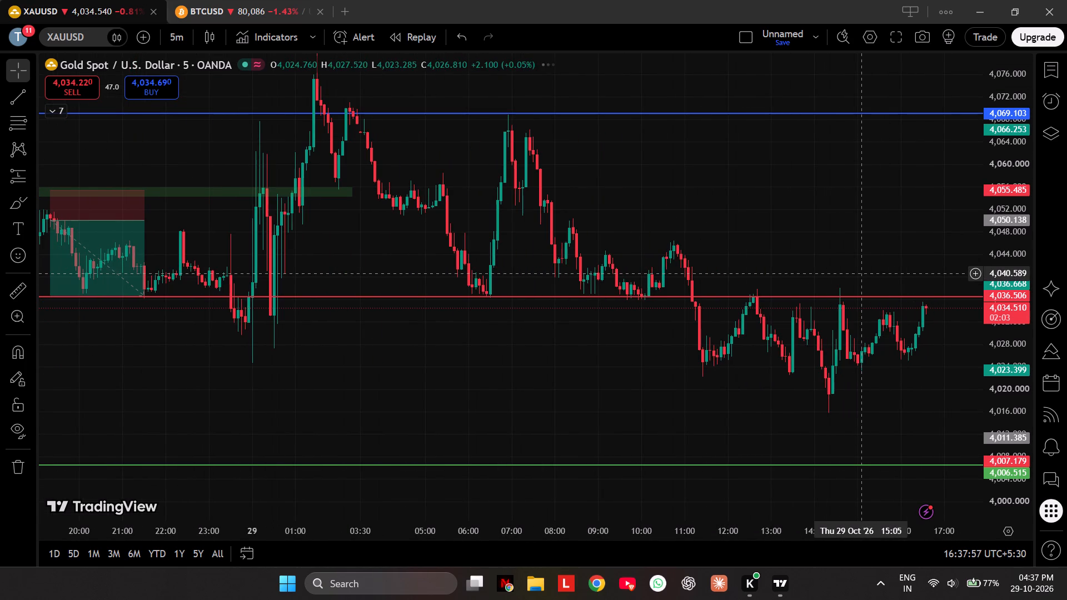
Extend the end of the green price zone near 4,055 on the XAUUSD chart to about 00:40 on 30 October.
scroll(861, 274, "up", 1)
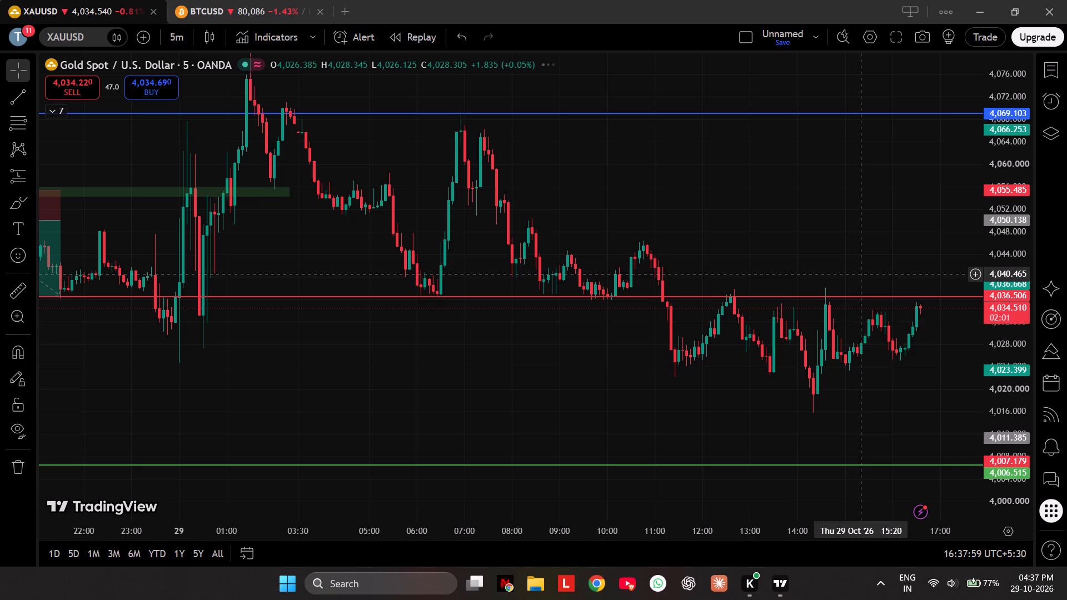
left_click(291, 192)
scroll(295, 229, "down", 3)
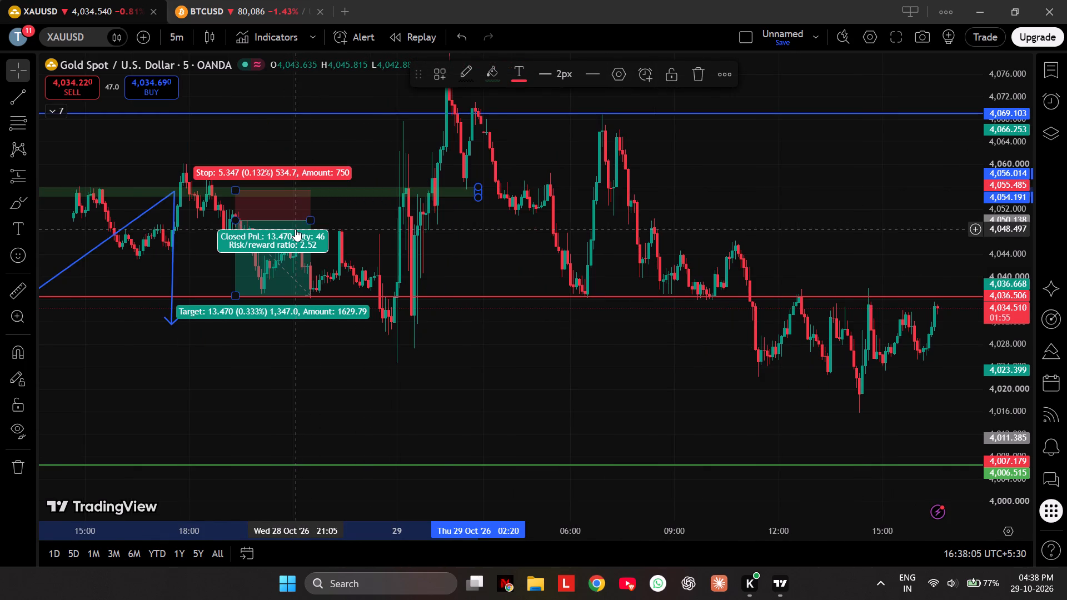
scroll(295, 229, "up", 3)
left_click_drag(309, 192, 310, 192)
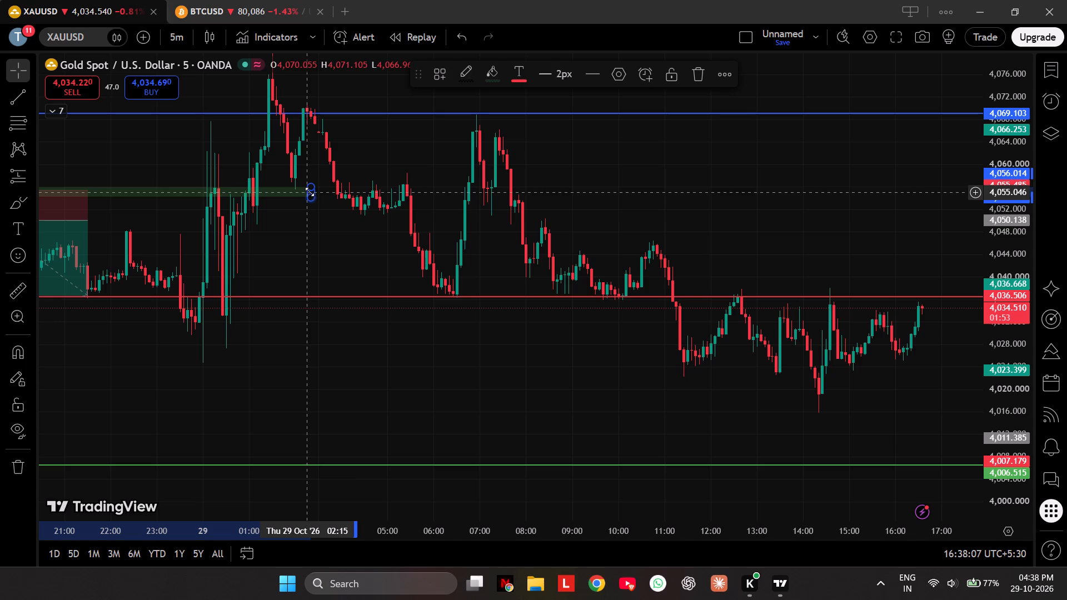
left_click_drag(310, 192, 501, 199)
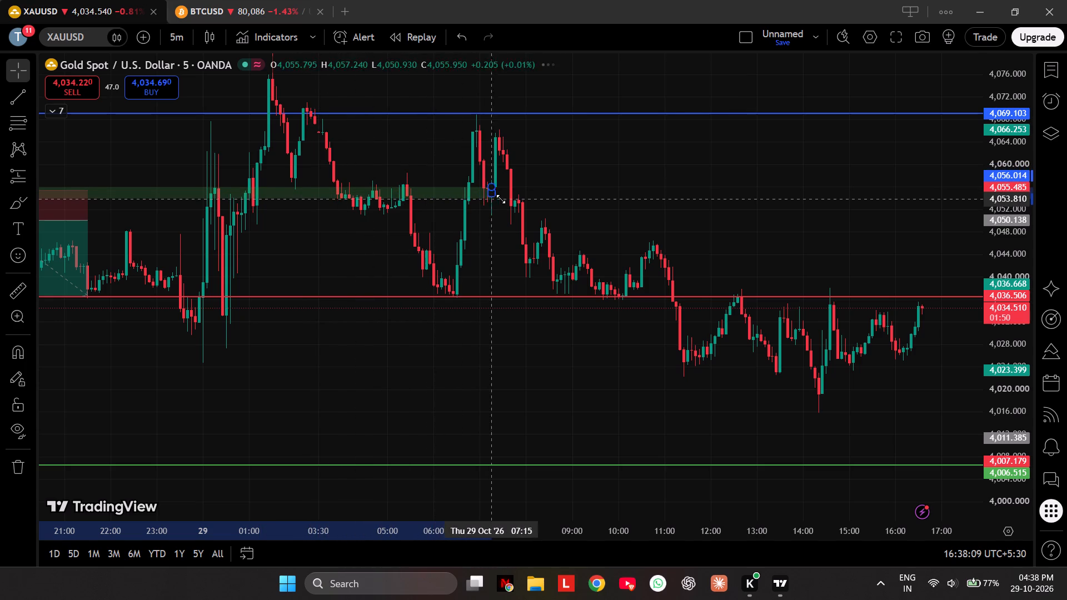
left_click_drag(501, 199, 764, 196)
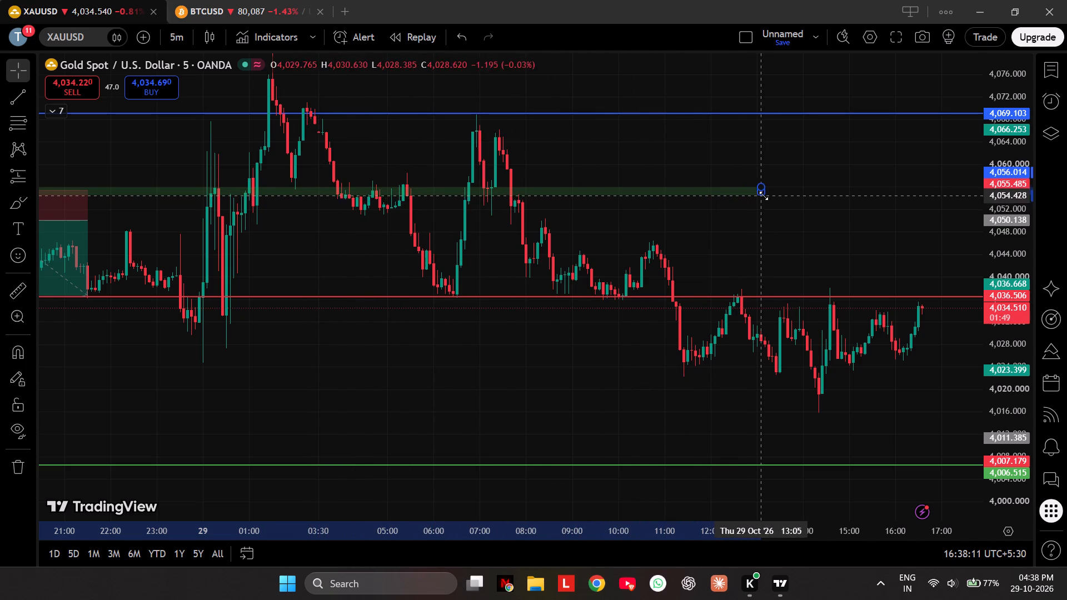
left_click_drag(764, 196, 944, 199)
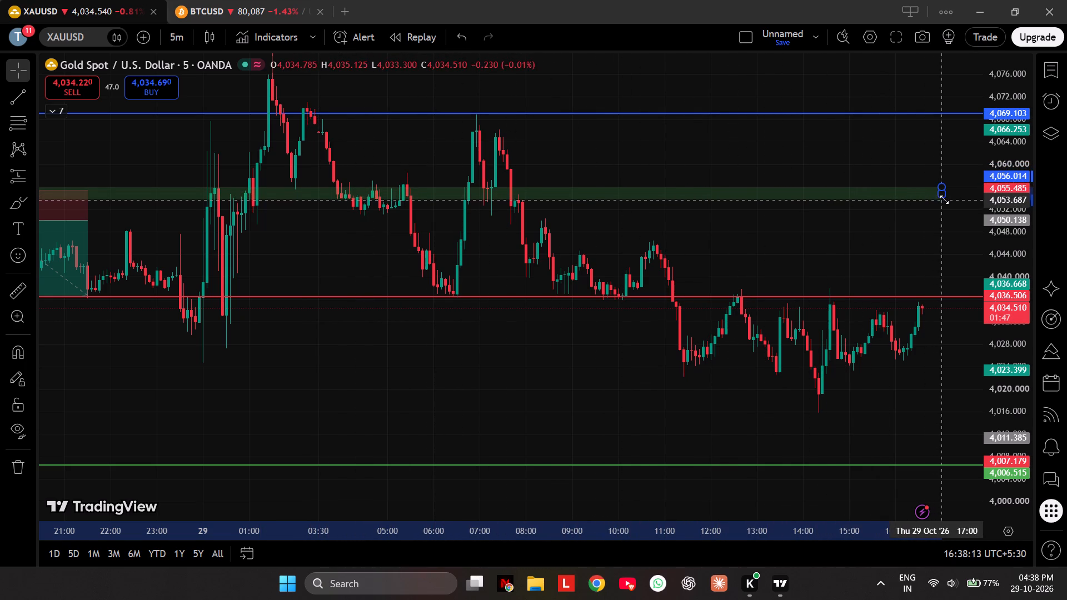
left_click_drag(944, 199, 956, 198)
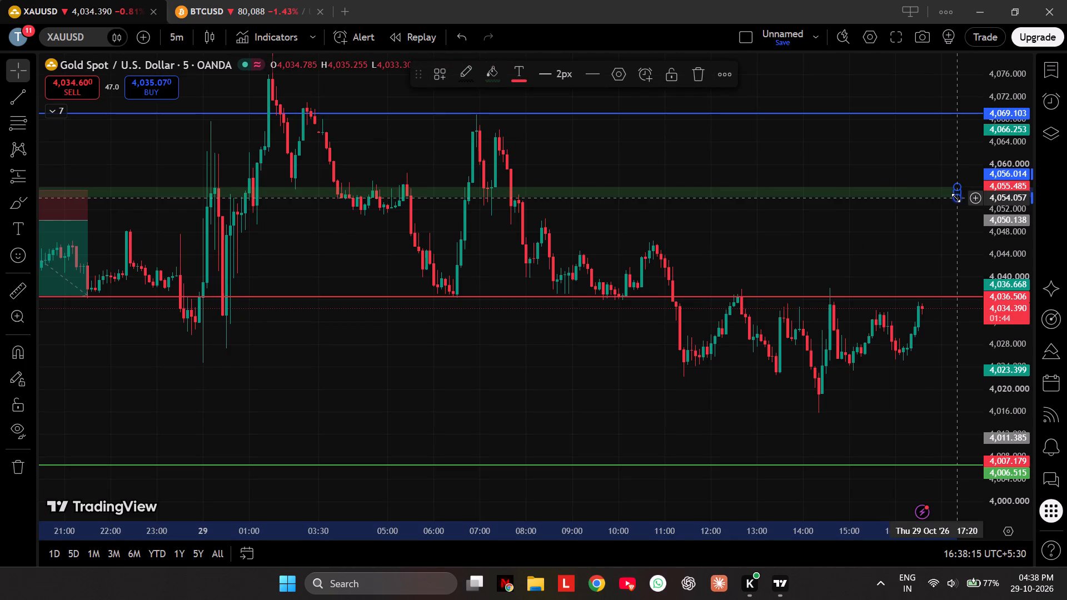
left_click_drag(919, 243, 460, 245)
left_click_drag(505, 199, 652, 207)
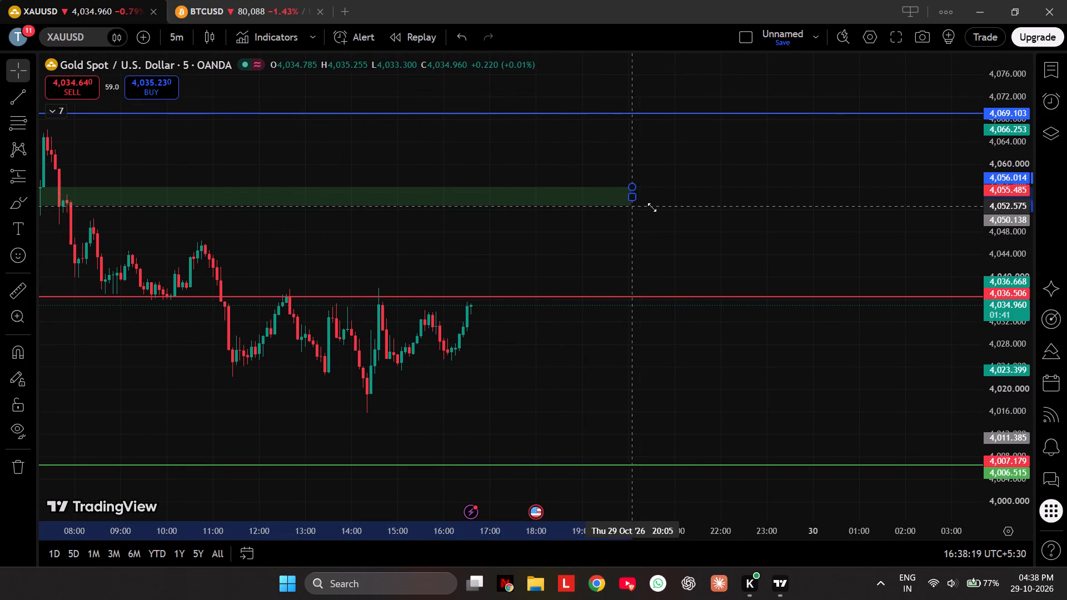
left_click_drag(652, 207, 842, 196)
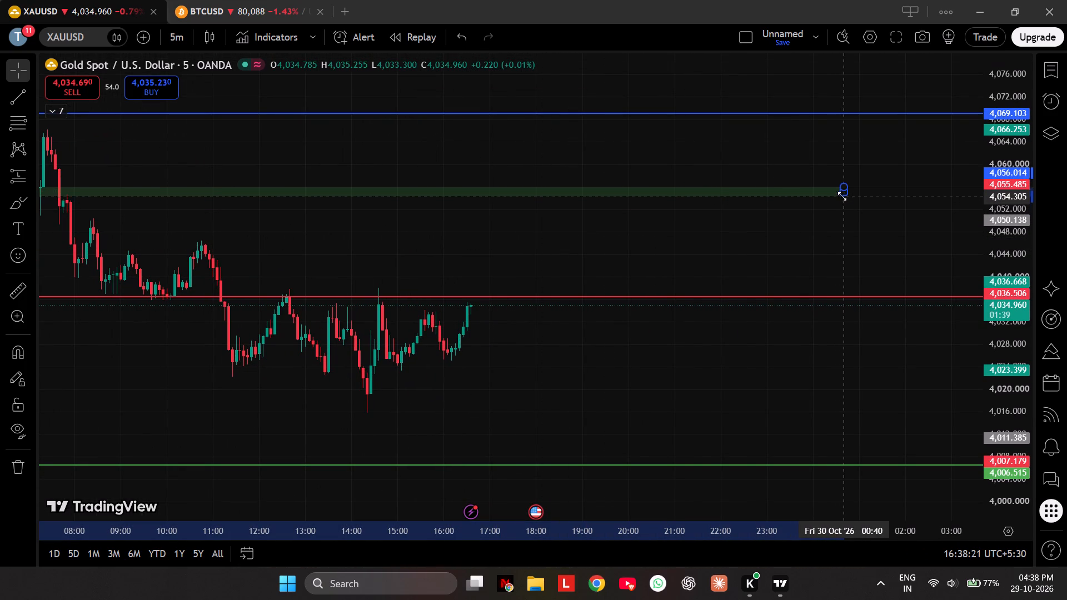
left_click_drag(842, 196, 846, 199)
left_click(846, 199)
Examine the latest XAUUSD 5-minute candles between the extended green zone and the green level near 4,006.515, focusing on the red 4,036.506 level.
left_click_drag(661, 347, 826, 303)
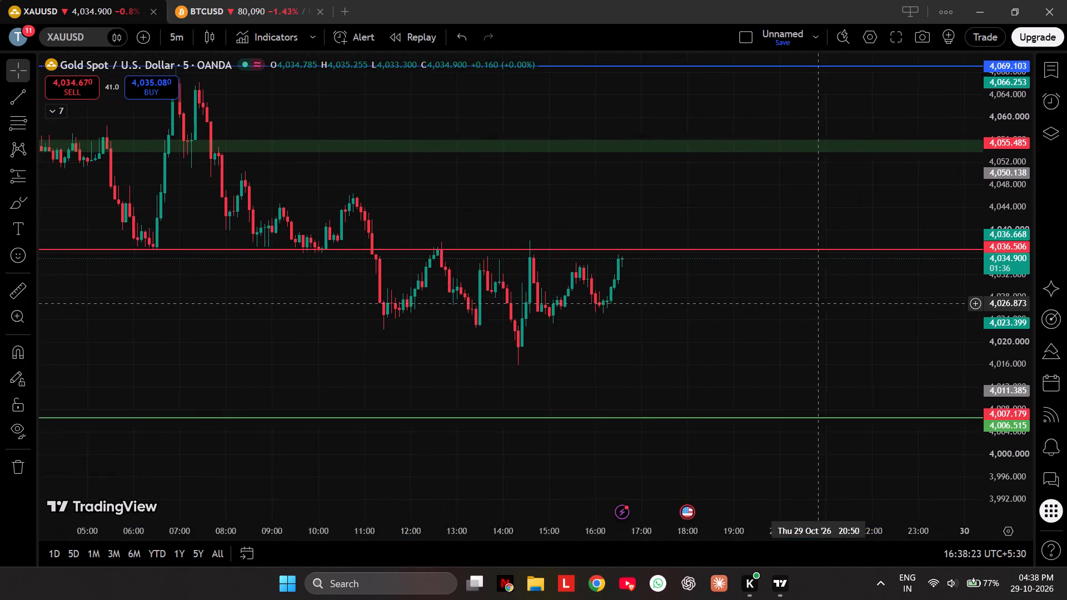
left_click_drag(826, 303, 939, 329)
scroll(994, 315, "up", 1)
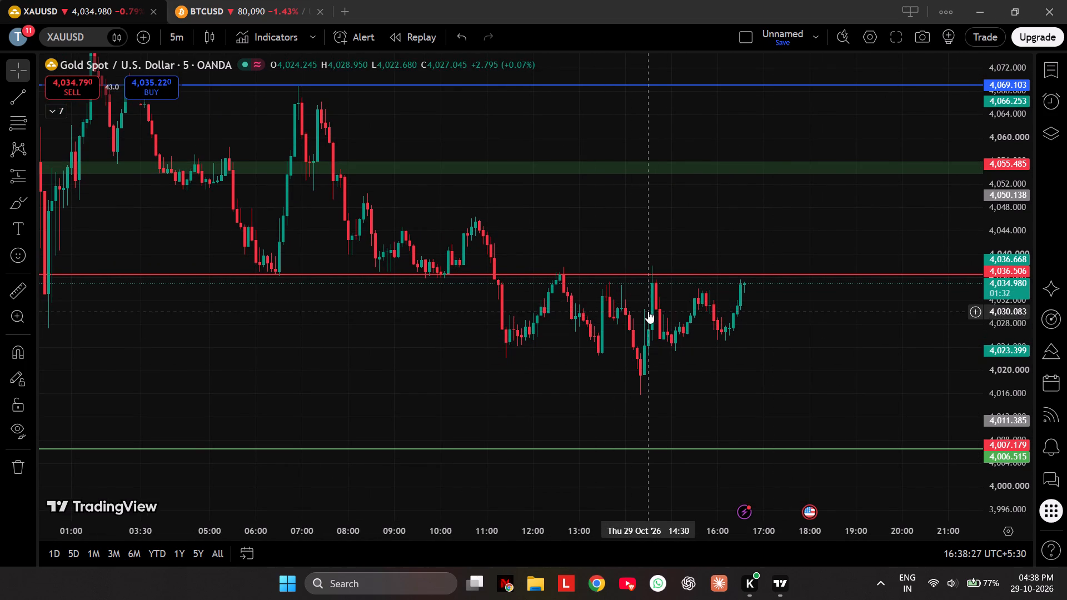
scroll(551, 366, "up", 3)
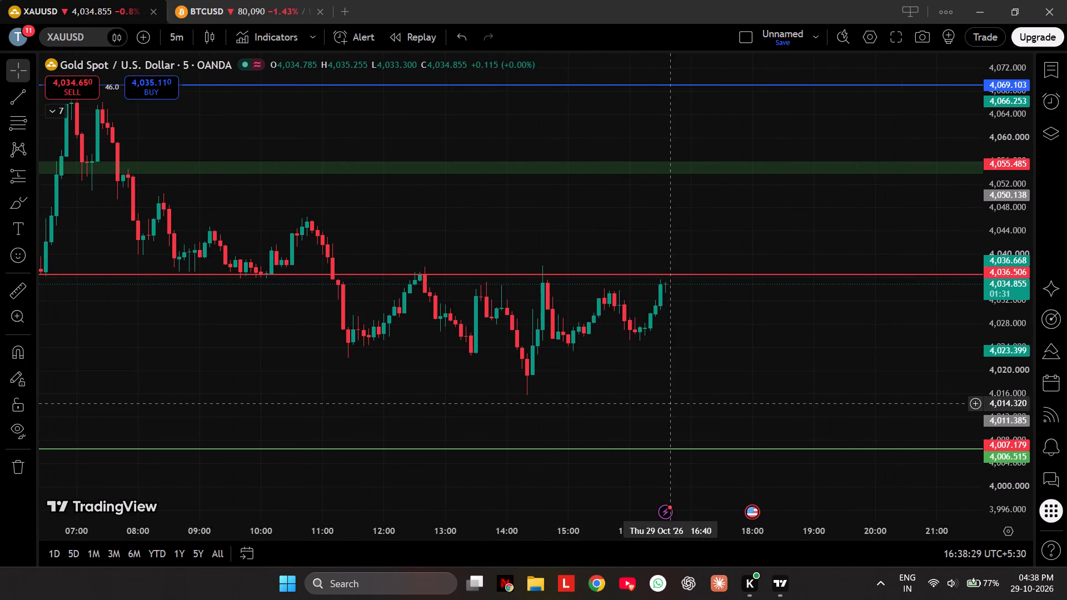
left_click_drag(669, 403, 692, 437)
scroll(1001, 384, "up", 4)
left_click_drag(809, 441, 817, 367)
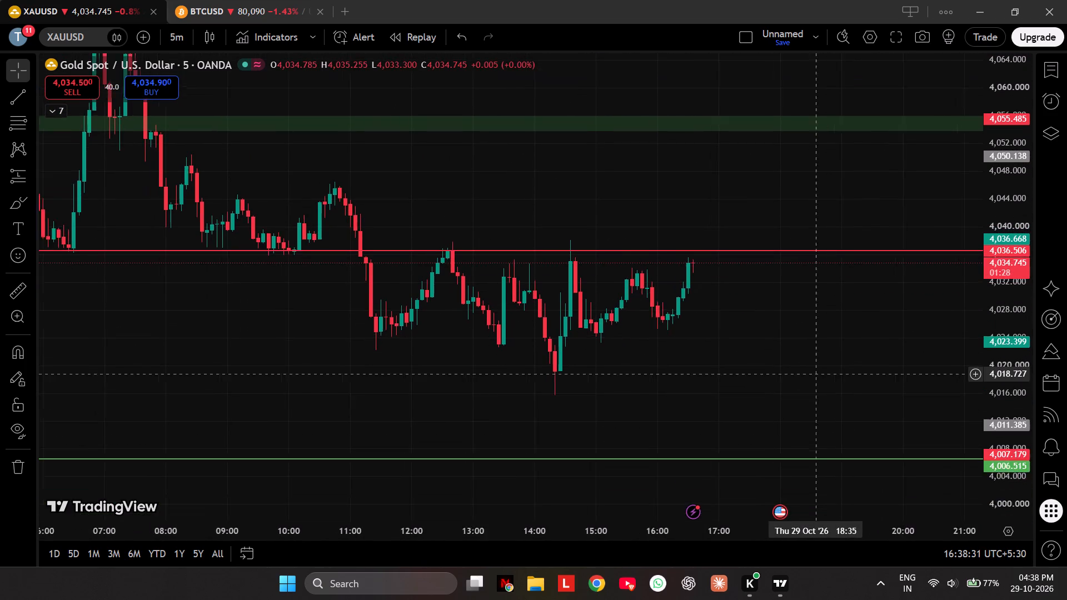
left_click_drag(817, 367, 849, 371)
scroll(849, 371, "up", 2)
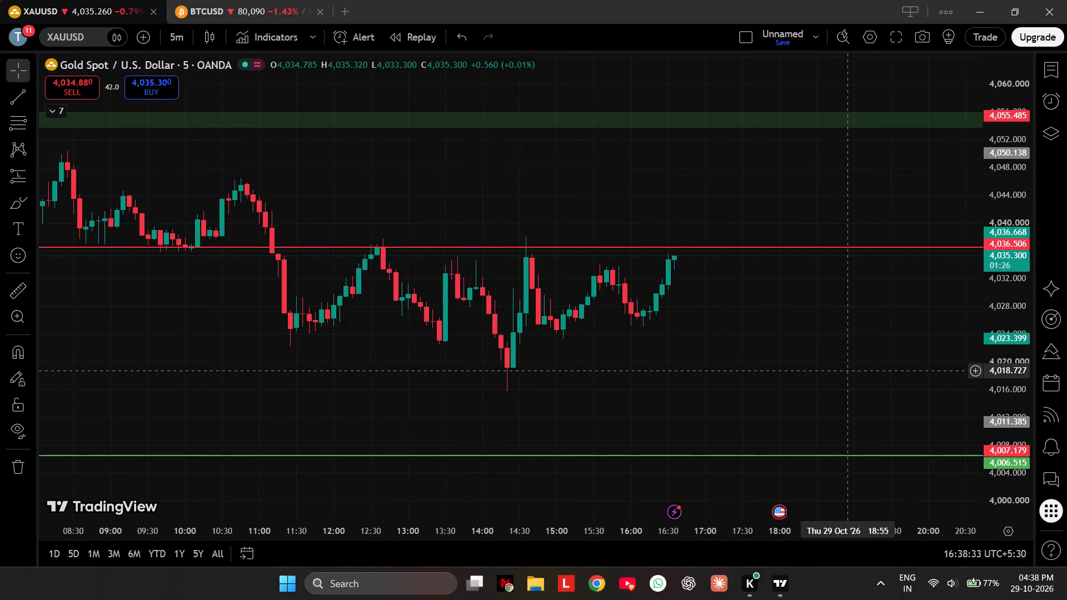
scroll(995, 393, "up", 4)
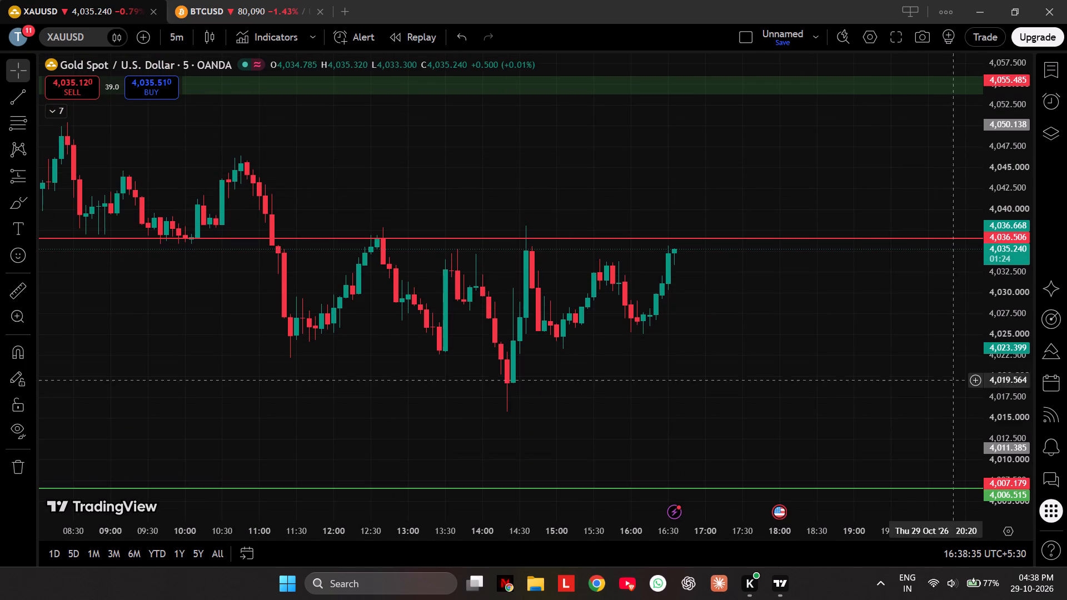
left_click_drag(843, 320, 866, 353)
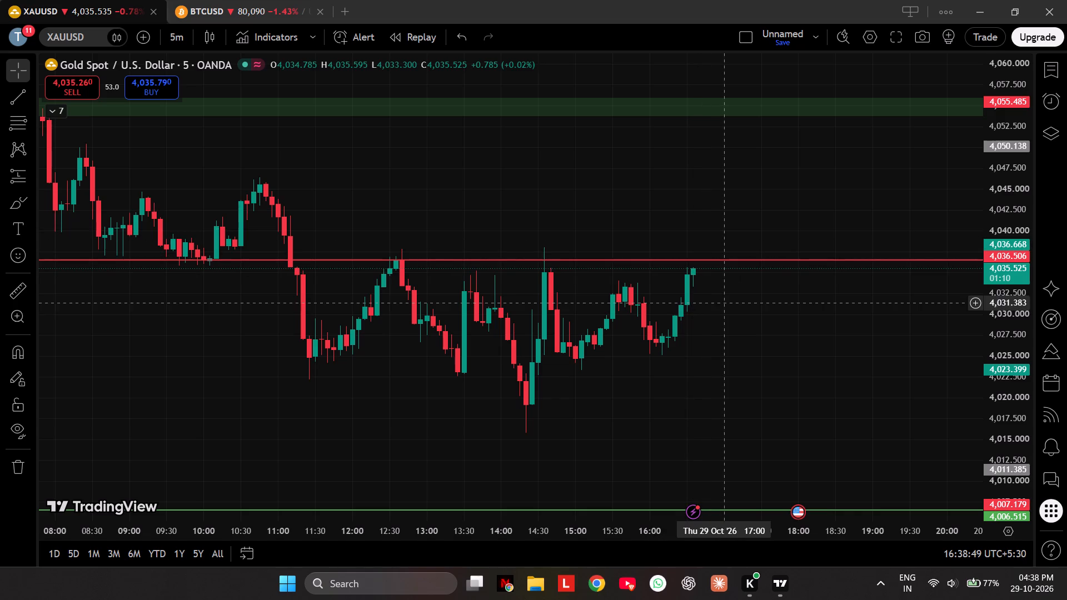
left_click_drag(725, 293, 732, 308)
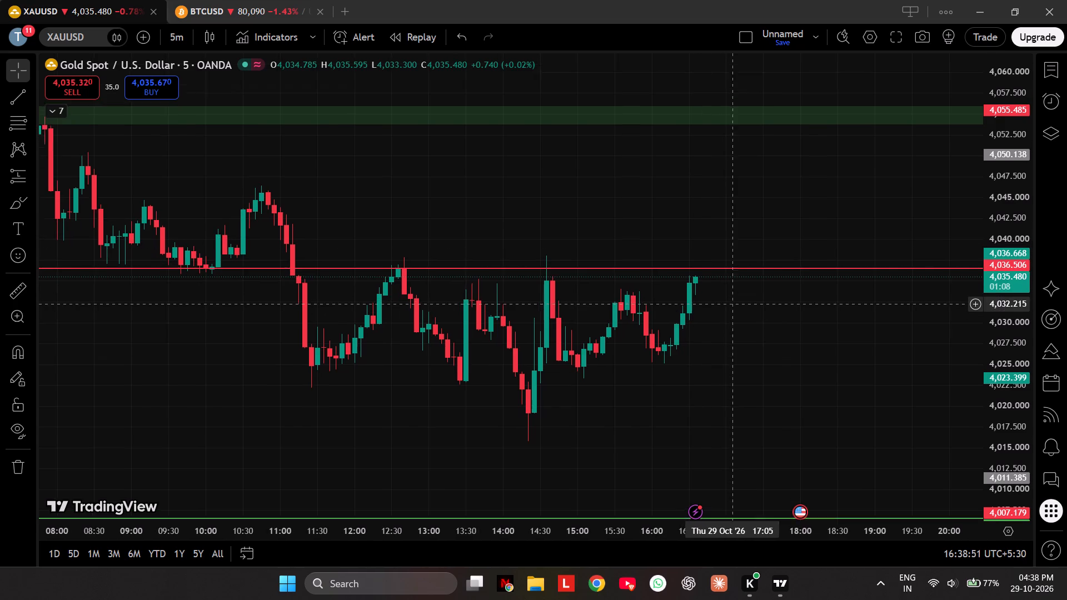
left_click_drag(732, 308, 660, 284)
left_click_drag(660, 284, 669, 313)
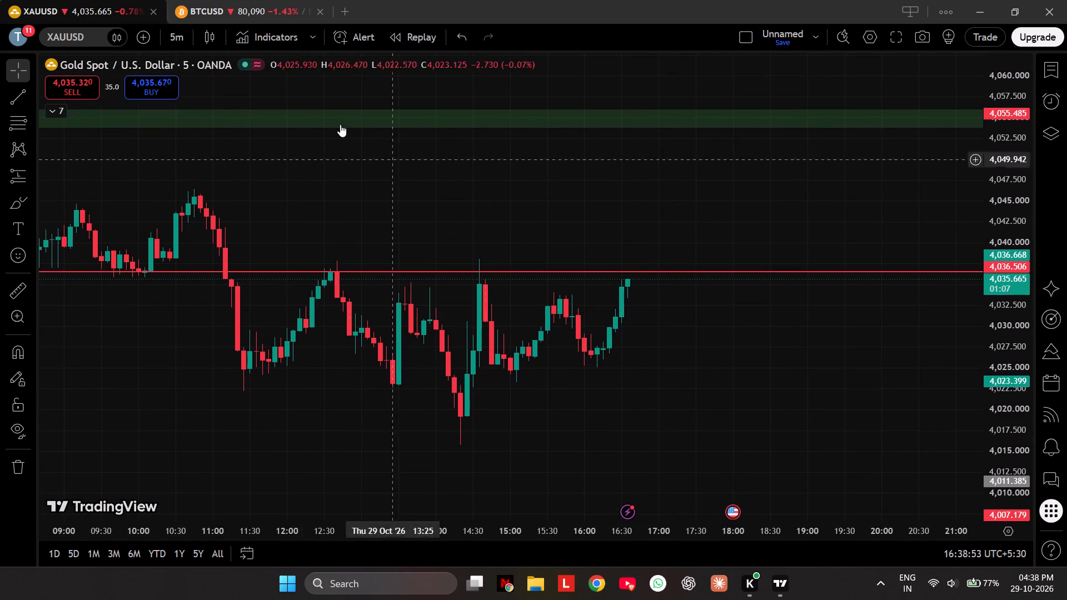
Switch to the BTCUSD chart and set its timeframe to 4 hours.
left_click(255, 0)
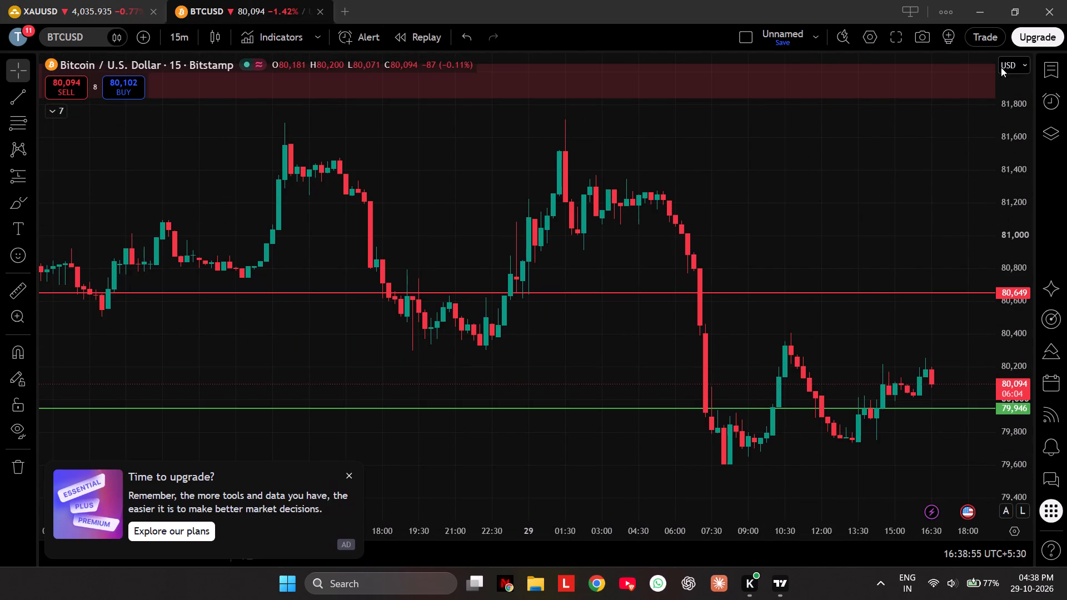
left_click(184, 41)
scroll(200, 504, "down", 2)
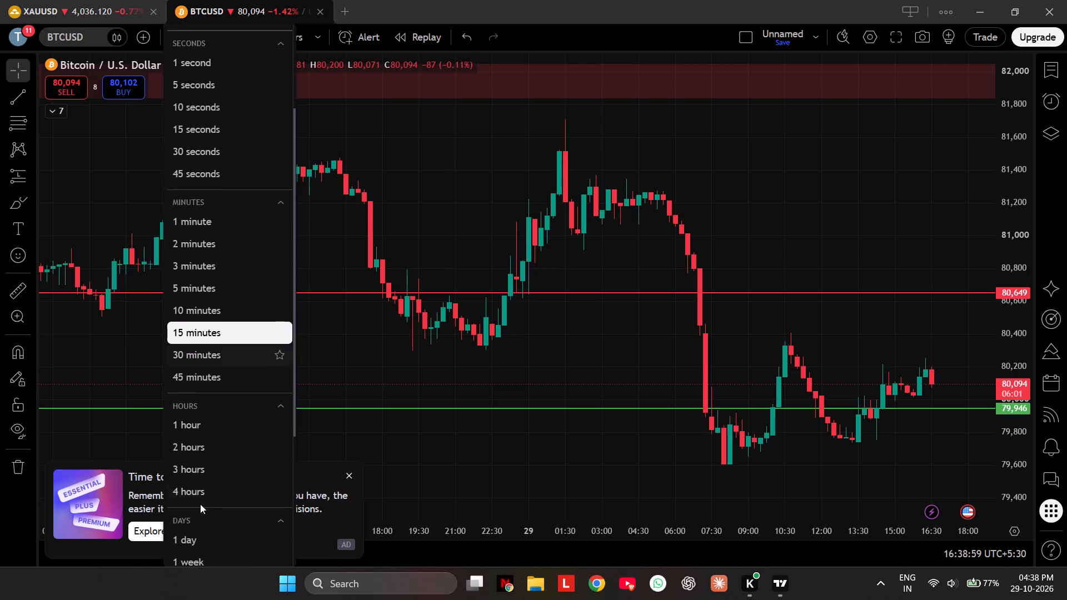
left_click(208, 484)
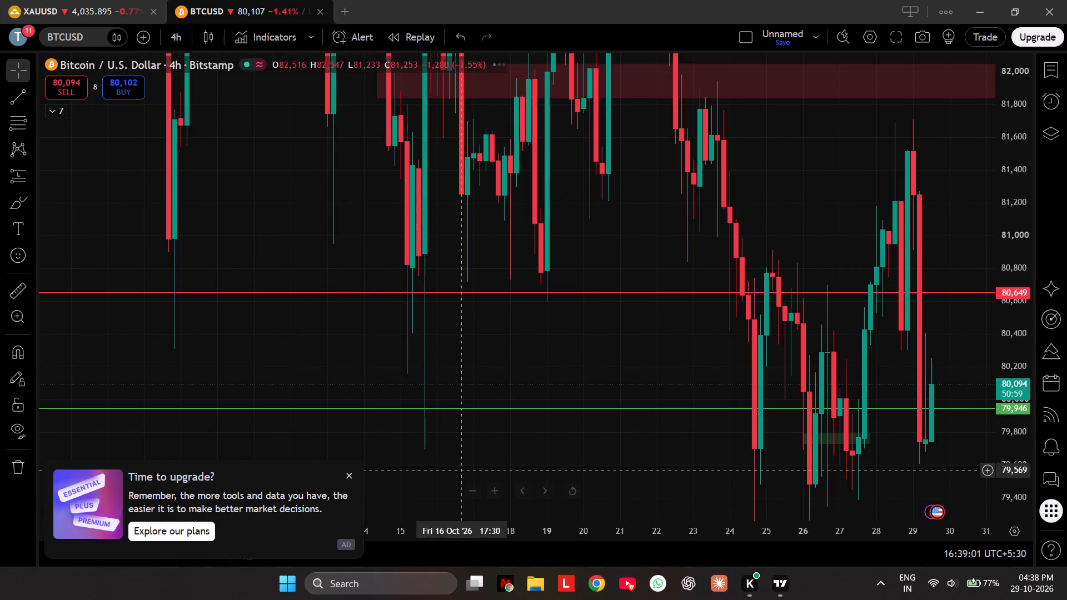
Reset the BTCUSD view, clear the upgrade advert, and examine the 4-hour candles around the 80,649 and 79,946 levels.
left_click(566, 487)
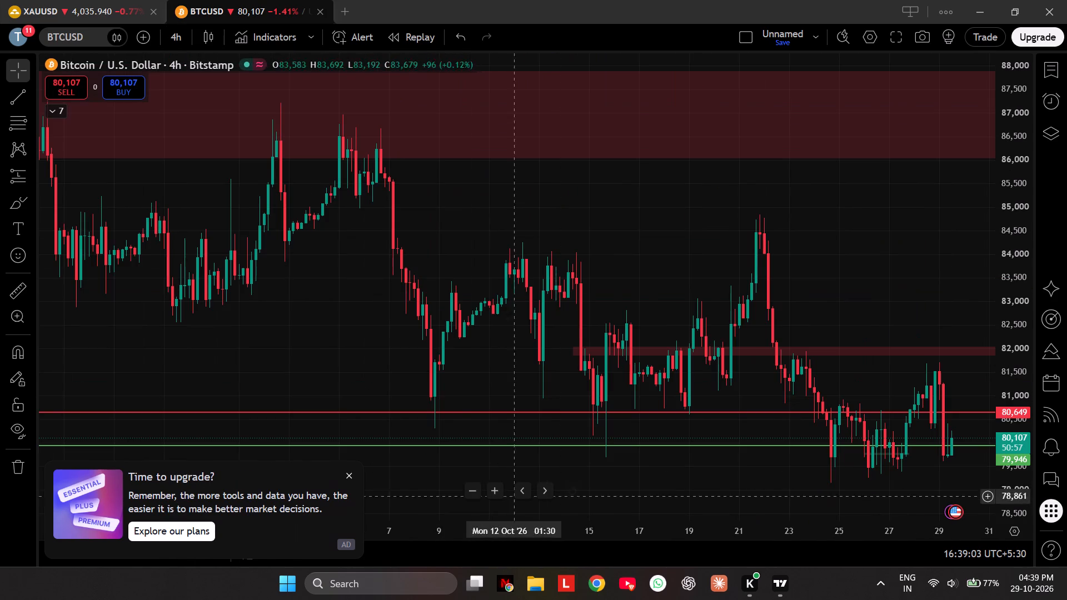
left_click(348, 473)
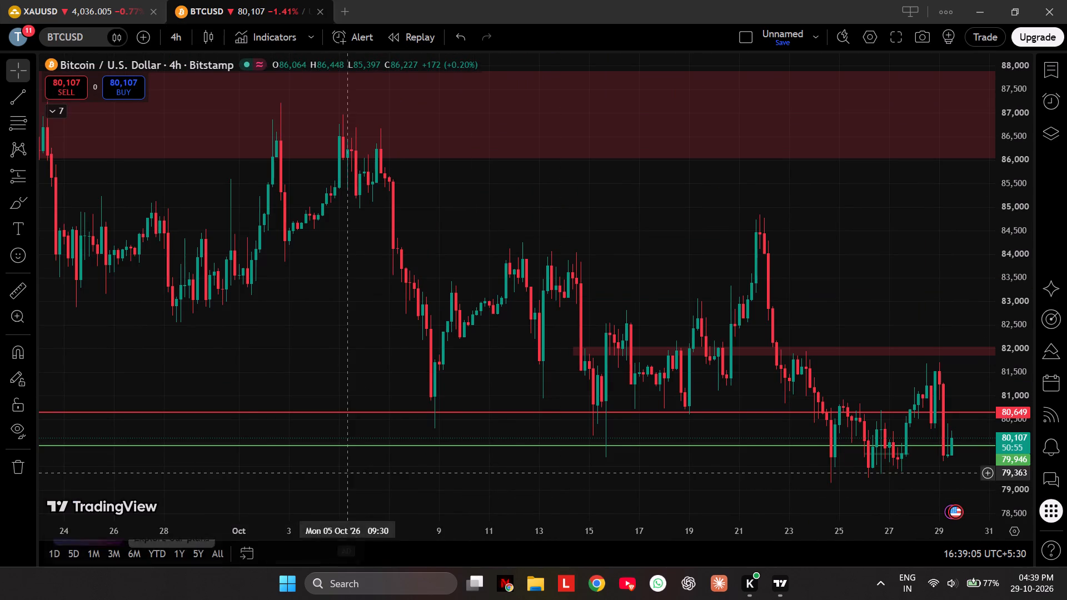
left_click_drag(804, 467, 752, 448)
scroll(759, 453, "up", 8)
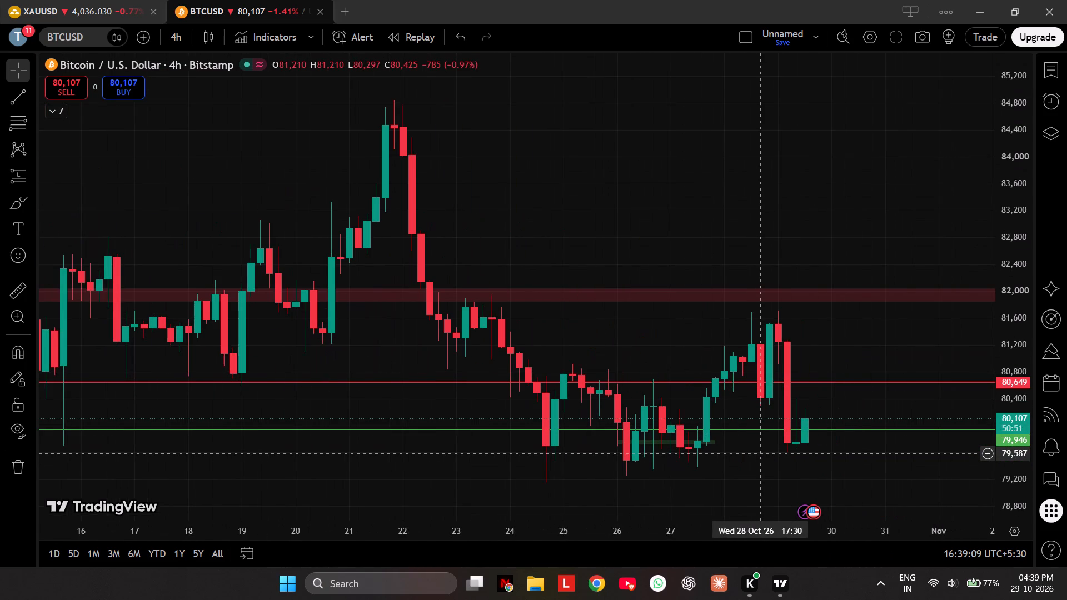
scroll(764, 401, "down", 3)
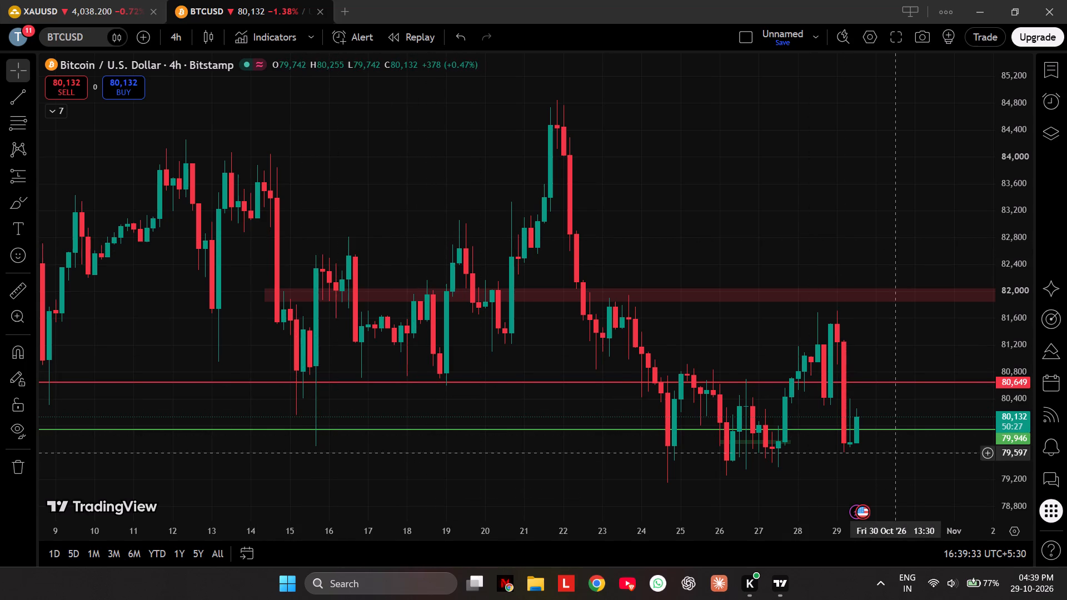
left_click_drag(807, 215, 724, 168)
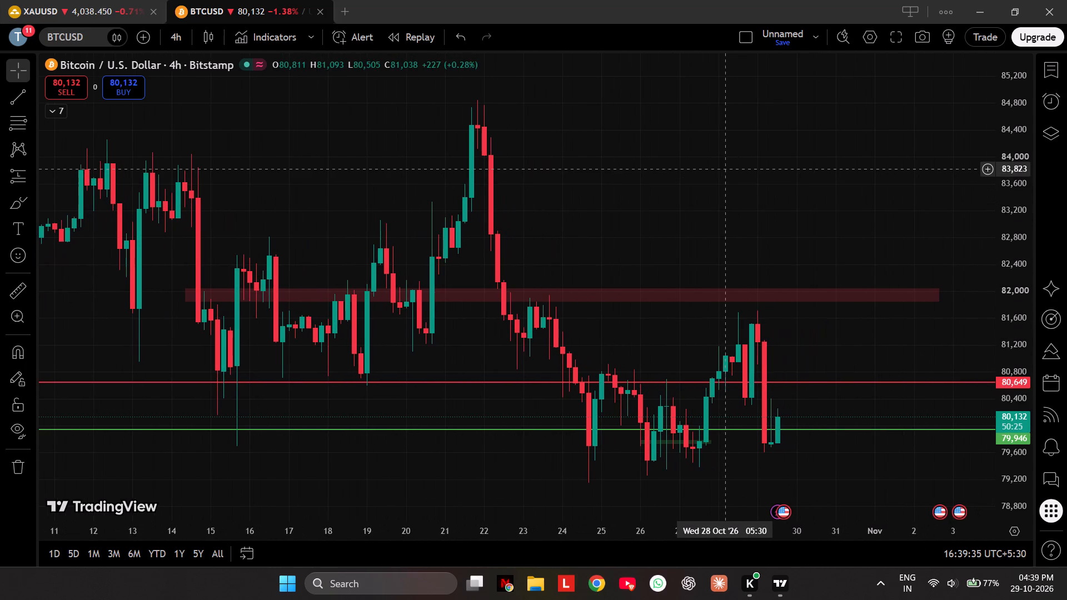
Switch the BTCUSD chart to the 15-minute timeframe.
left_click(171, 38)
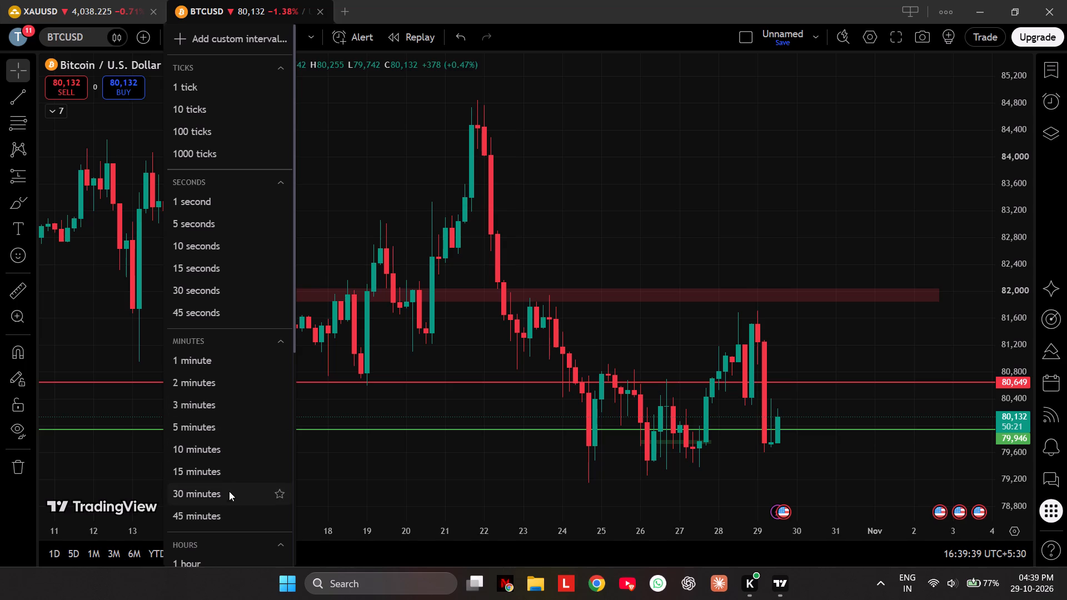
left_click(223, 471)
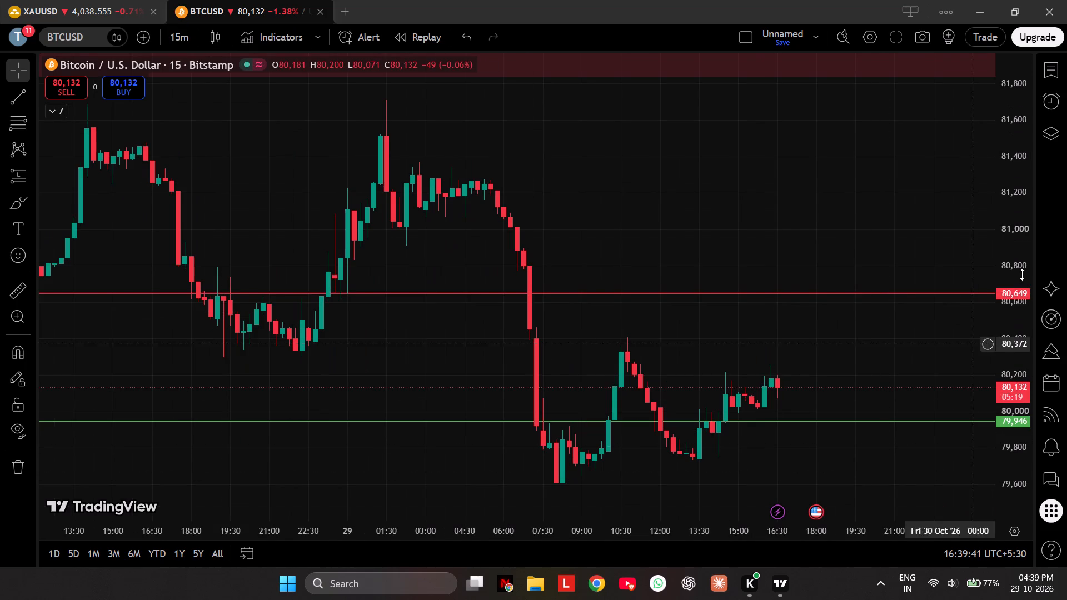
Examine the recent BTCUSD 15-minute candles between the red 80,649 level and the green 79,946 level.
scroll(1022, 330, "down", 2)
scroll(1022, 331, "up", 3)
left_click_drag(900, 349, 884, 297)
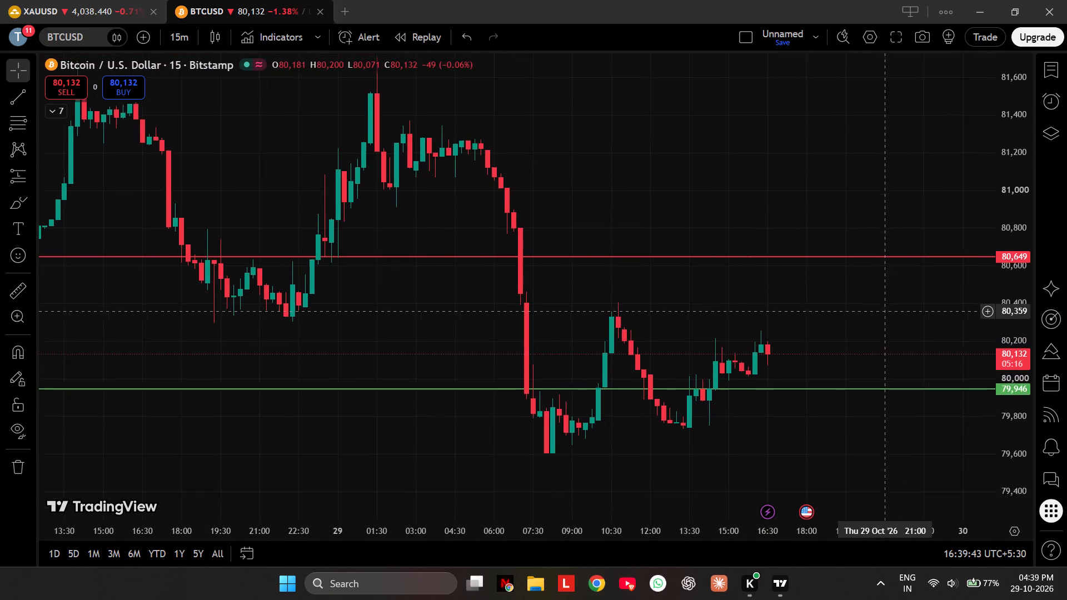
left_click_drag(884, 297, 879, 271)
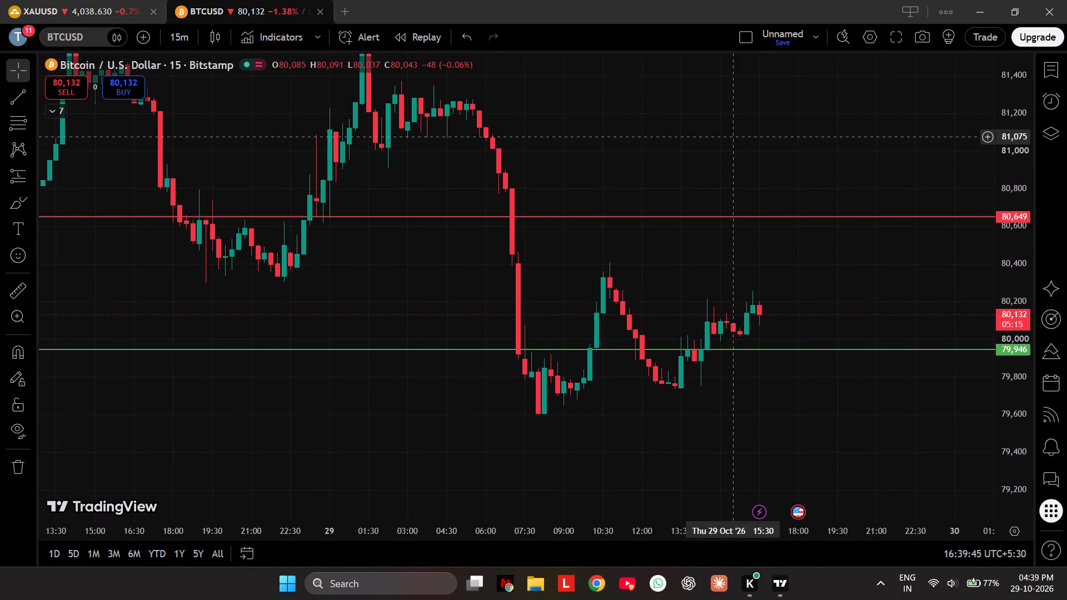
left_click_drag(726, 132, 736, 106)
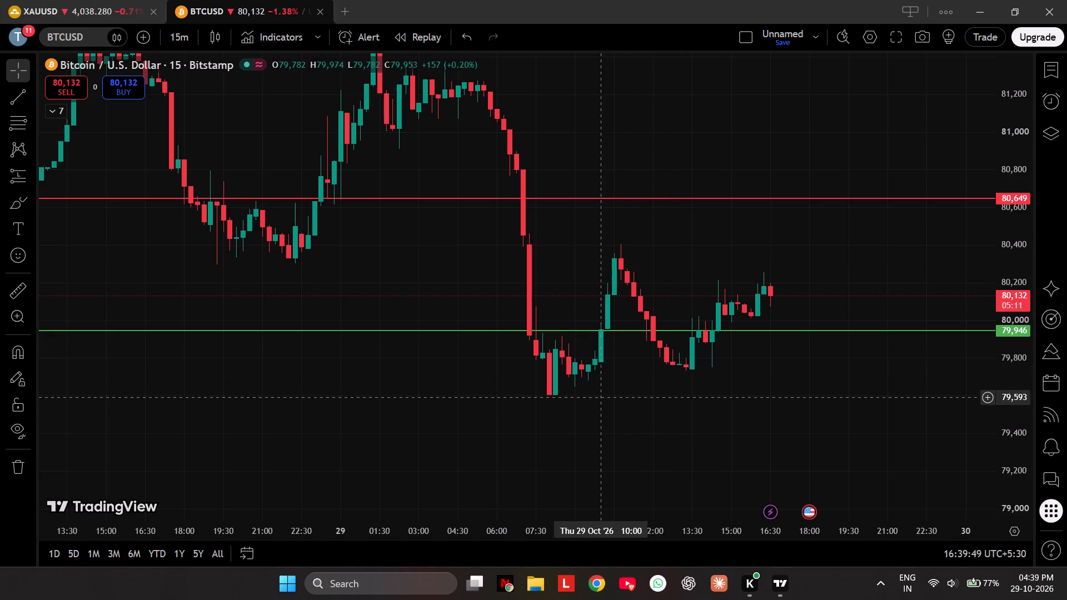
left_click_drag(821, 391, 747, 428)
scroll(1014, 439, "up", 5)
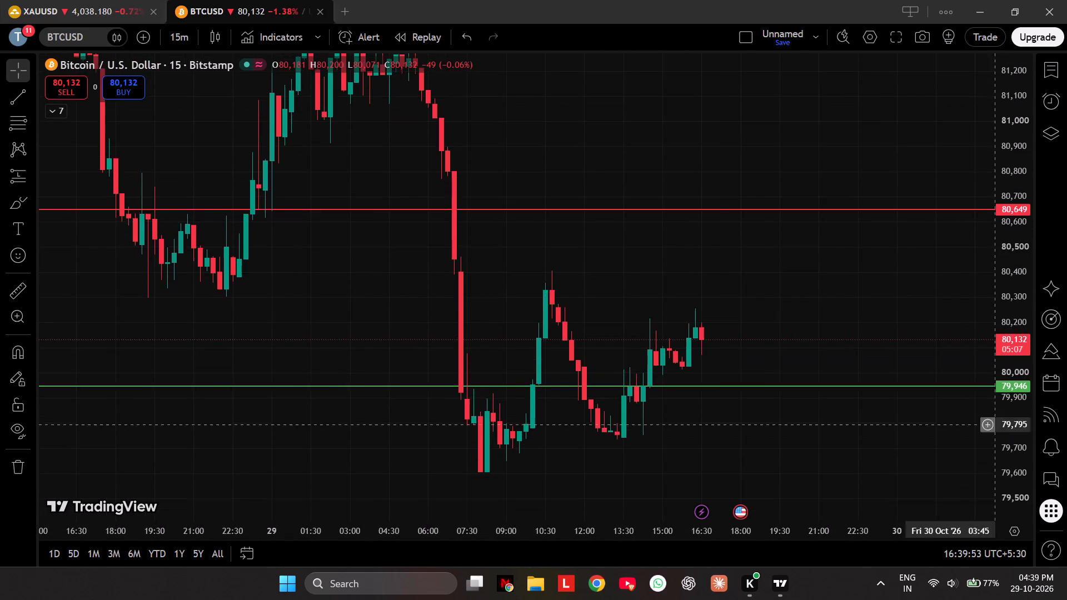
scroll(874, 416, "up", 5)
left_click_drag(672, 468, 848, 395)
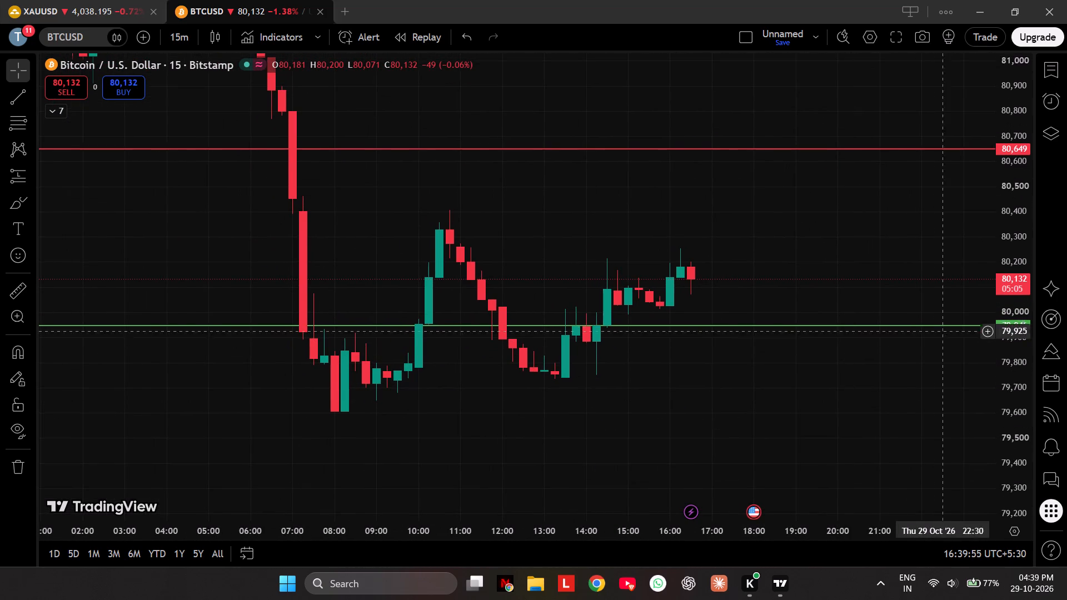
scroll(1005, 391, "up", 5)
left_click_drag(863, 429, 819, 439)
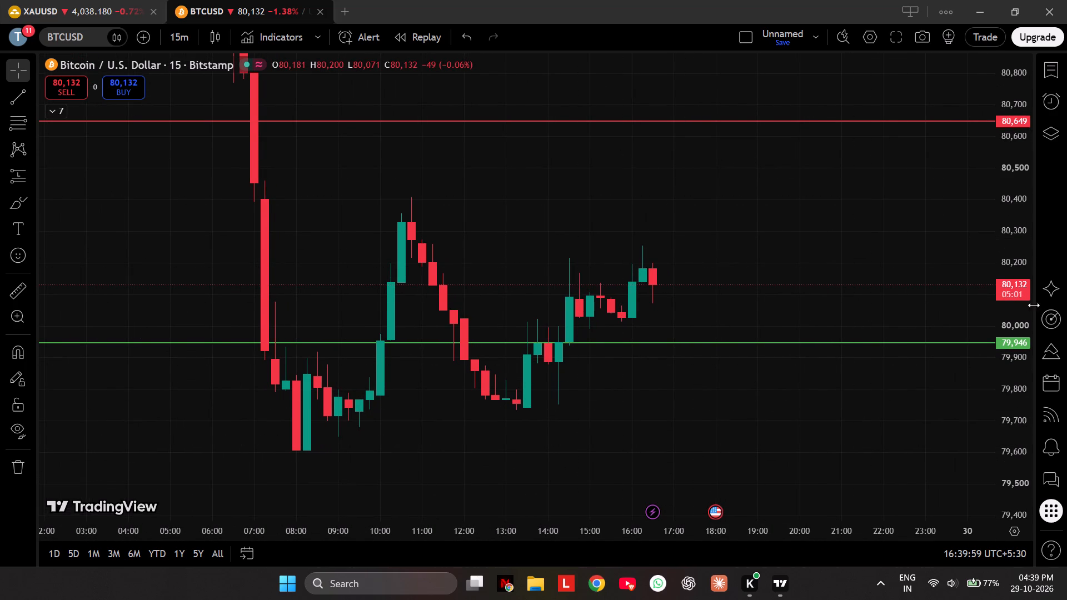
scroll(1033, 305, "down", 13)
scroll(854, 367, "down", 5)
scroll(854, 367, "up", 4)
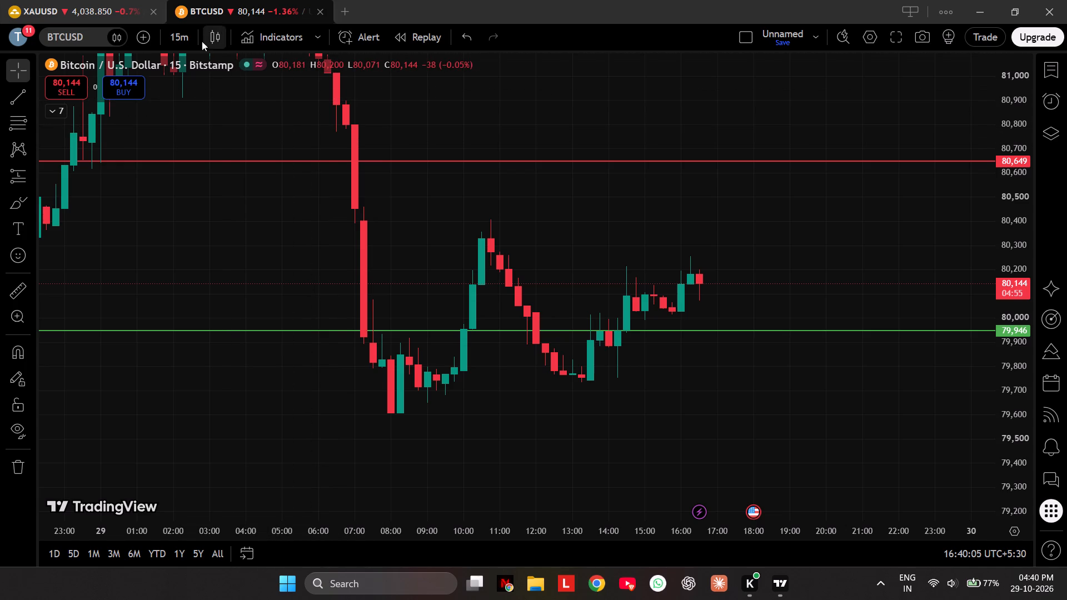
Switch the BTCUSD chart to the 5-minute timeframe.
left_click(188, 33)
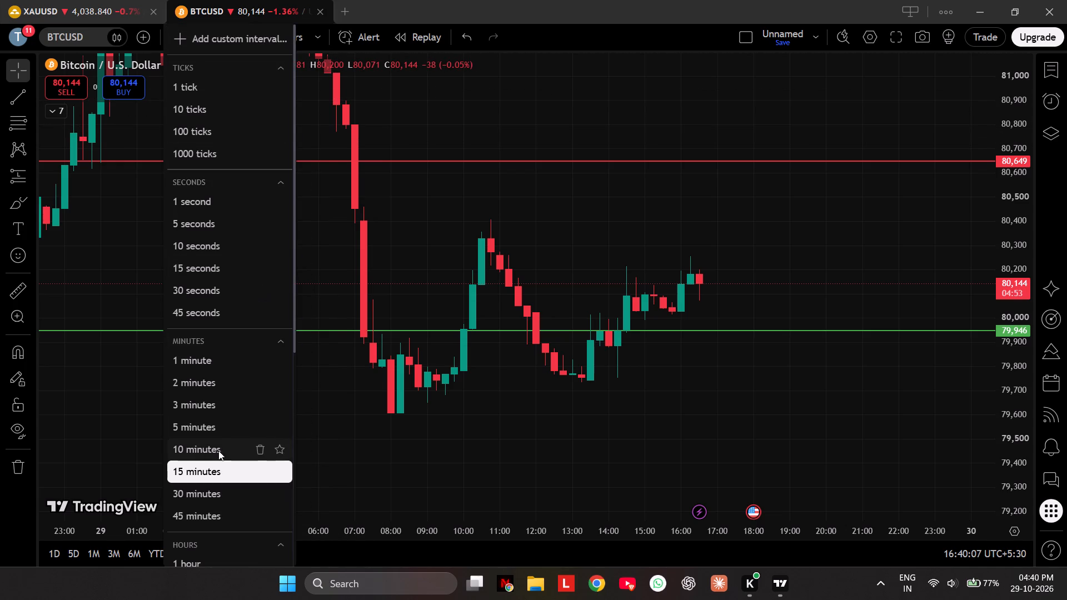
left_click(212, 418)
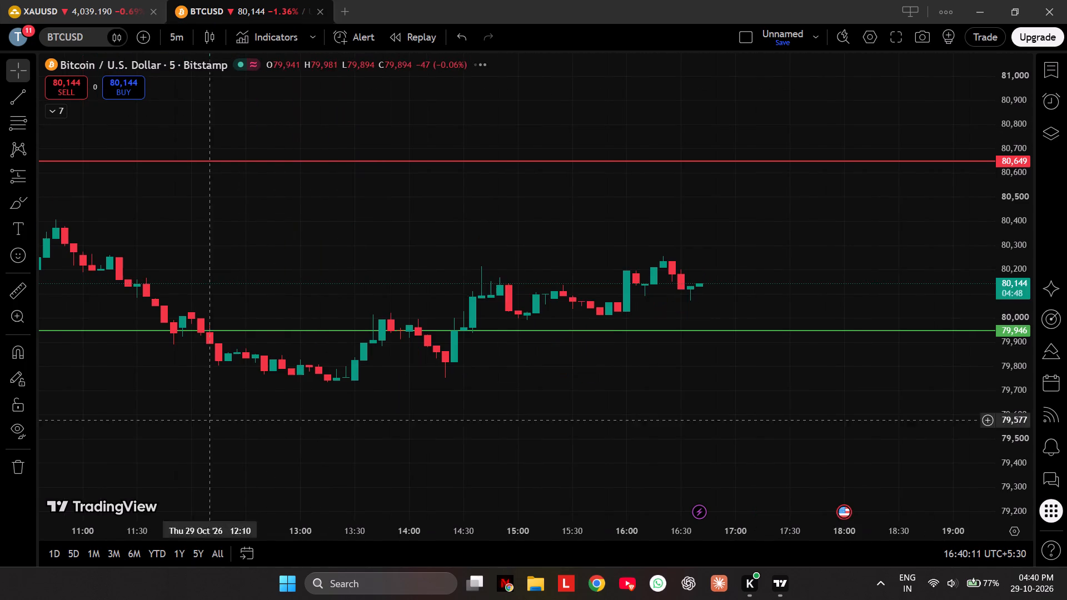
Examine the BTCUSD 5-minute candles between the red 80,649 level and the green 79,946 level.
scroll(1001, 369, "up", 3)
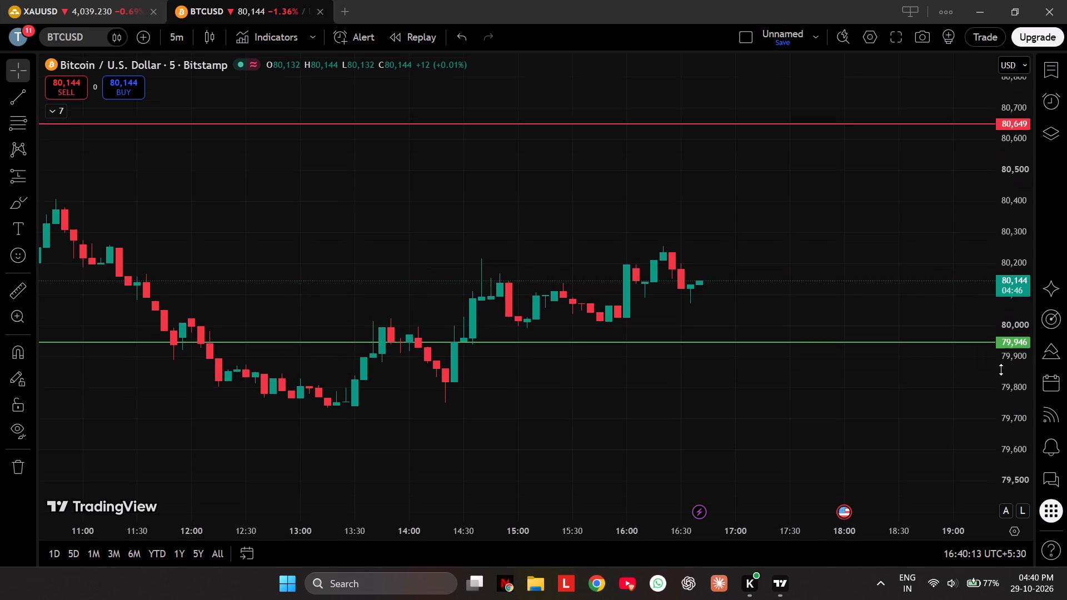
scroll(1001, 369, "up", 10)
scroll(1001, 369, "down", 4)
scroll(549, 359, "down", 6)
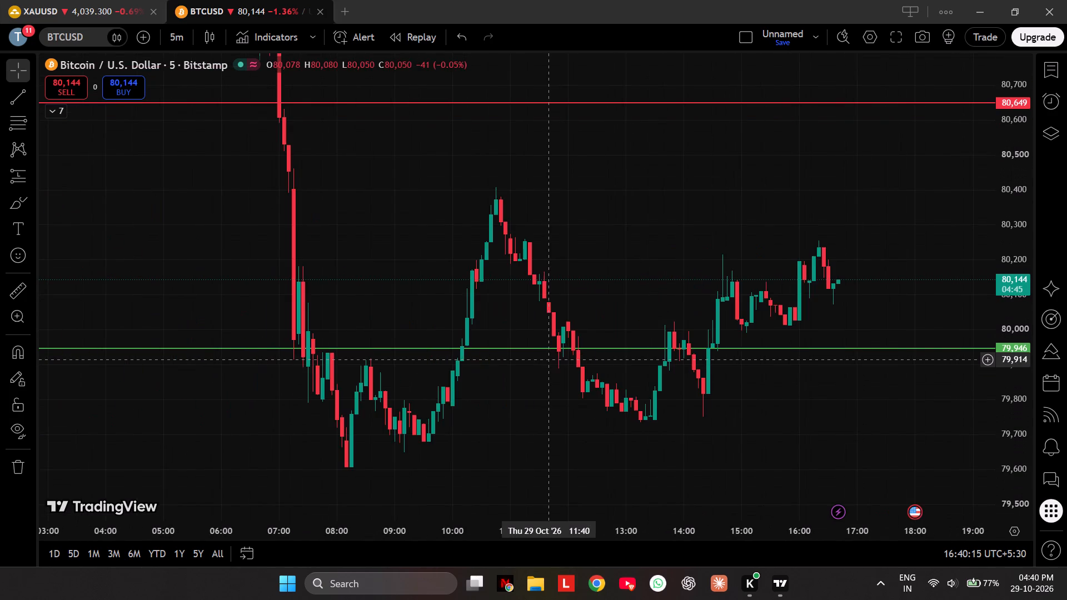
scroll(549, 358, "up", 4)
scroll(549, 358, "down", 3)
scroll(549, 358, "up", 1)
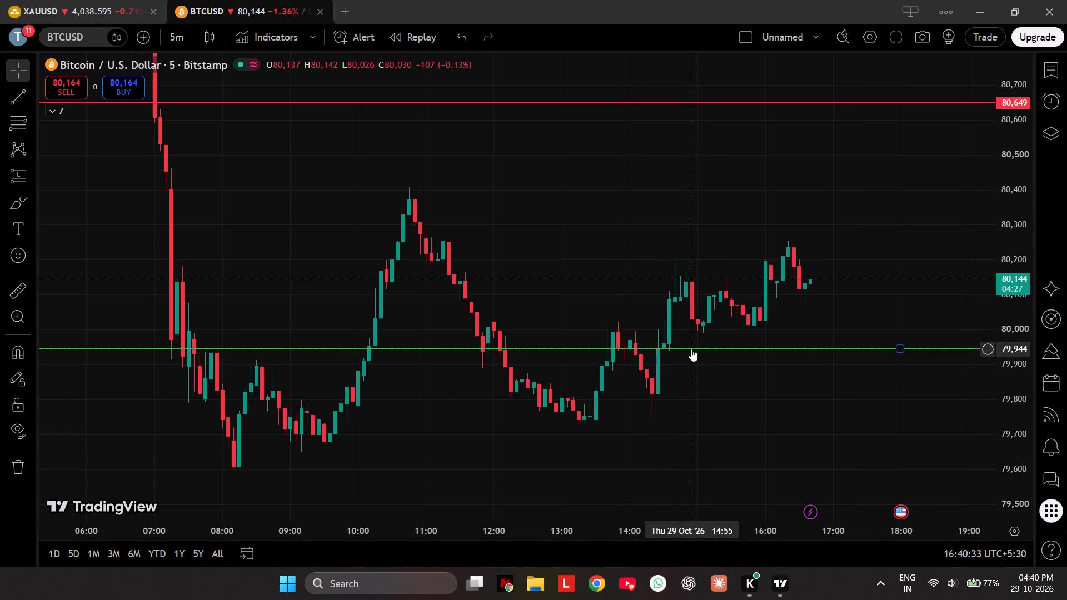
left_click_drag(835, 196, 849, 220)
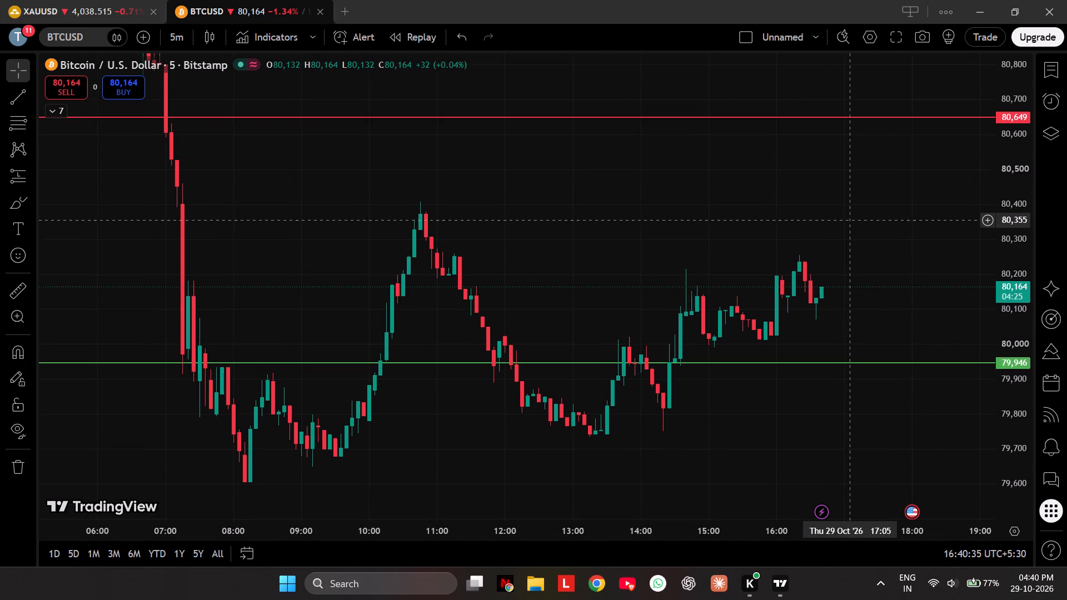
left_click_drag(849, 220, 777, 198)
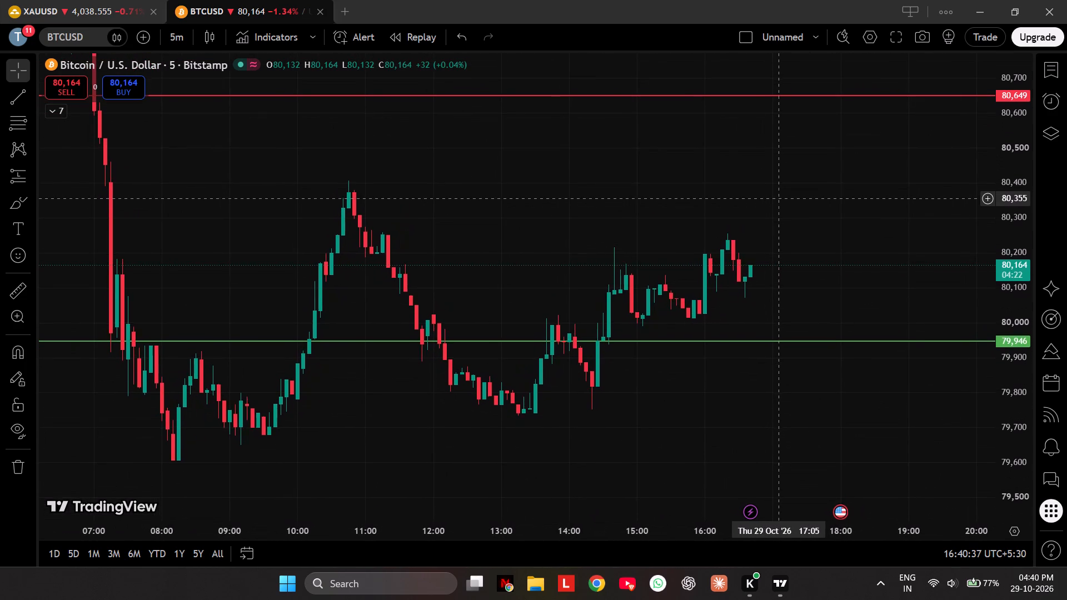
left_click_drag(777, 198, 786, 196)
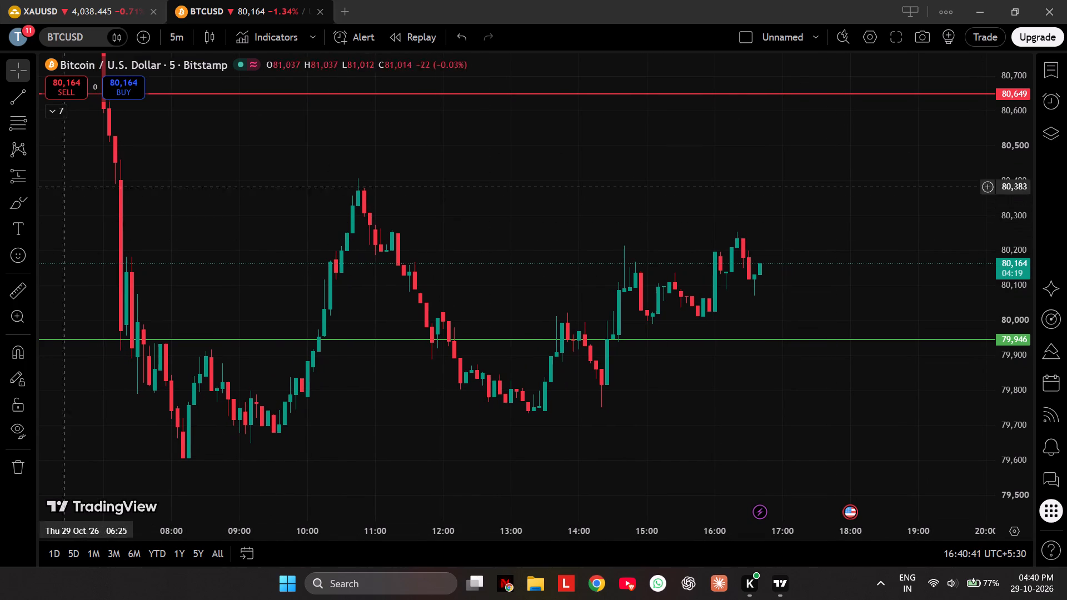
Draw a long position at the latest BTCUSD candle with entry about 80,154, target about 80,524 and stop at the 79,946 level.
left_click(16, 173)
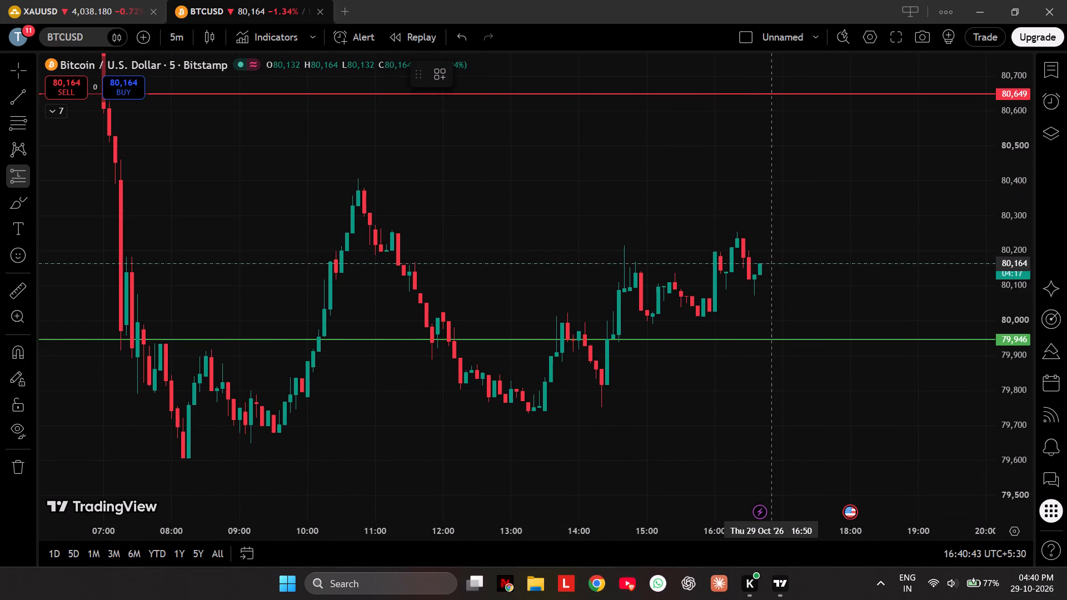
left_click(765, 266)
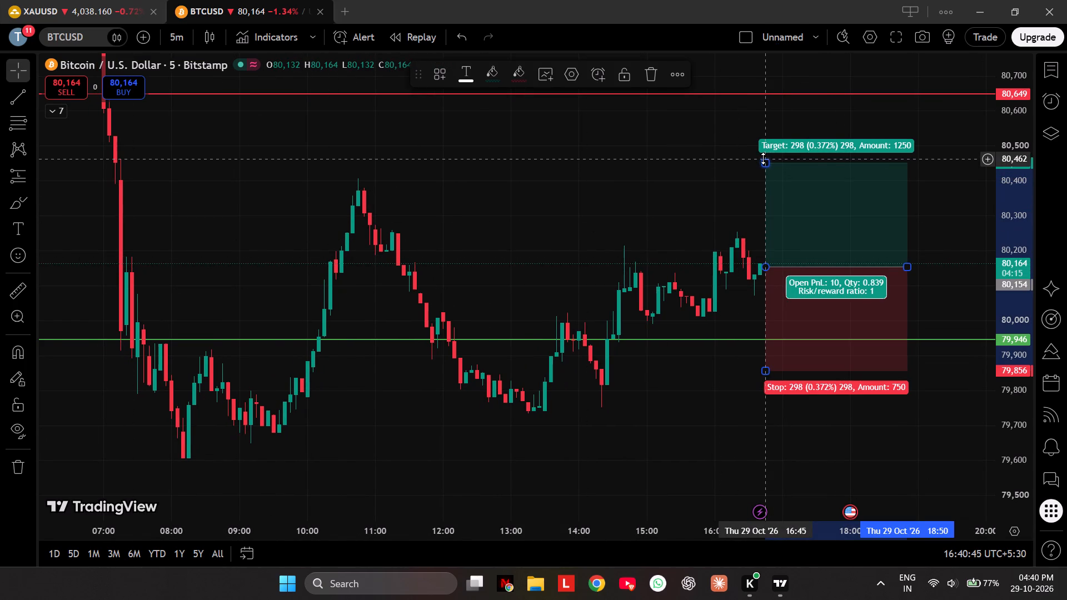
left_click_drag(763, 158, 765, 137)
left_click_drag(765, 369, 764, 363)
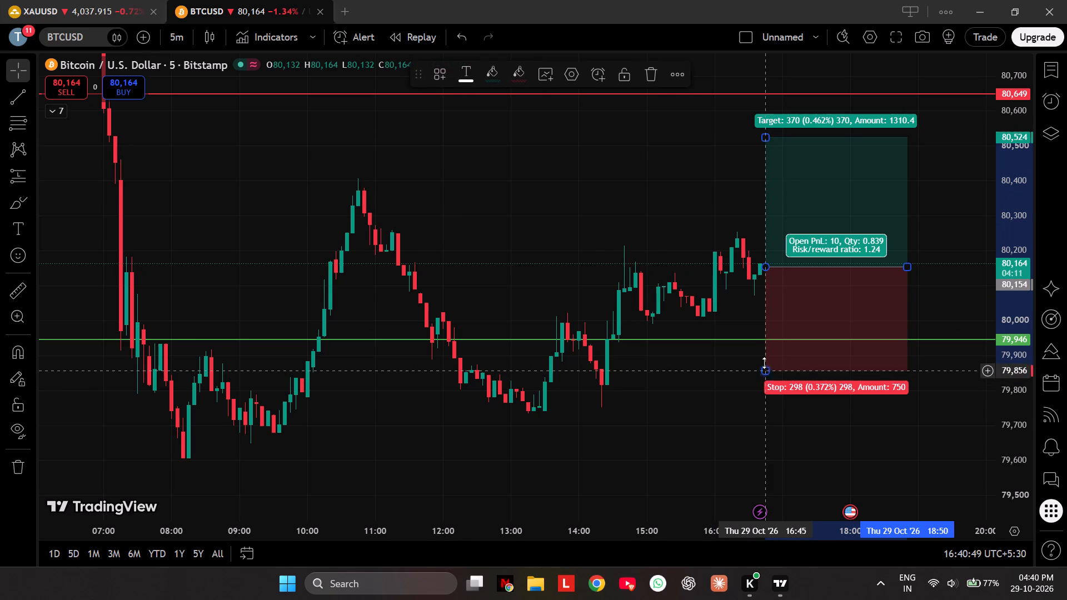
left_click_drag(764, 363, 775, 339)
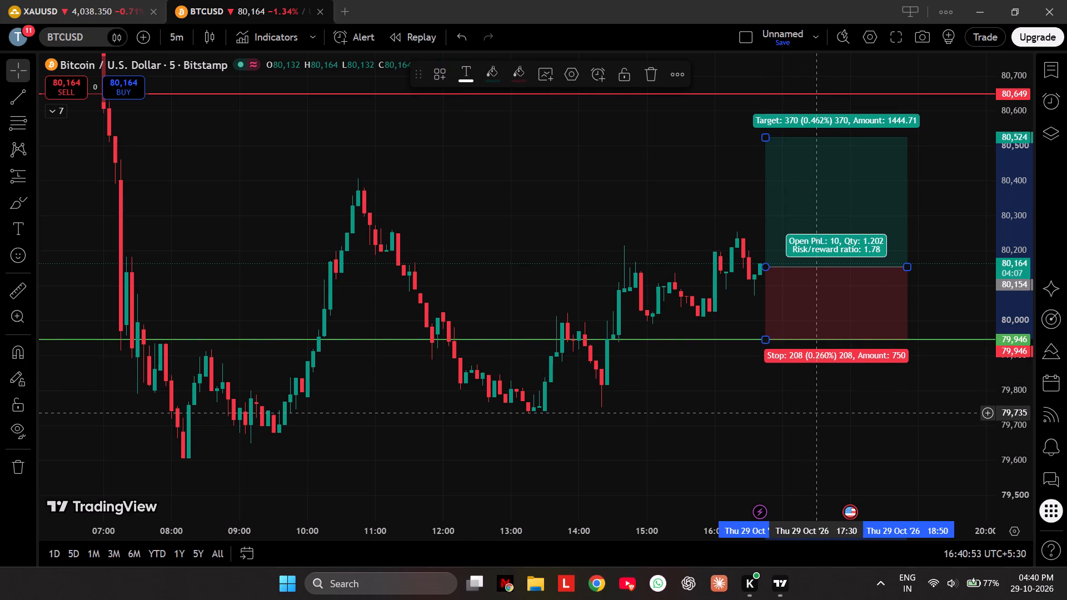
left_click(817, 413)
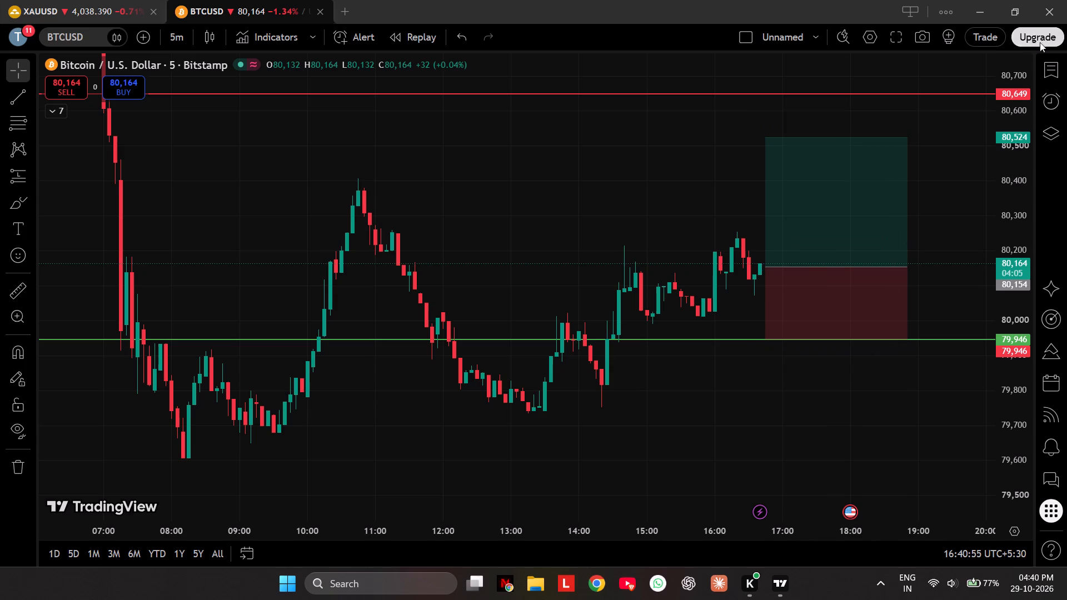
Load US100 from the watchlist in place of BTCUSD and close the watchlist.
left_click(1057, 69)
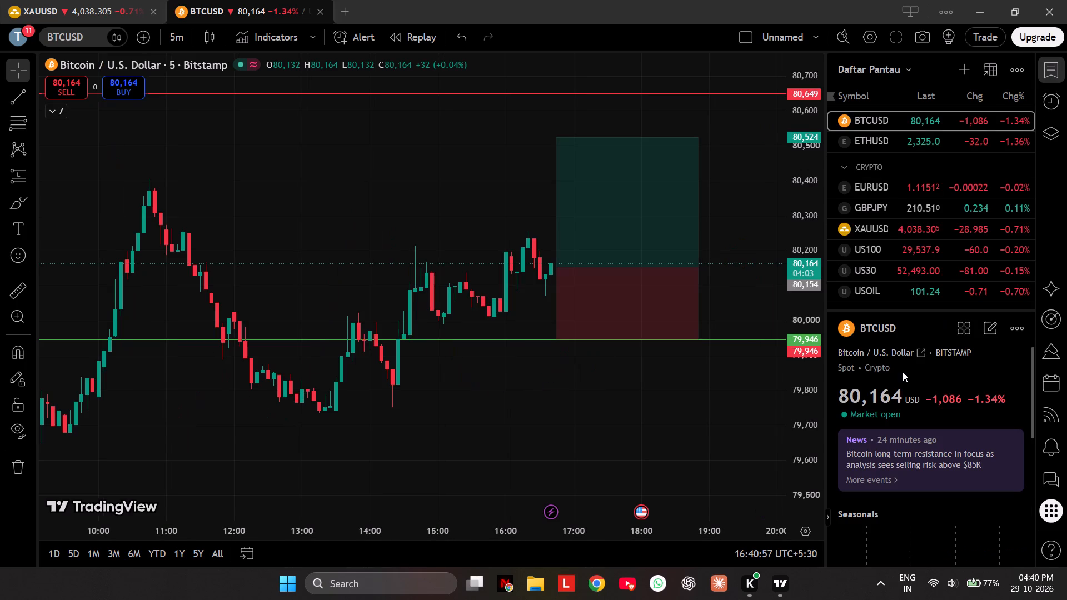
left_click(876, 248)
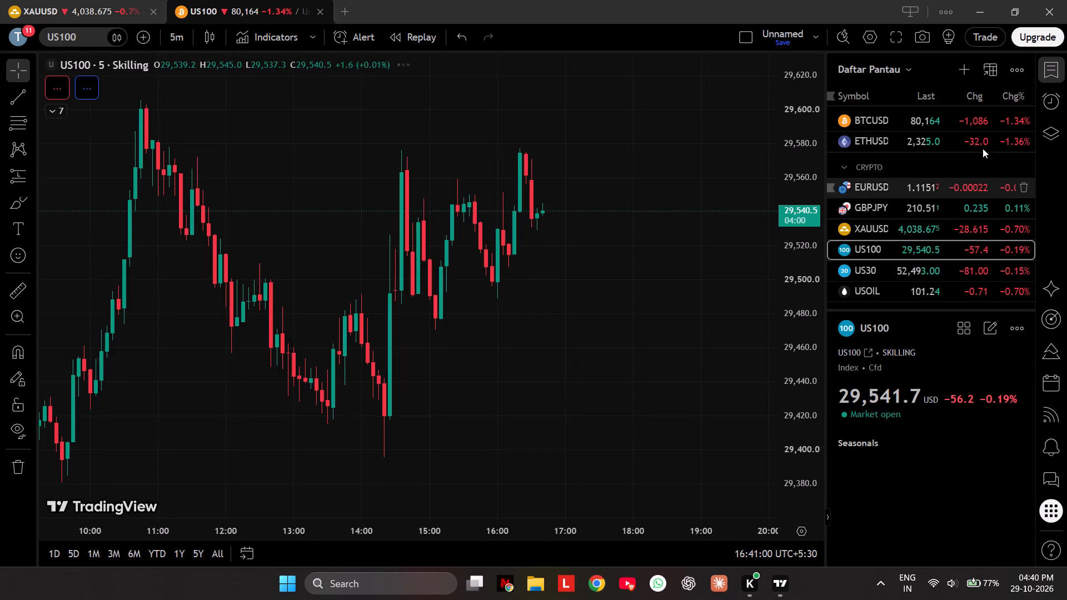
left_click(1050, 73)
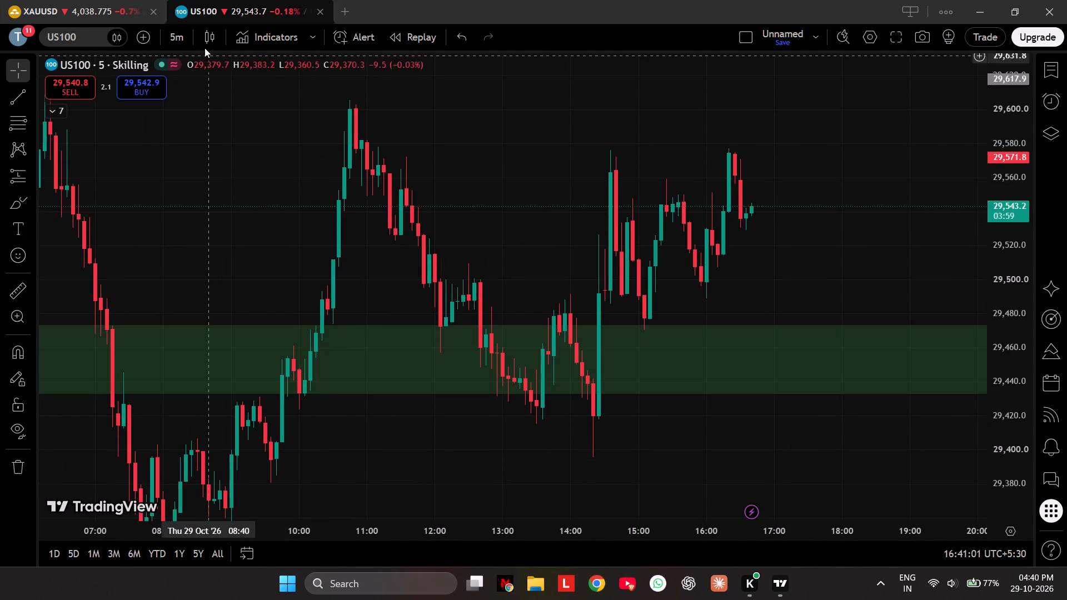
Set the US100 chart to the 4-hour timeframe and reset its view.
left_click(169, 36)
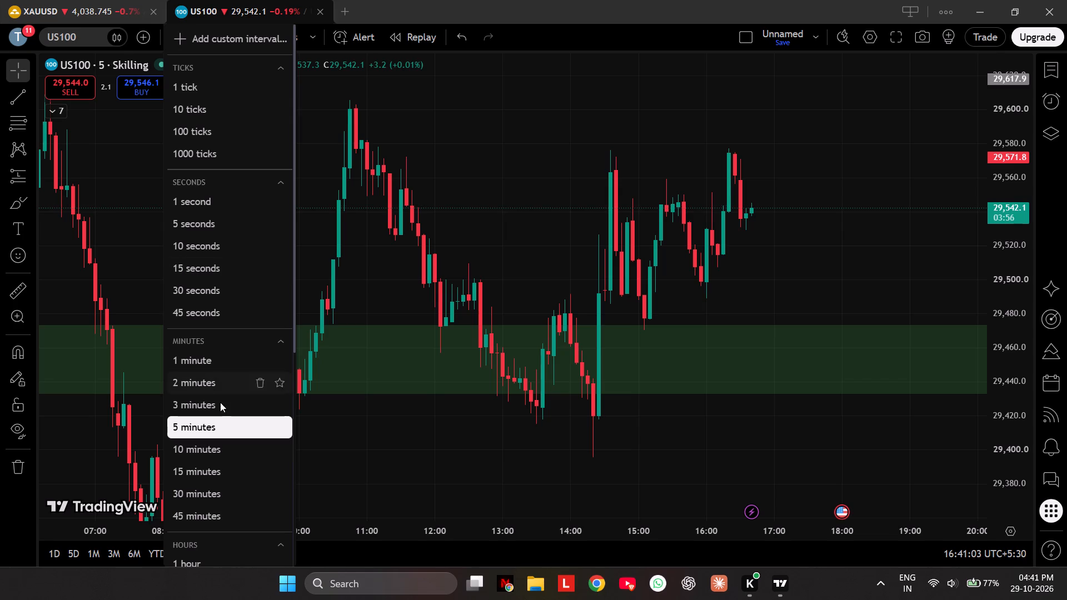
scroll(235, 474, "down", 1)
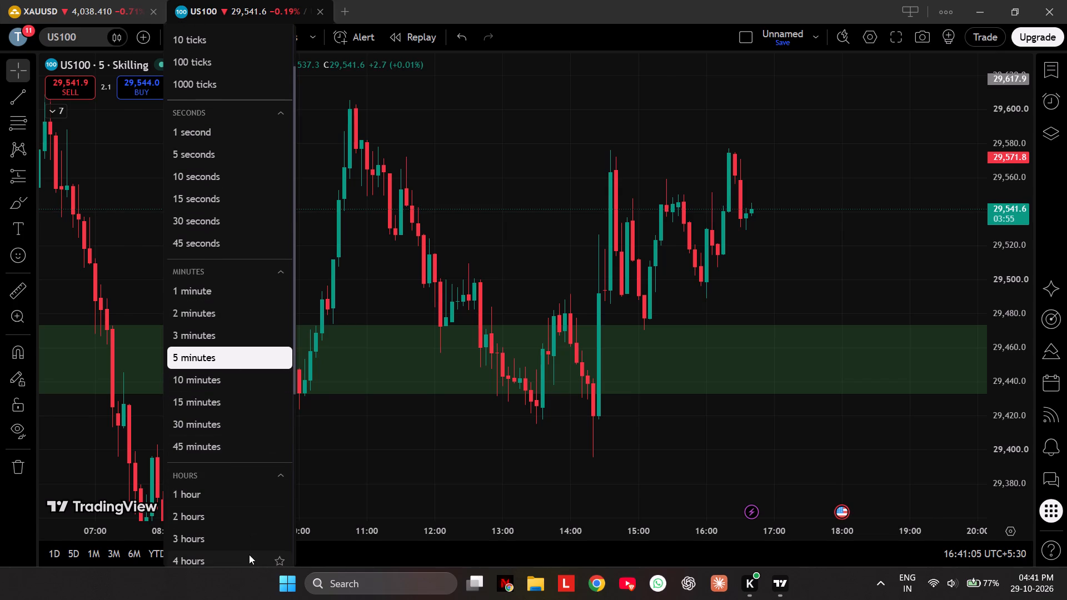
left_click(249, 554)
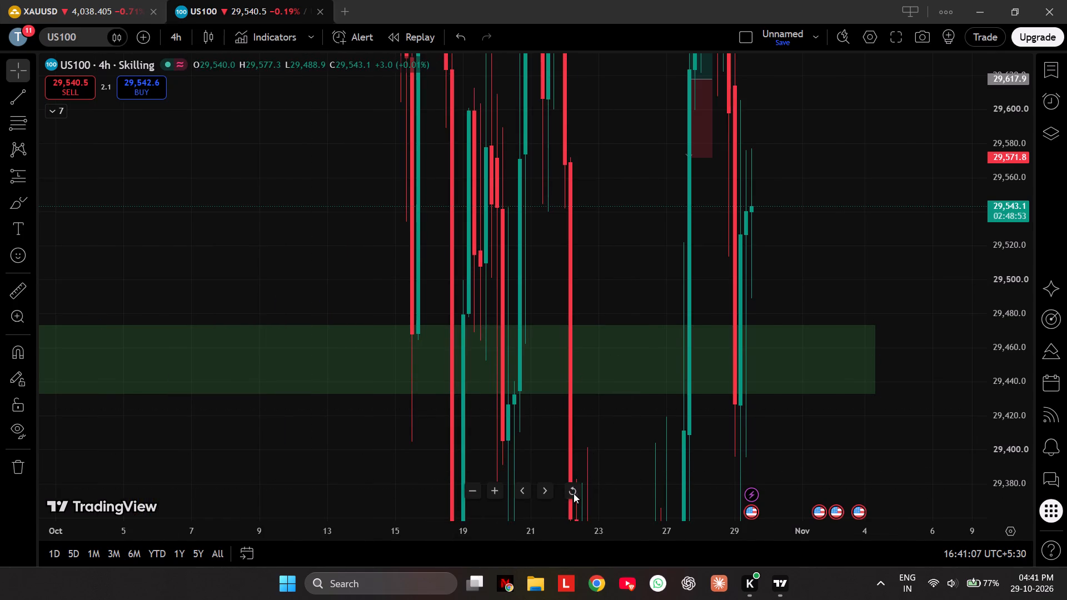
left_click(574, 493)
Examine the recent US100 4-hour candles around the marked red and green zones and the 29,303.7 and 29,043.0 levels.
left_click(96, 0)
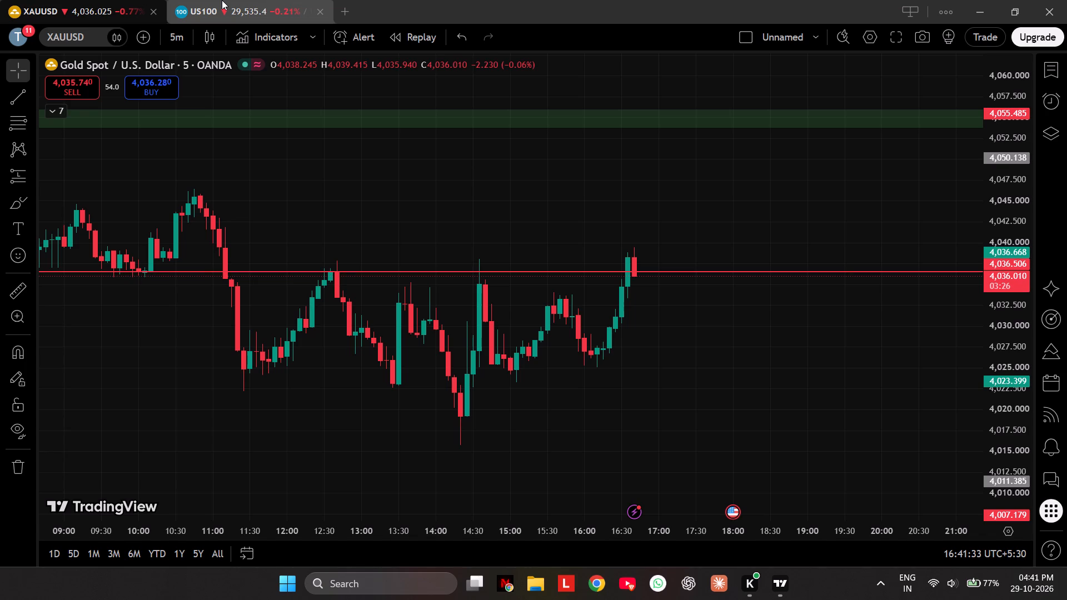
left_click(265, 0)
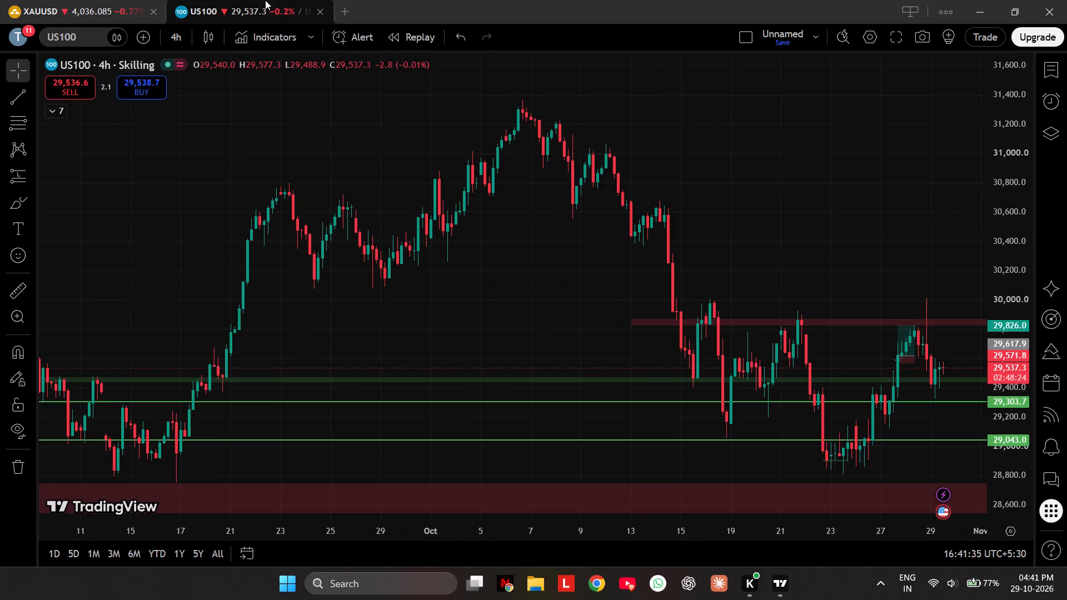
left_click_drag(819, 228, 698, 112)
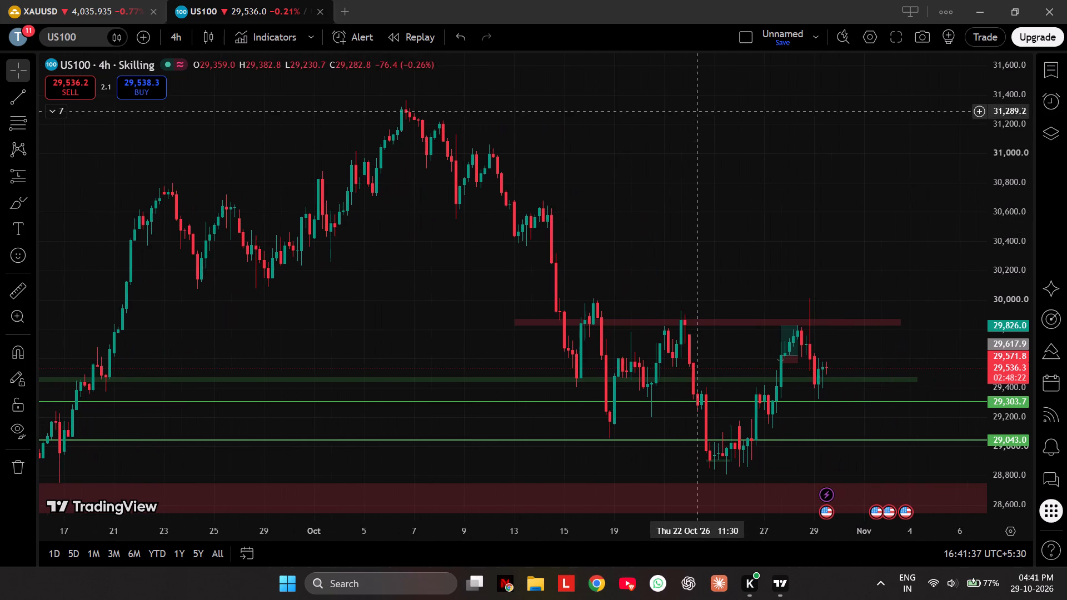
scroll(1000, 365, "up", 3)
left_click_drag(909, 360, 844, 197)
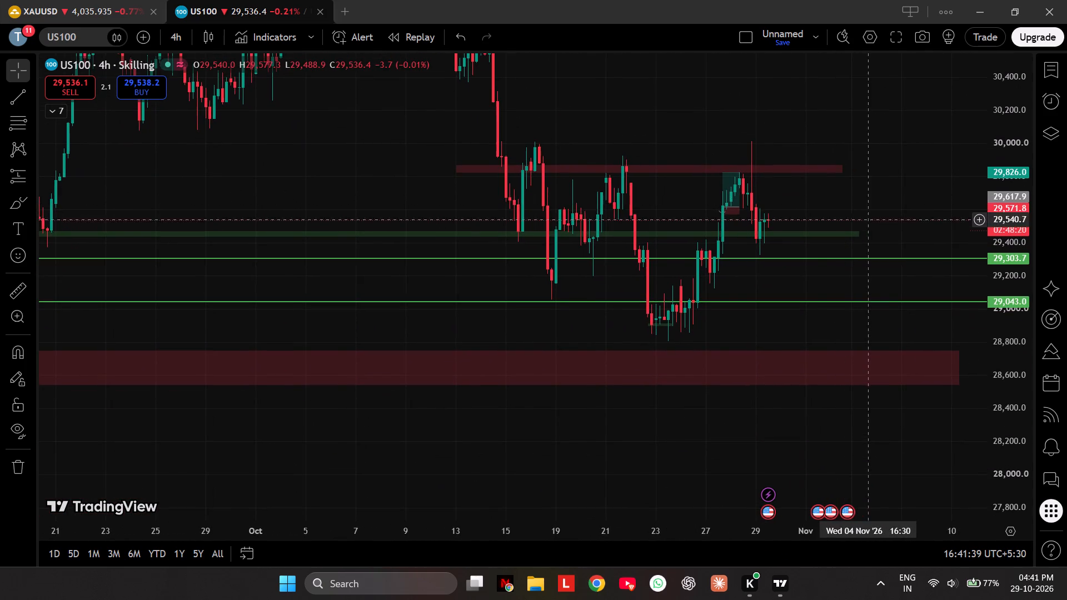
scroll(883, 320, "up", 3)
left_click_drag(851, 199, 896, 226)
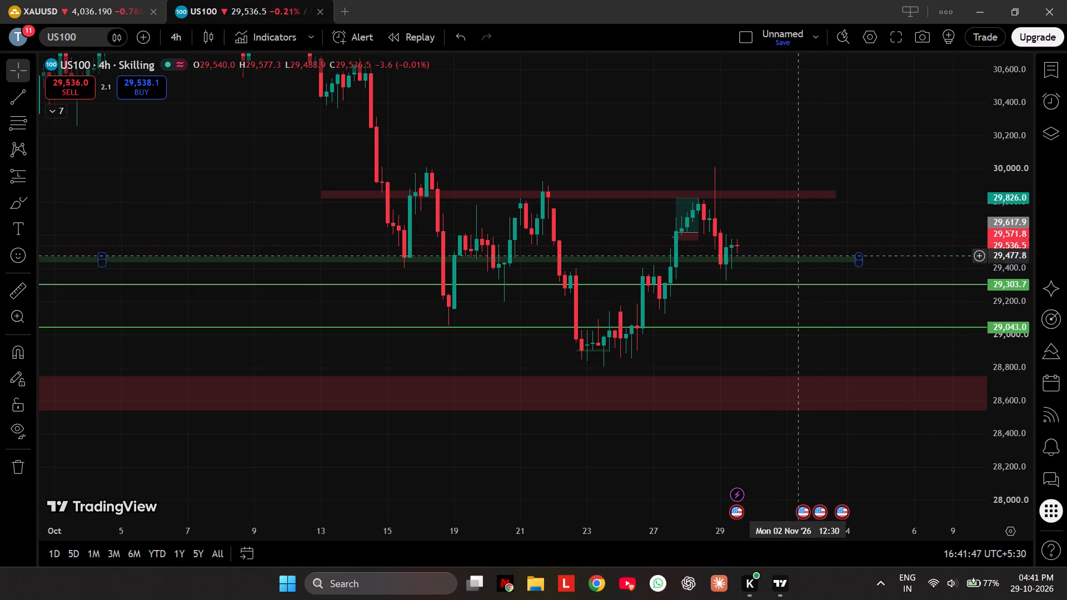
left_click(173, 37)
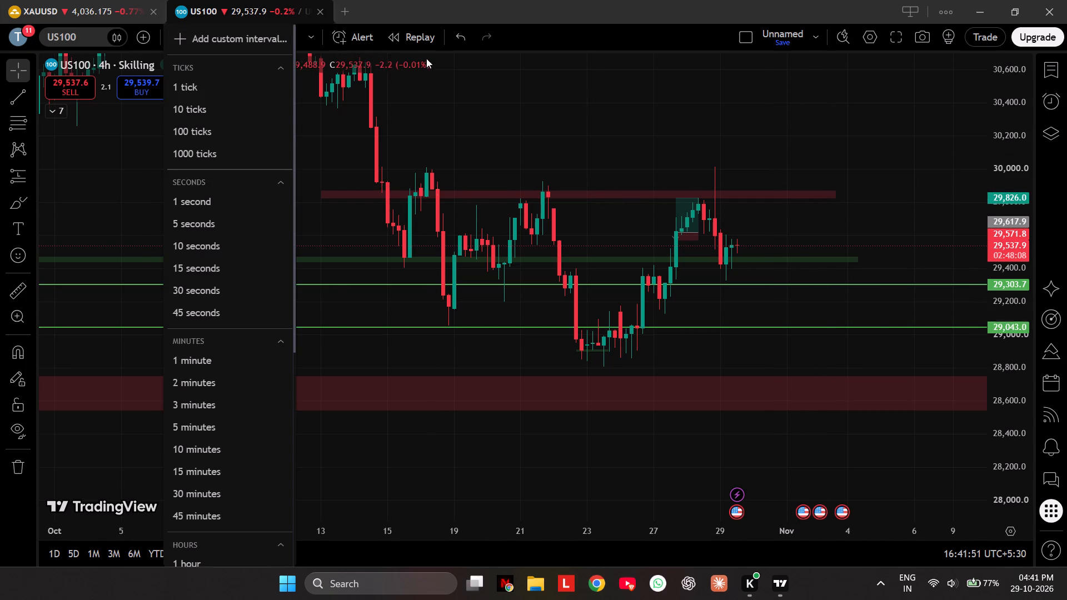
left_click(510, 114)
Switch to the XAUUSD chart and set its timeframe to 4 hours.
left_click(114, 0)
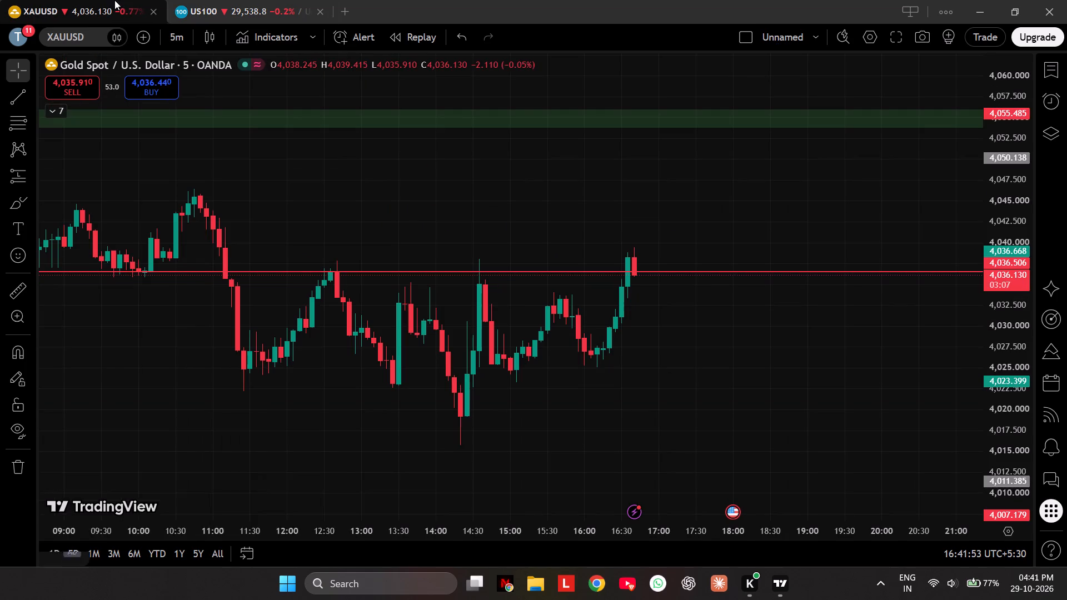
left_click(166, 31)
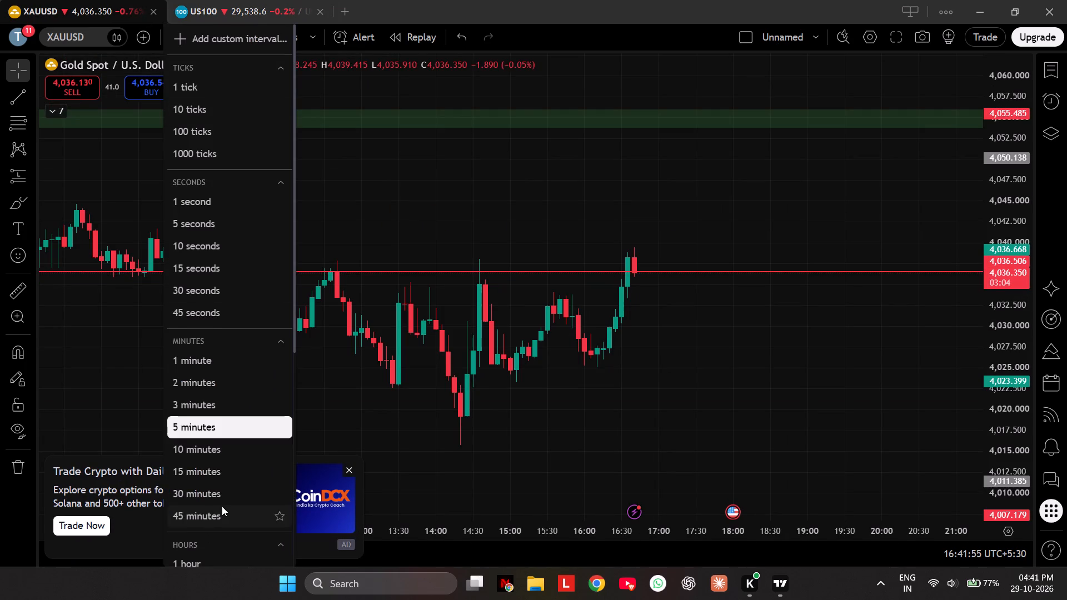
scroll(221, 548, "down", 1)
left_click(227, 556)
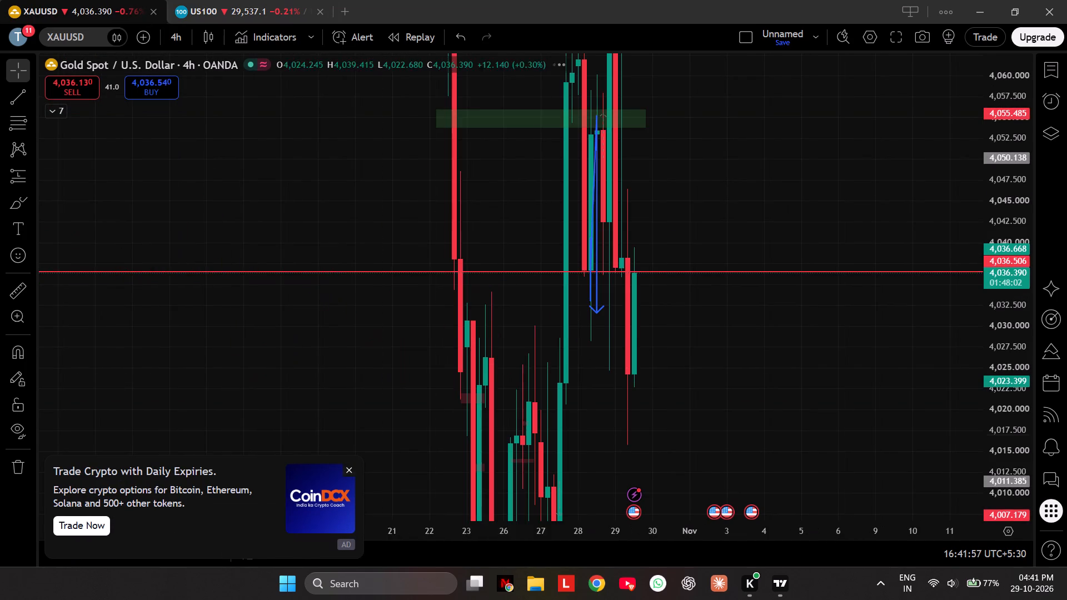
Reset the XAUUSD view and examine the latest 4-hour candles around the blue 4,069.103, red 4,036.506 and green 4,006.515 levels.
left_click(573, 489)
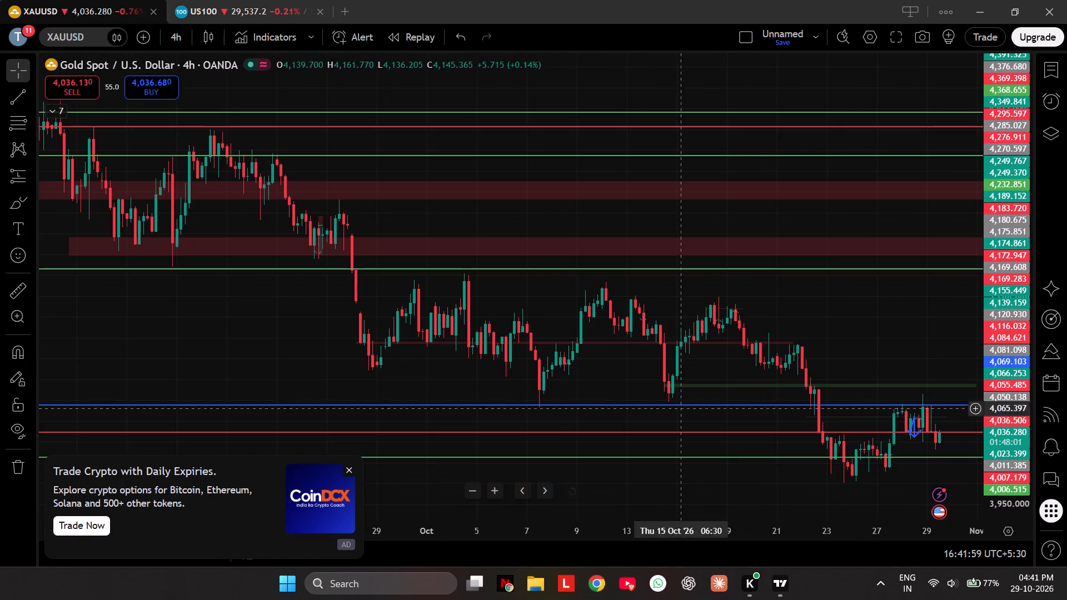
scroll(1001, 407, "up", 2)
left_click_drag(960, 361, 666, 276)
scroll(666, 276, "up", 3)
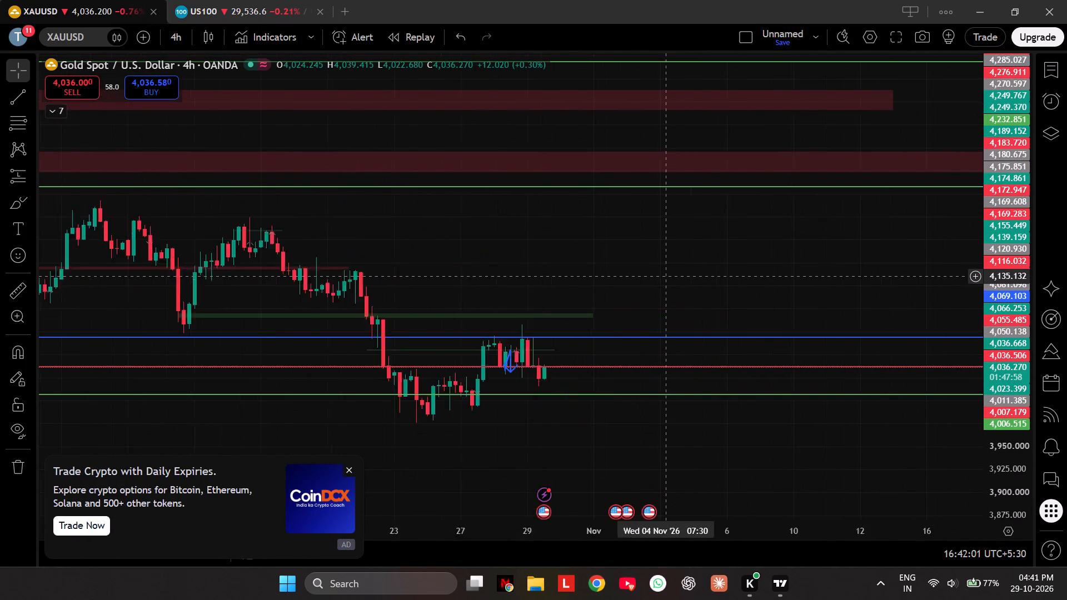
scroll(666, 276, "up", 1)
scroll(991, 397, "up", 9)
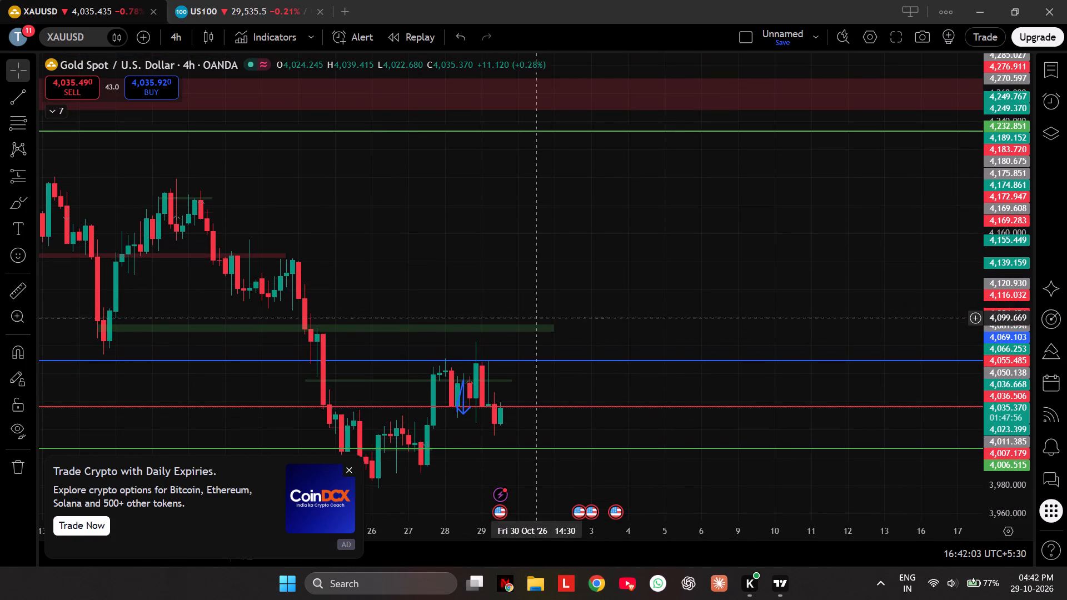
left_click_drag(540, 310, 732, 226)
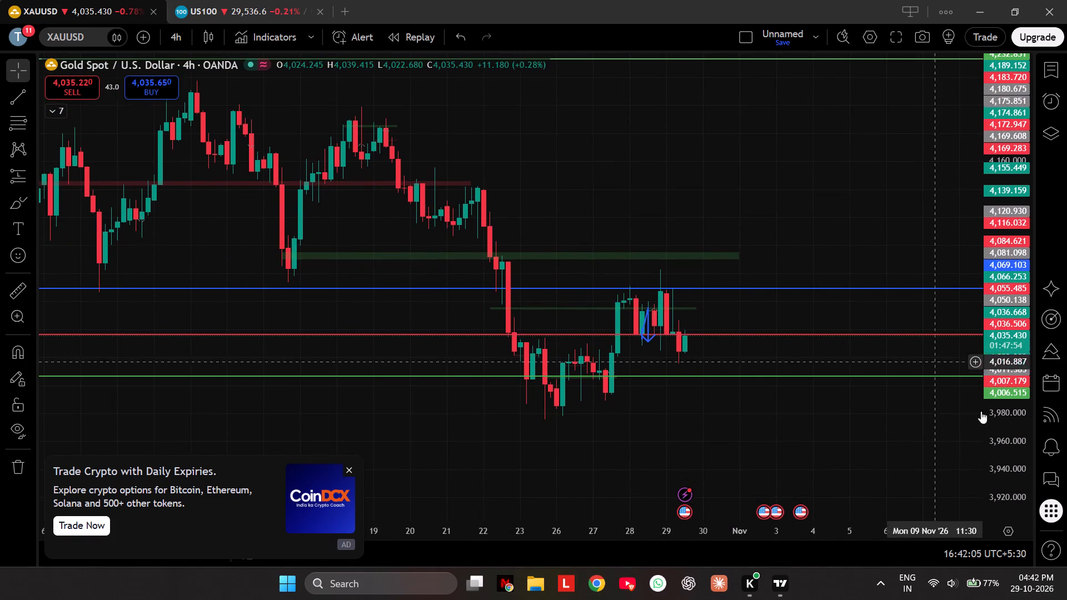
scroll(990, 419, "up", 6)
scroll(744, 343, "up", 5)
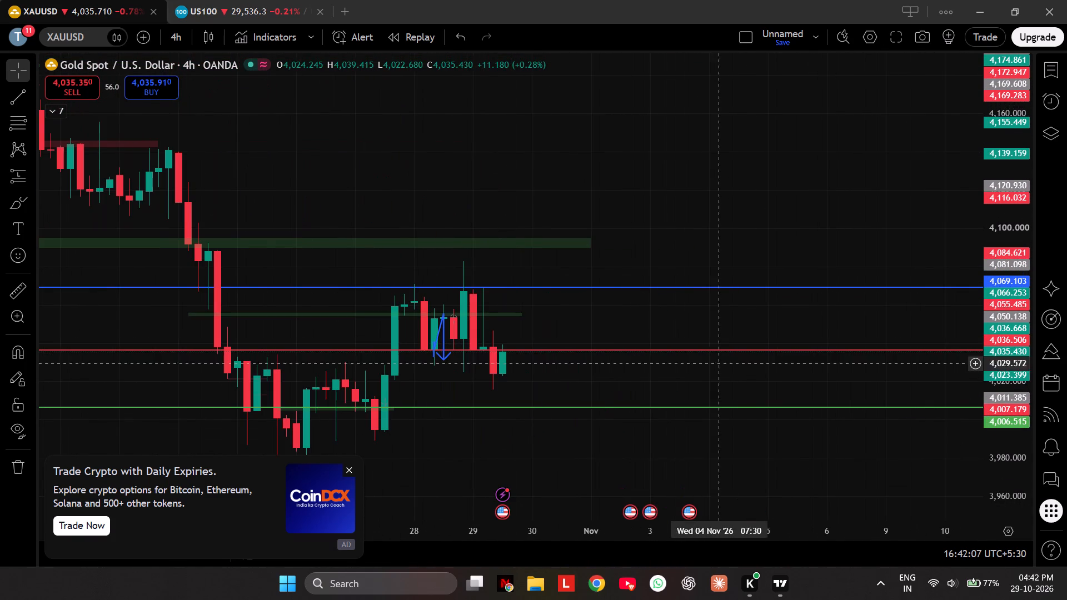
left_click_drag(550, 461, 765, 399)
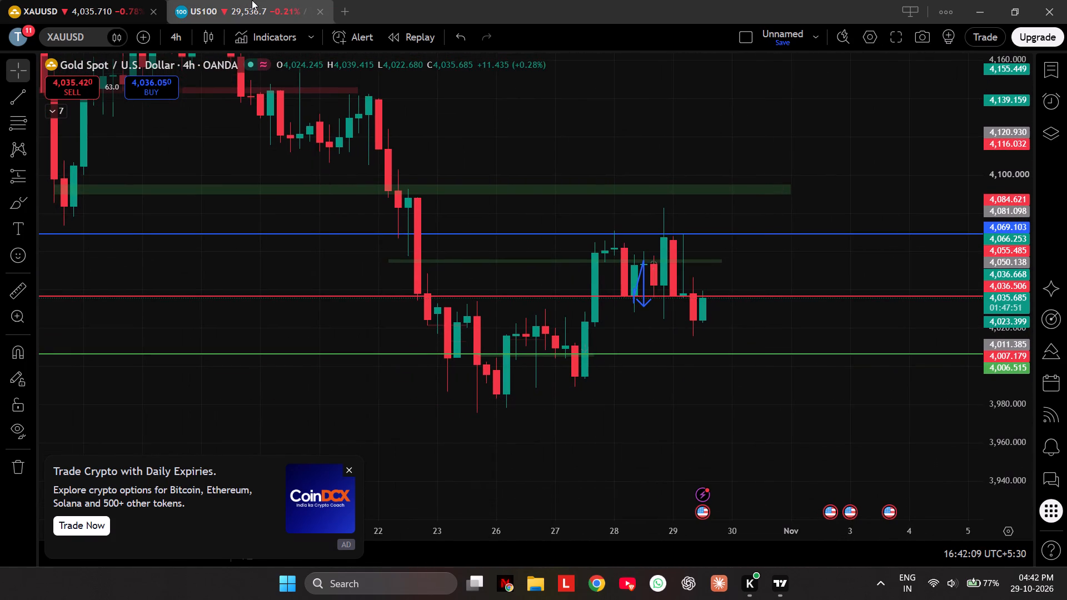
Return to the US100 4-hour chart.
left_click(252, 0)
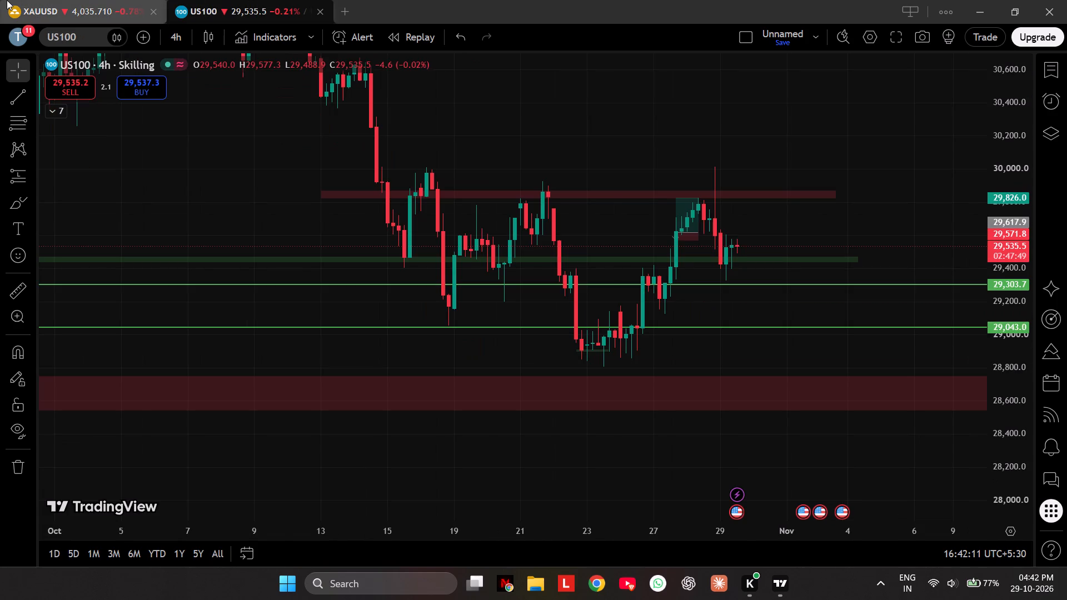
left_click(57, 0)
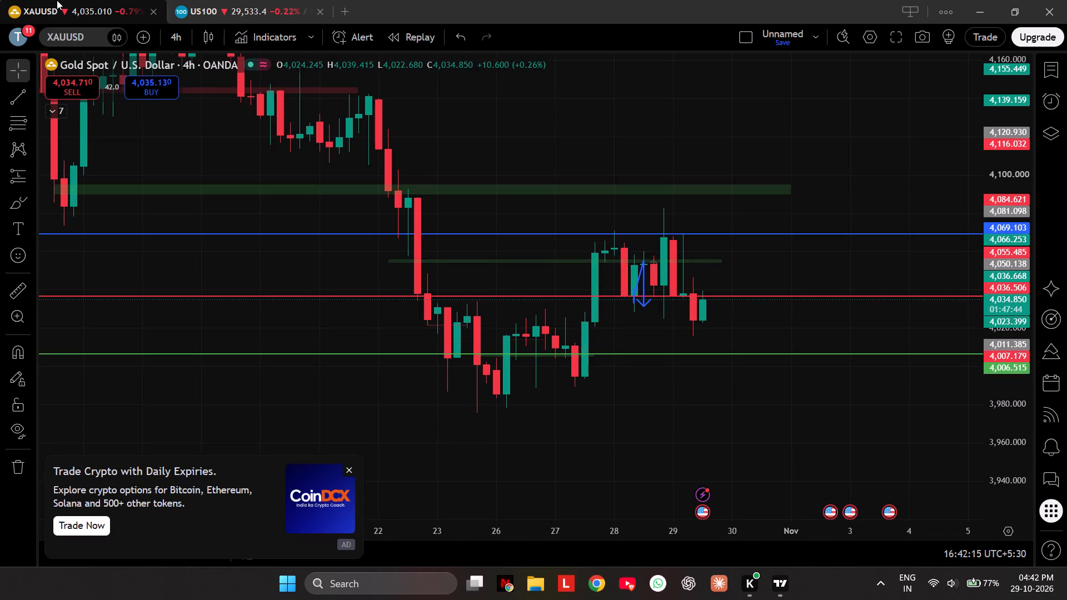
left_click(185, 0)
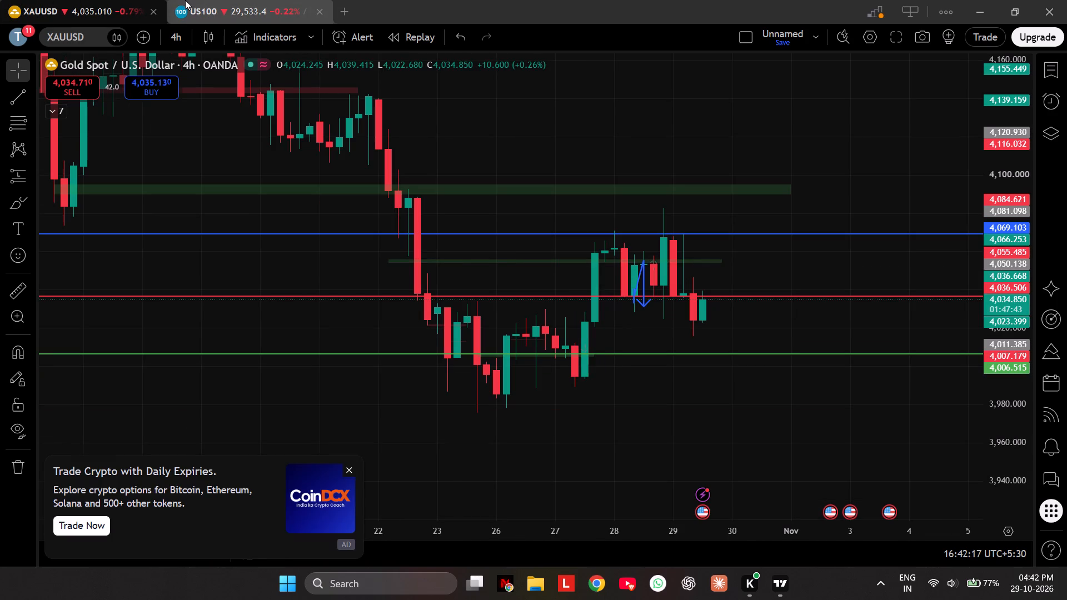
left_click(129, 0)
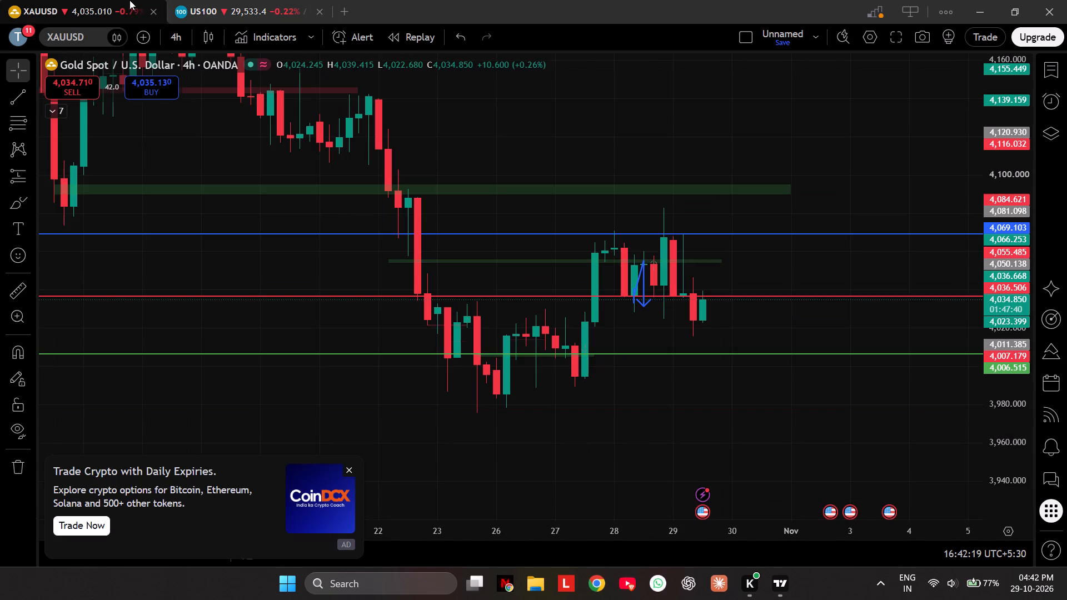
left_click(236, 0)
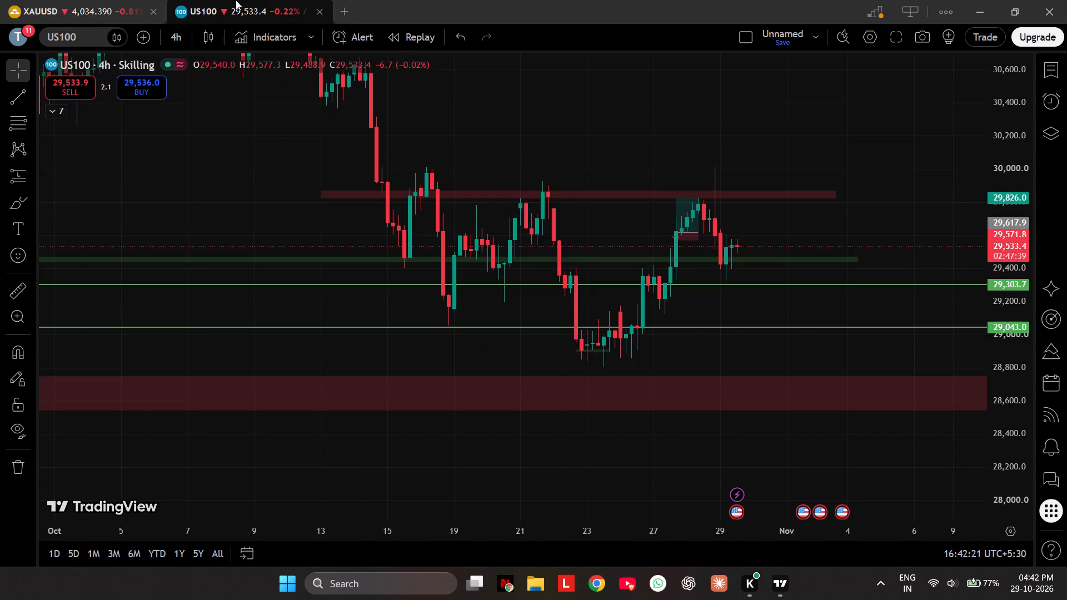
Set the US100 chart to the 5-minute timeframe and reset its view.
left_click(169, 37)
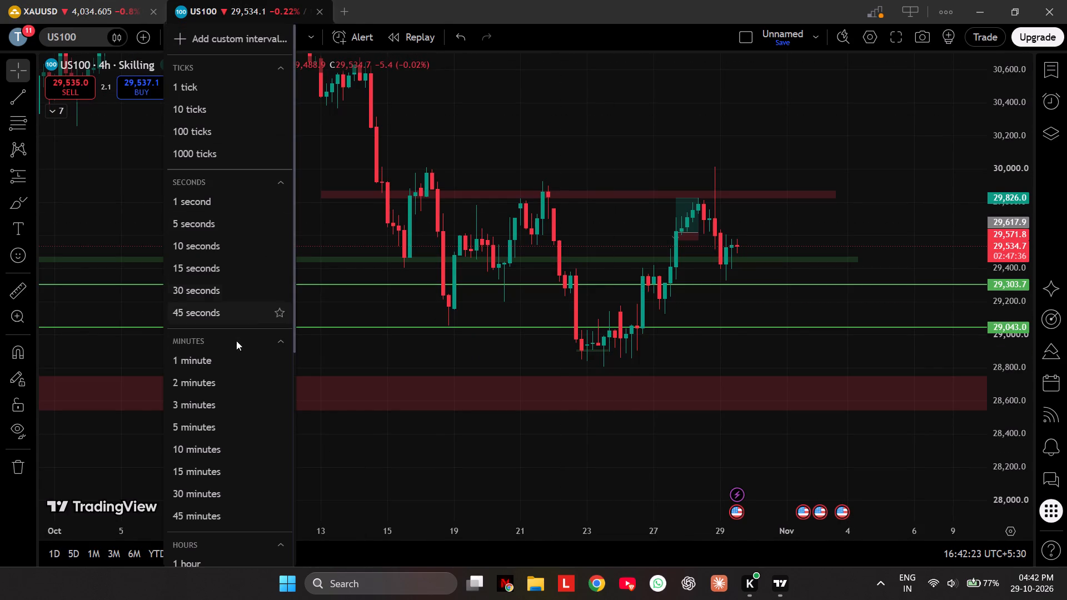
left_click(204, 432)
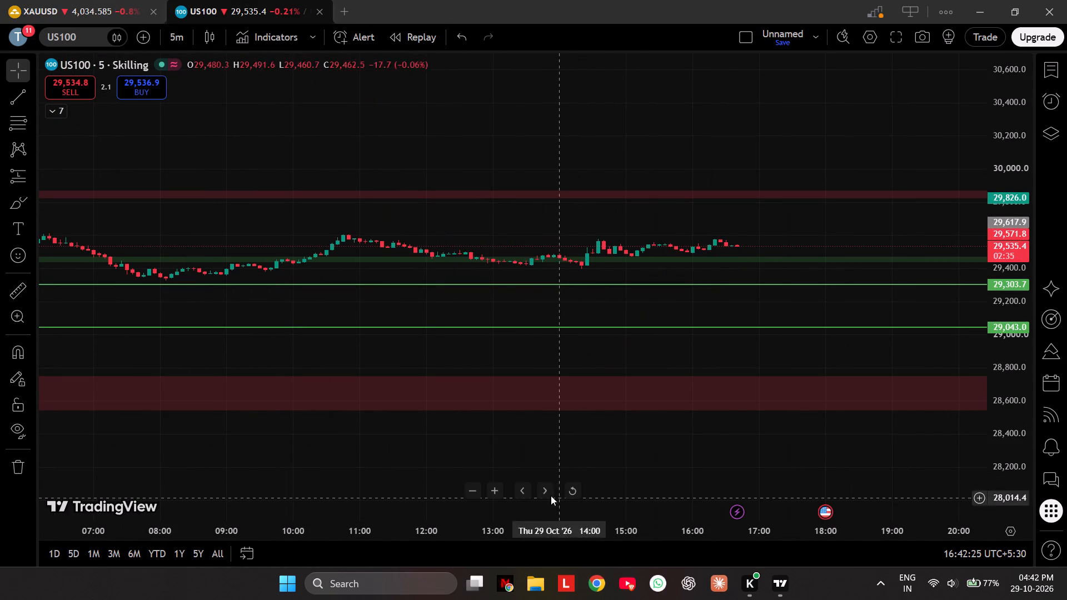
left_click(575, 499)
left_click(571, 497)
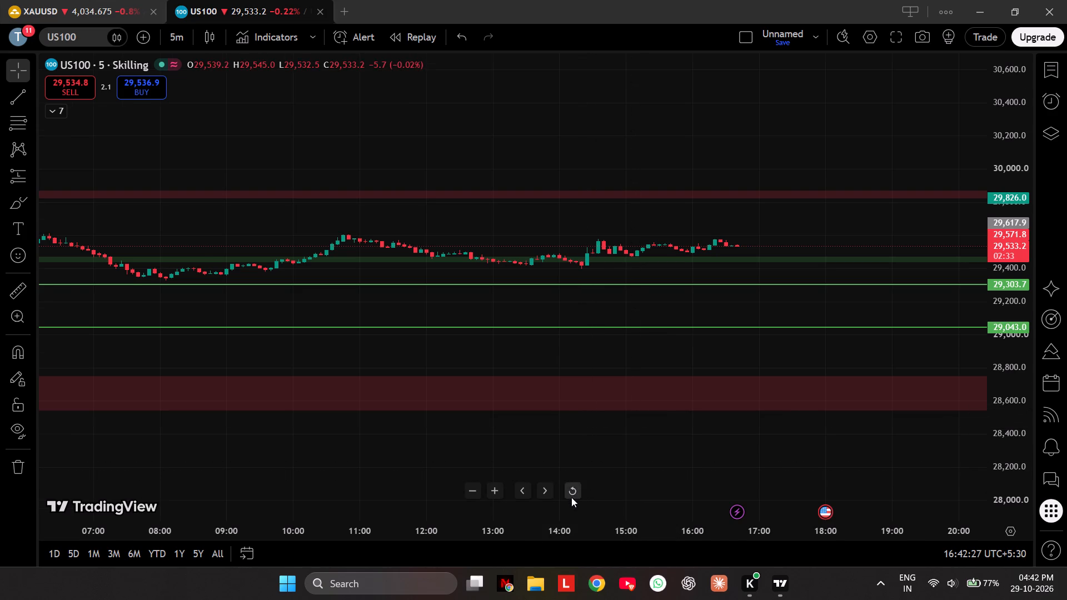
Place a long position at the latest US100 candle with entry about 29,532.9, stop about 29,421.9 and target about 29,810.9.
scroll(993, 427, "up", 2)
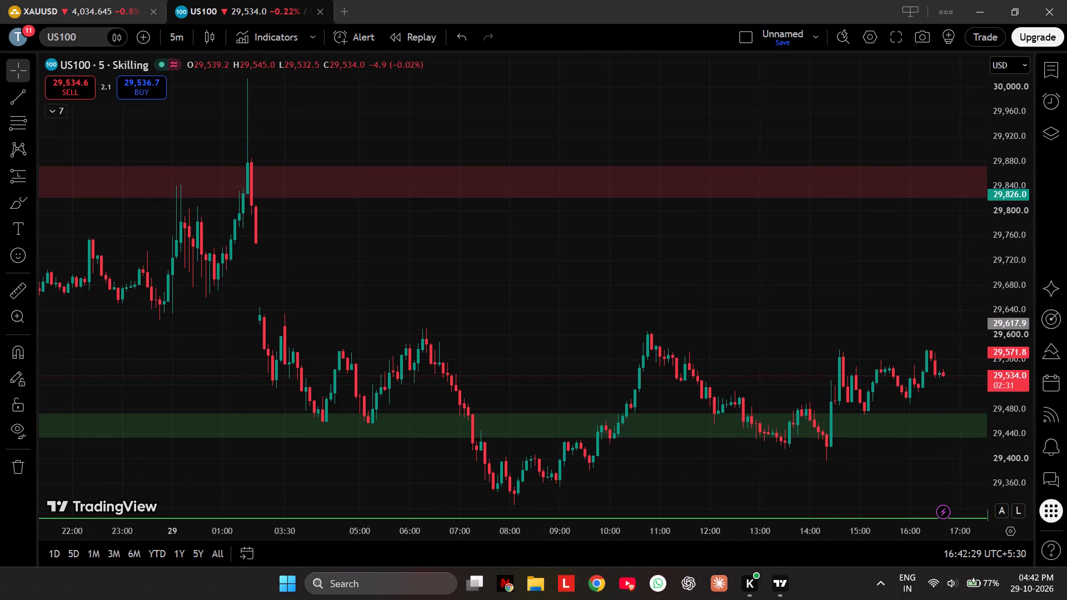
left_click_drag(784, 289, 722, 128)
scroll(722, 184, "up", 3)
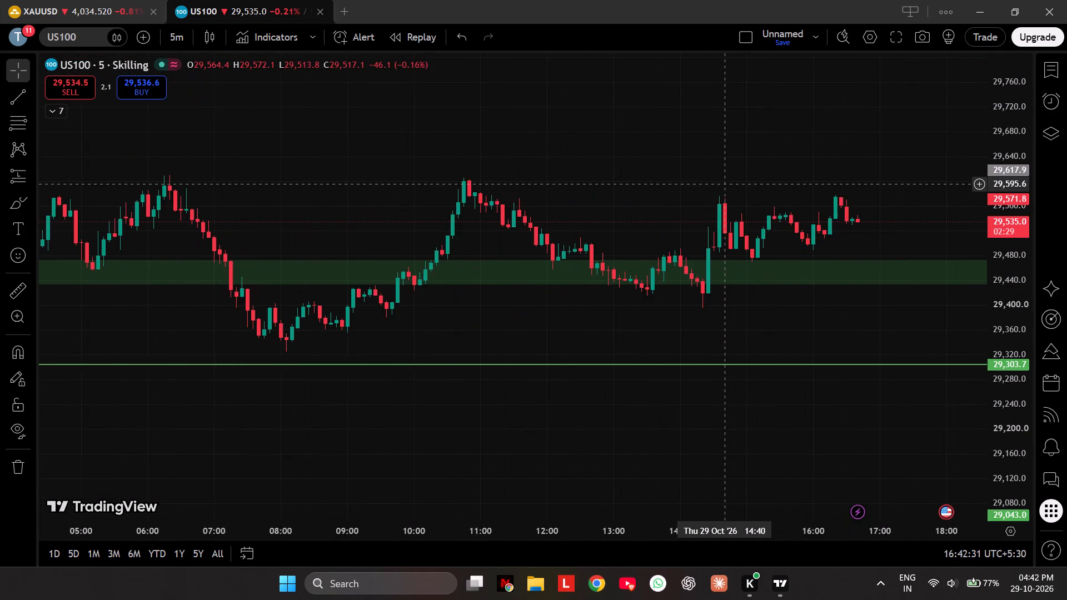
scroll(722, 184, "down", 3)
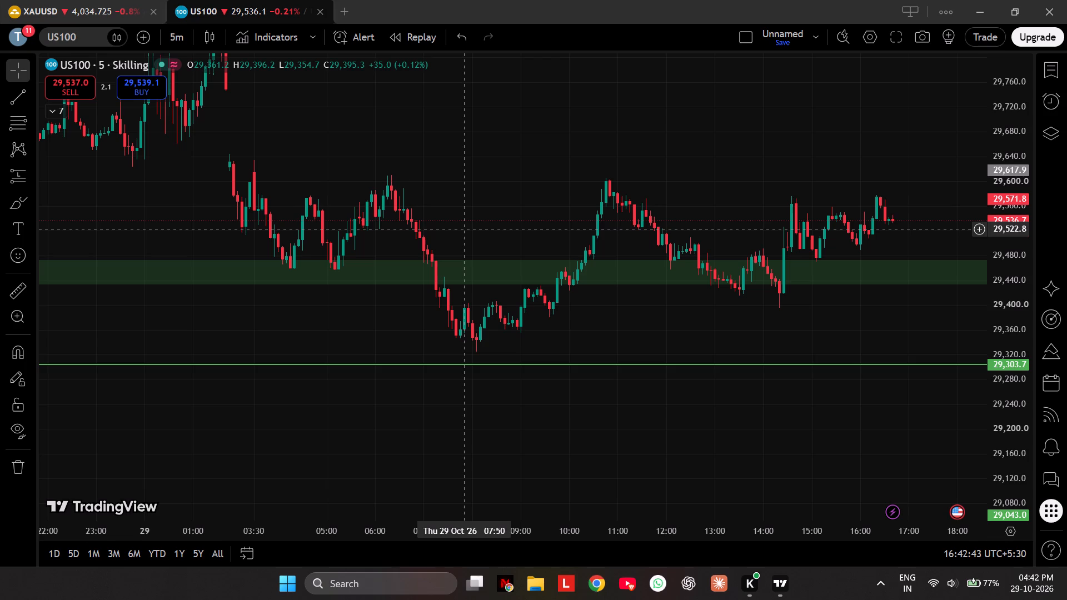
left_click_drag(463, 229, 266, 233)
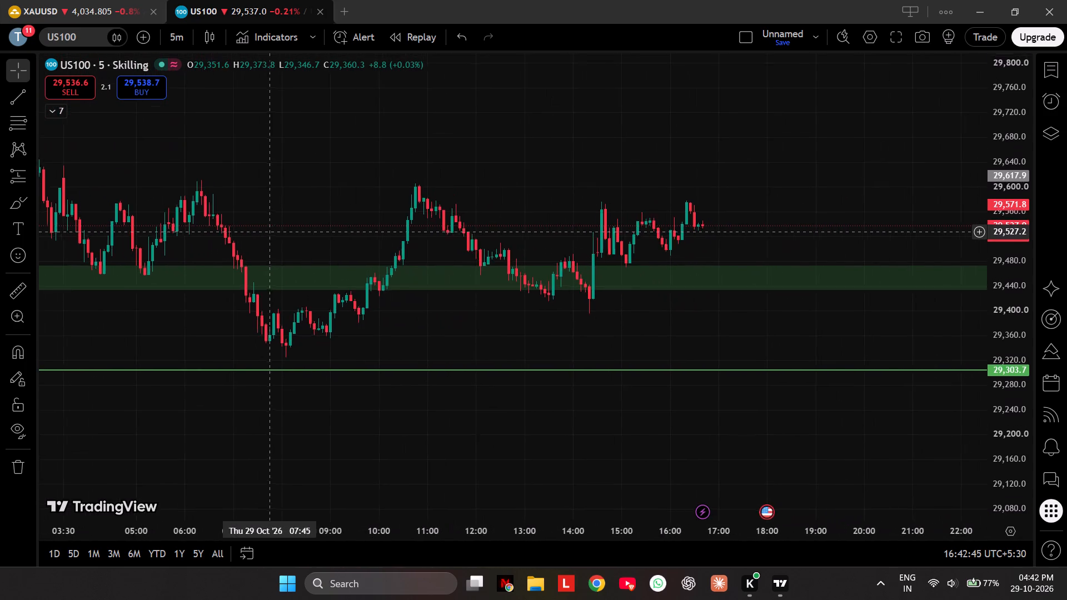
left_click_drag(266, 233, 266, 234)
left_click_drag(280, 236, 313, 243)
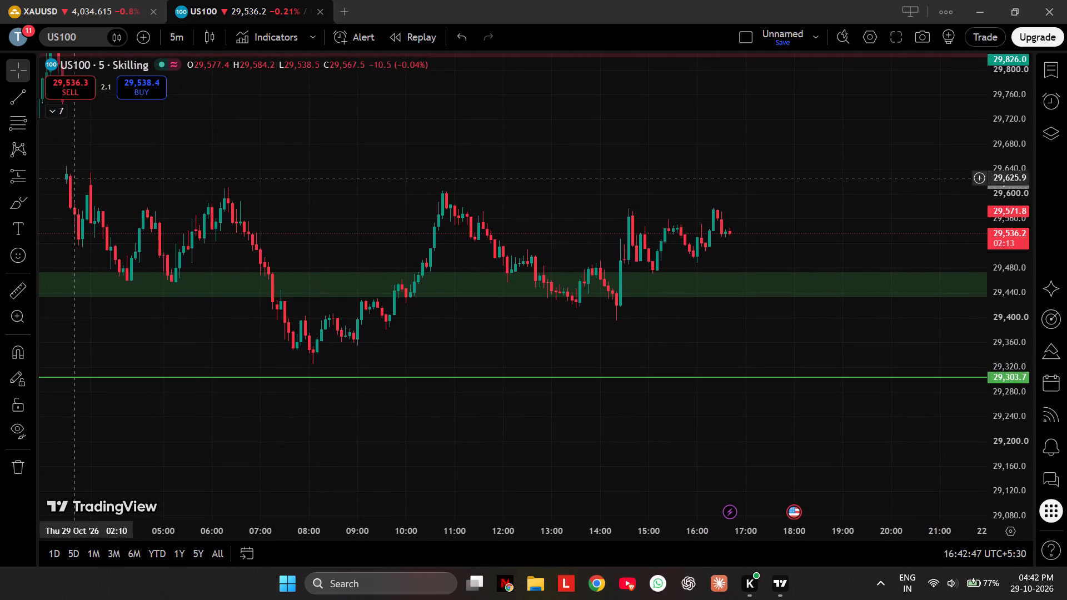
left_click(15, 174)
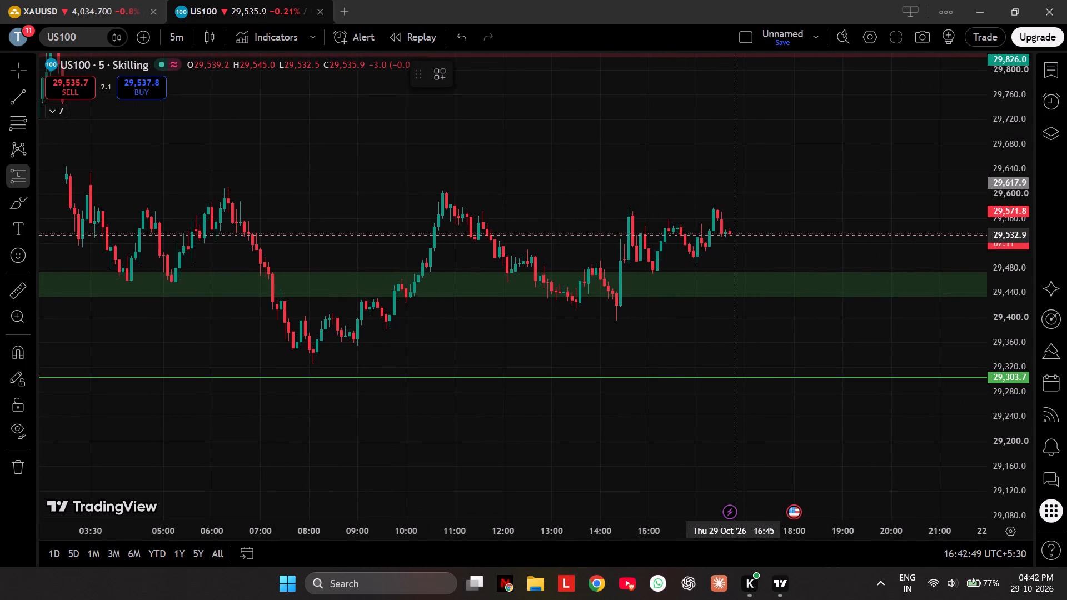
left_click(735, 235)
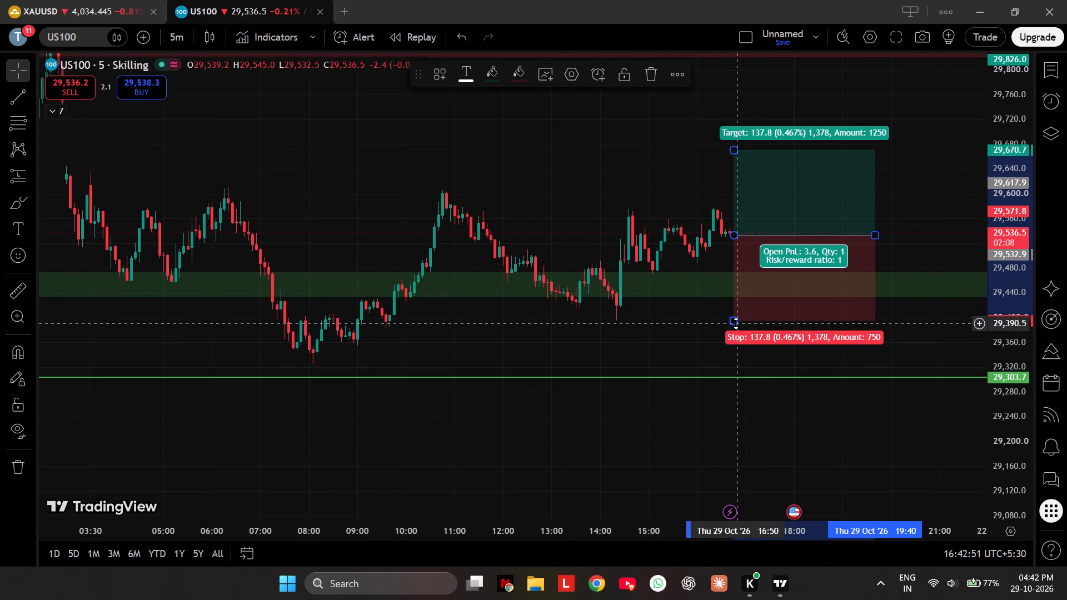
left_click_drag(736, 323, 746, 304)
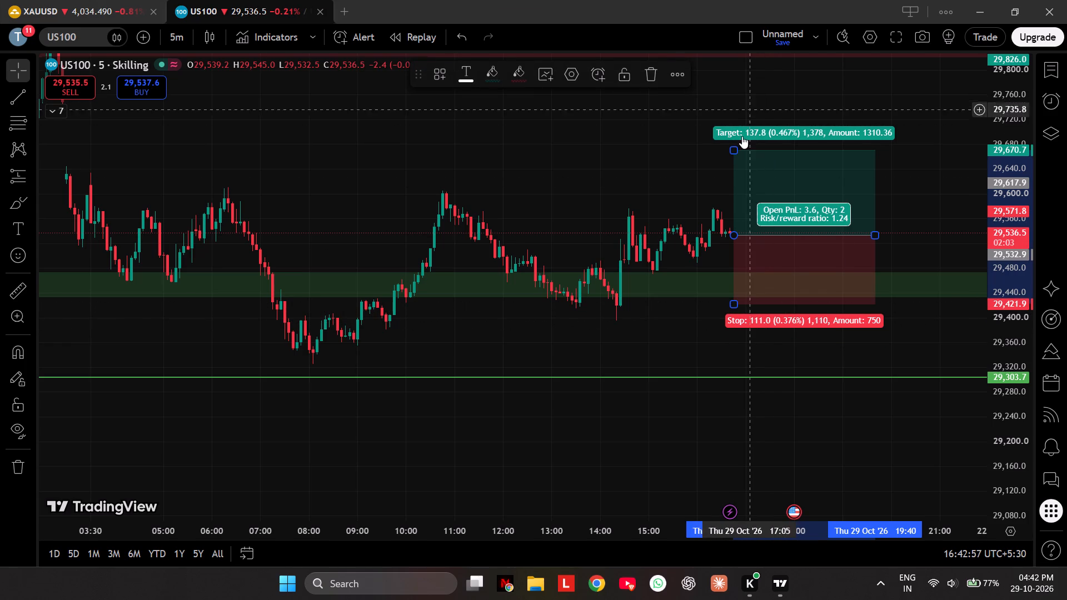
left_click_drag(734, 152, 725, 63)
left_click(696, 174)
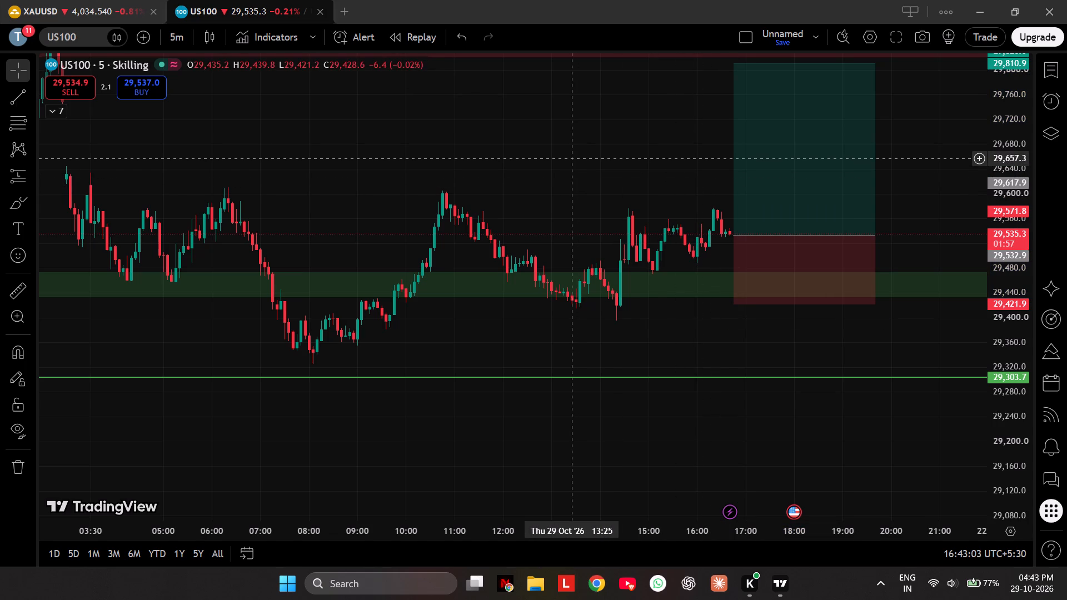
Load the US30 chart from the watchlist, leaving the watchlist closed.
left_click(1048, 80)
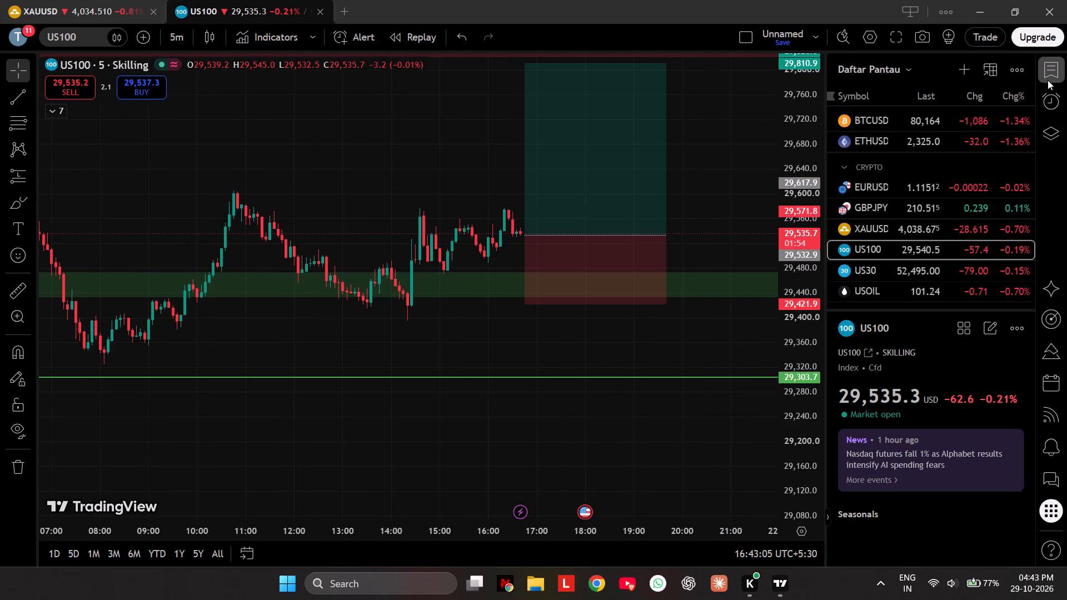
scroll(923, 258, "down", 3)
left_click(899, 264)
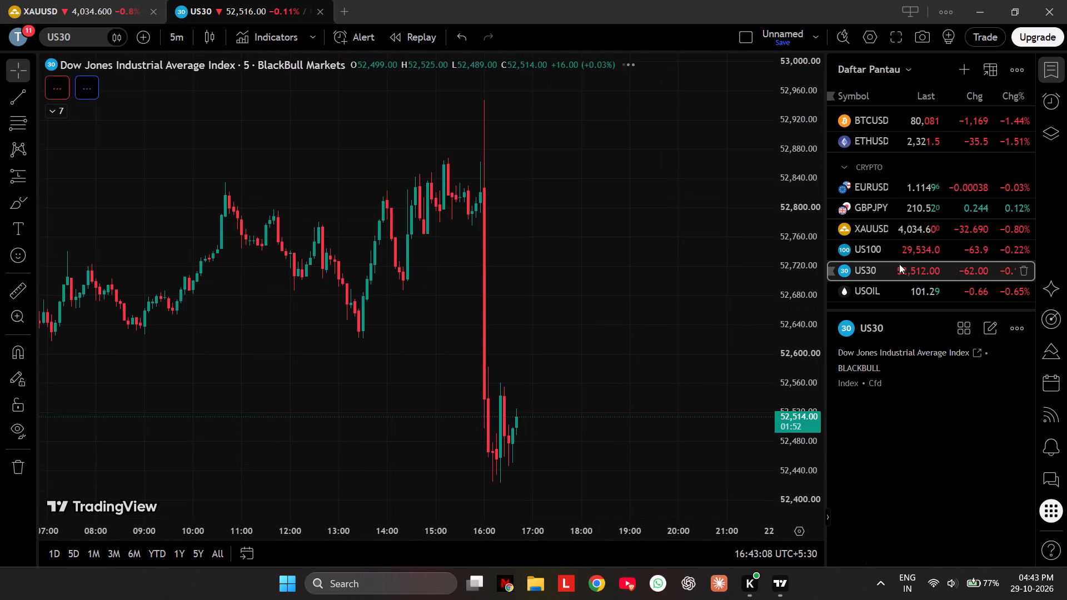
left_click(1041, 70)
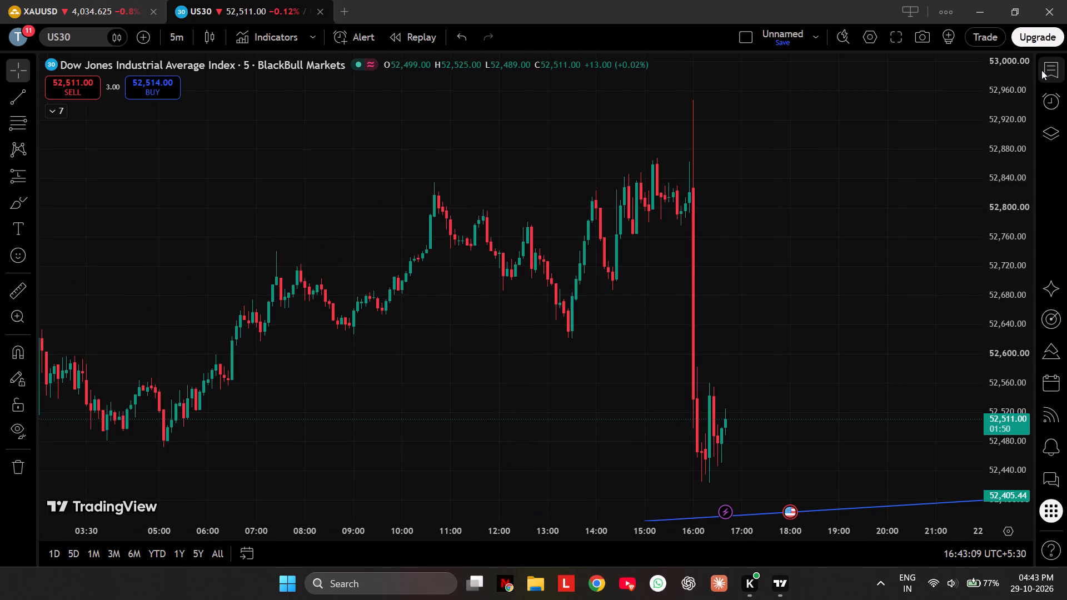
Examine the US30 5-minute price action around the recent sharp drop, the blue trendline, the red zone and the earlier long position.
scroll(1019, 228, "down", 14)
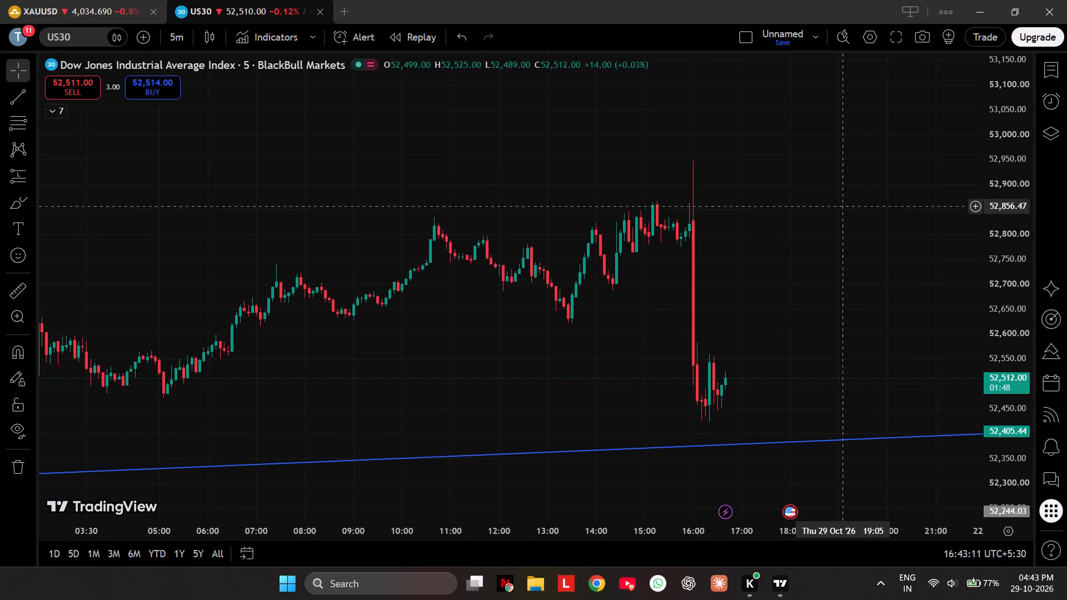
scroll(809, 254, "up", 1)
scroll(809, 254, "down", 5)
scroll(809, 254, "up", 4)
left_click_drag(815, 259, 789, 170)
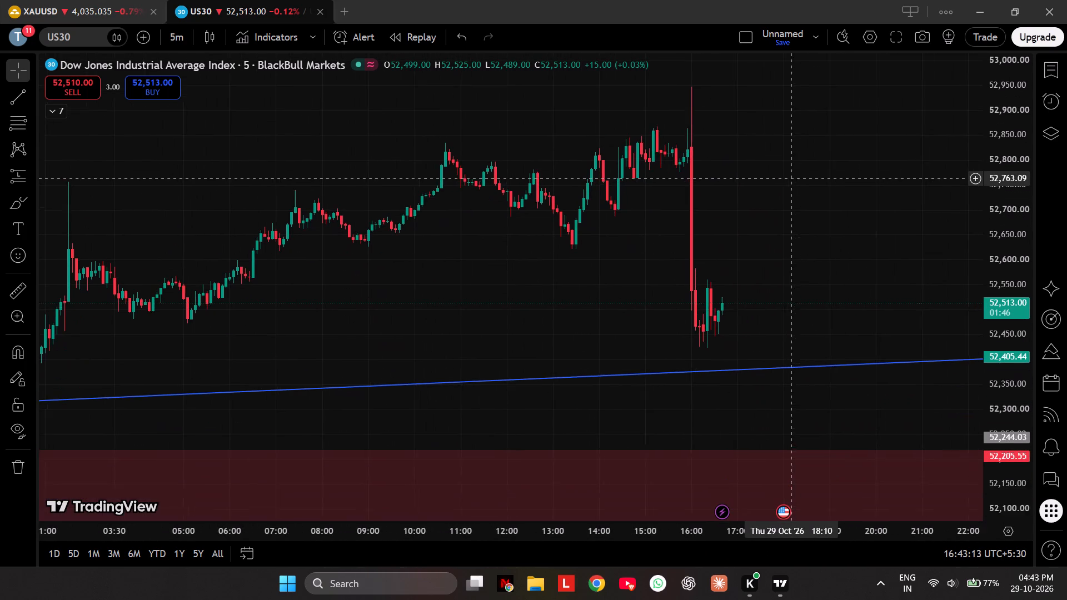
left_click_drag(789, 170, 787, 156)
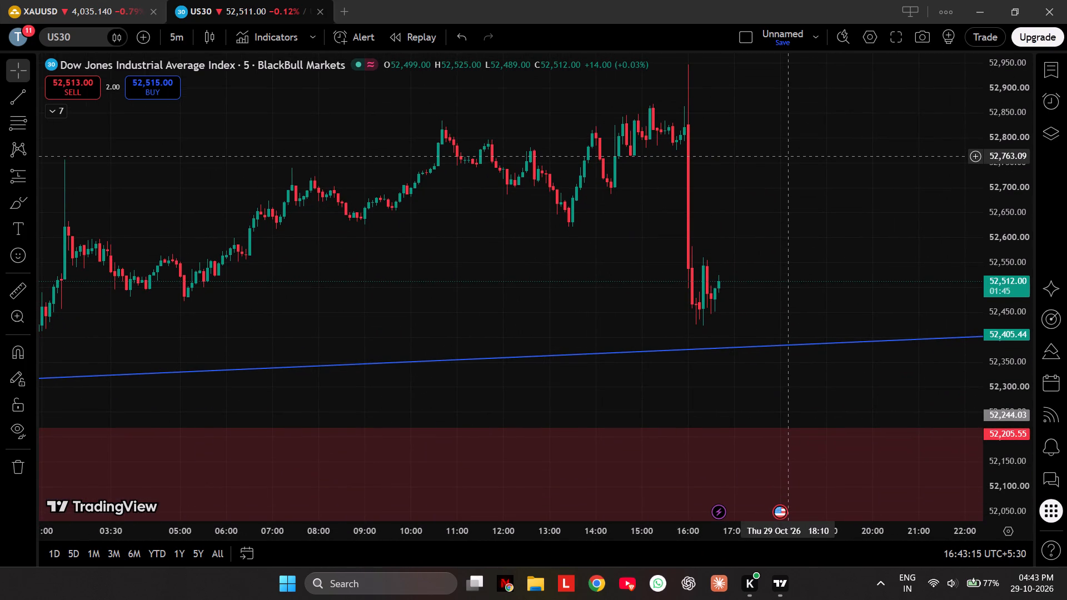
scroll(787, 156, "down", 8)
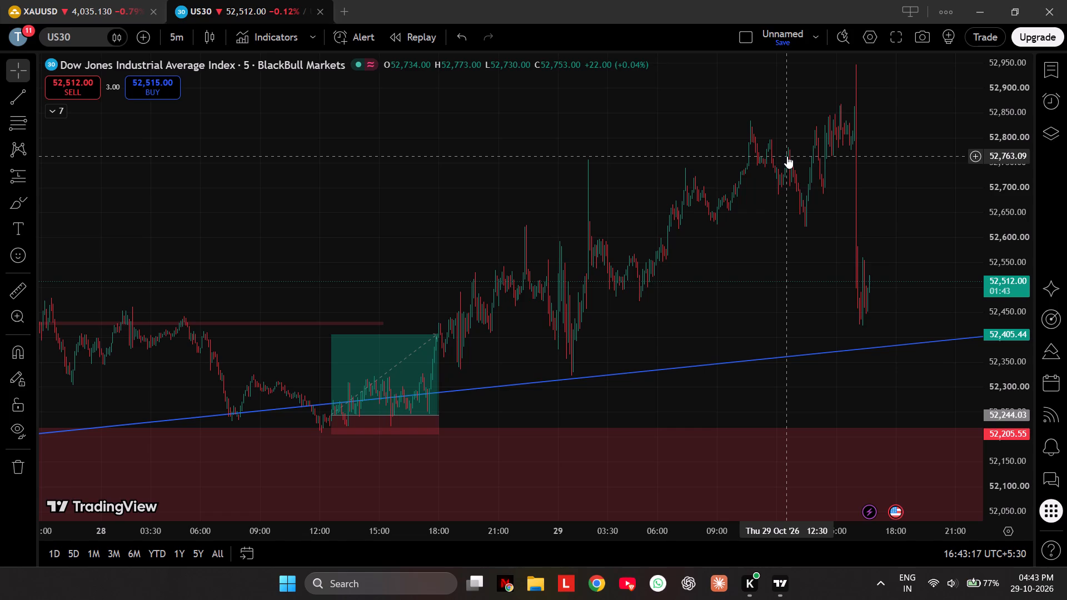
scroll(787, 156, "down", 2)
scroll(787, 156, "up", 9)
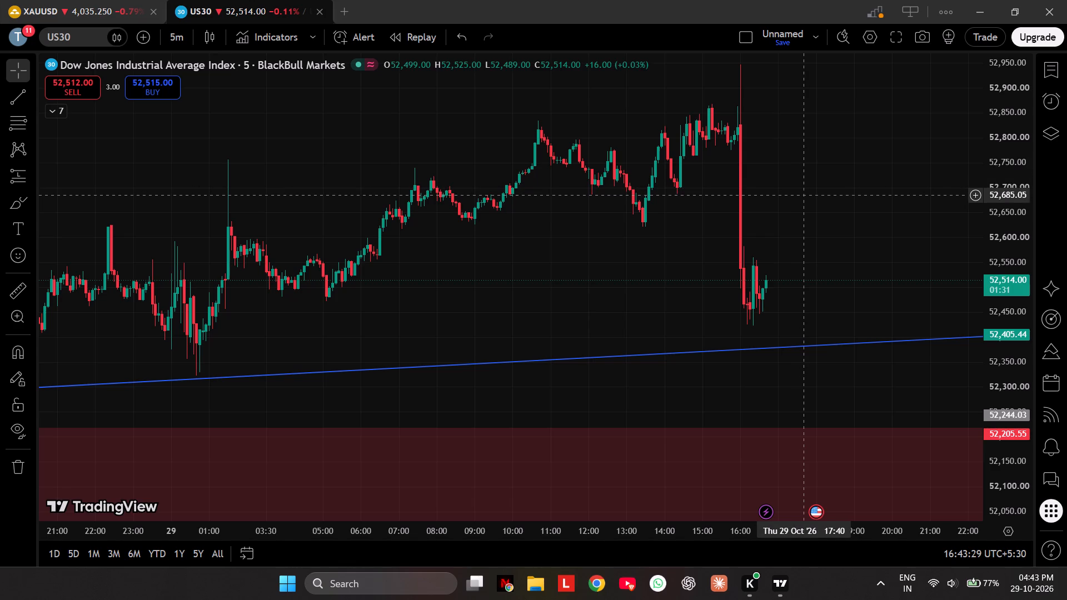
left_click(179, 42)
left_click(147, 146)
Show all hidden US30 indicators: Liquidation HeatMap, Order Block Detector, Pivots, Volume Profile Heatmap, Volume Profile / Fixed Range, Vol and VP.
left_click(57, 107)
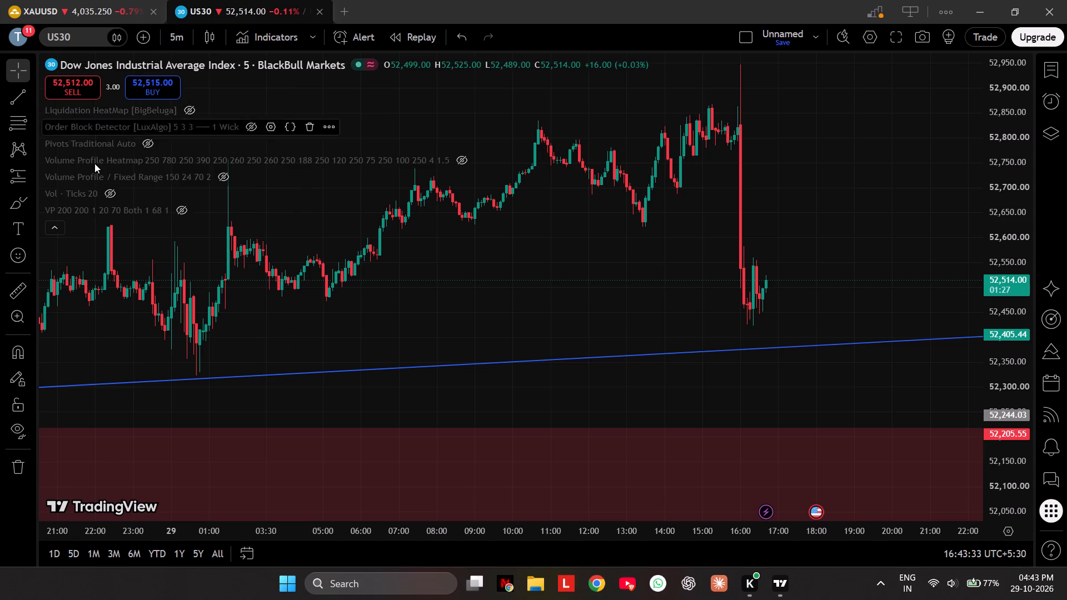
left_click(177, 212)
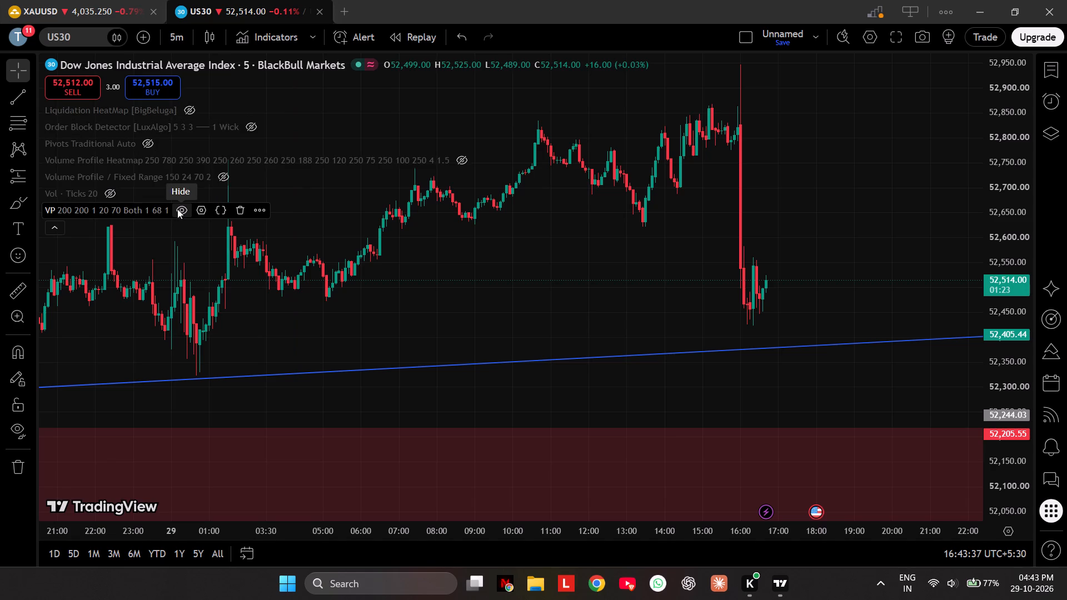
left_click(177, 209)
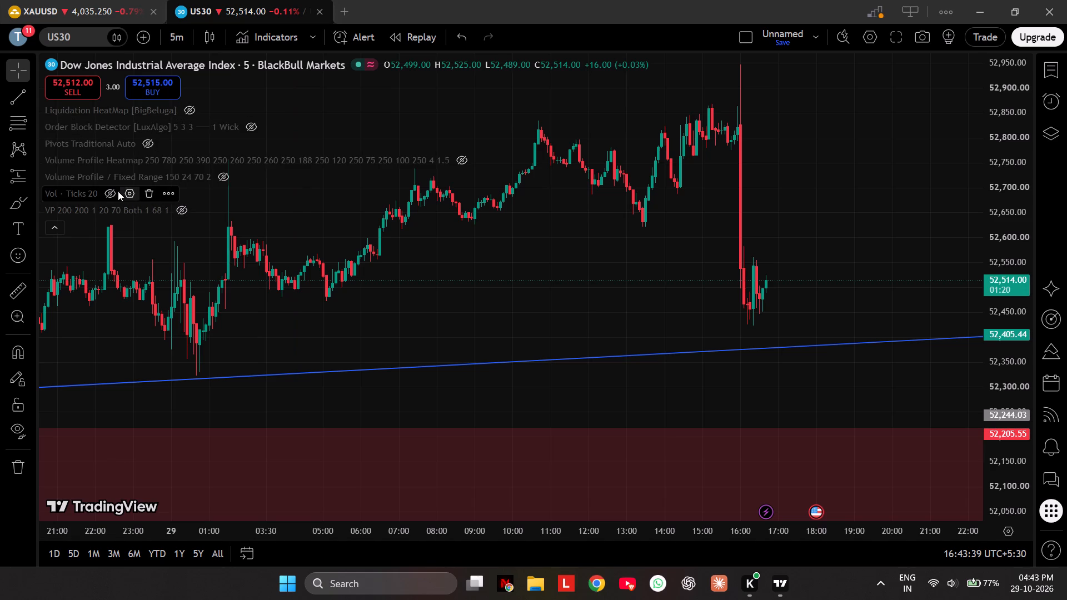
left_click(112, 189)
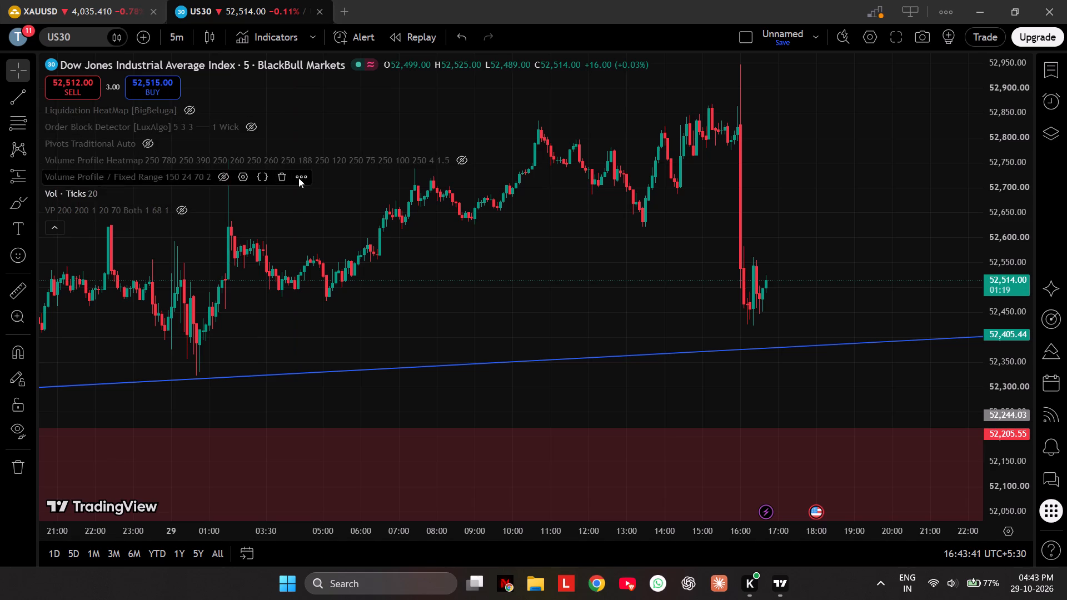
left_click(465, 157)
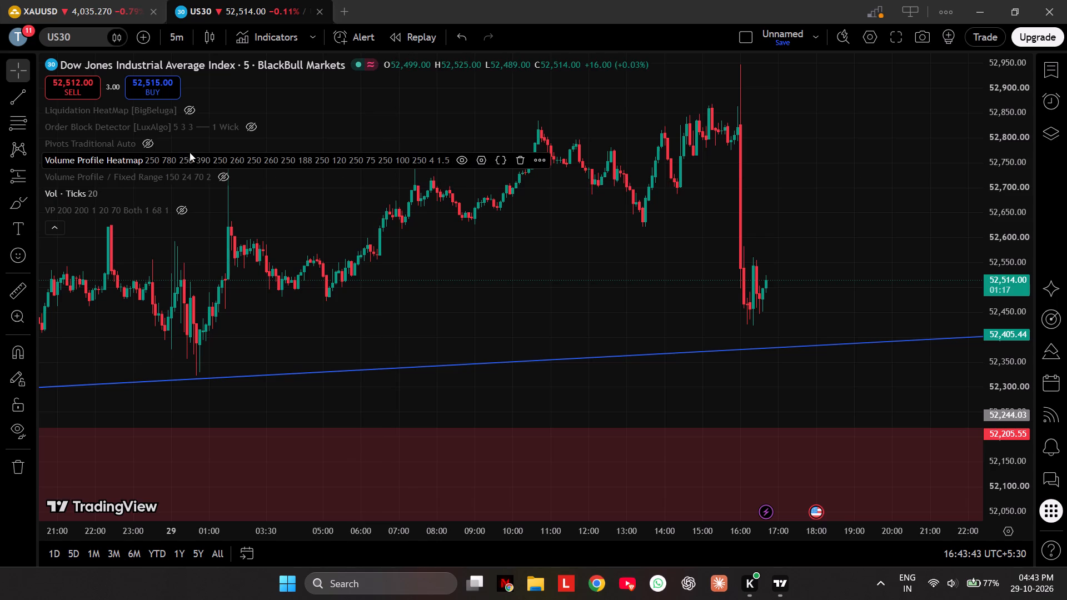
left_click(144, 149)
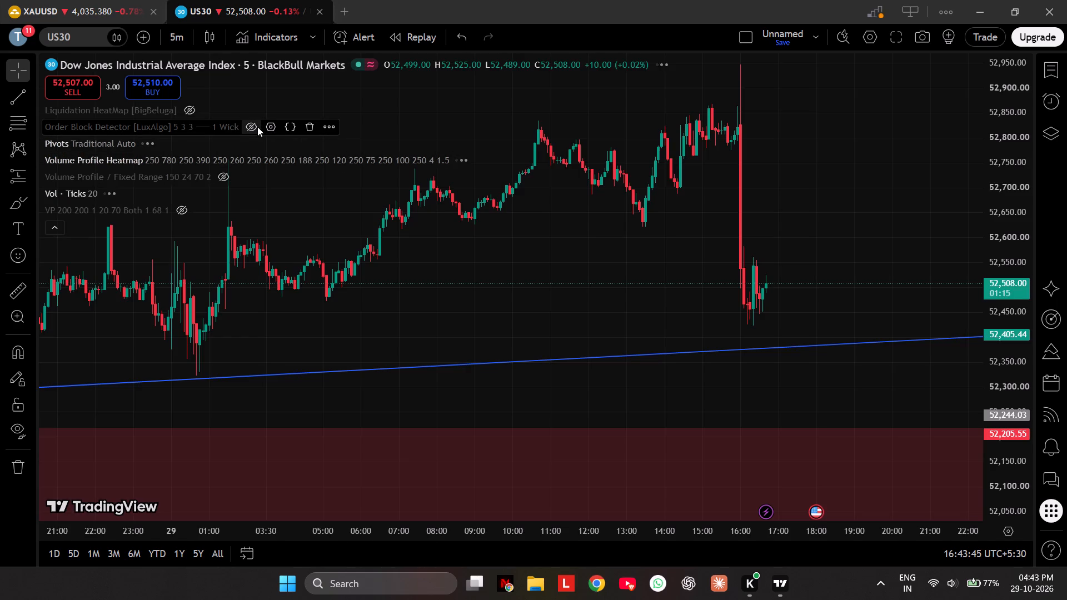
left_click(252, 127)
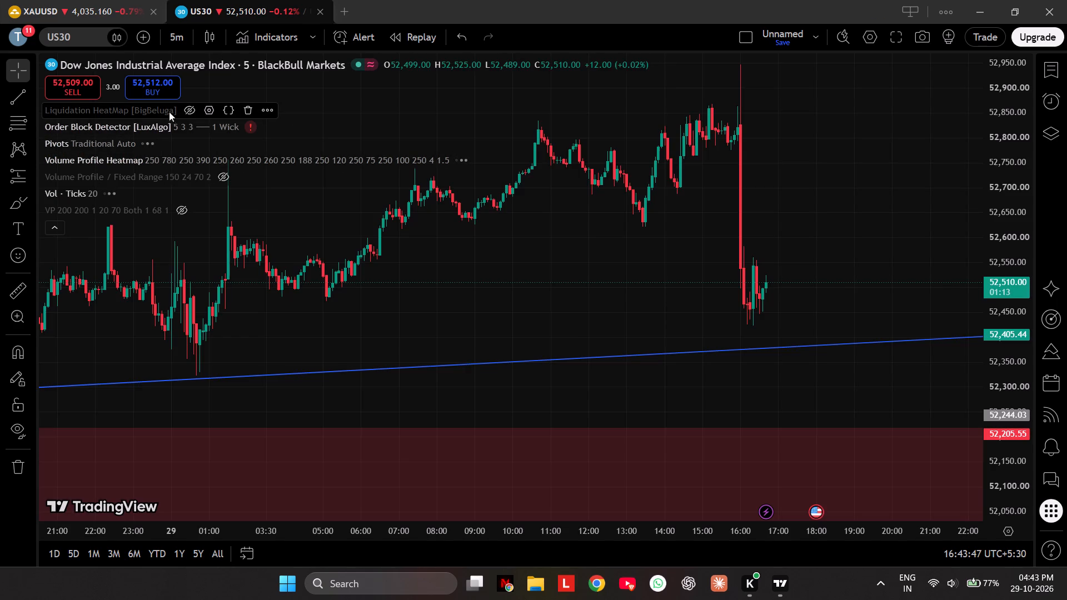
left_click(188, 112)
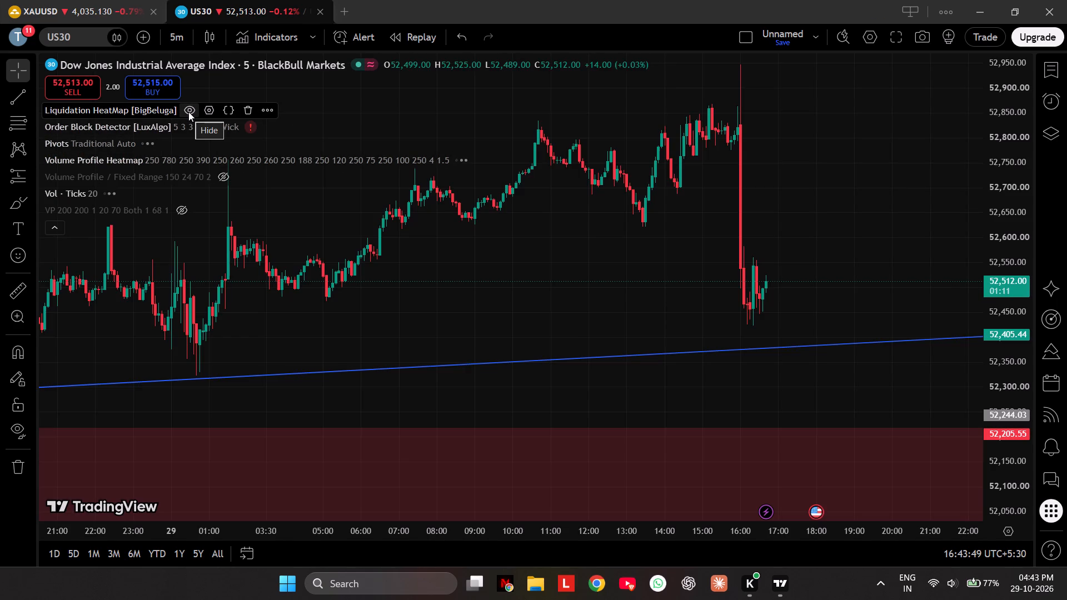
left_click(219, 173)
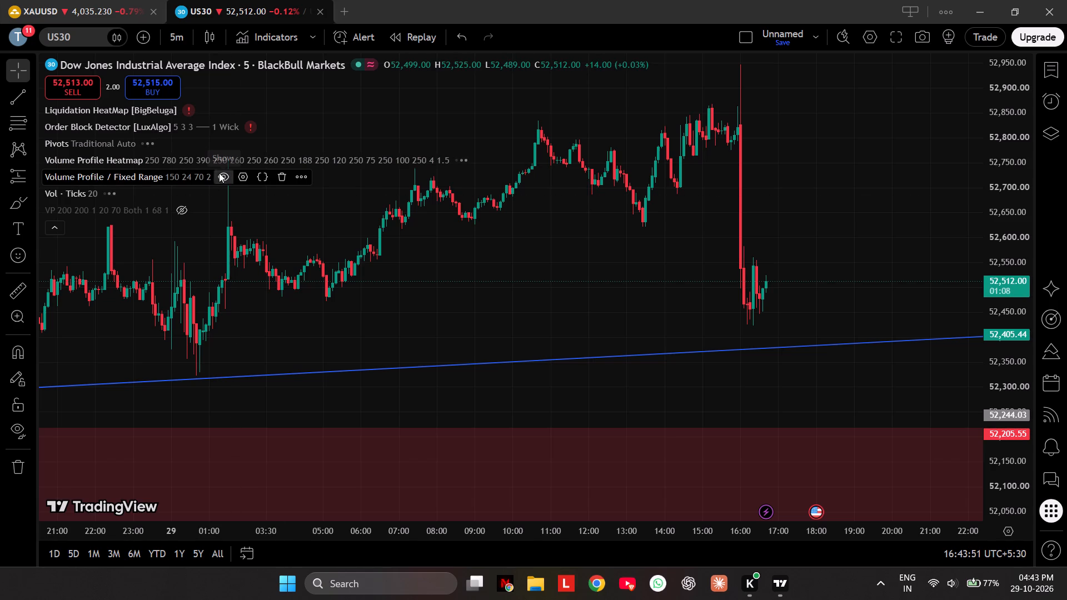
left_click(182, 205)
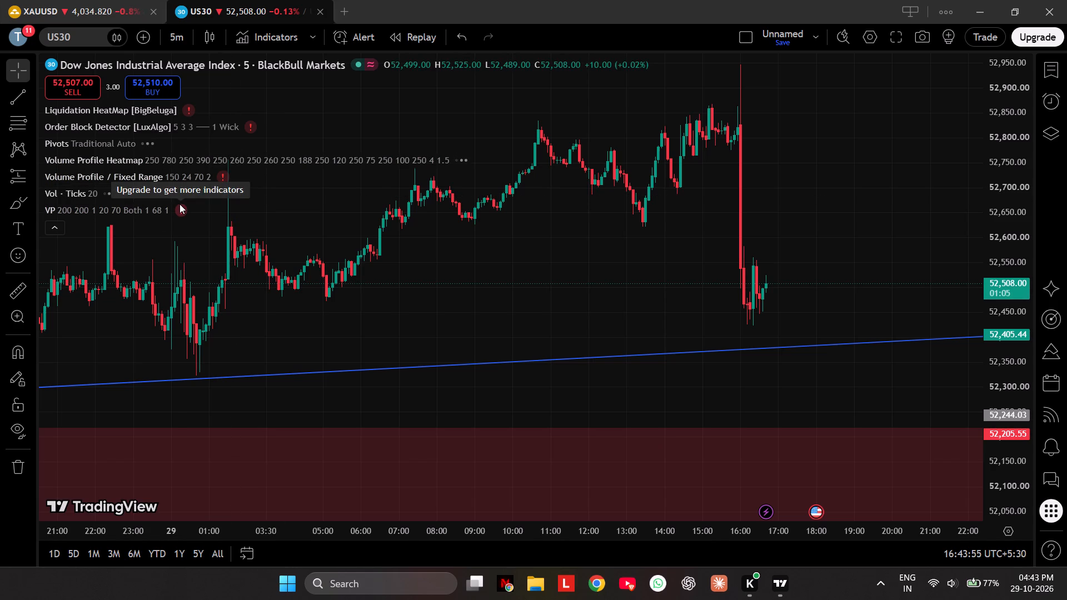
left_click(180, 208)
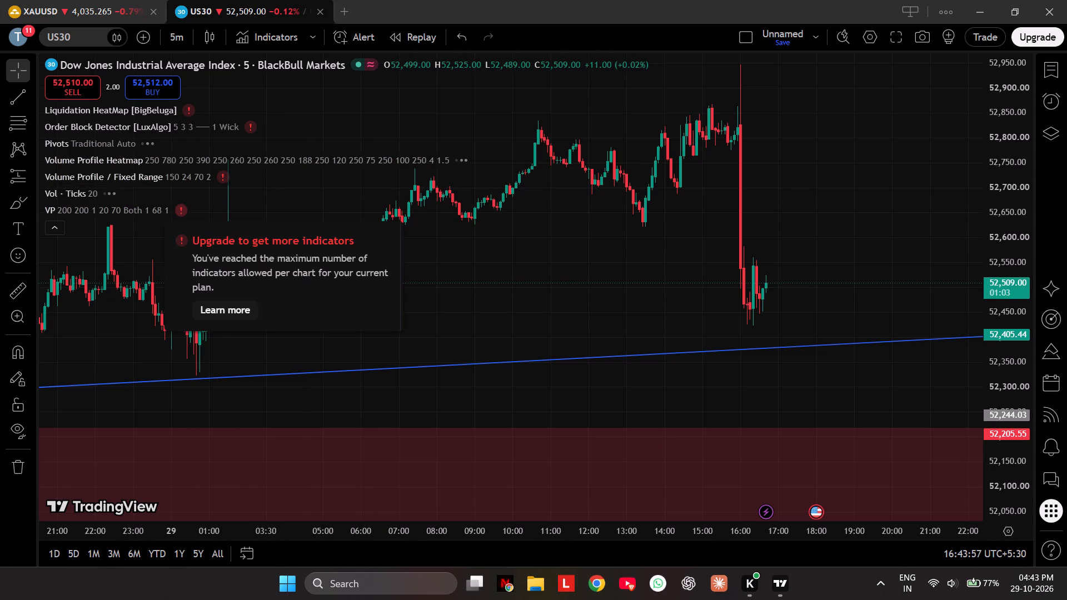
Hide the US30 indicators Liquidation HeatMap, Order Block Detector, Pivots, Volume Profile Heatmap, Volume Profile / Fixed Range, Vol and VP.
left_click(272, 241)
left_click(186, 237)
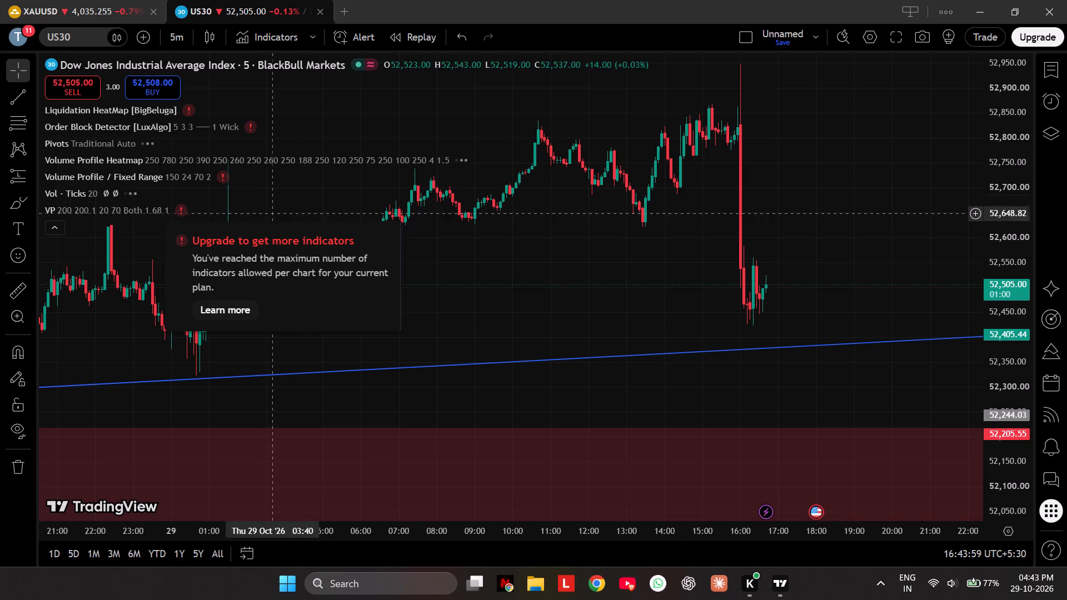
left_click(310, 195)
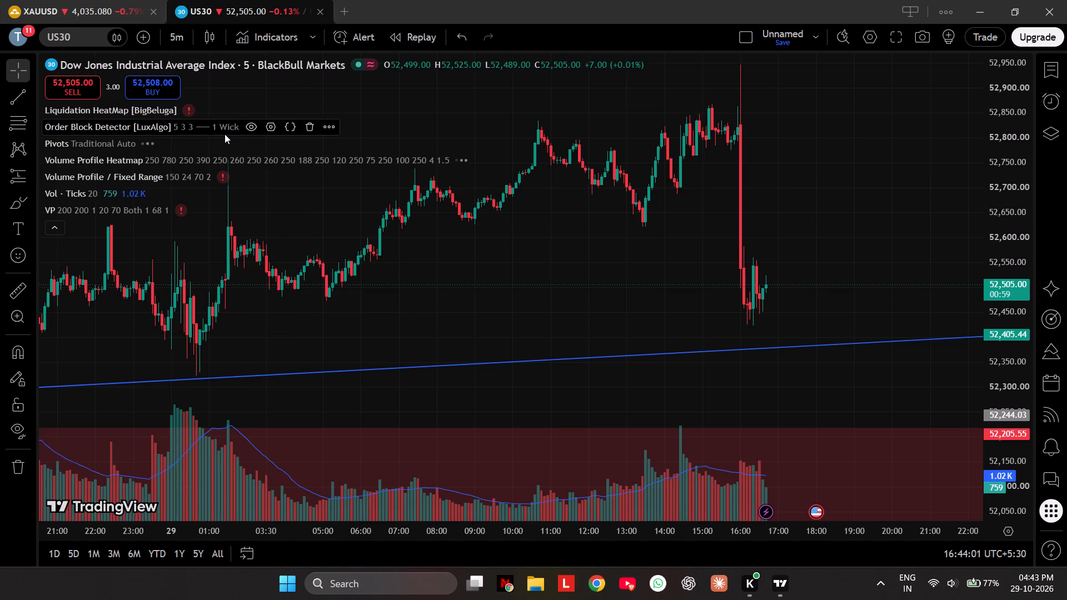
left_click(112, 188)
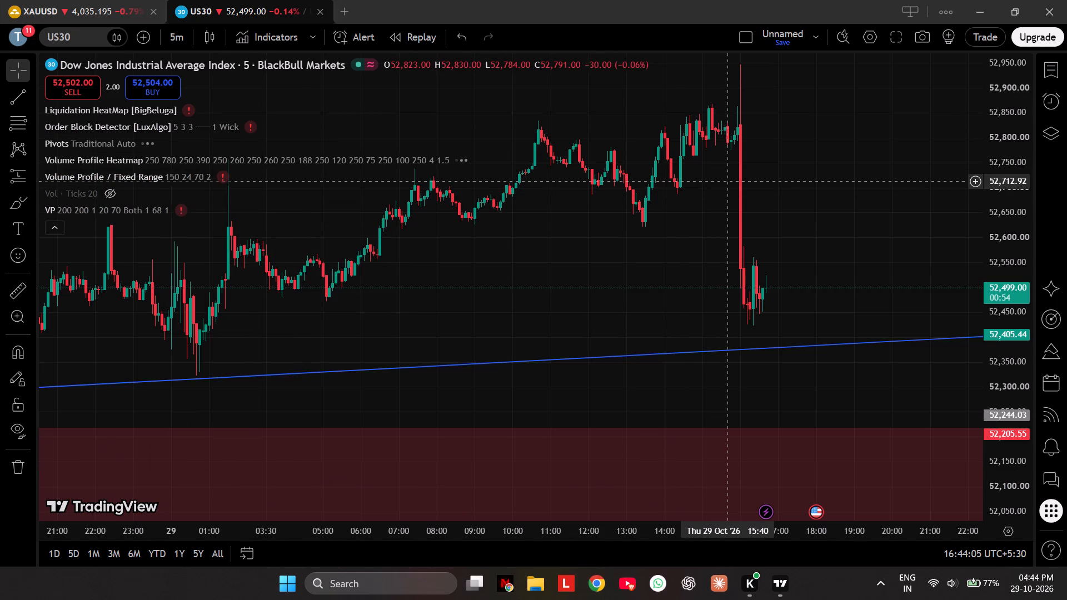
scroll(686, 205, "down", 5)
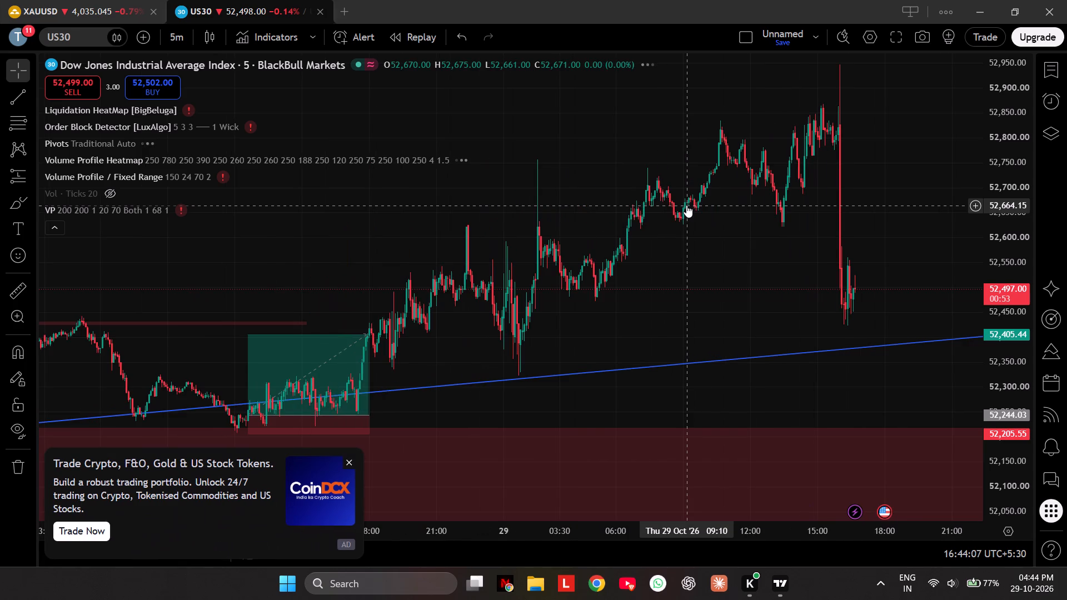
scroll(686, 205, "up", 6)
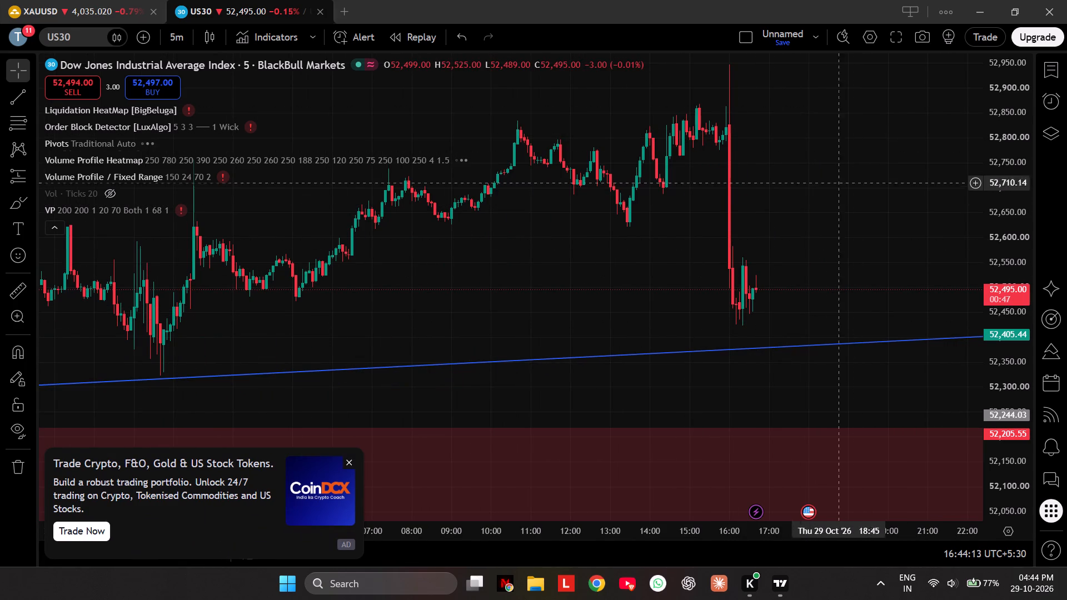
scroll(818, 216, "up", 1)
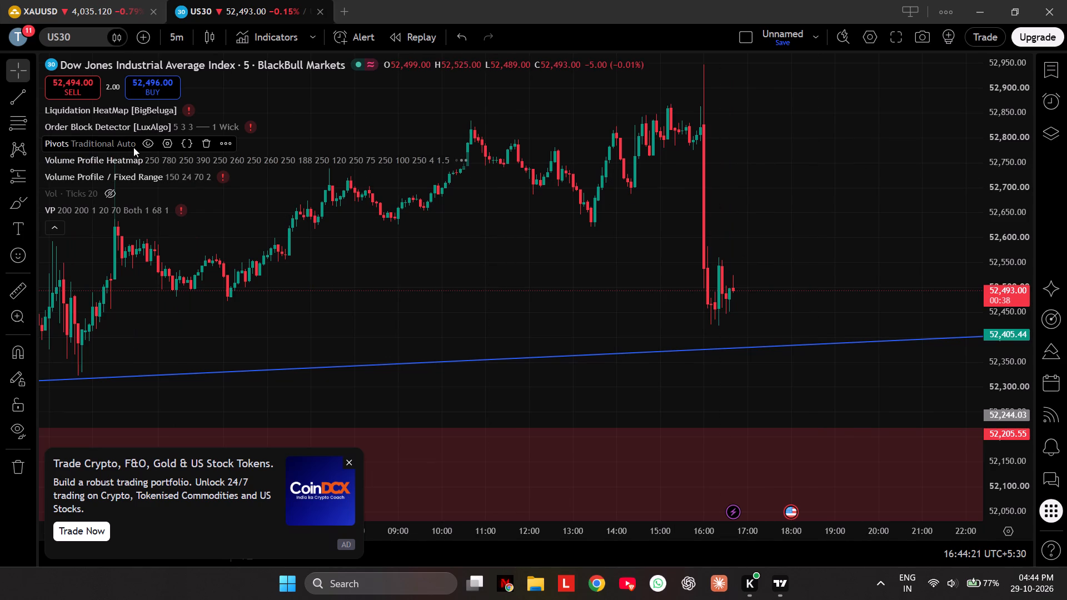
left_click(185, 106)
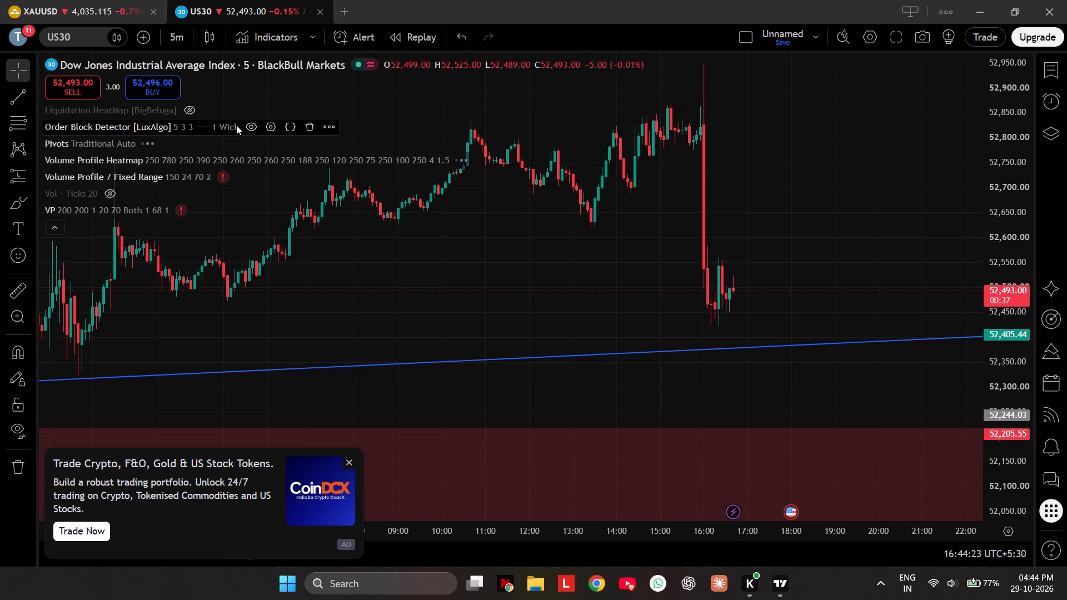
left_click(245, 126)
left_click(146, 141)
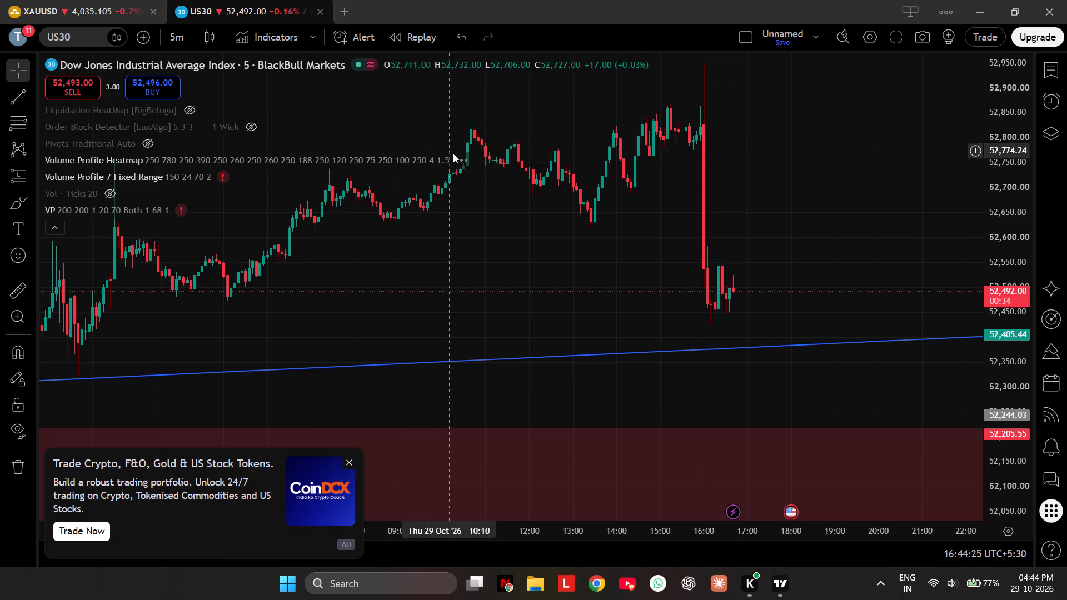
left_click(462, 162)
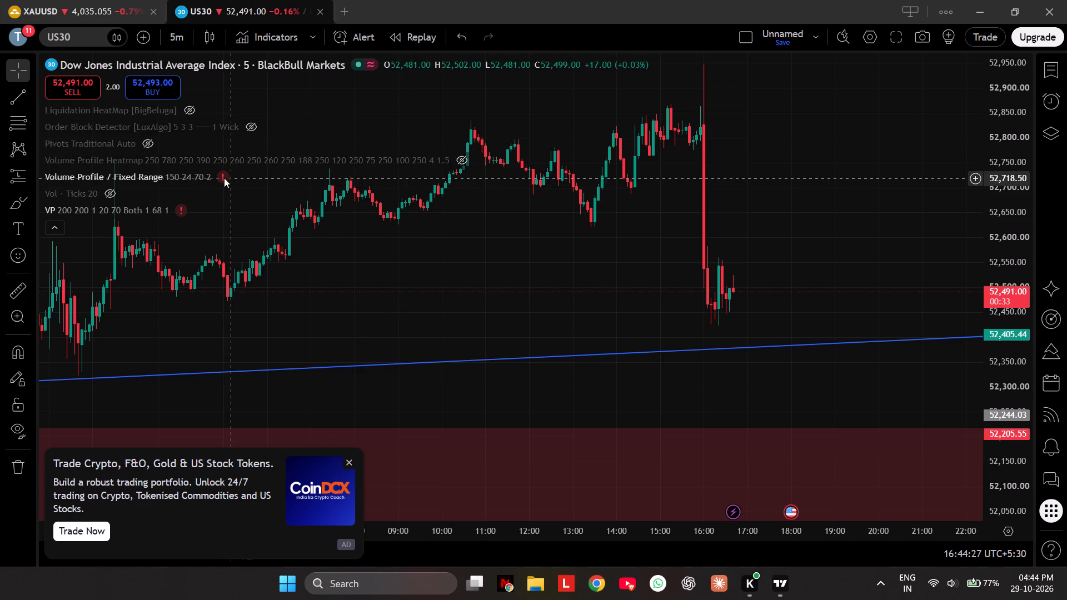
left_click(226, 176)
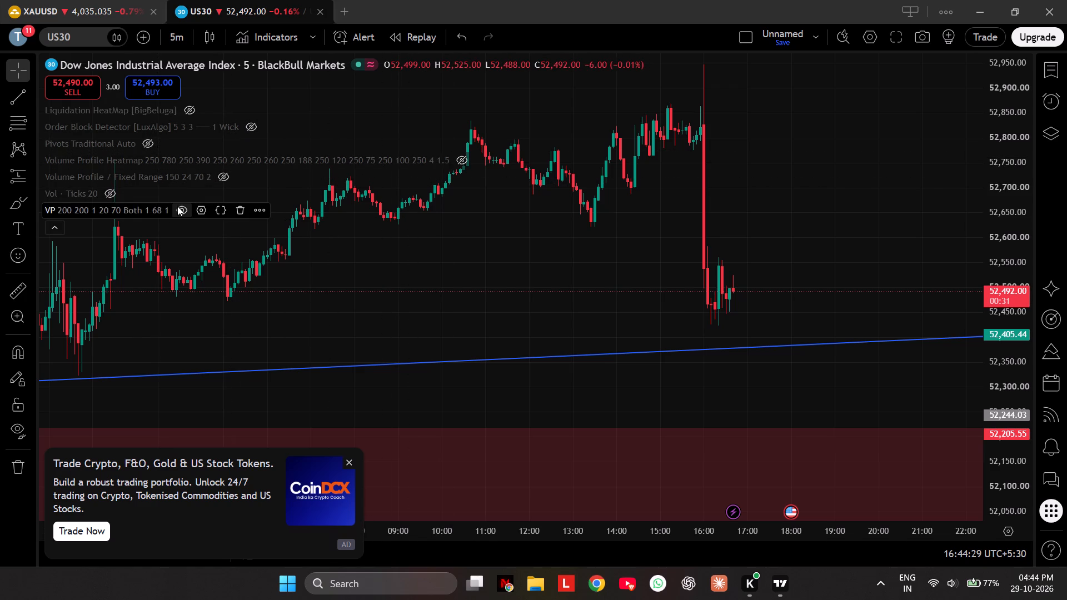
left_click(177, 206)
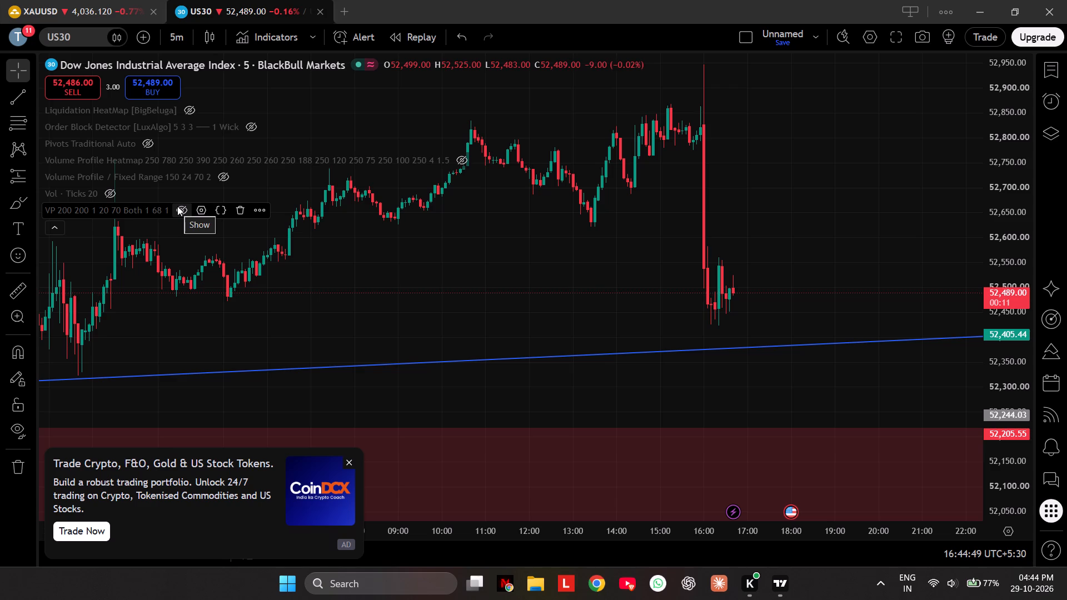
Return to the XAUUSD chart and switch it to the 5-minute timeframe.
left_click(118, 0)
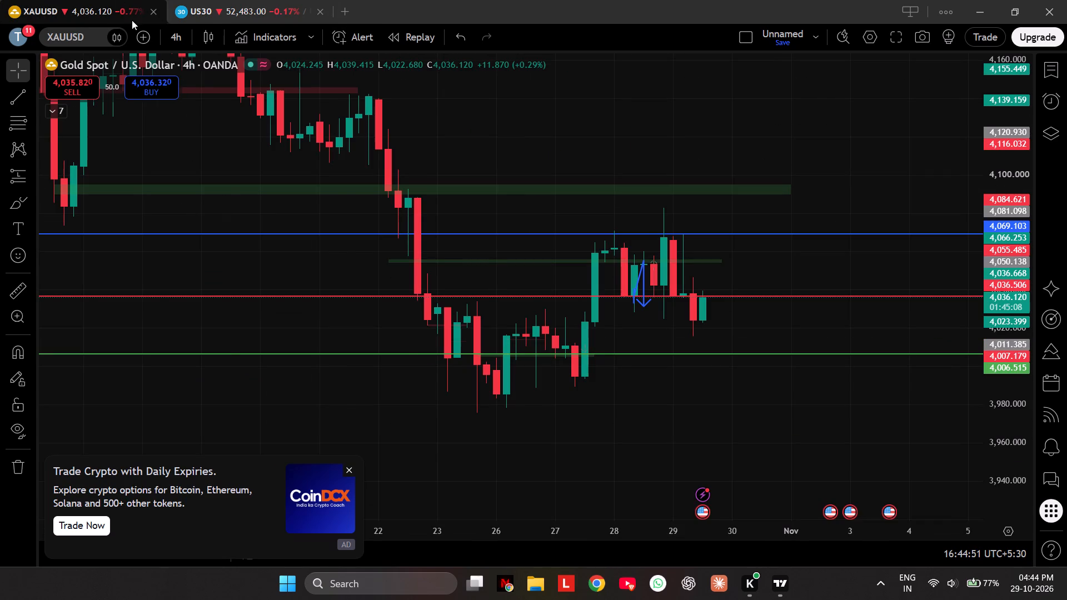
left_click(178, 34)
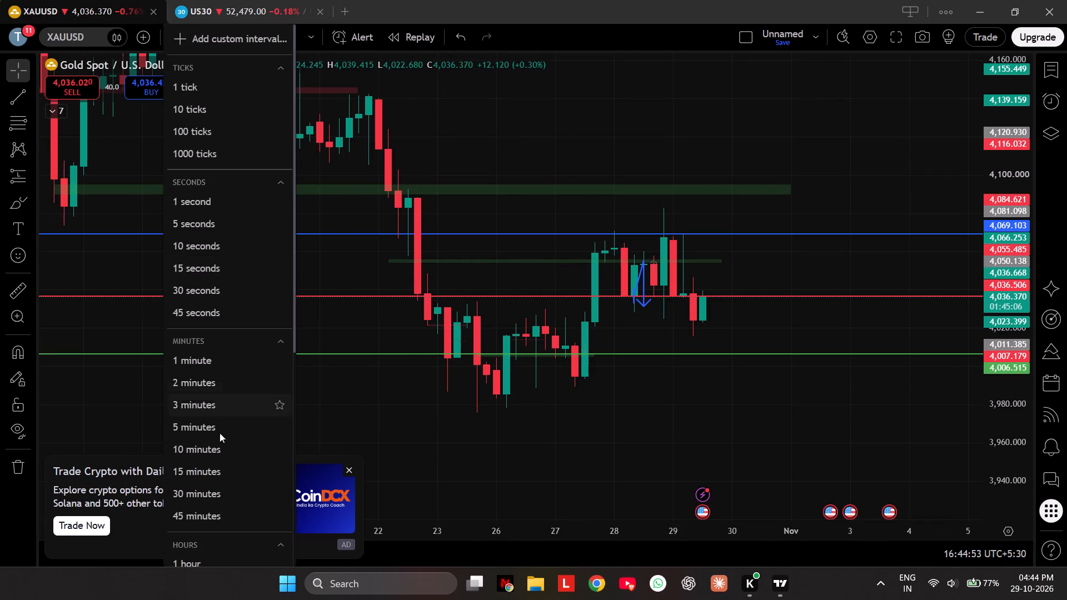
left_click(201, 434)
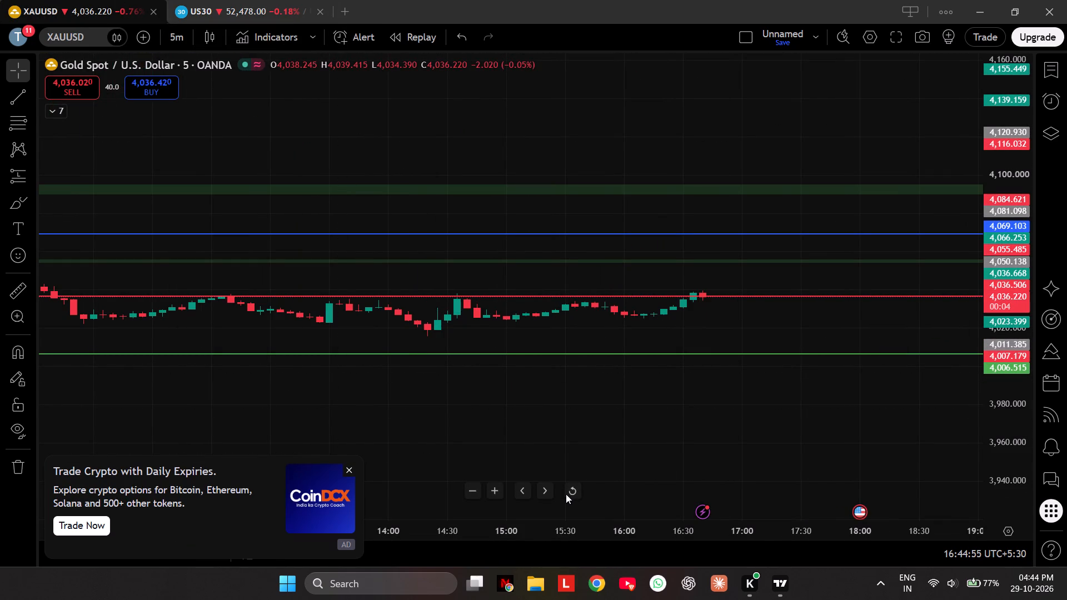
Examine the XAUUSD 5-minute price action around the red horizontal line, between the green zone above and the green line below.
left_click(572, 493)
scroll(1000, 391, "up", 4)
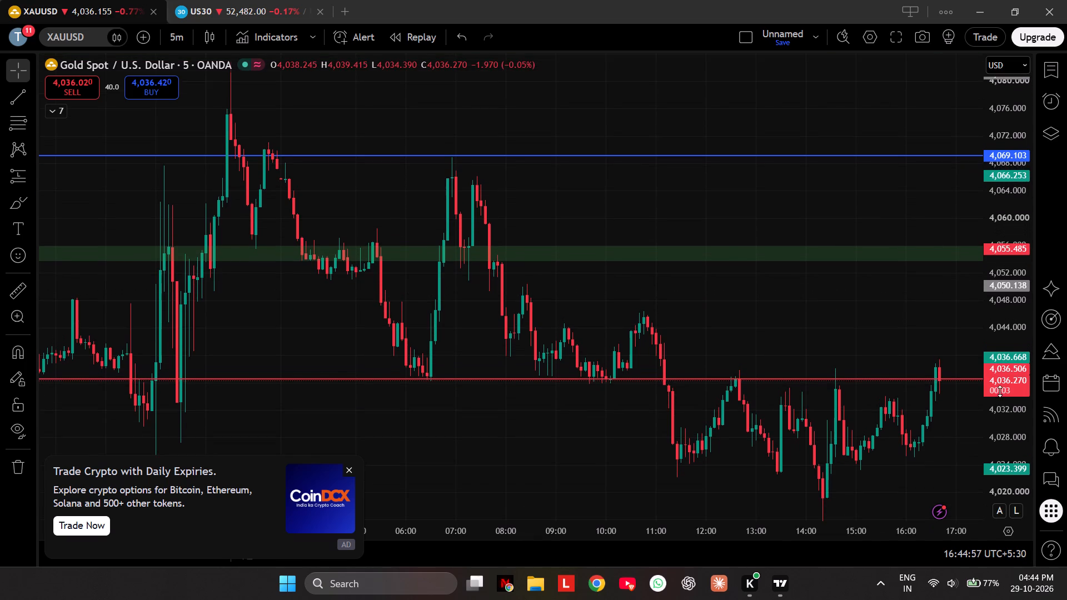
scroll(1000, 391, "down", 3)
scroll(937, 425, "up", 4)
left_click_drag(937, 425, 781, 328)
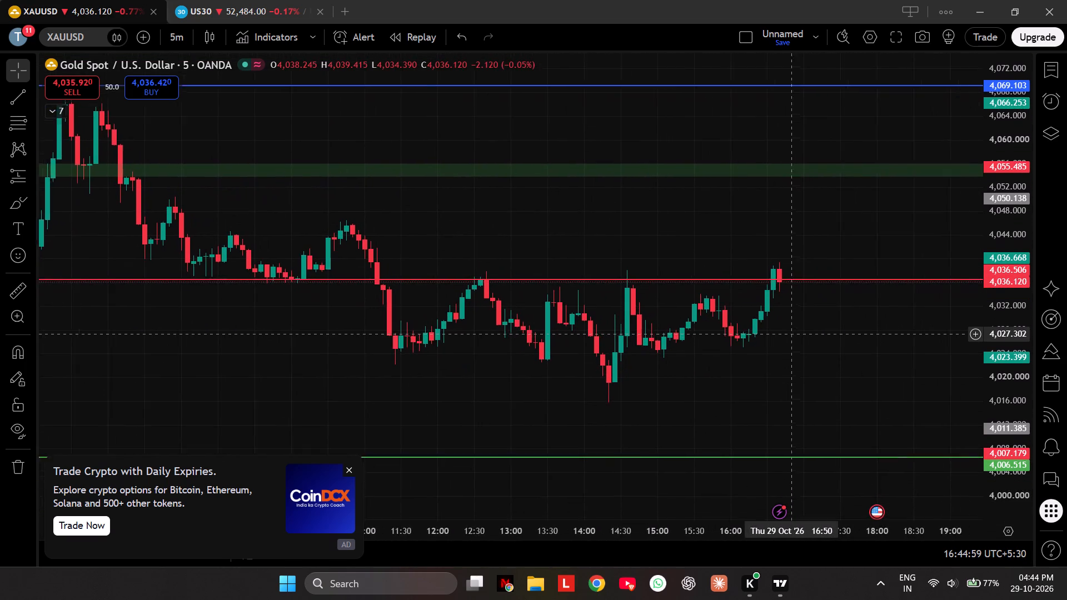
left_click_drag(781, 328, 726, 302)
scroll(1005, 367, "up", 4)
left_click_drag(890, 394, 890, 395)
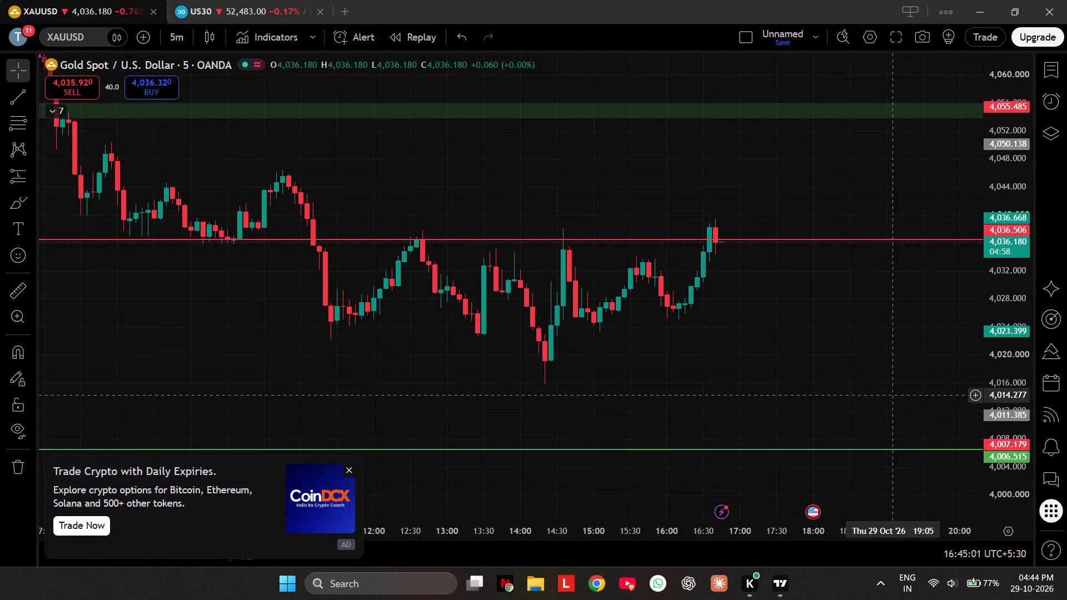
left_click_drag(890, 395, 879, 392)
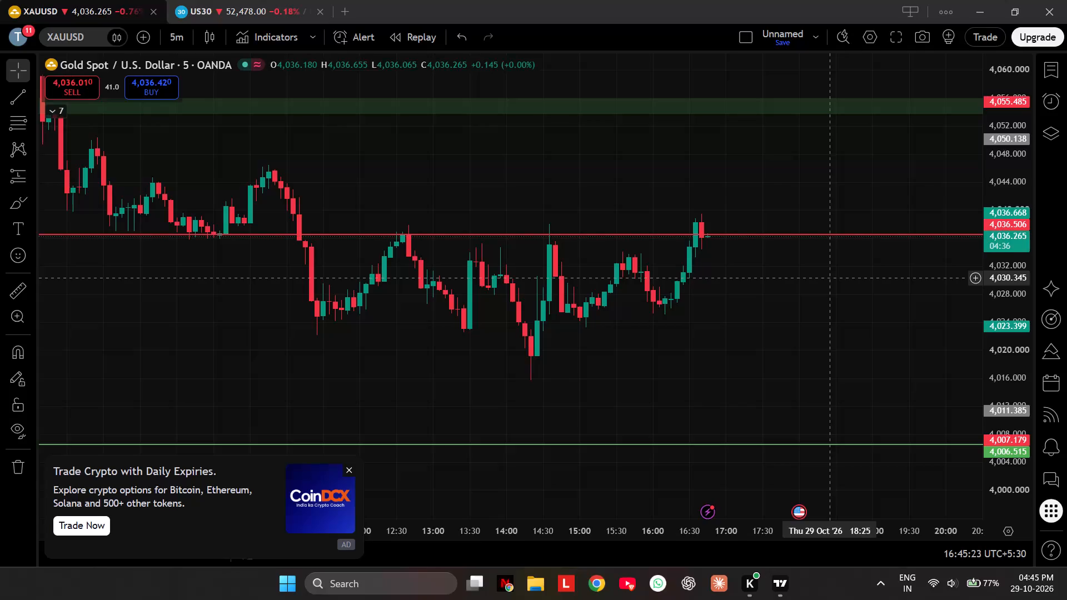
left_click_drag(758, 326, 759, 354)
left_click_drag(759, 354, 742, 352)
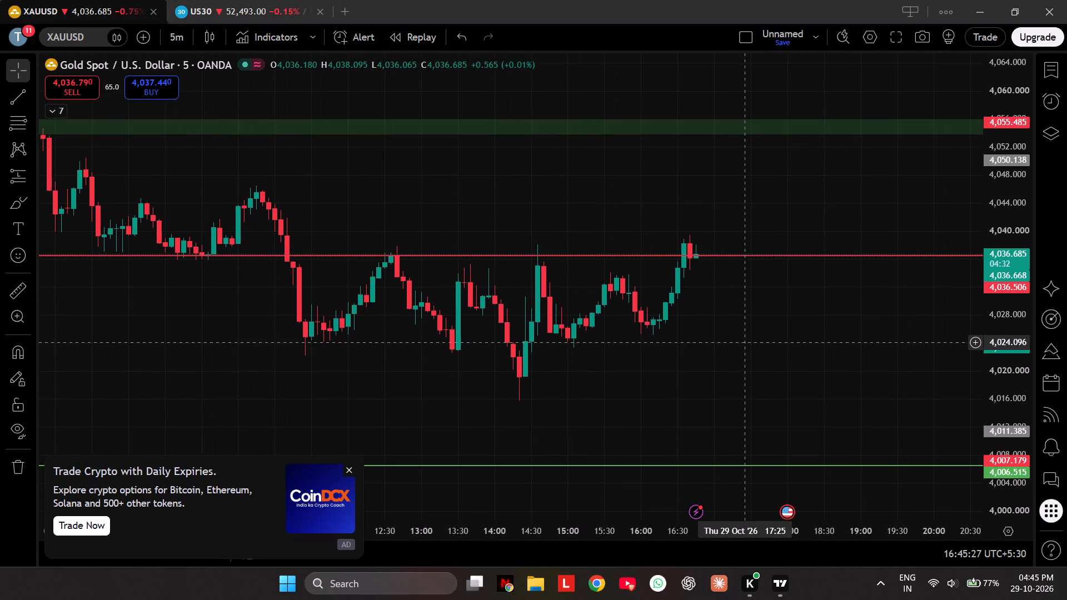
left_click_drag(742, 342, 765, 345)
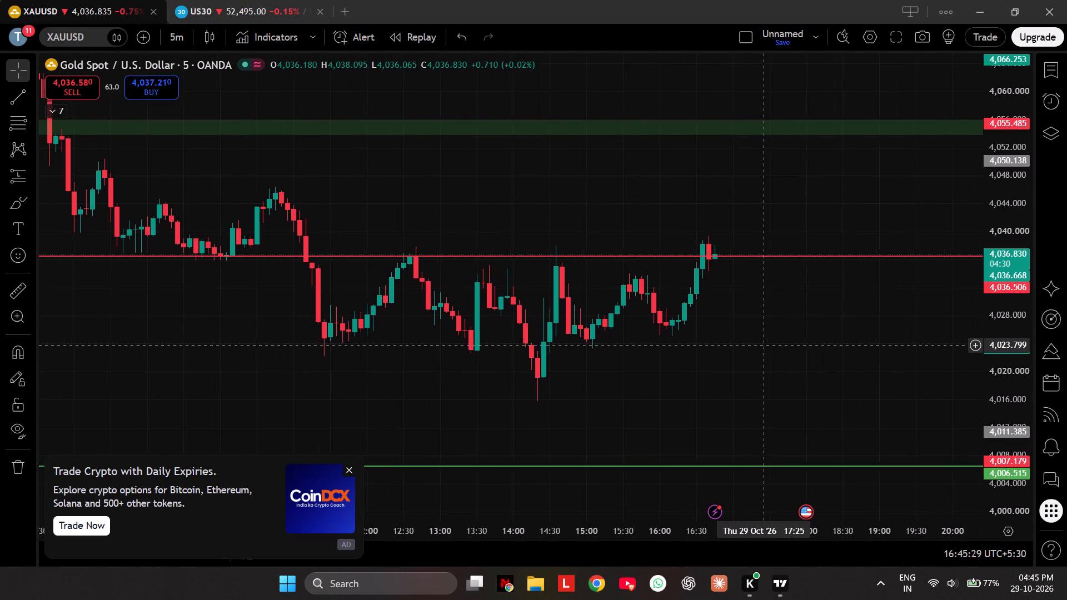
left_click_drag(765, 345, 759, 339)
Load the USOIL chart from the watchlist in place of US30, leaving the watchlist closed.
left_click(268, 0)
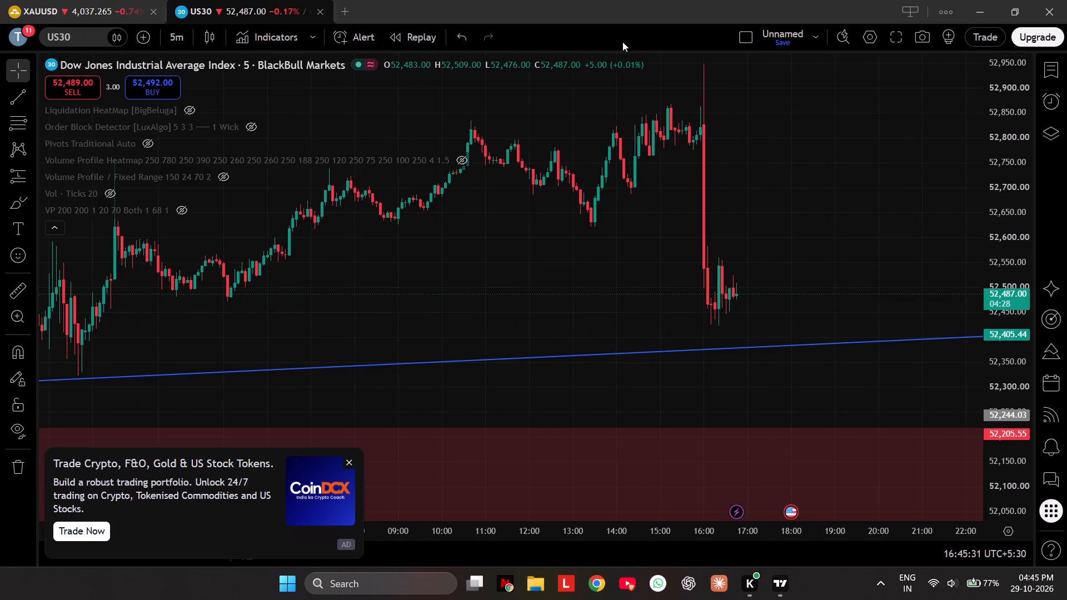
left_click(1054, 66)
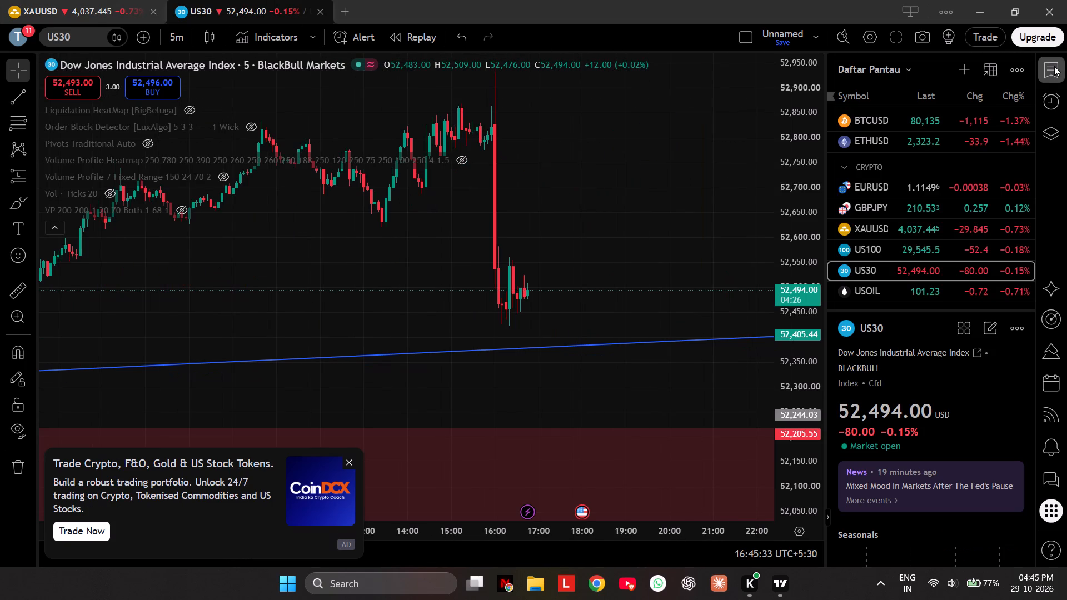
left_click(889, 297)
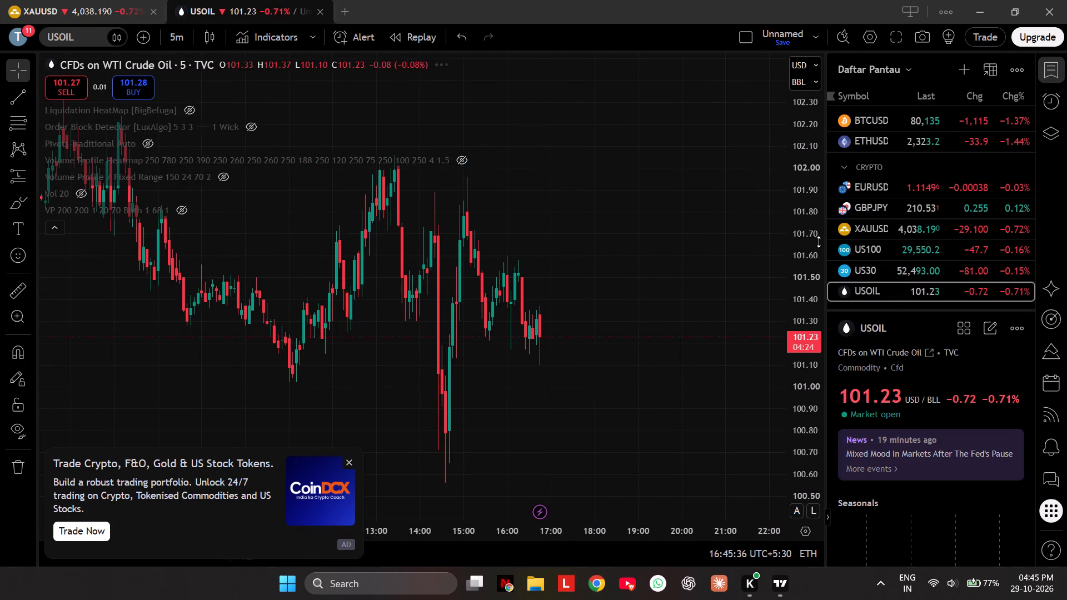
left_click(1047, 66)
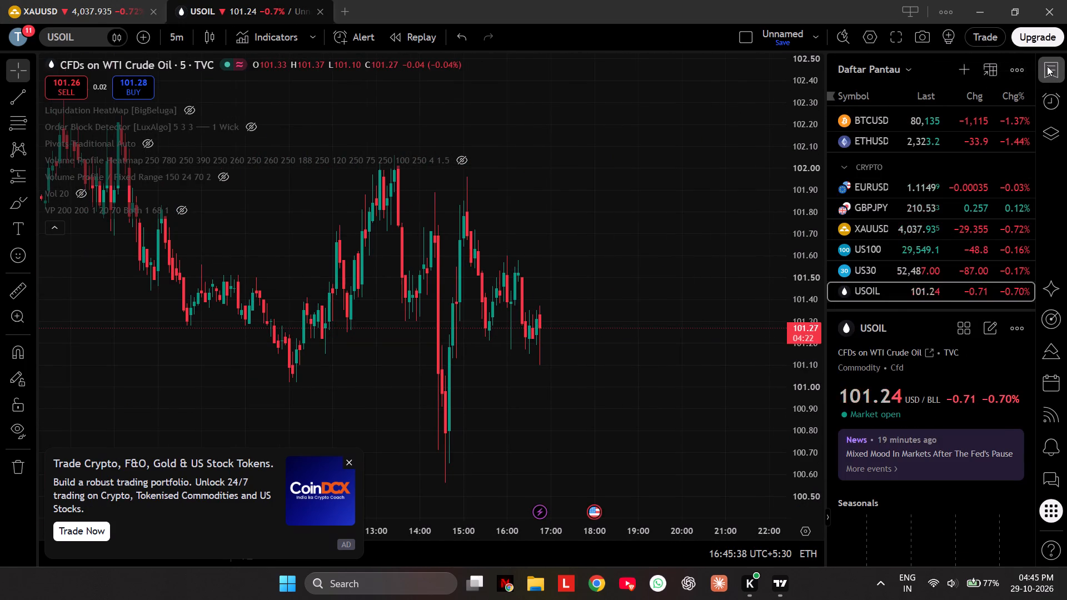
Examine the USOIL 5-minute price action, comparing the recent swings with the earlier highs and the red zone near 101.14.
scroll(835, 251, "down", 5)
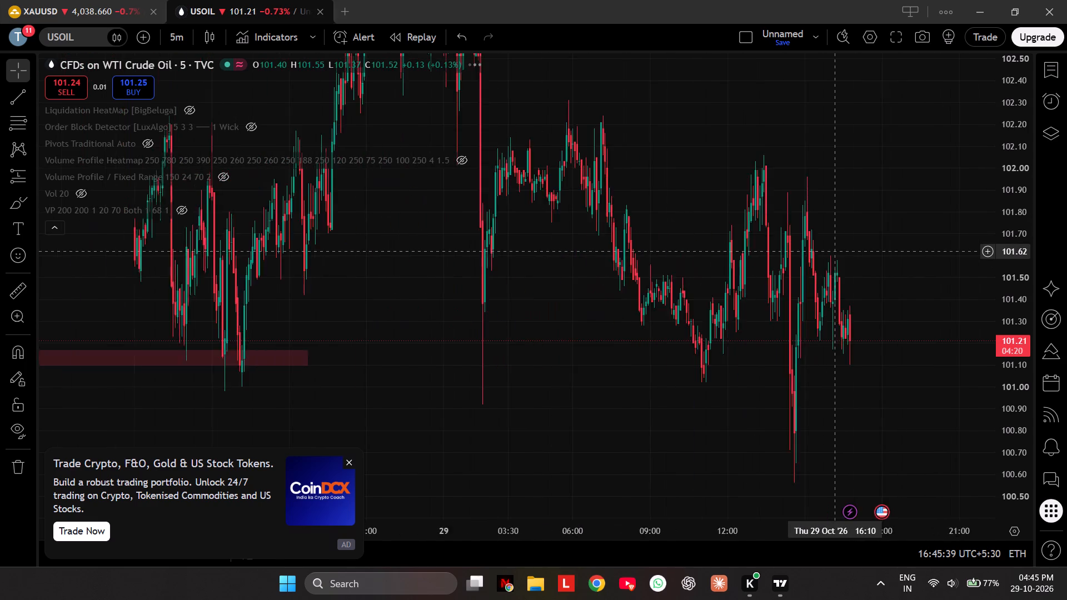
scroll(835, 251, "up", 5)
scroll(1015, 206, "down", 18)
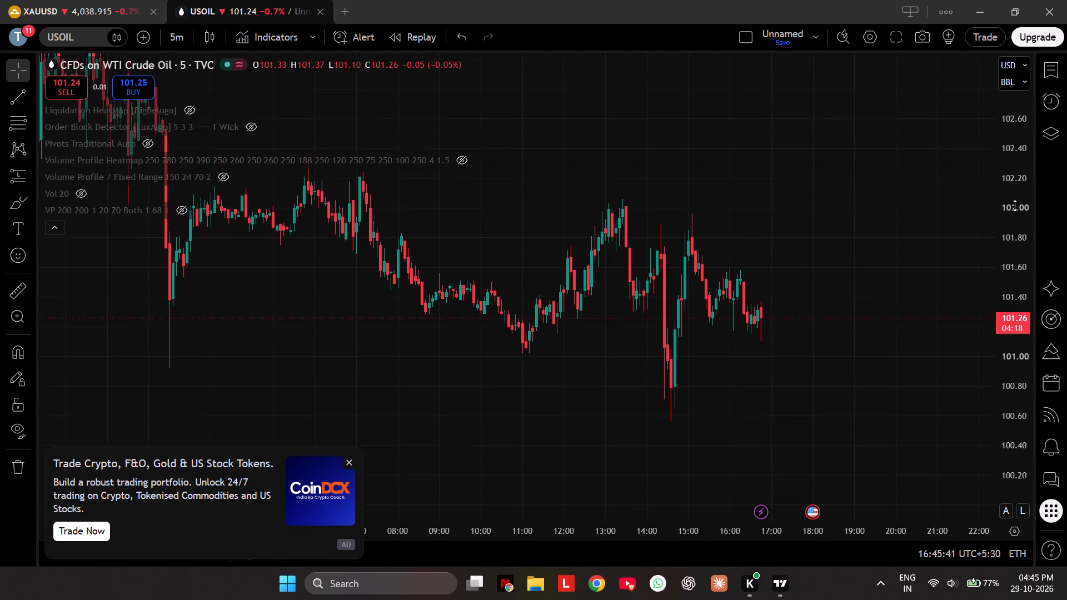
scroll(1015, 206, "down", 7)
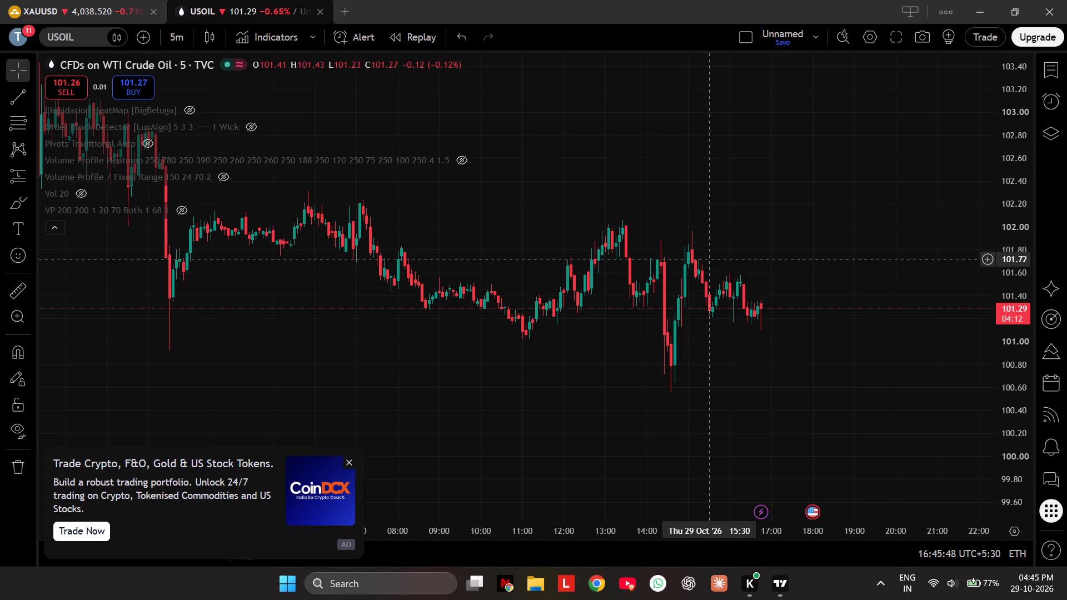
scroll(706, 246, "down", 5)
scroll(706, 246, "up", 5)
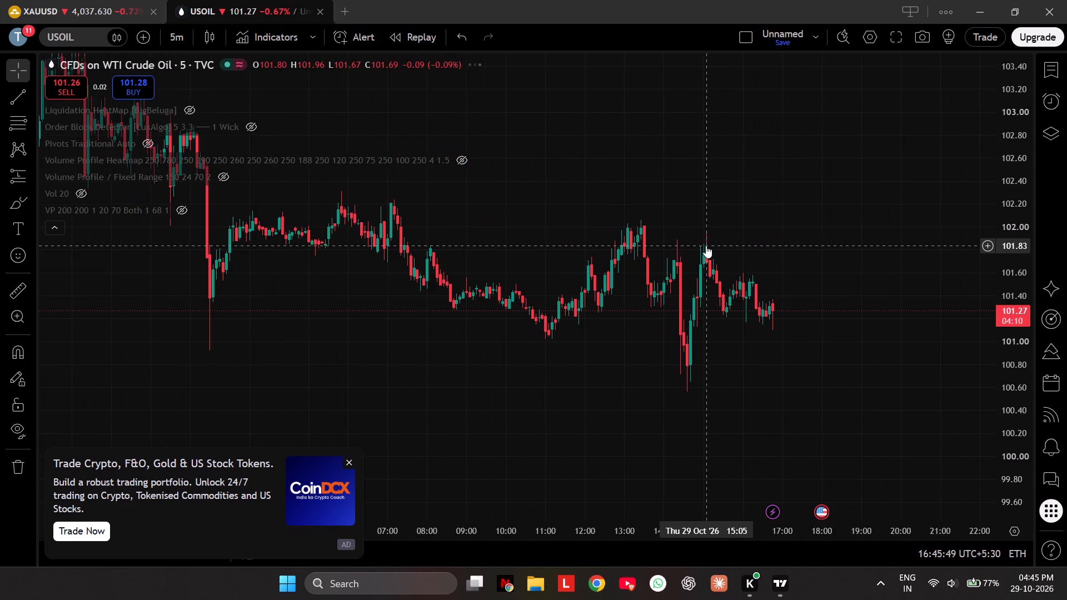
scroll(900, 238, "down", 5)
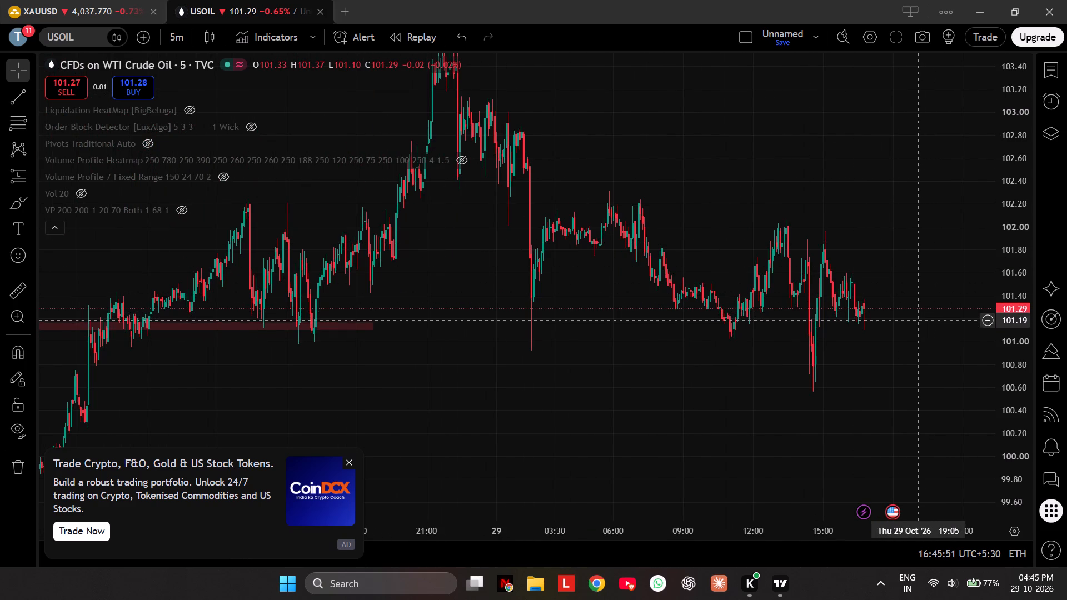
scroll(910, 325, "down", 6)
scroll(910, 325, "up", 2)
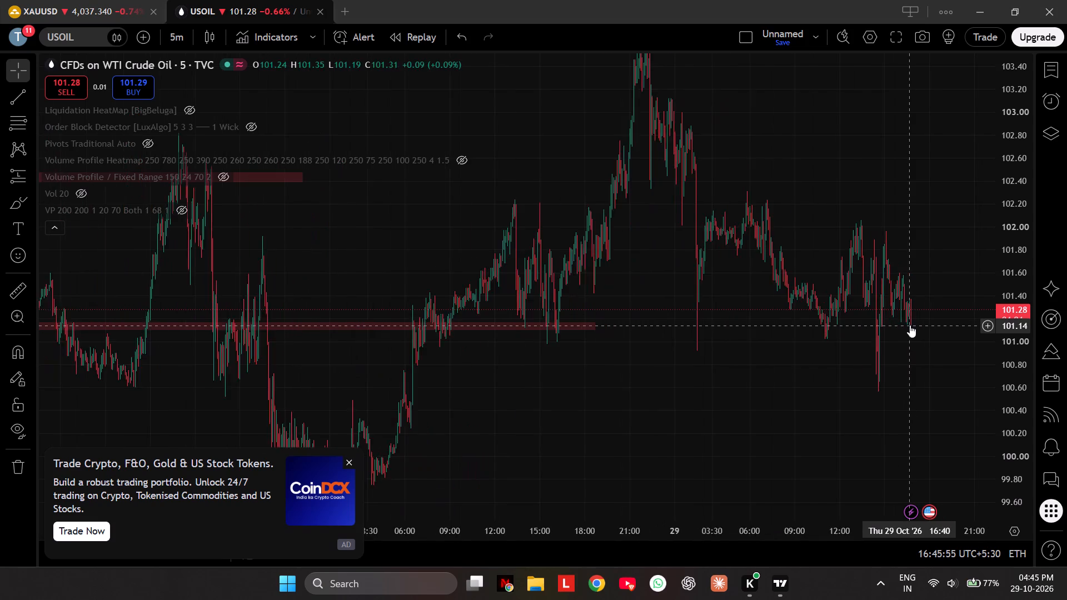
scroll(910, 325, "up", 12)
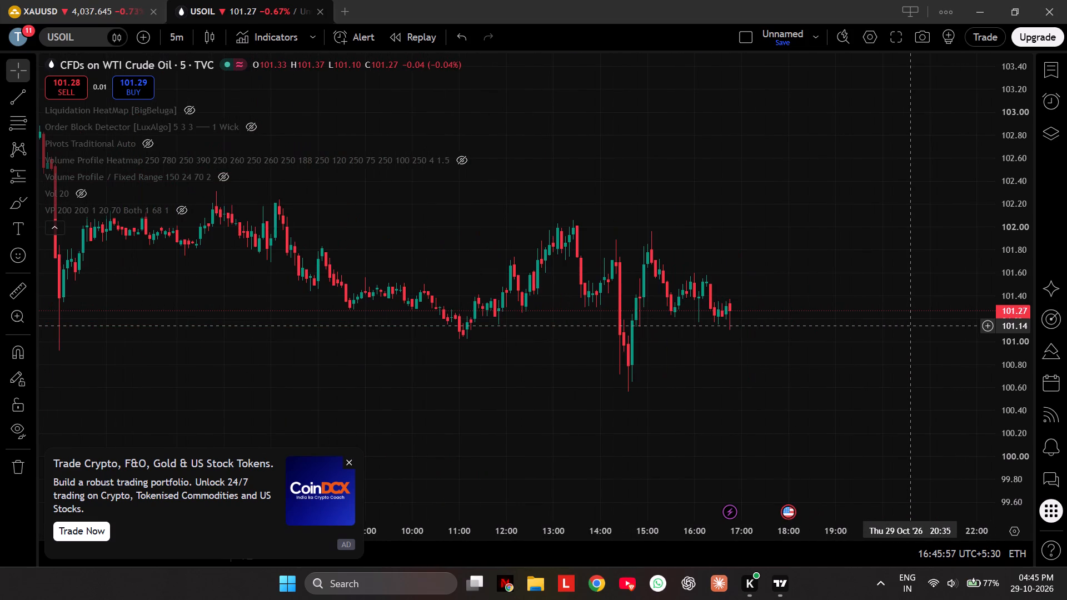
scroll(910, 325, "down", 4)
scroll(910, 325, "up", 3)
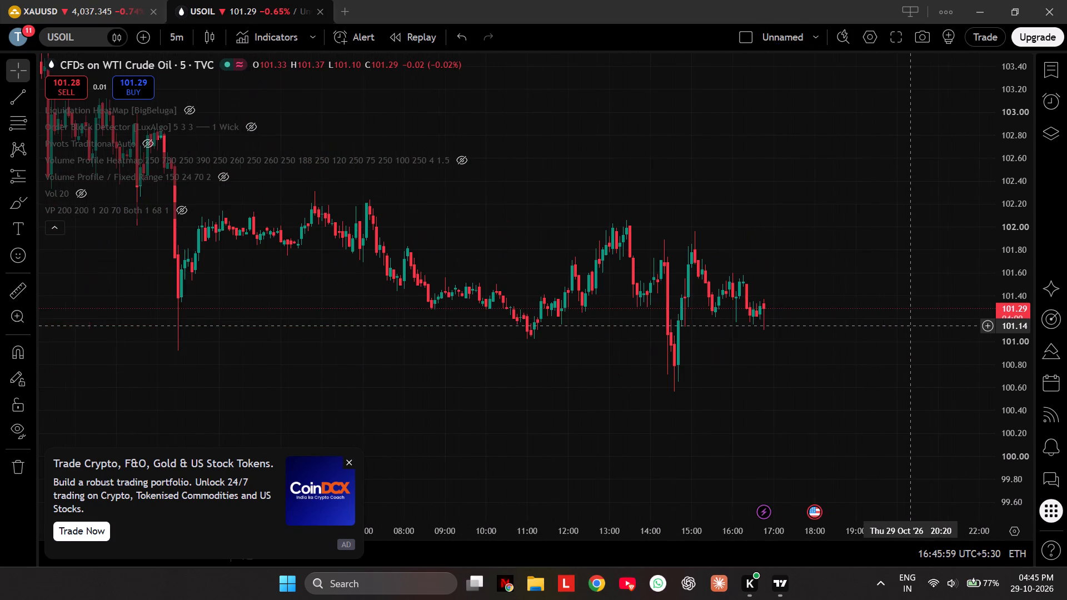
Return to the XAUUSD chart and examine the latest 5-minute candles around the red horizontal line below the green zone.
left_click(77, 0)
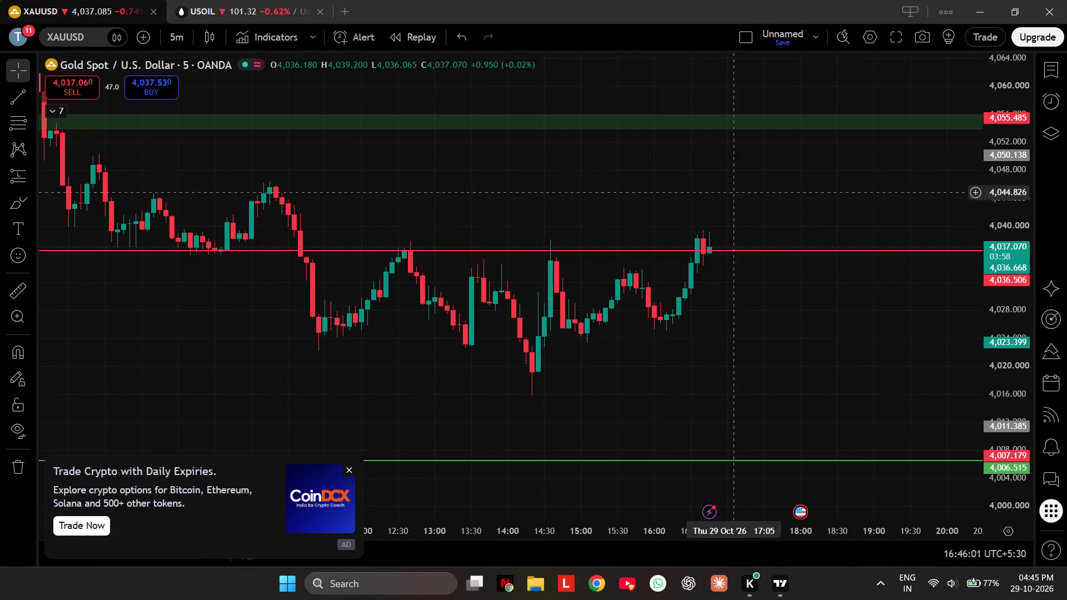
scroll(1001, 292, "up", 5)
left_click_drag(815, 286, 848, 382)
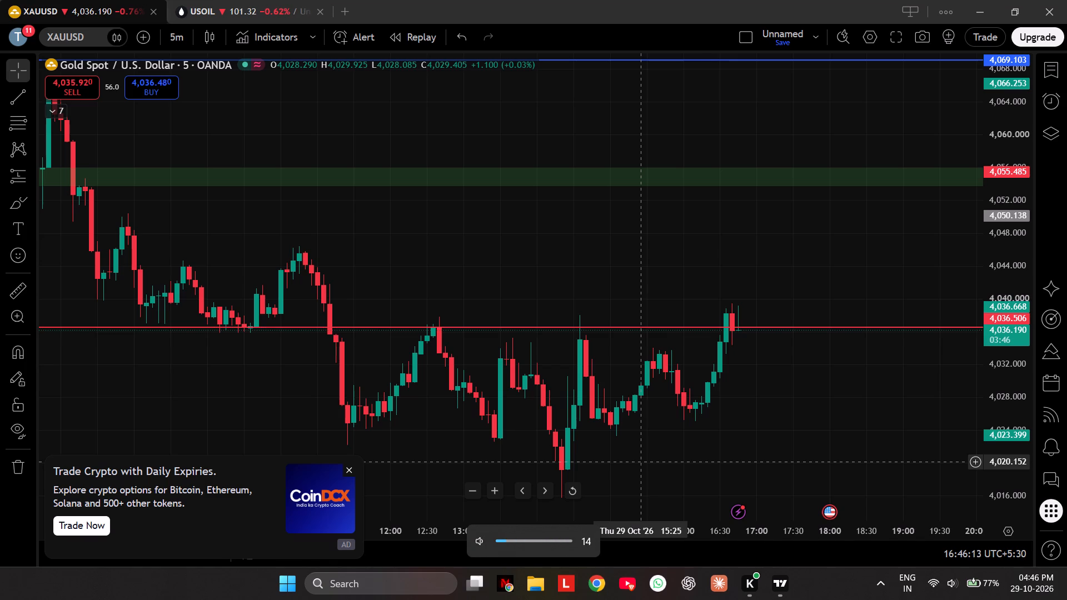
left_click_drag(889, 240, 874, 179)
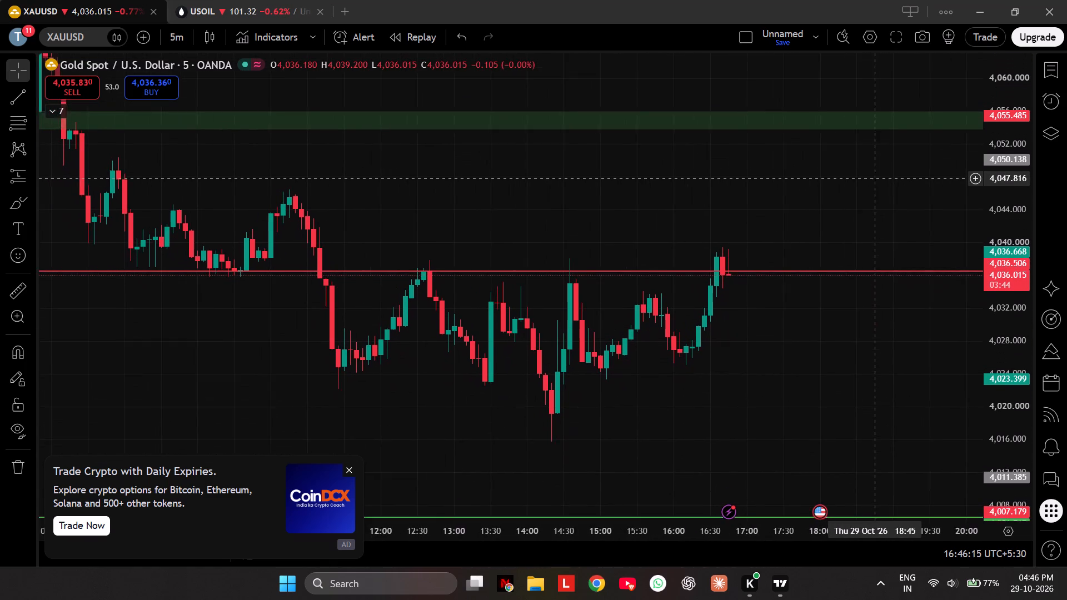
left_click_drag(874, 179, 890, 196)
left_click_drag(890, 196, 830, 121)
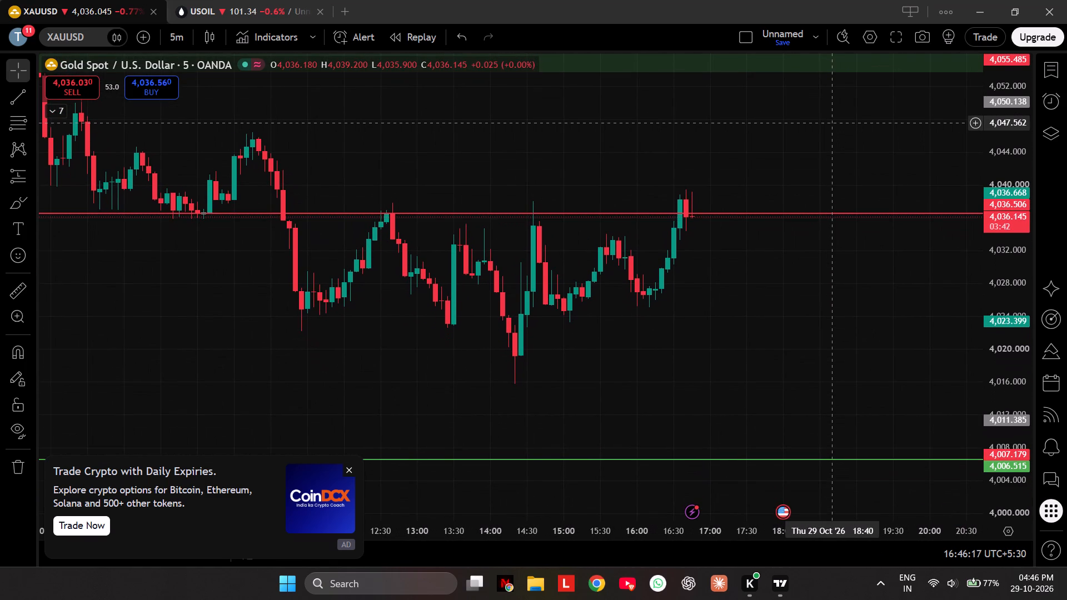
left_click_drag(830, 121, 865, 144)
left_click_drag(865, 144, 888, 159)
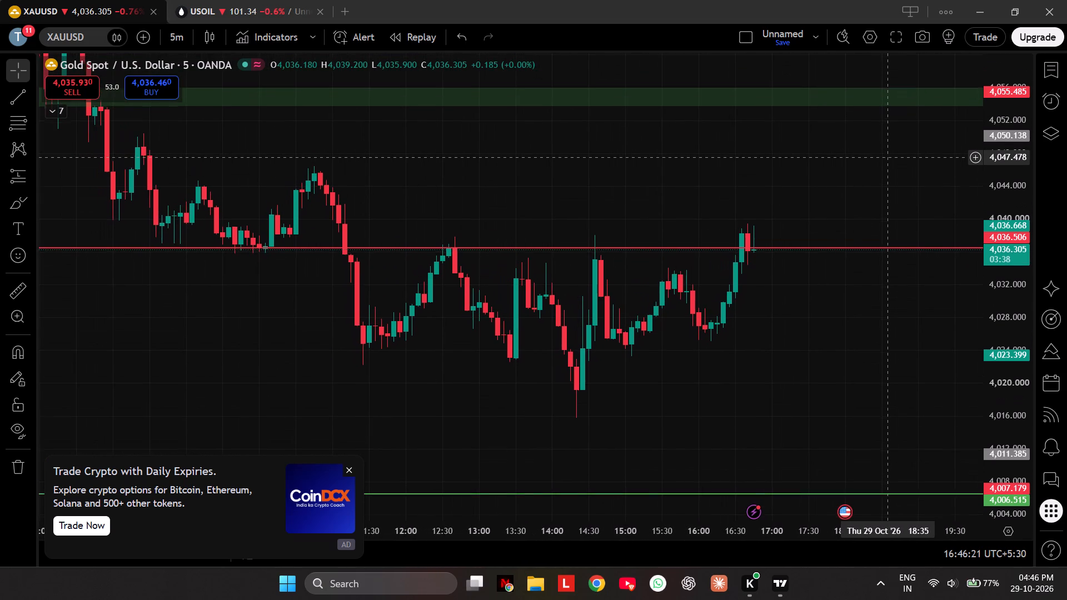
left_click_drag(888, 159, 888, 159)
left_click_drag(888, 159, 876, 154)
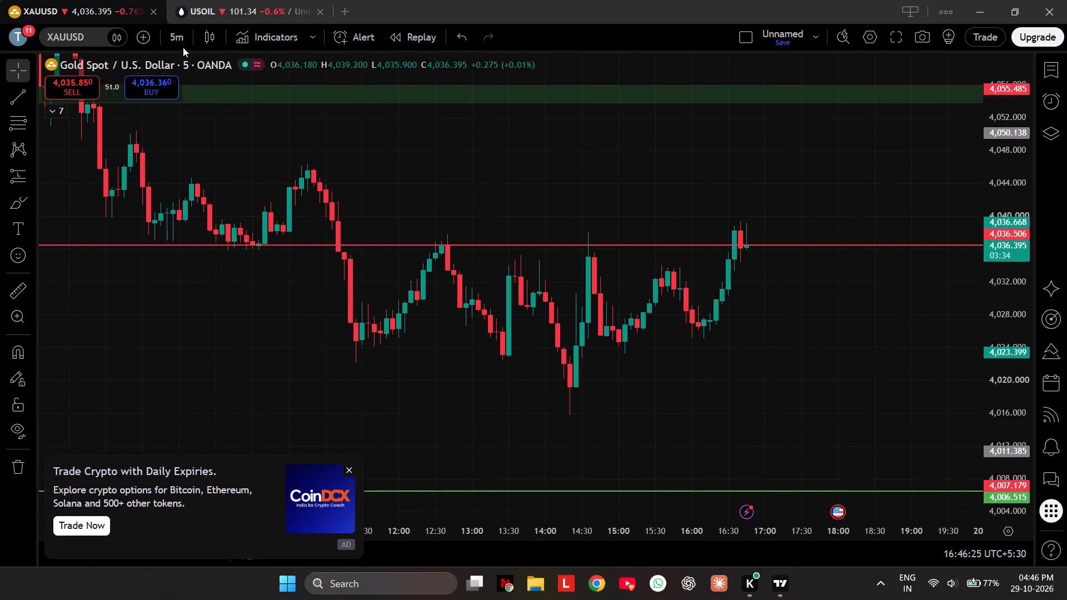
Switch the XAUUSD chart to the 1-hour timeframe, clear the advertisement covering it, and examine price against the marked lines and zones.
left_click(175, 34)
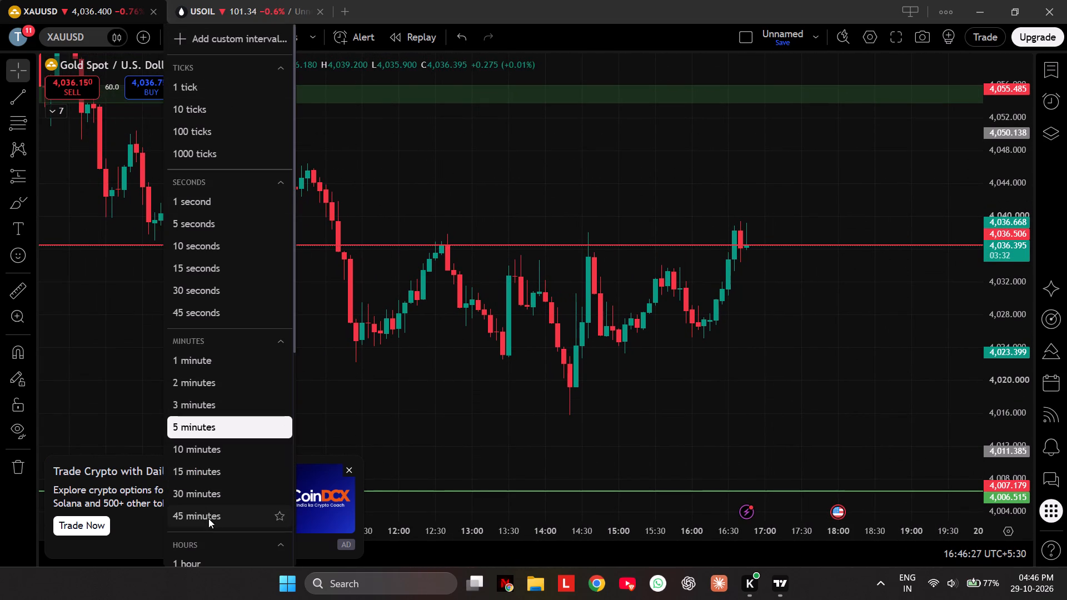
left_click(200, 559)
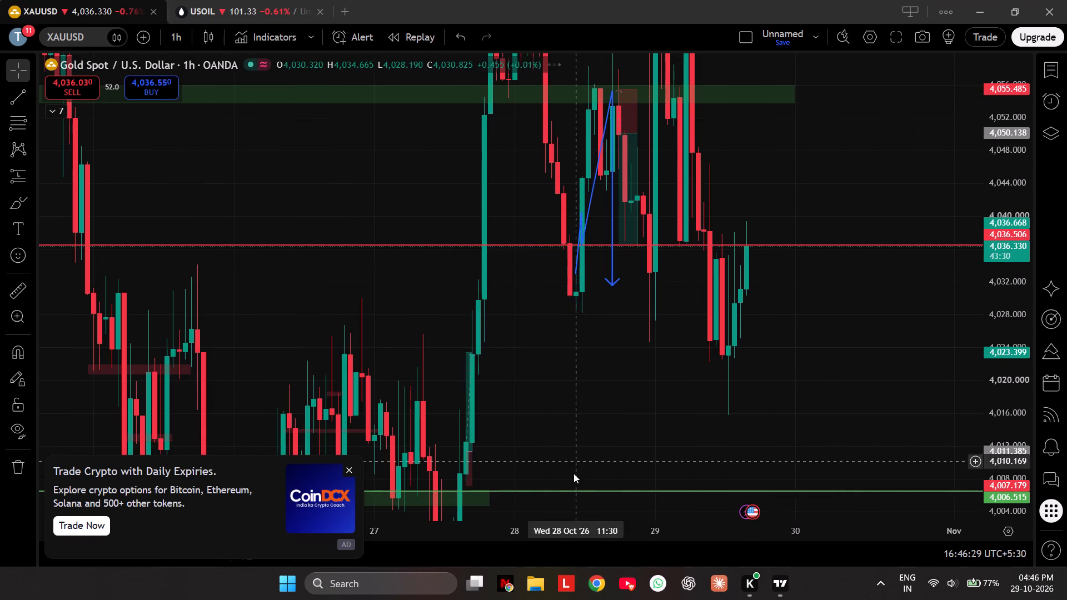
left_click(577, 487)
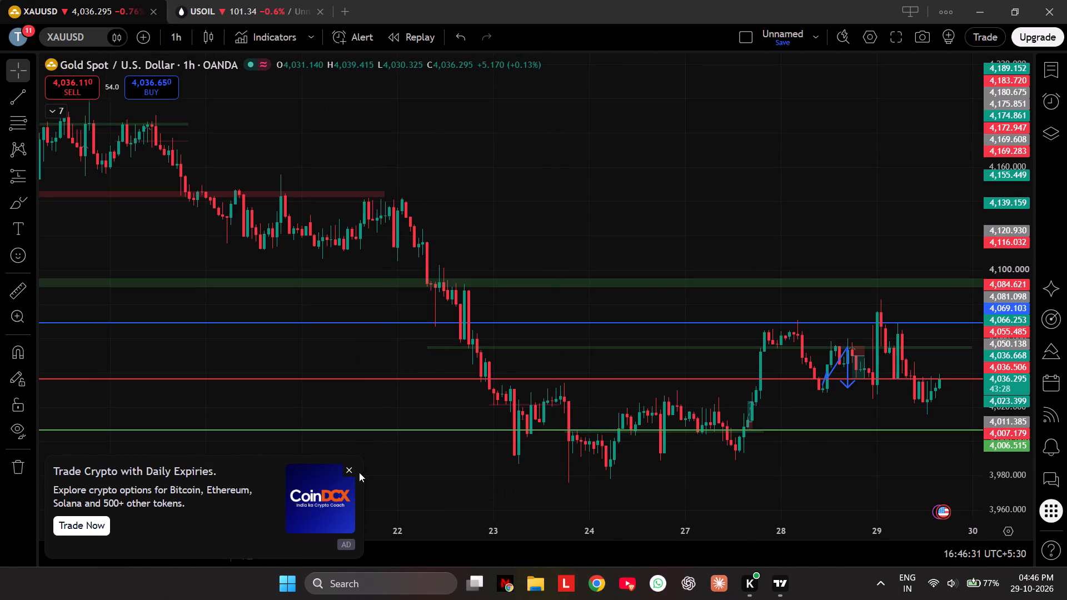
left_click(348, 466)
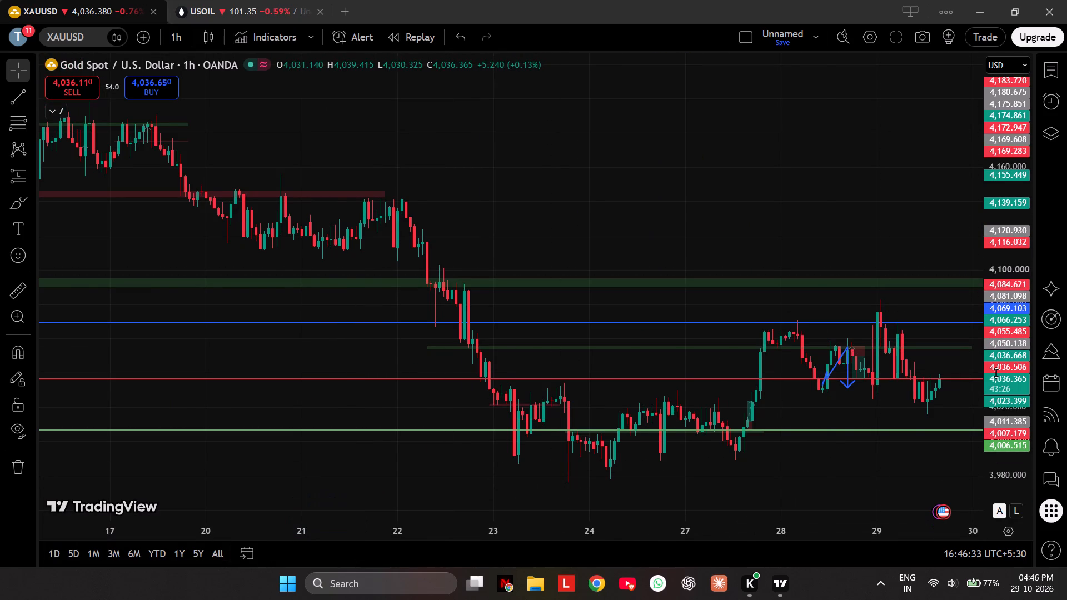
scroll(996, 373, "up", 3)
scroll(871, 344, "up", 3)
left_click_drag(825, 196, 656, 82)
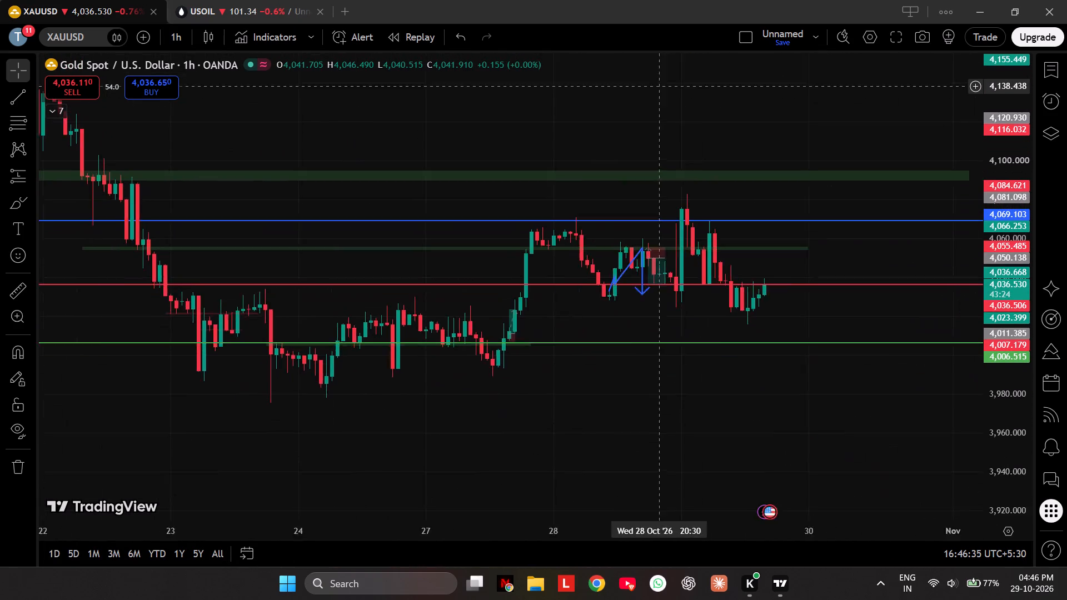
left_click_drag(656, 82, 705, 110)
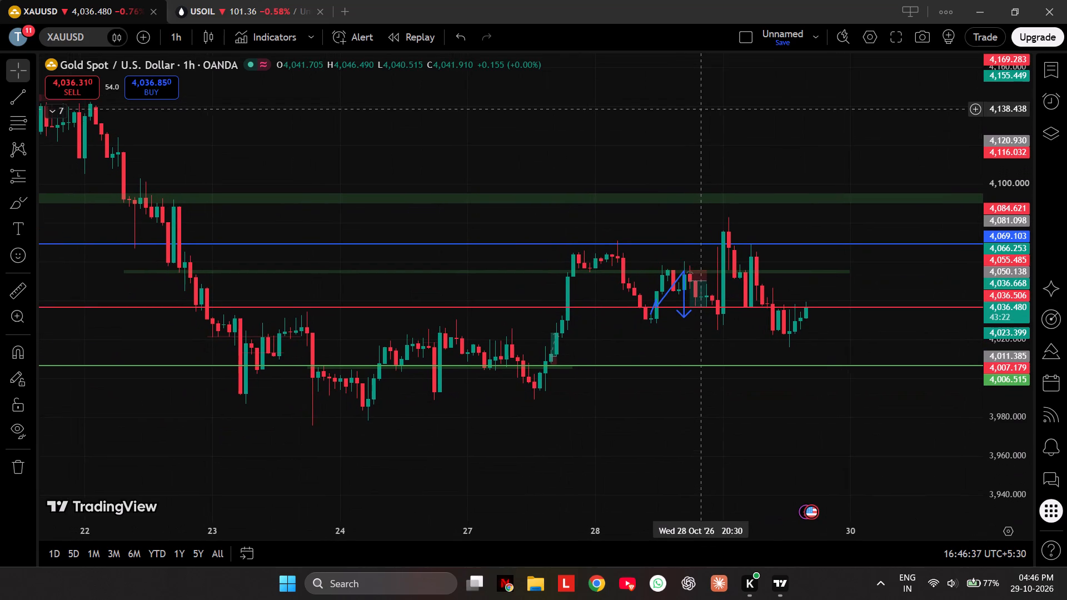
left_click_drag(705, 110, 708, 113)
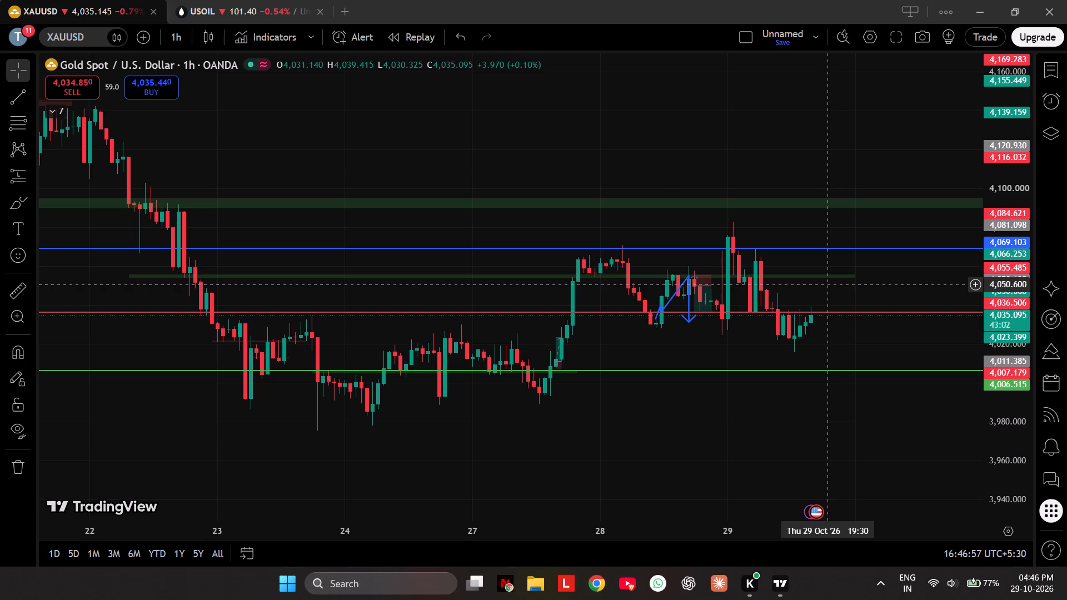
Load the US100 chart from the watchlist in place of USOIL, leaving the watchlist closed.
left_click(193, 0)
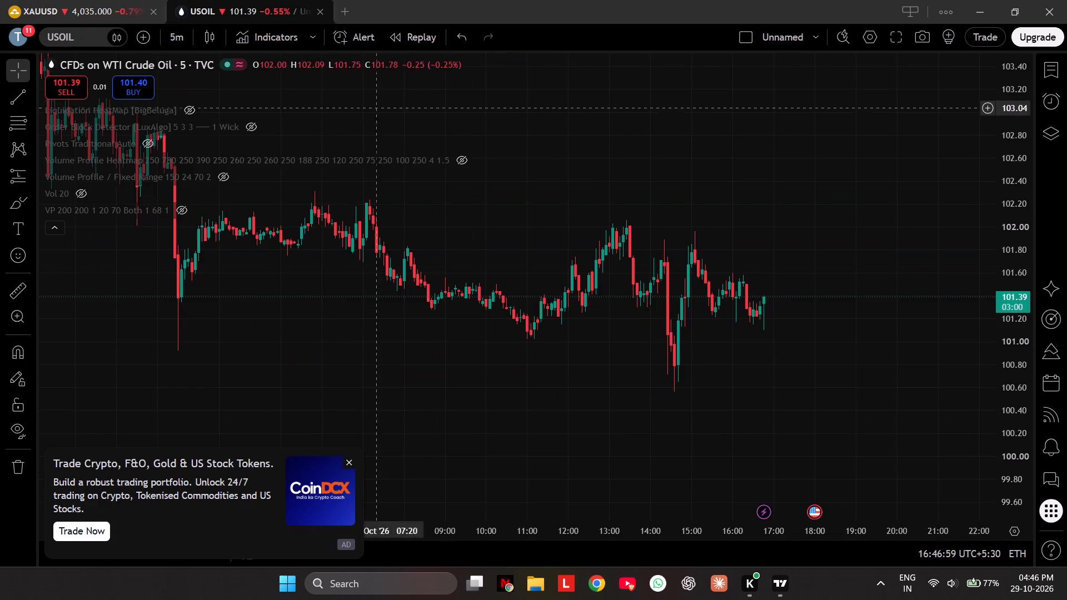
scroll(799, 364, "up", 1)
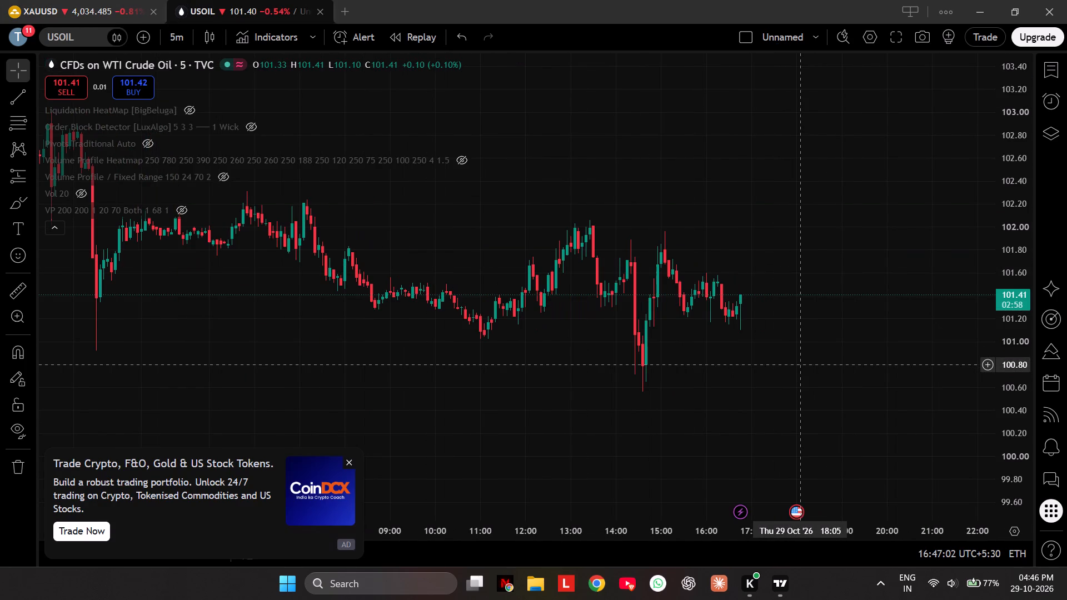
left_click(1053, 68)
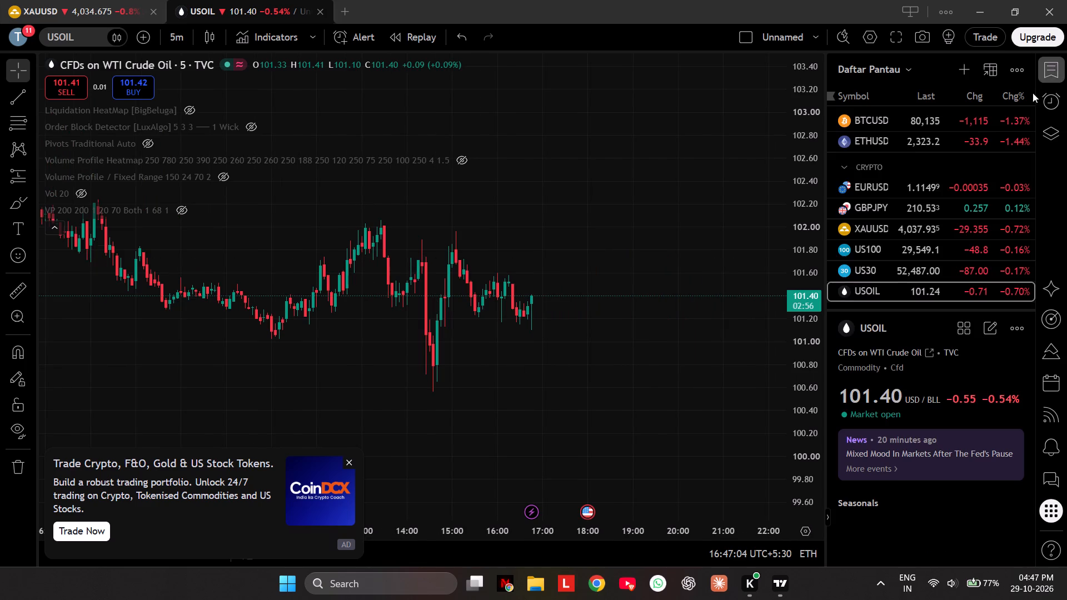
left_click(872, 250)
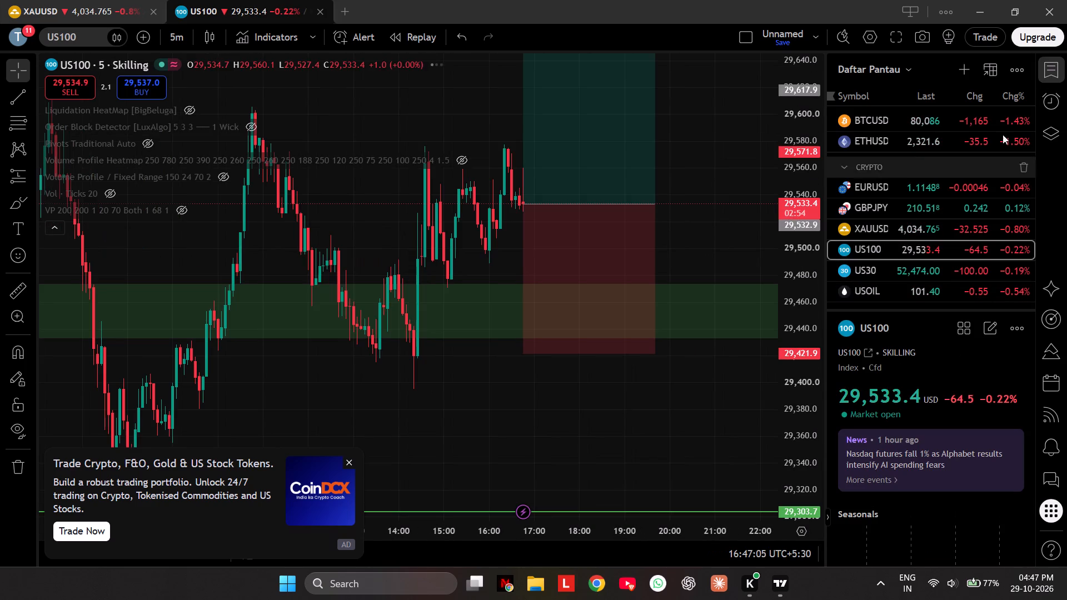
left_click(1050, 69)
Examine the US100 long position between the red zone above and the green zone below, dismissing the advertisement over the chart.
scroll(1011, 299, "down", 4)
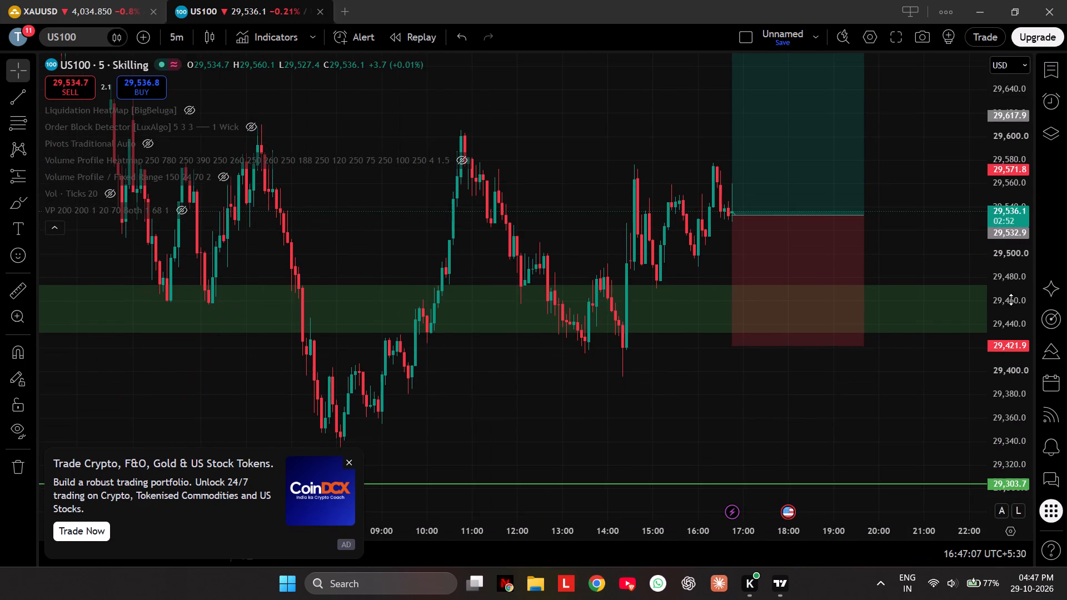
scroll(1011, 299, "down", 5)
left_click_drag(886, 383, 877, 486)
scroll(1001, 317, "down", 5)
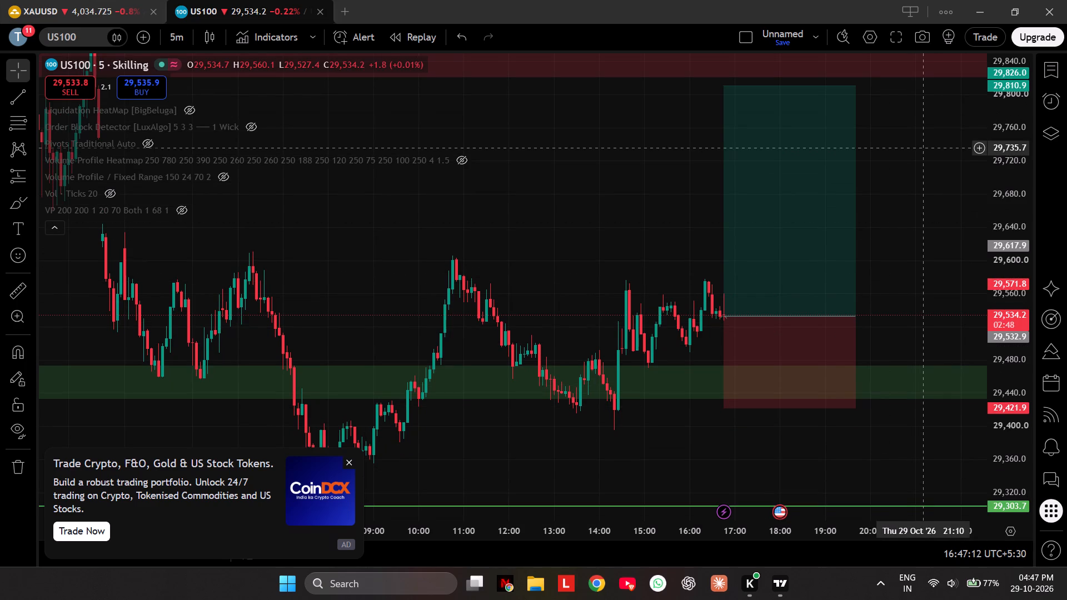
left_click_drag(918, 156, 916, 179)
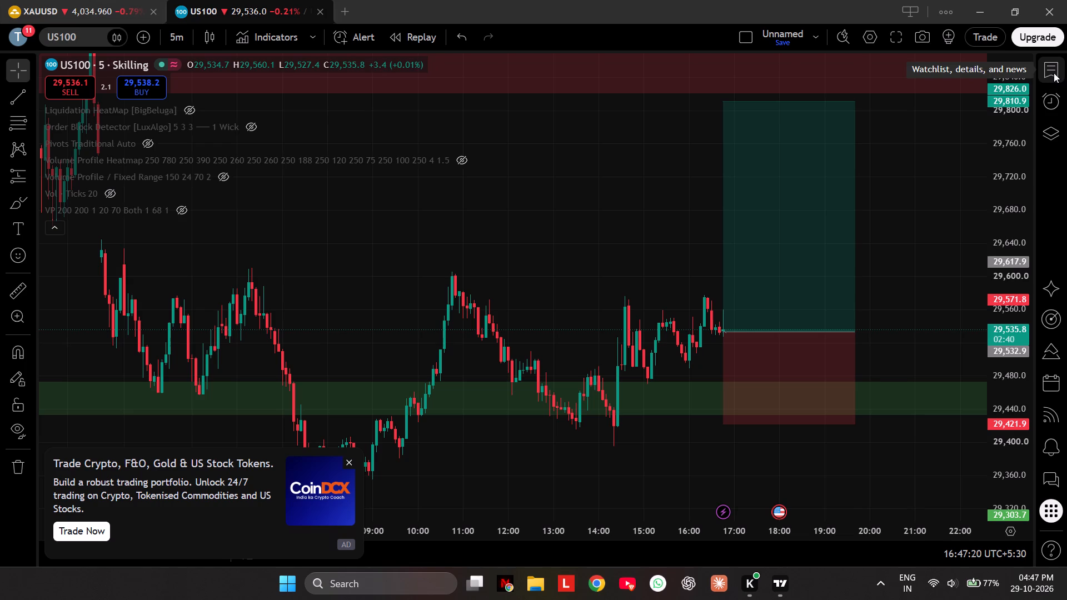
left_click(348, 461)
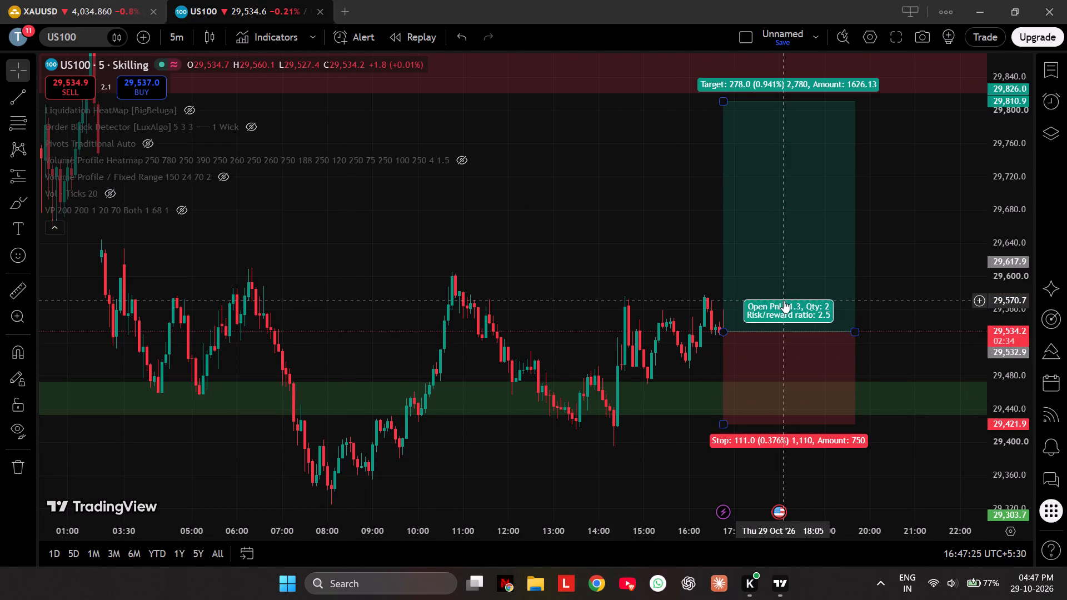
right_click(396, 212)
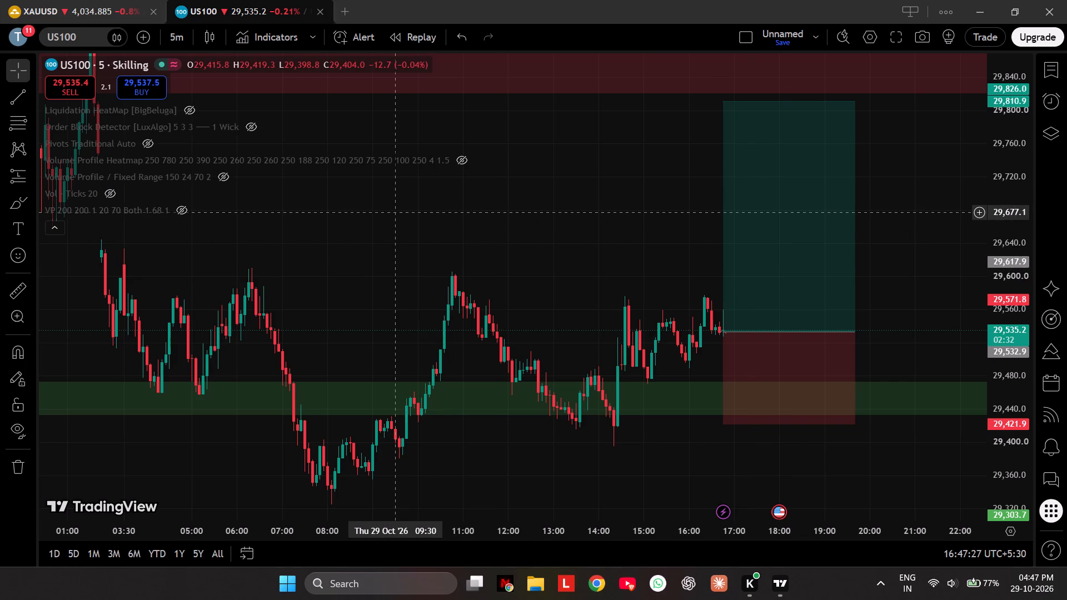
left_click(353, 248)
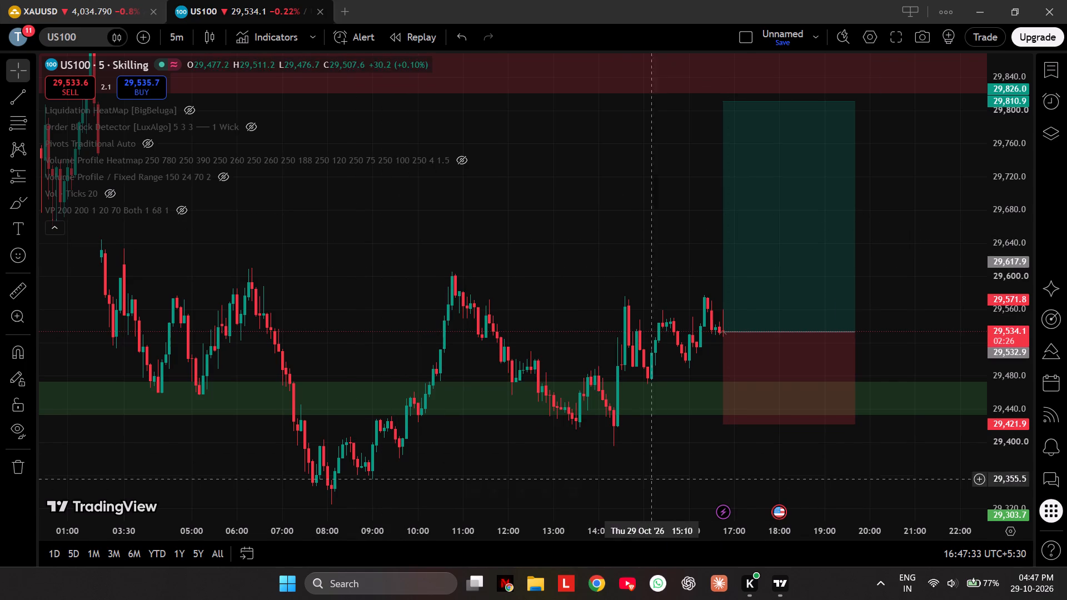
Examine the recent US100 5-minute swings relative to the green zone and the long position's entry level.
left_click_drag(690, 468, 665, 426)
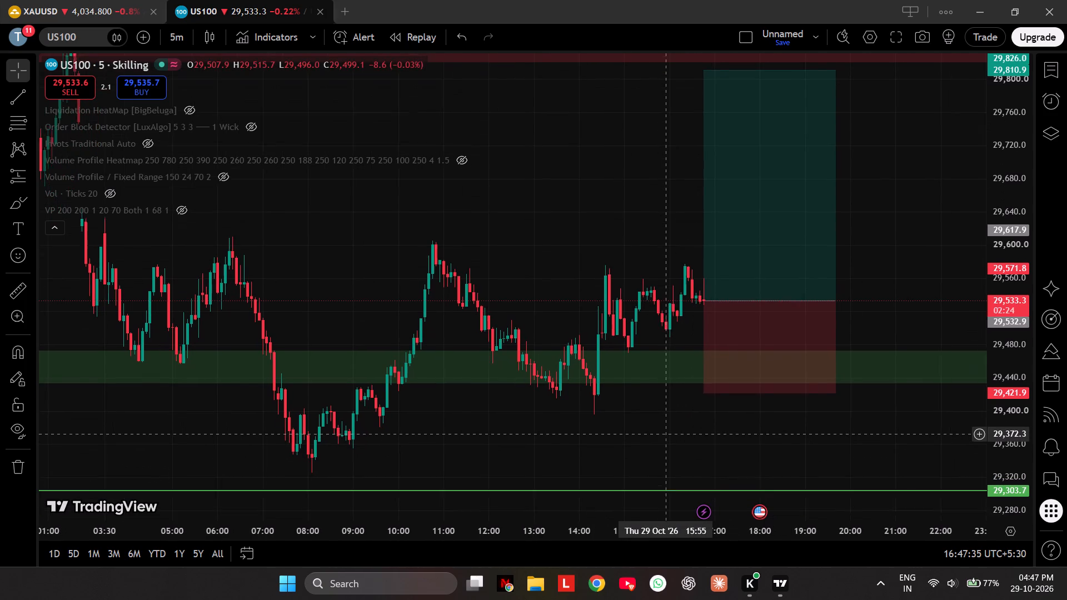
left_click_drag(665, 426, 664, 423)
left_click_drag(665, 423, 672, 427)
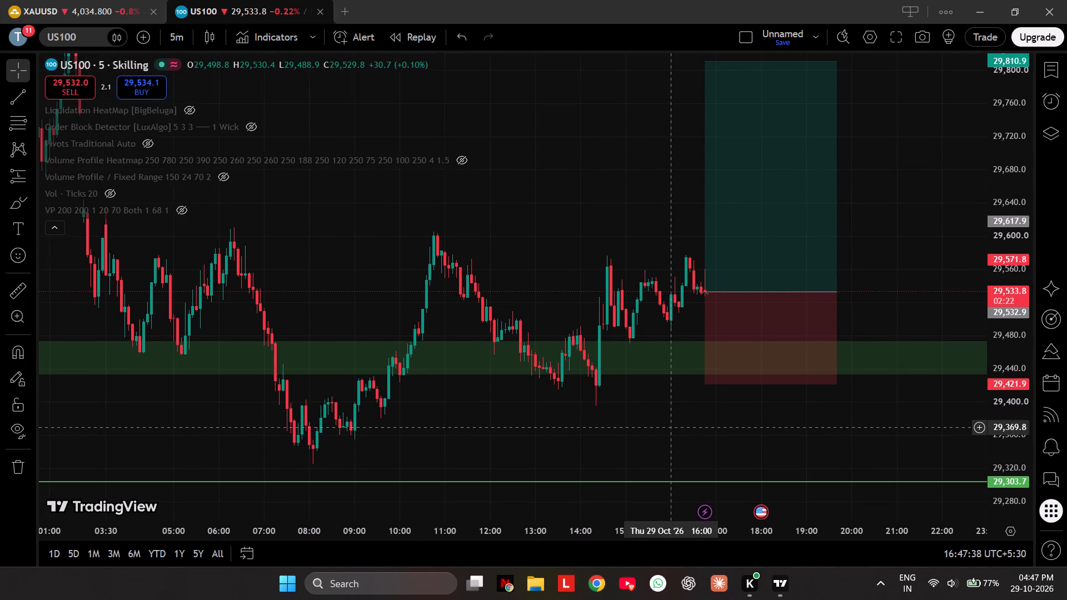
left_click_drag(672, 427, 680, 434)
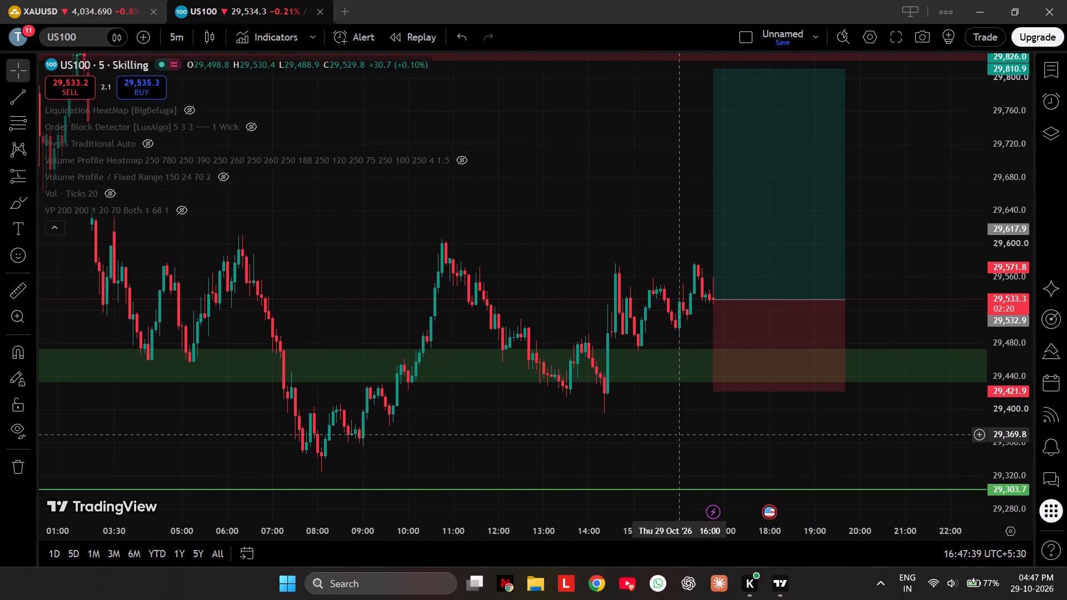
left_click_drag(680, 434, 662, 459)
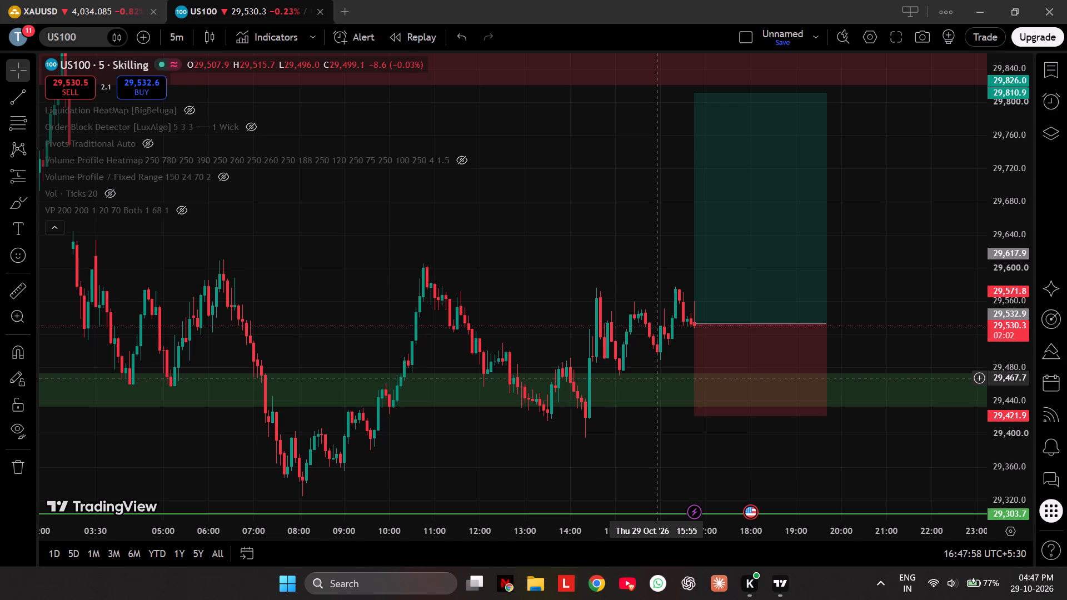
scroll(638, 404, "down", 3)
scroll(638, 404, "up", 1)
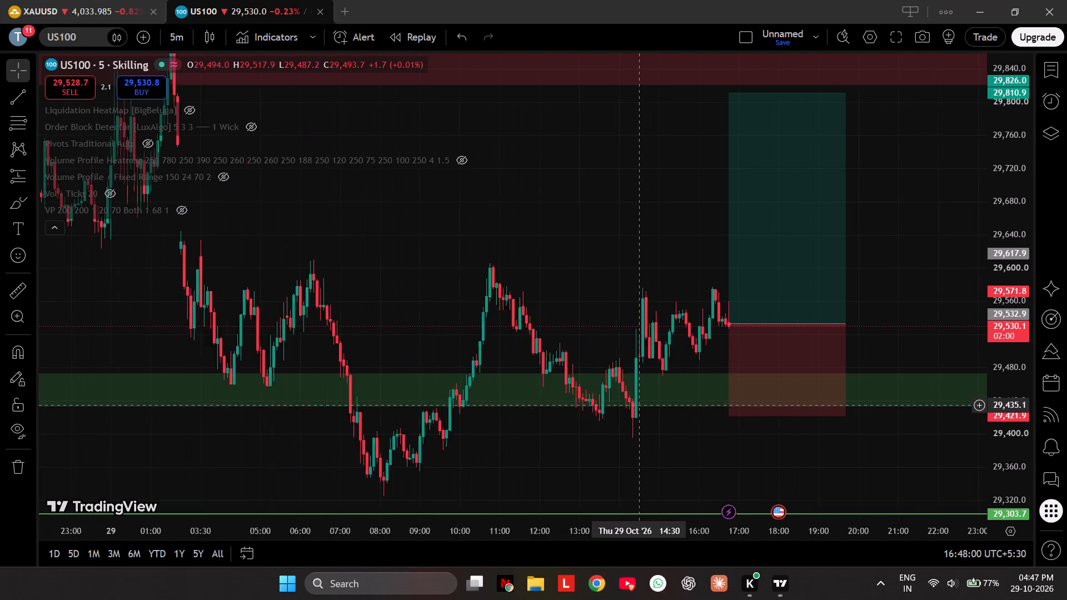
scroll(638, 404, "up", 3)
scroll(829, 347, "down", 1)
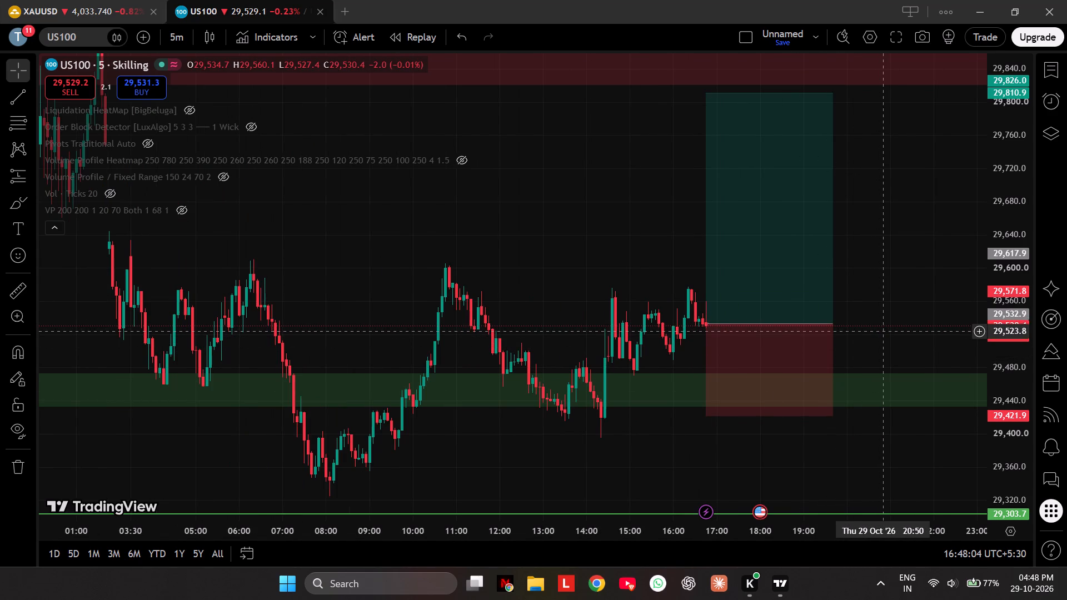
Add a horizontal line at 29,527.2 on the US100 chart, just below the long position's entry.
left_click(979, 328)
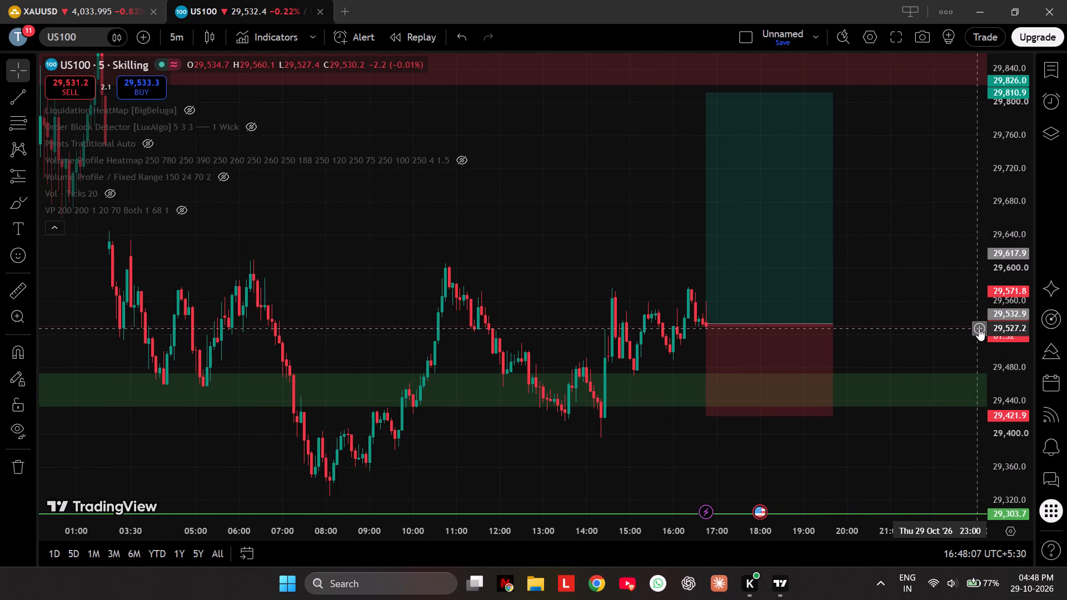
left_click(890, 451)
left_click(513, 210)
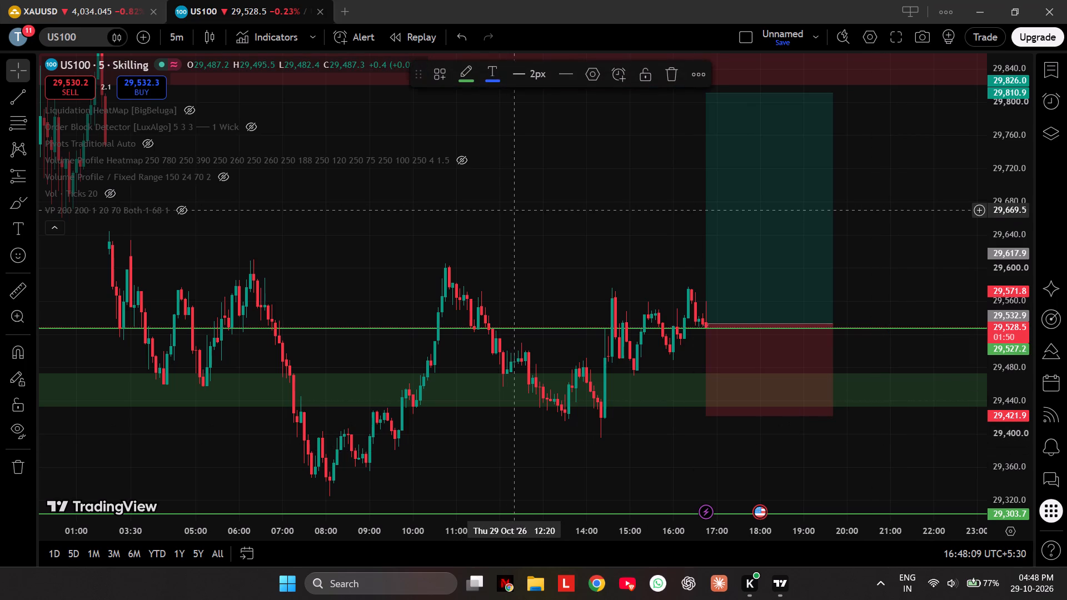
Examine earlier US100 5-minute price action back to 22 October against the green zone and the 29,527.2 line.
scroll(999, 361, "down", 3)
scroll(596, 467, "down", 5)
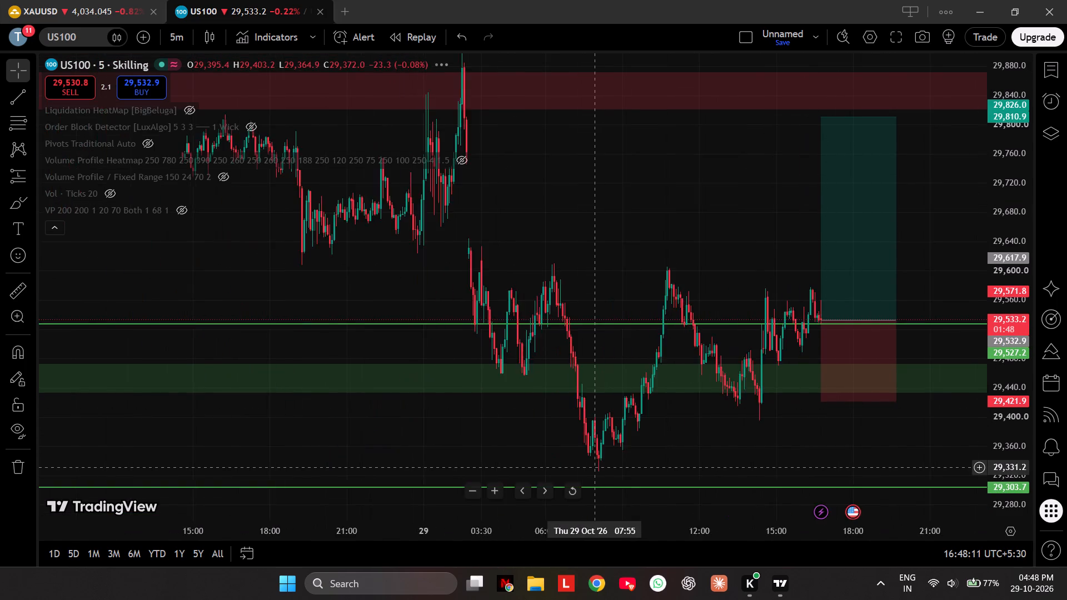
scroll(596, 467, "up", 4)
left_click_drag(225, 425, 914, 417)
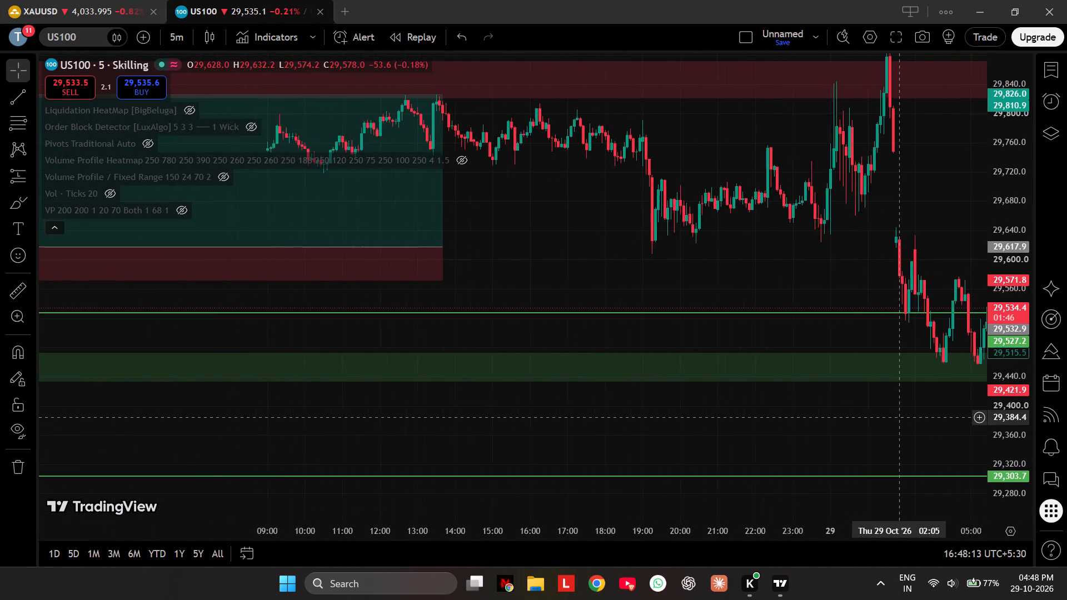
left_click_drag(914, 417, 1031, 417)
left_click_drag(225, 411, 774, 439)
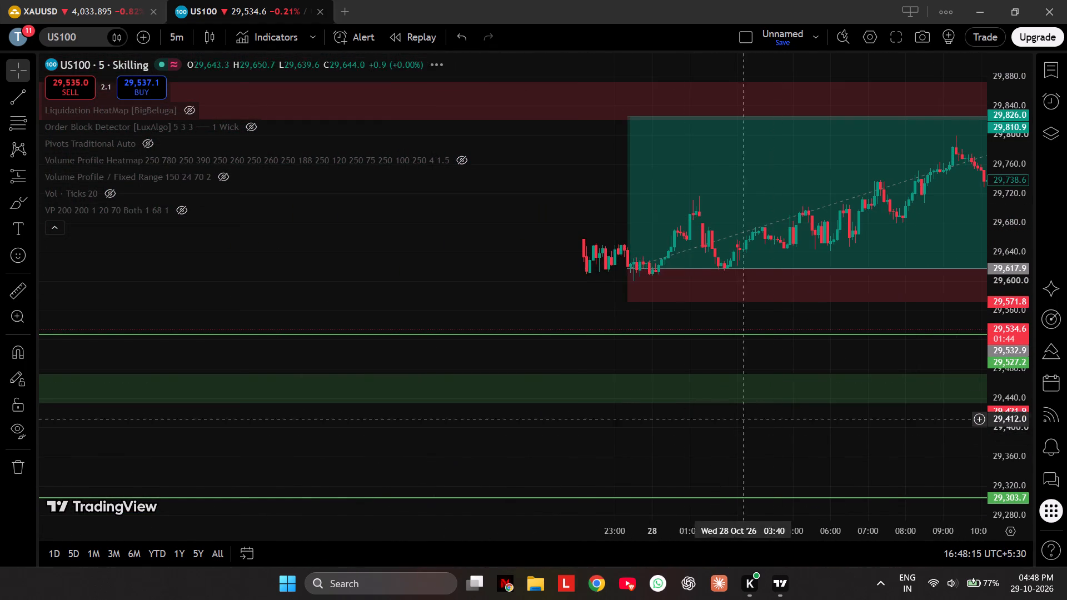
scroll(1020, 419, "up", 7)
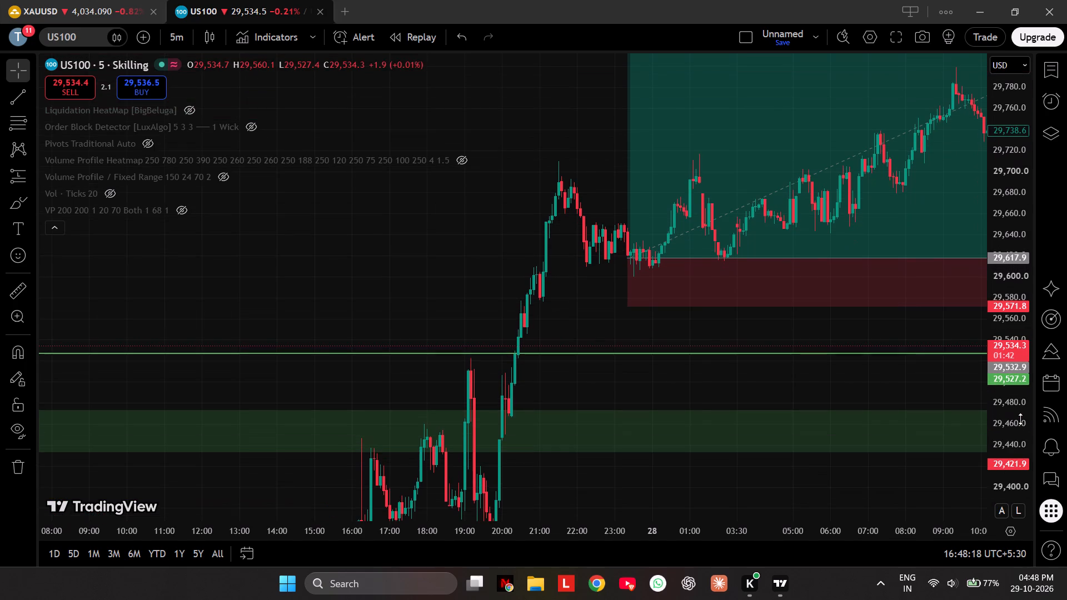
left_click_drag(537, 482, 1020, 399)
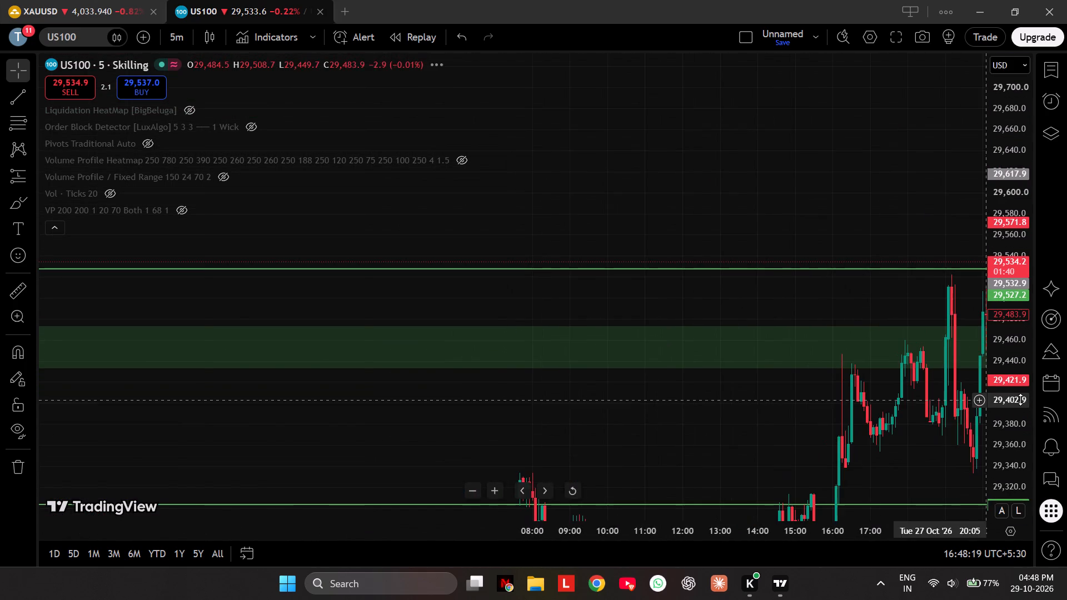
left_click_drag(292, 402, 834, 360)
left_click_drag(234, 397, 730, 404)
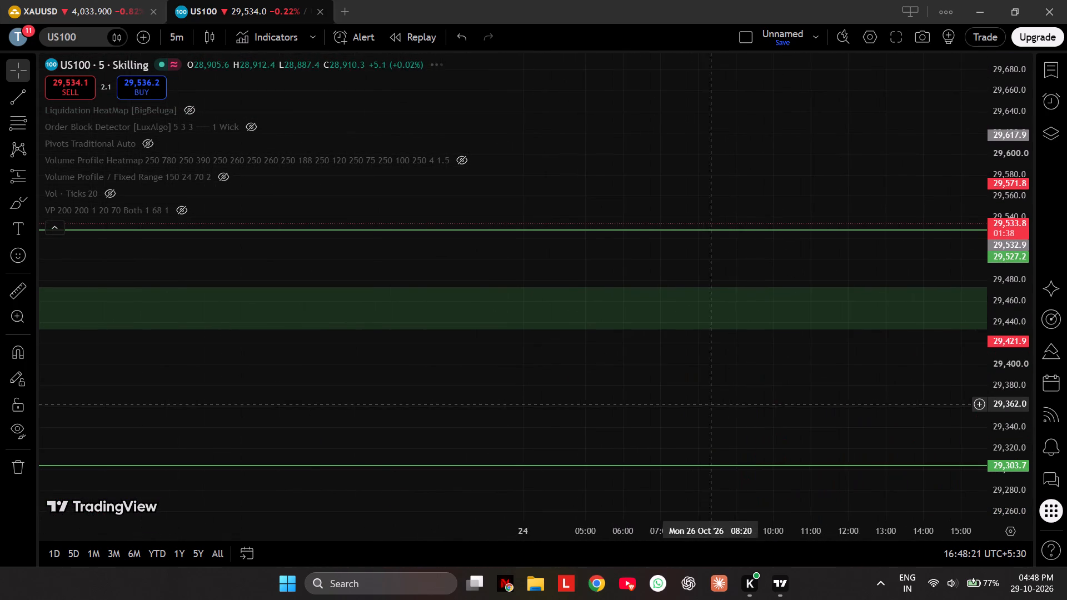
left_click_drag(317, 408, 898, 417)
left_click_drag(381, 419, 1066, 391)
left_click_drag(262, 428, 919, 402)
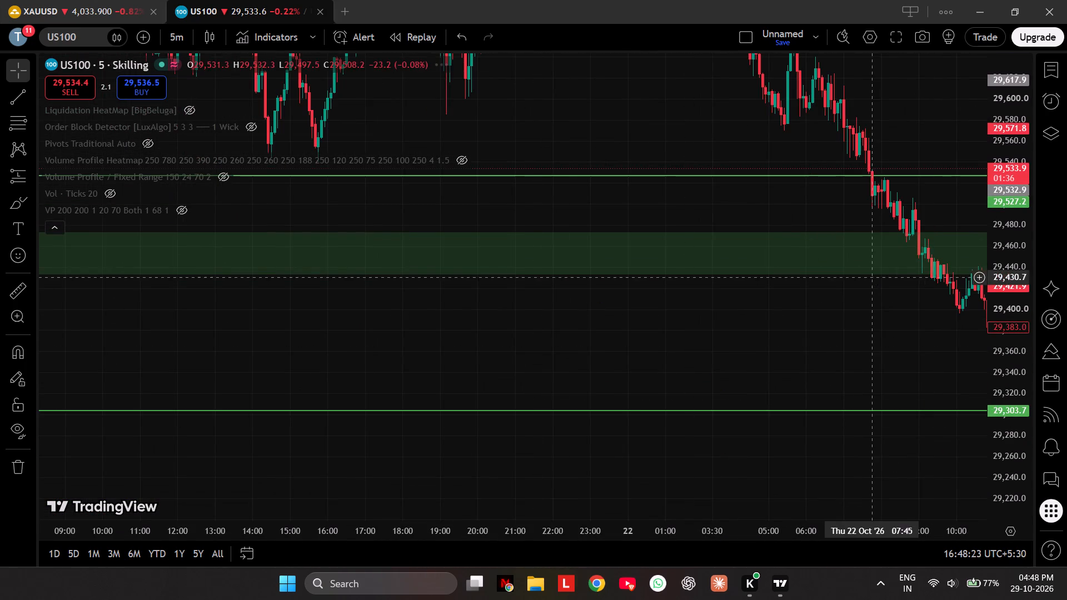
left_click_drag(866, 322, 400, 437)
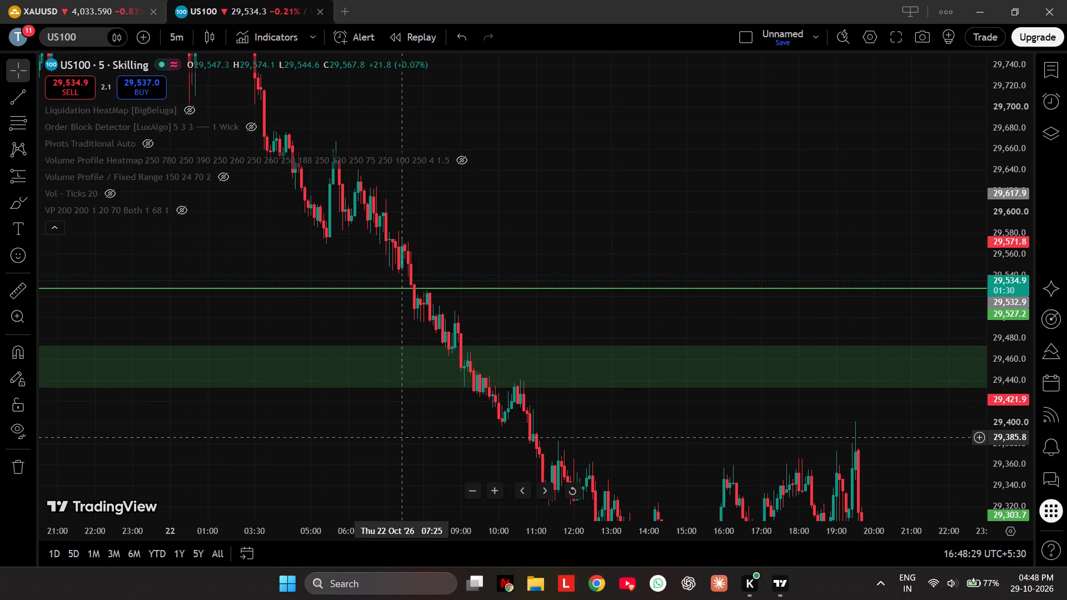
Switch the US100 chart to the 15-minute timeframe and reset its view.
left_click(171, 35)
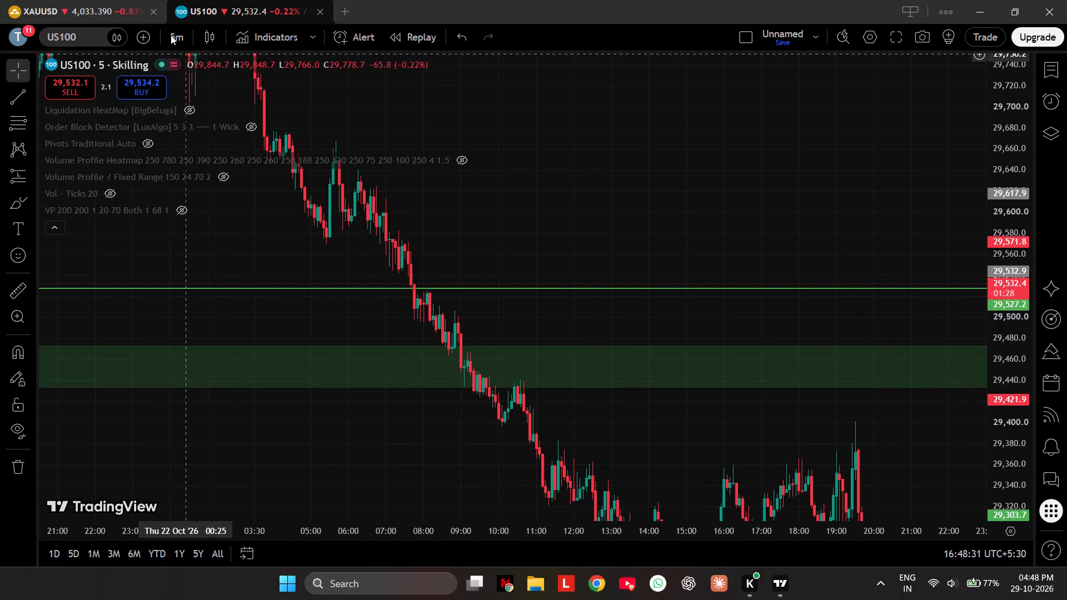
left_click(191, 463)
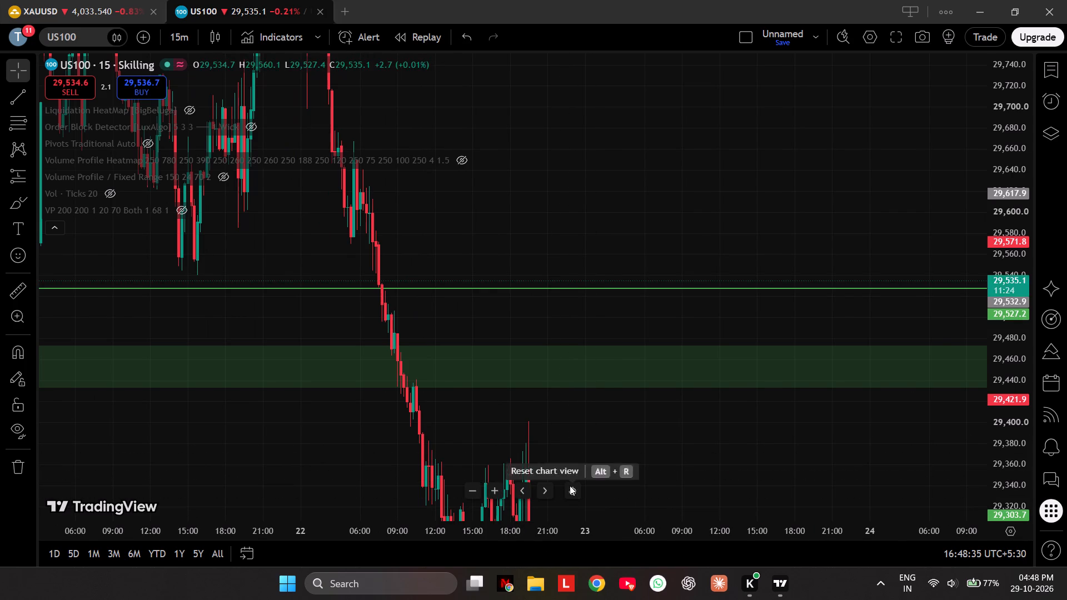
left_click(570, 486)
Examine the 15-minute US100 rally into the earlier long position of 28 October, relative to the green zone and horizontal lines.
scroll(1008, 406, "up", 1)
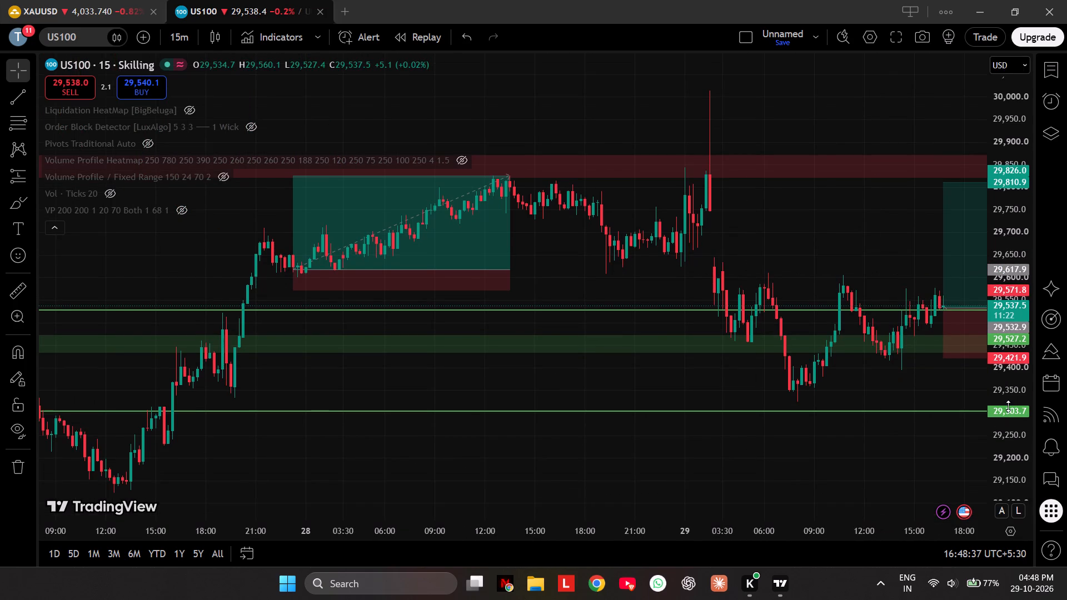
scroll(508, 441, "down", 3)
scroll(508, 441, "up", 3)
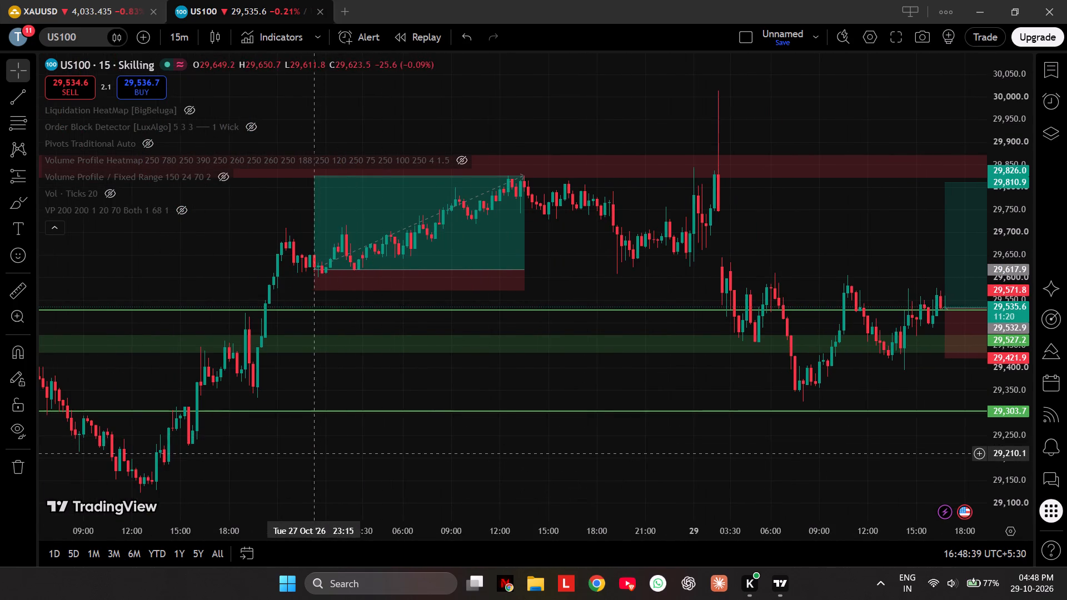
left_click_drag(313, 453, 417, 443)
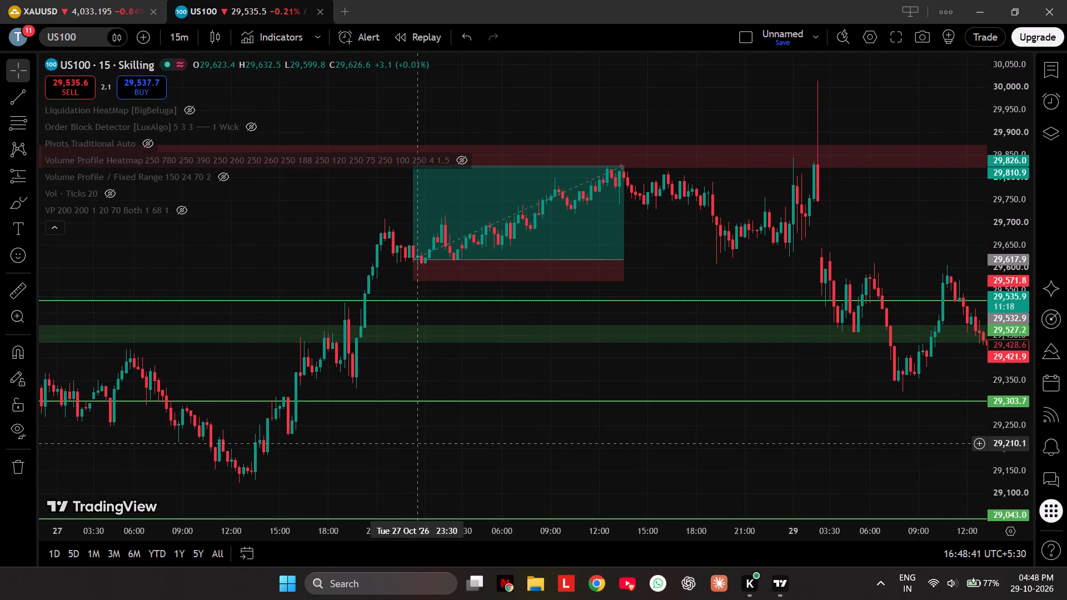
left_click_drag(417, 443, 281, 438)
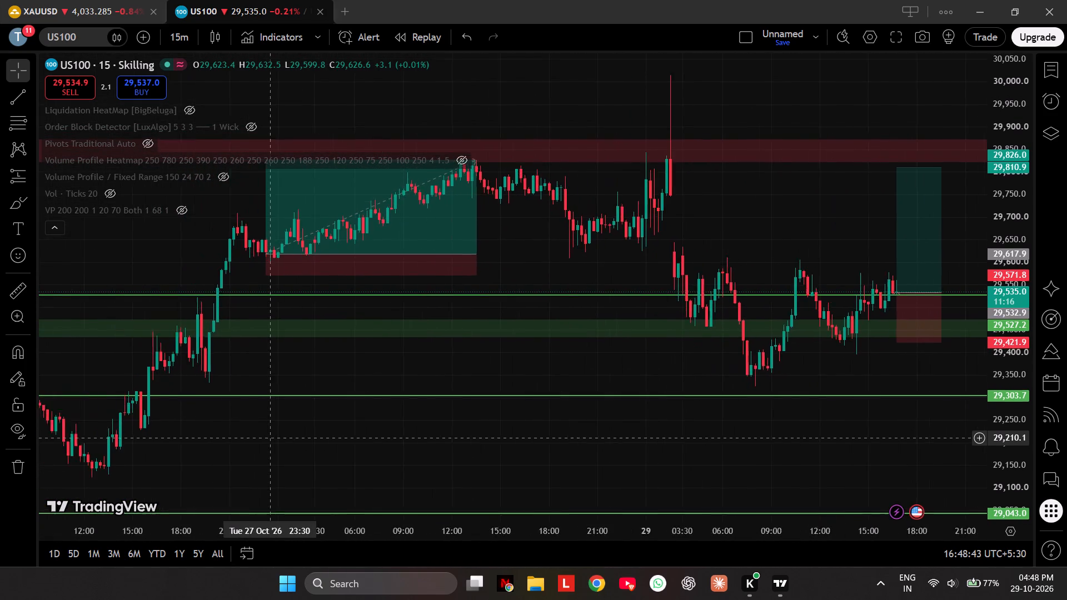
left_click_drag(281, 438, 310, 437)
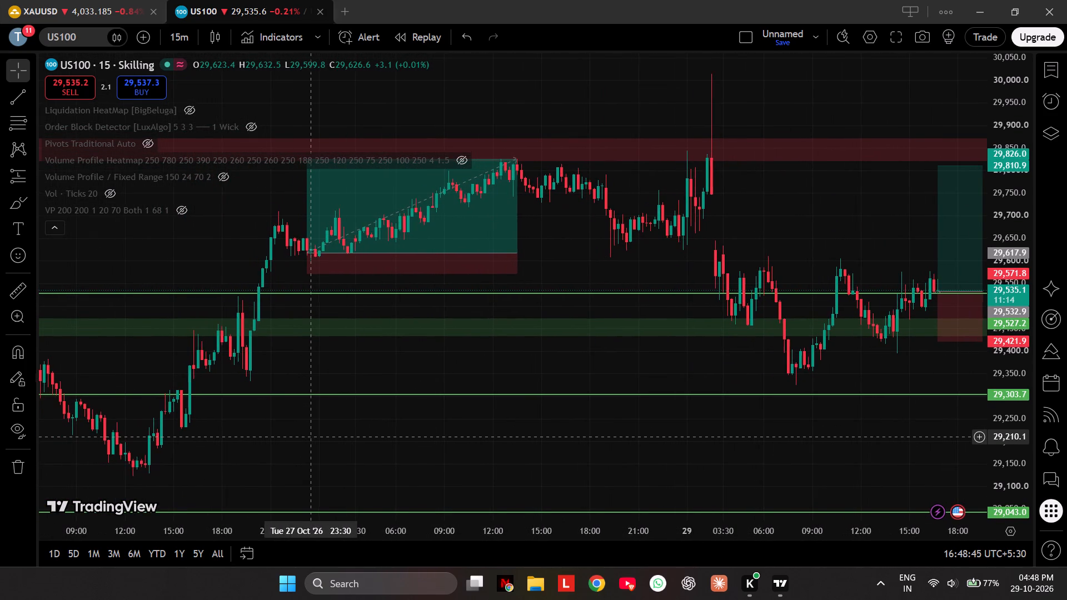
left_click_drag(310, 437, 286, 435)
left_click_drag(286, 435, 275, 432)
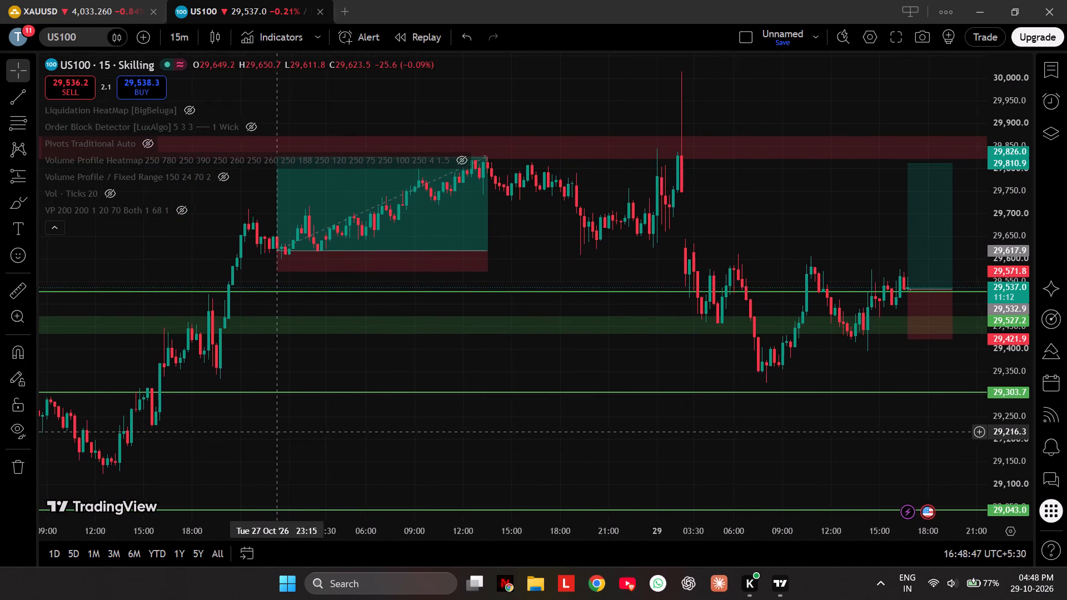
left_click_drag(275, 432, 551, 429)
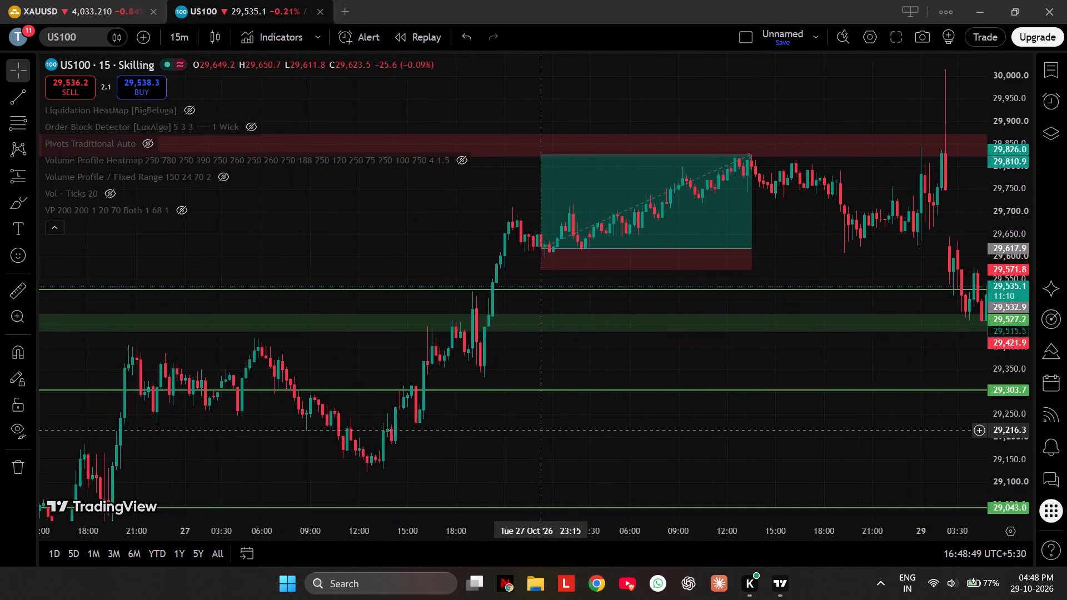
left_click_drag(551, 429, 669, 416)
left_click_drag(669, 416, 516, 424)
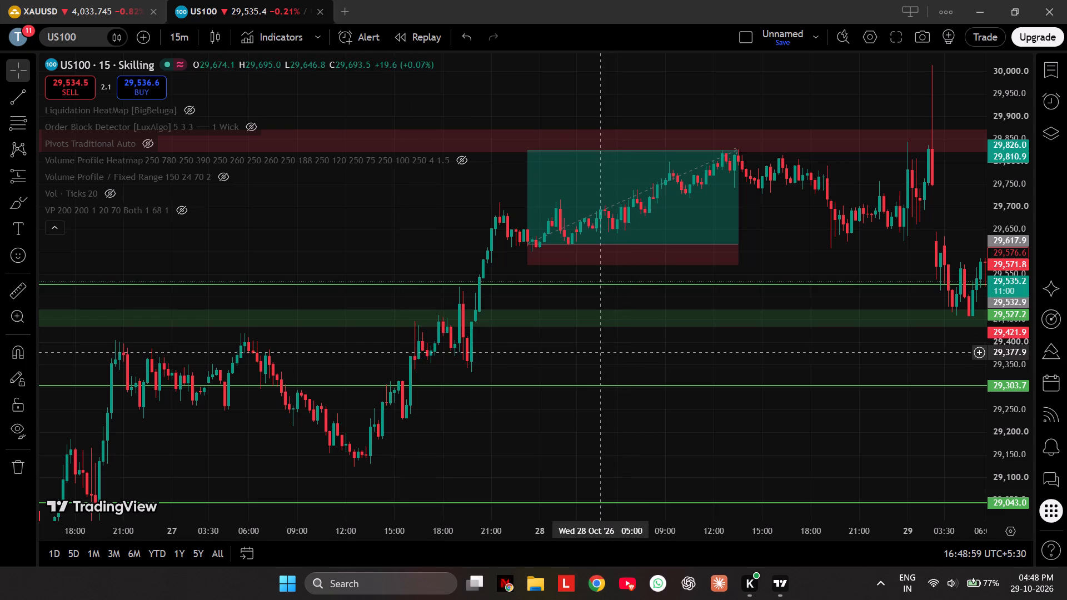
Examine the 15-minute US100 swings of 29 October leading up to the current long position.
left_click_drag(586, 352, 243, 357)
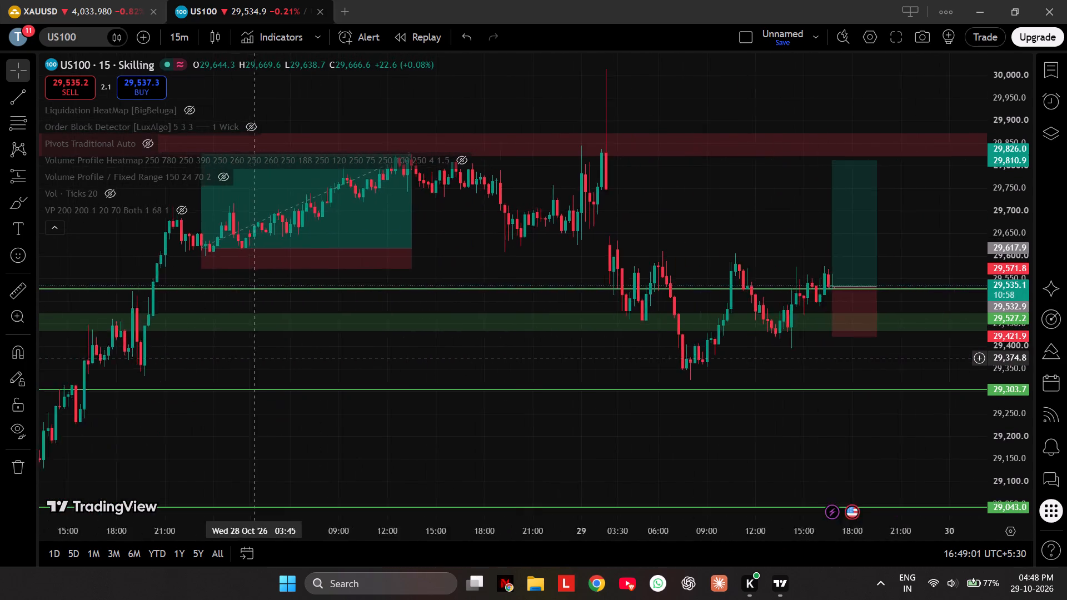
left_click_drag(243, 357, 66, 356)
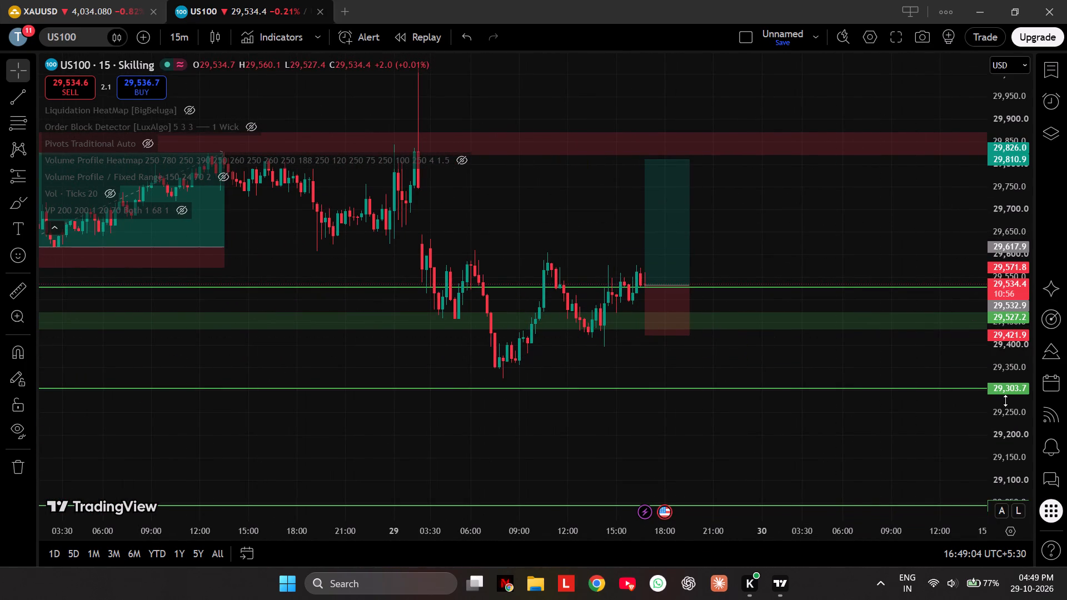
scroll(1005, 401, "up", 5)
scroll(671, 414, "up", 4)
left_click_drag(478, 457, 635, 484)
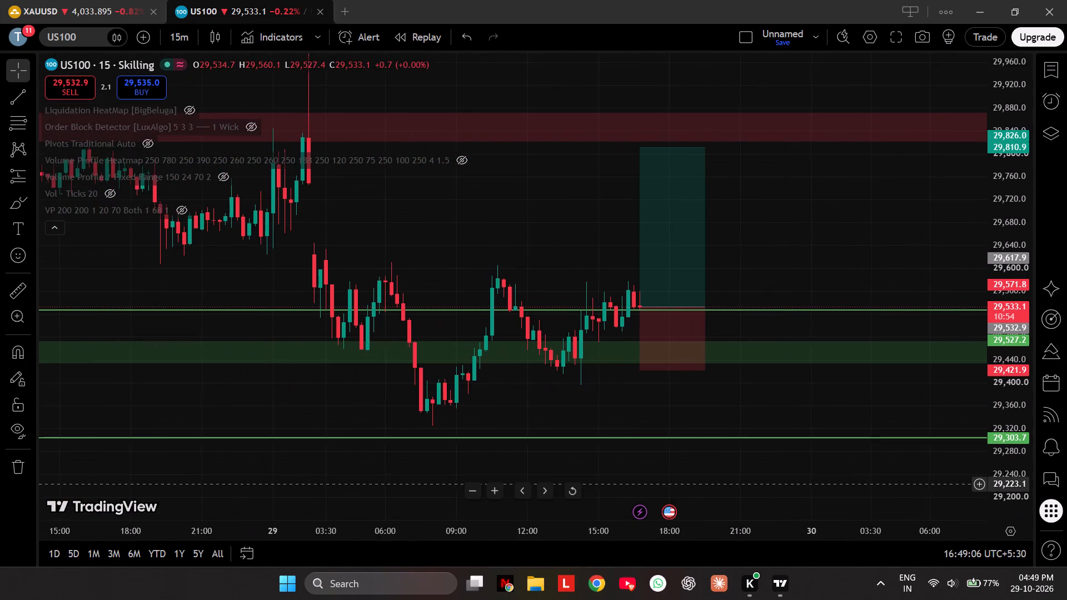
left_click_drag(635, 484, 626, 476)
Return the US100 chart to the 5-minute timeframe and examine the current long position against nearby levels.
left_click(186, 37)
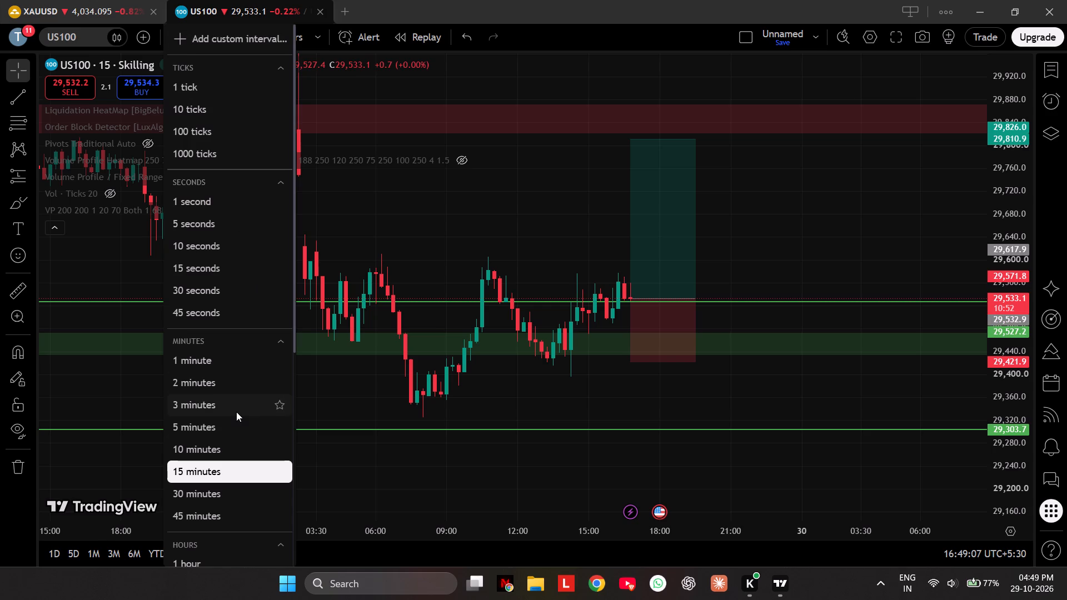
left_click(246, 422)
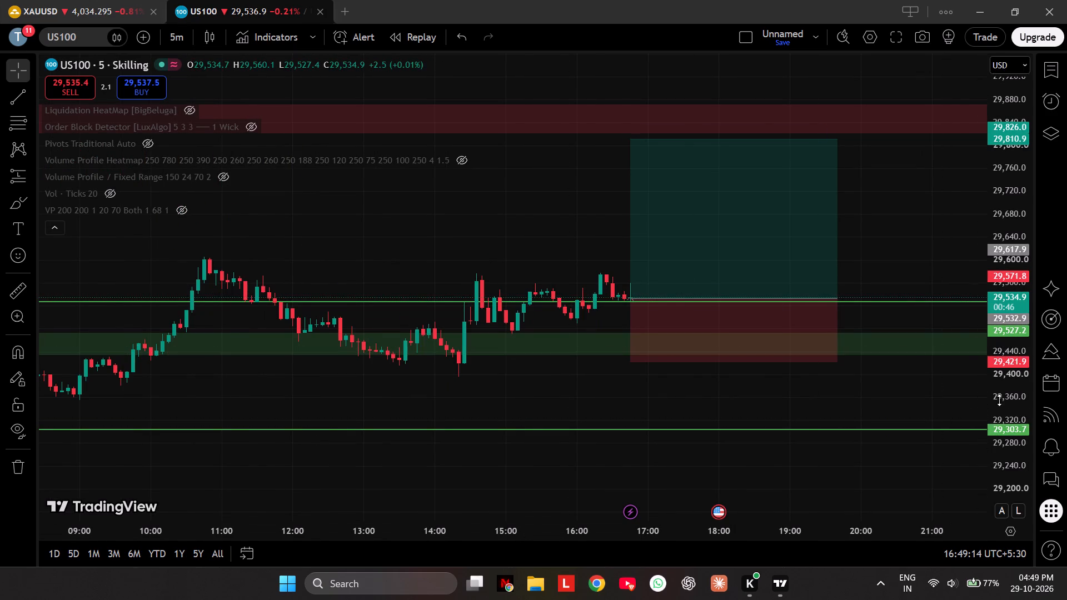
scroll(999, 400, "up", 13)
scroll(999, 400, "down", 11)
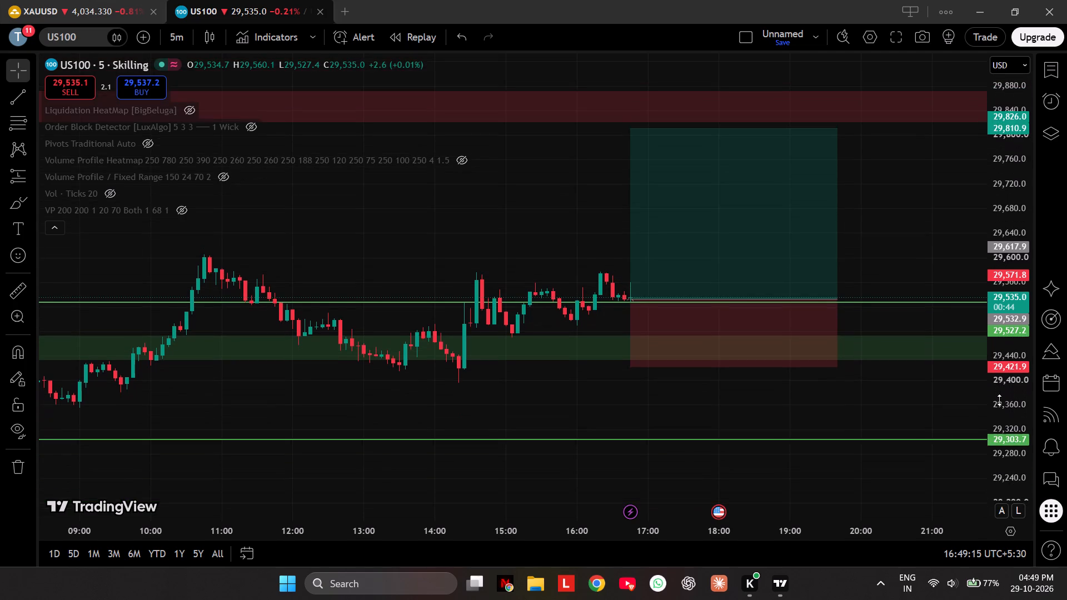
scroll(999, 400, "up", 5)
scroll(852, 443, "down", 2)
scroll(852, 443, "up", 1)
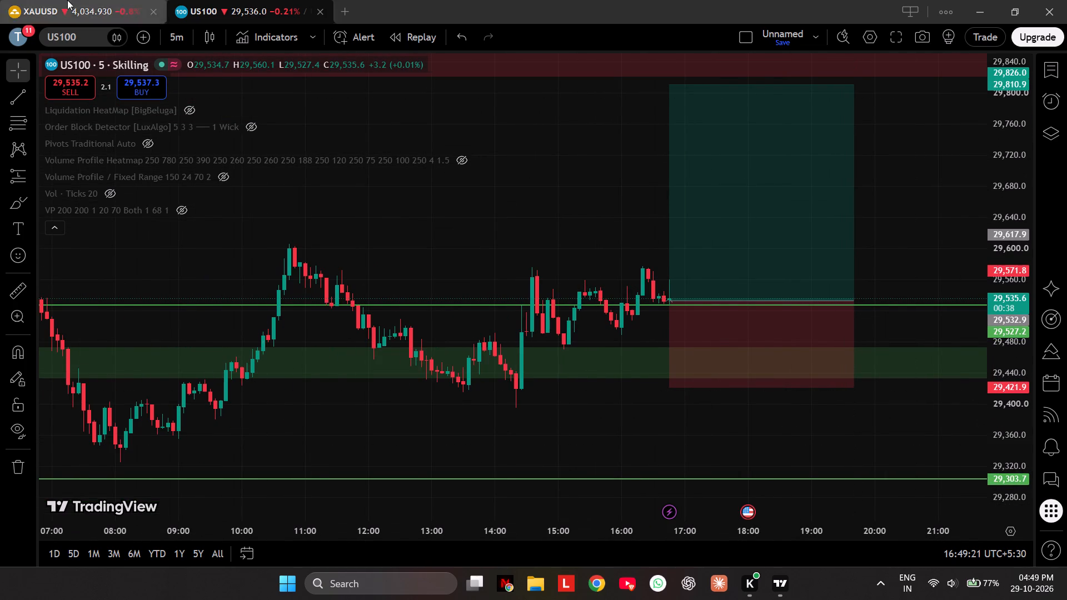
Switch to the XAUUSD chart, set it to the 5-minute timeframe and reset its view.
left_click(0, 0)
left_click(51, 0)
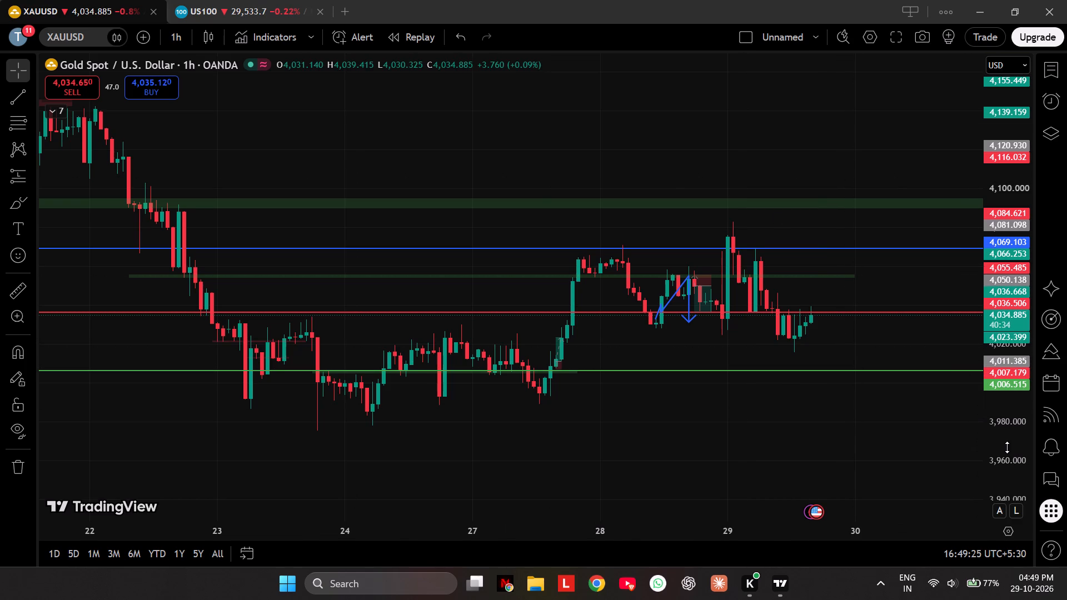
scroll(1007, 447, "up", 4)
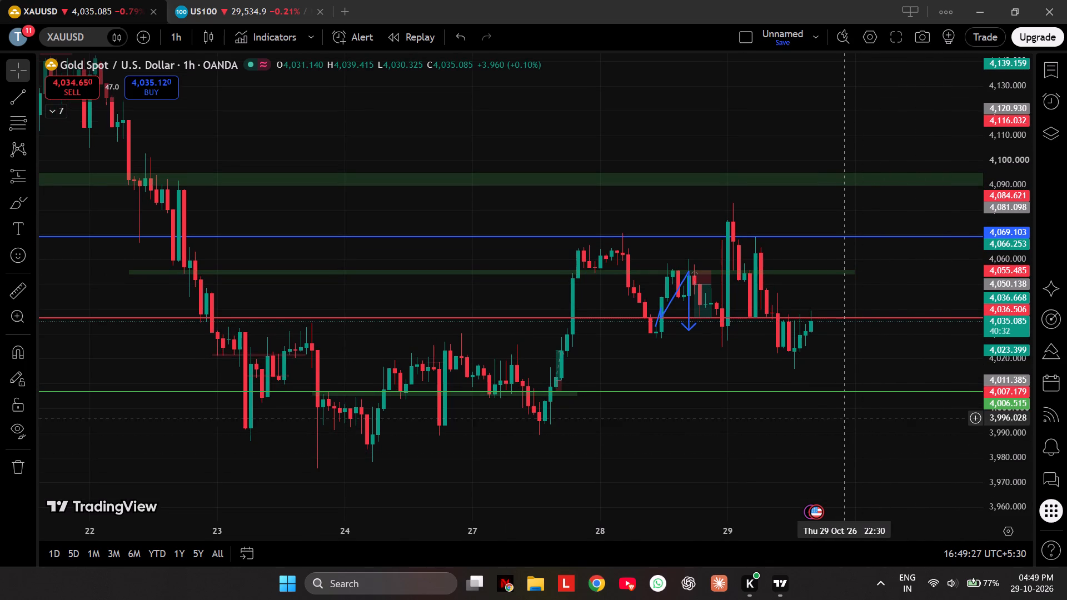
left_click(177, 32)
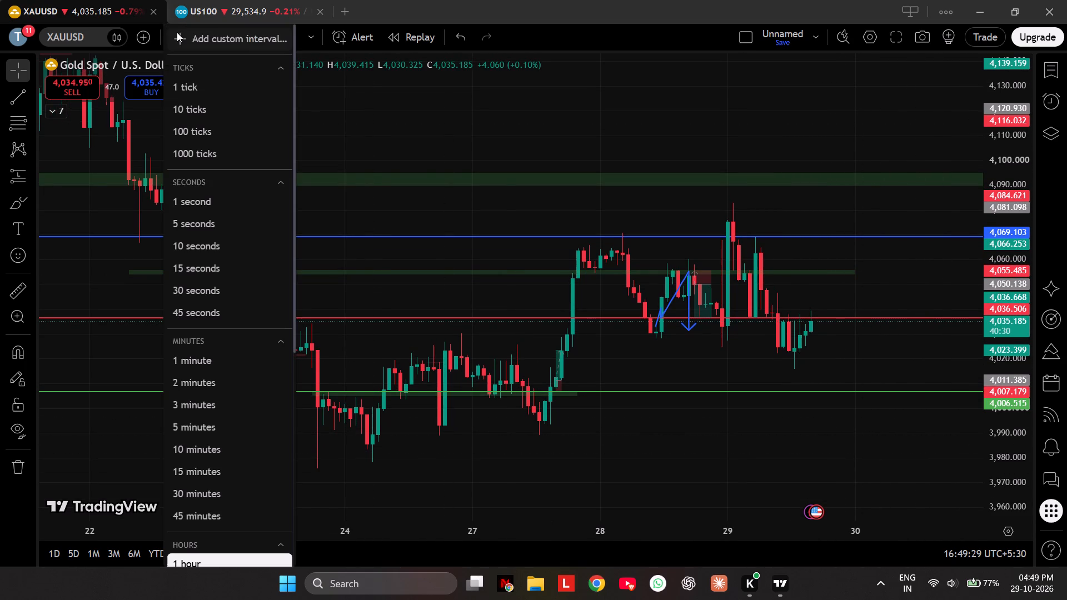
left_click(200, 431)
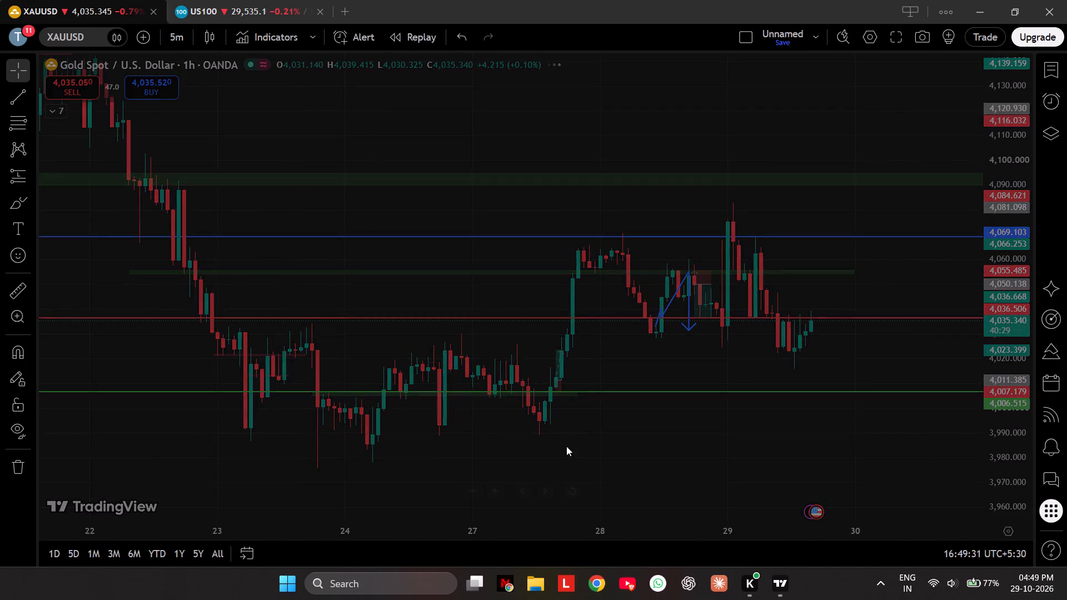
left_click(574, 492)
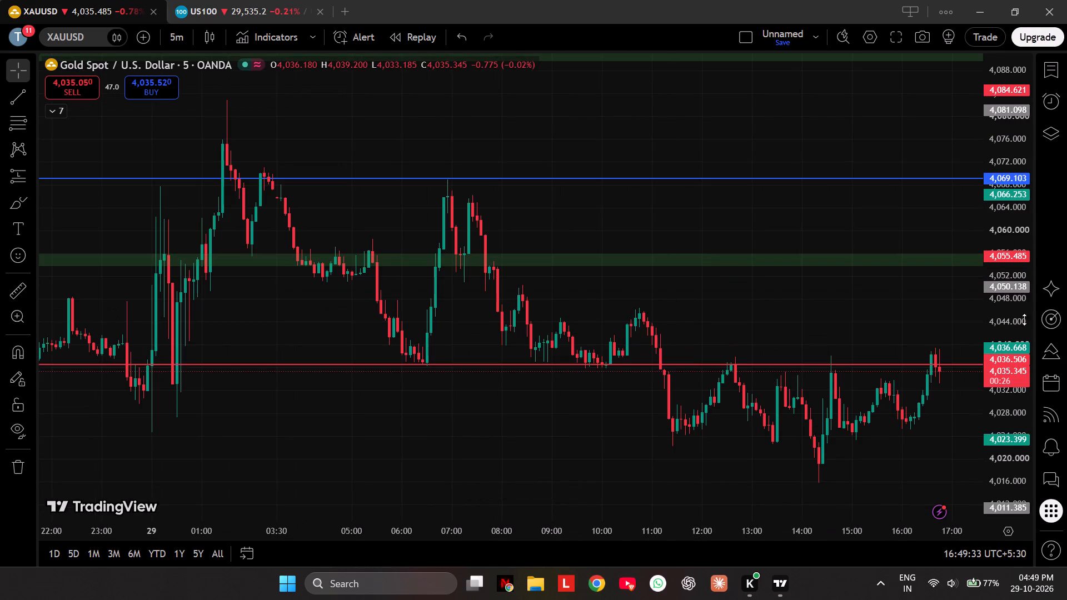
Examine the recent XAUUSD 5-minute swings around the red line at 4,036.506, between the blue and green lines.
scroll(999, 357, "down", 4)
left_click_drag(928, 448, 668, 377)
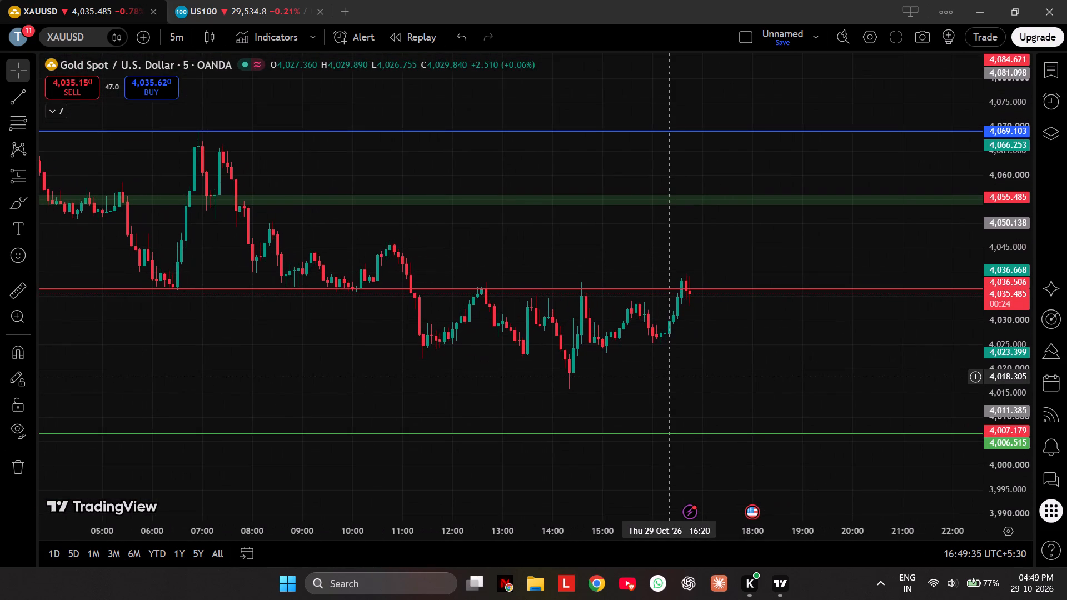
left_click_drag(668, 377, 776, 398)
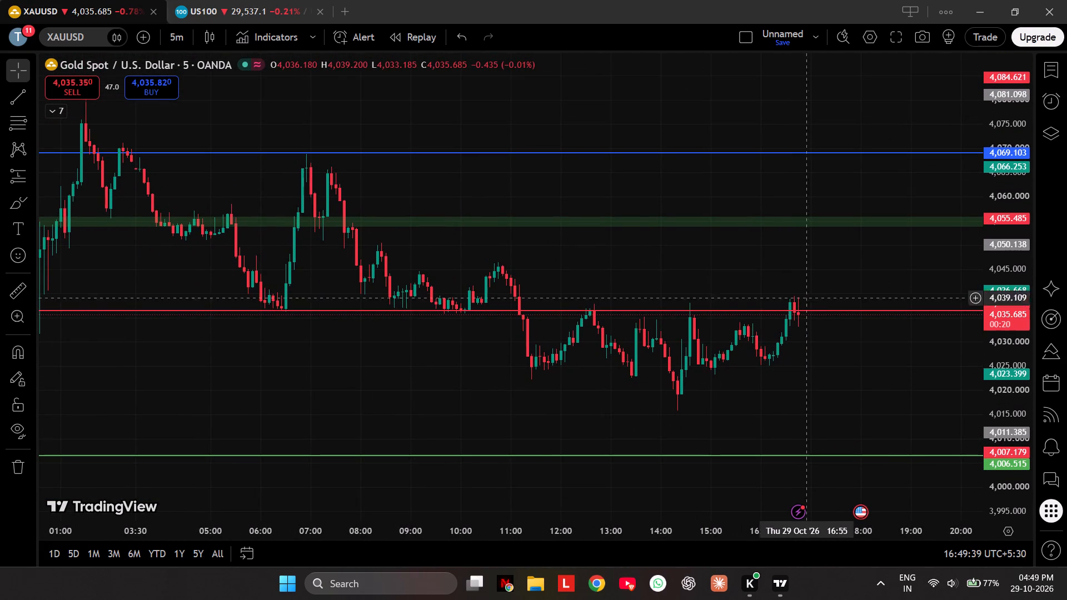
left_click(822, 308)
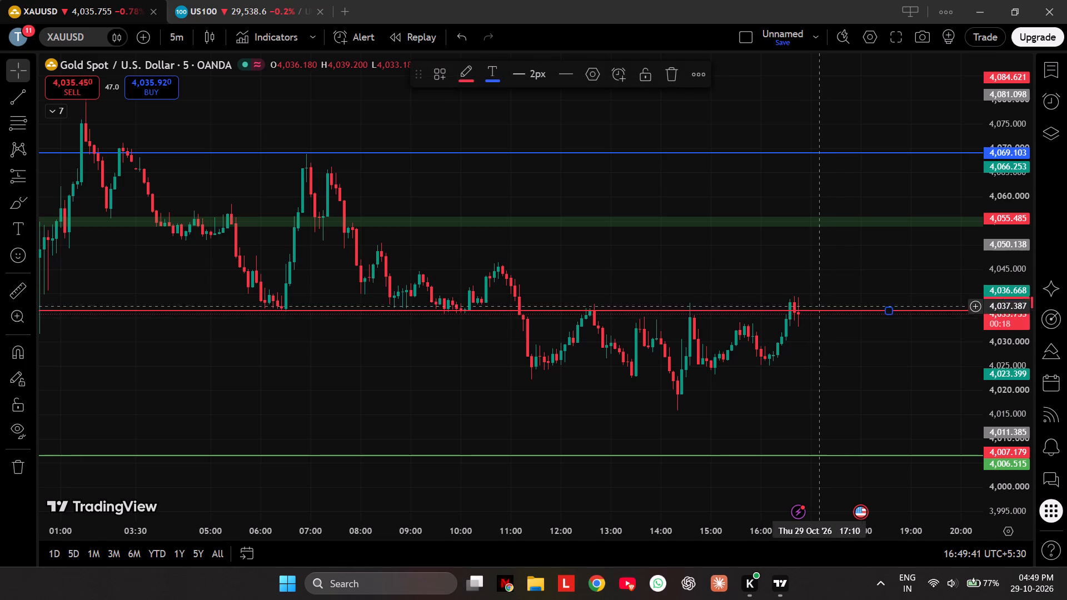
left_click(784, 257)
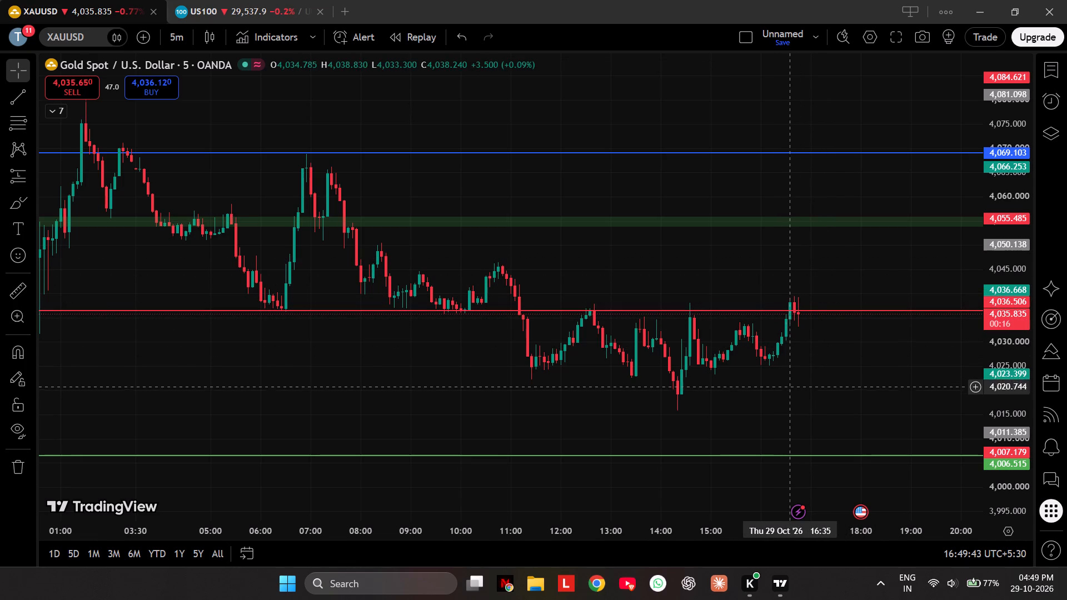
scroll(544, 381, "down", 4)
scroll(544, 381, "up", 3)
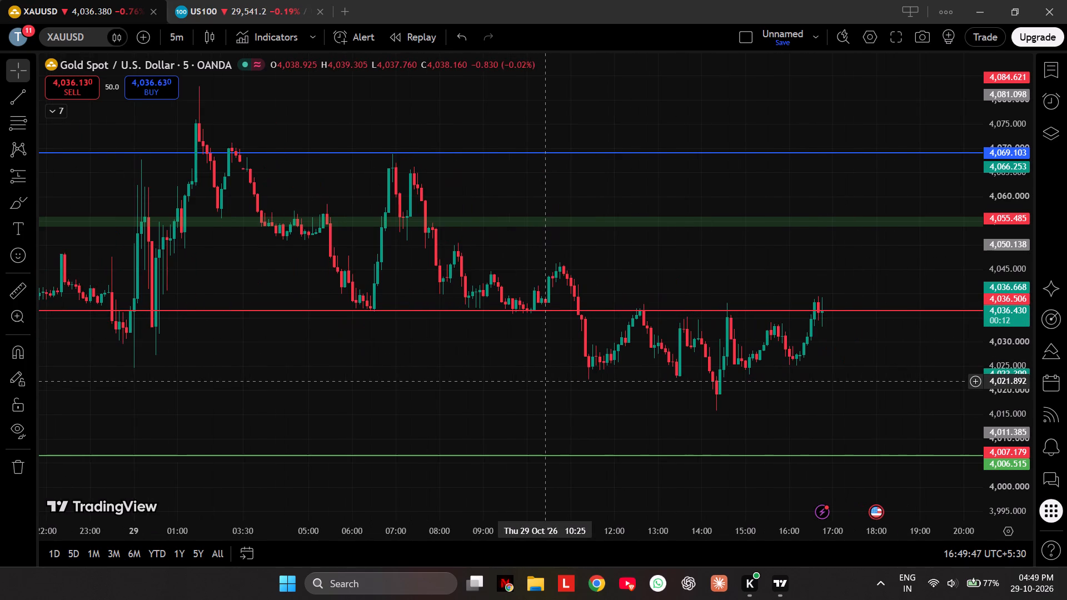
scroll(544, 381, "up", 3)
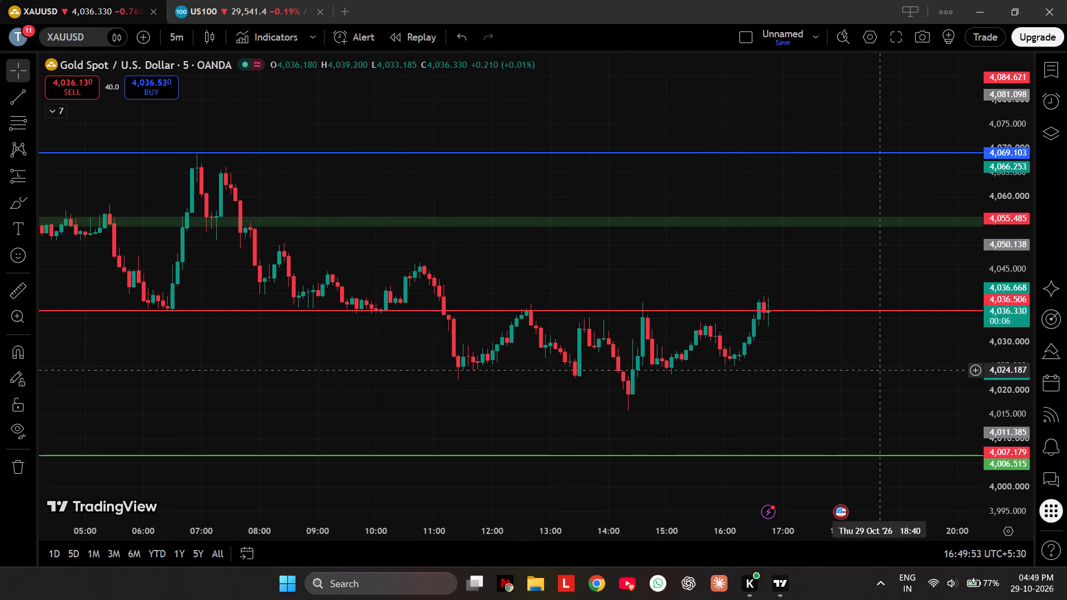
scroll(1010, 424, "up", 2)
scroll(1010, 424, "down", 1)
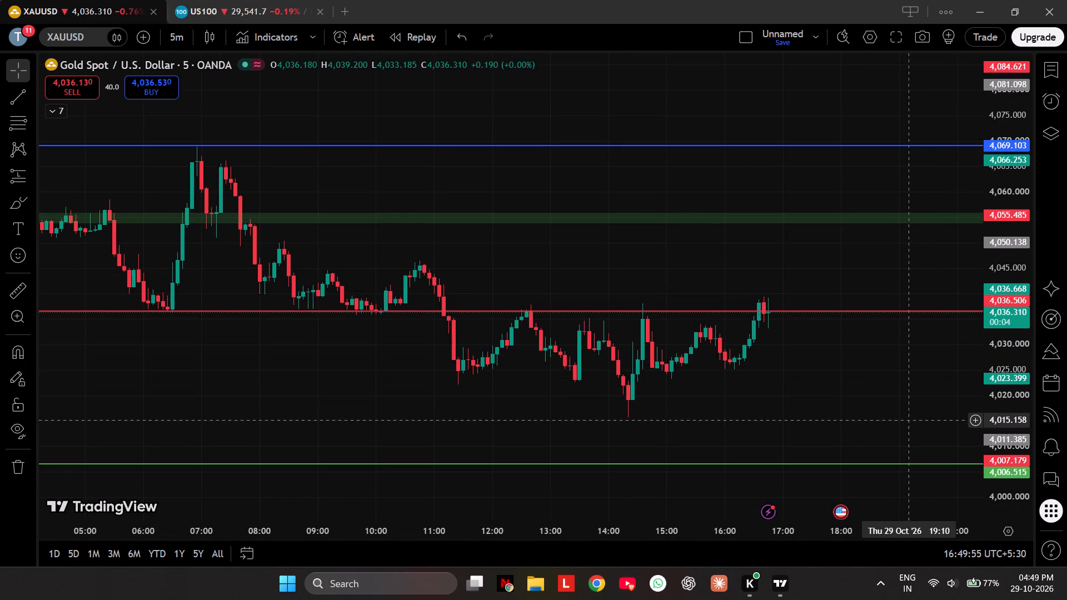
scroll(903, 422, "up", 2)
scroll(903, 422, "down", 2)
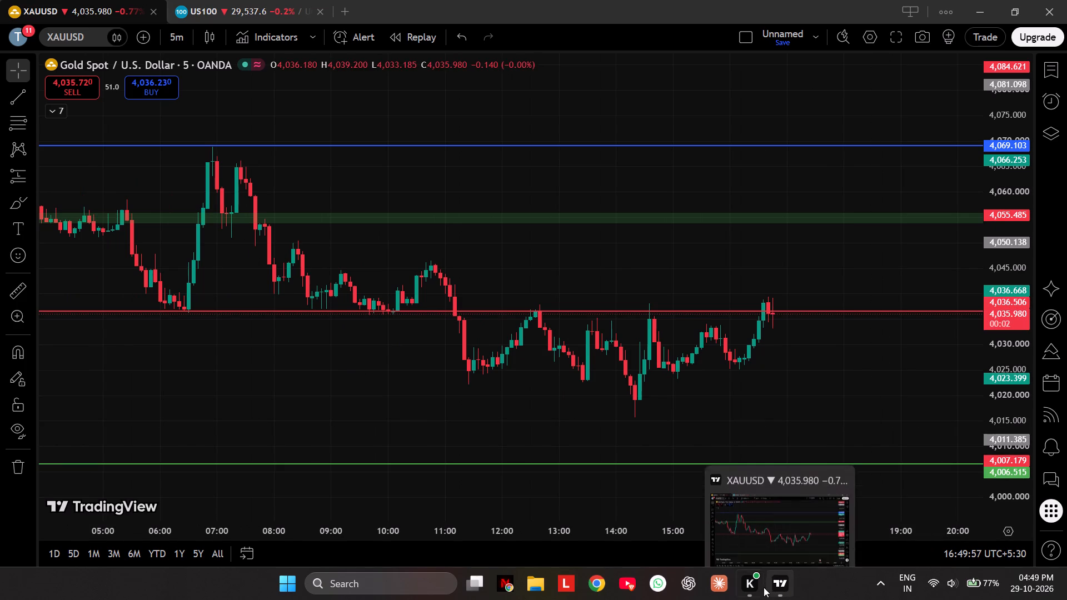
Go back to the US100 chart and view the current long position.
left_click(220, 0)
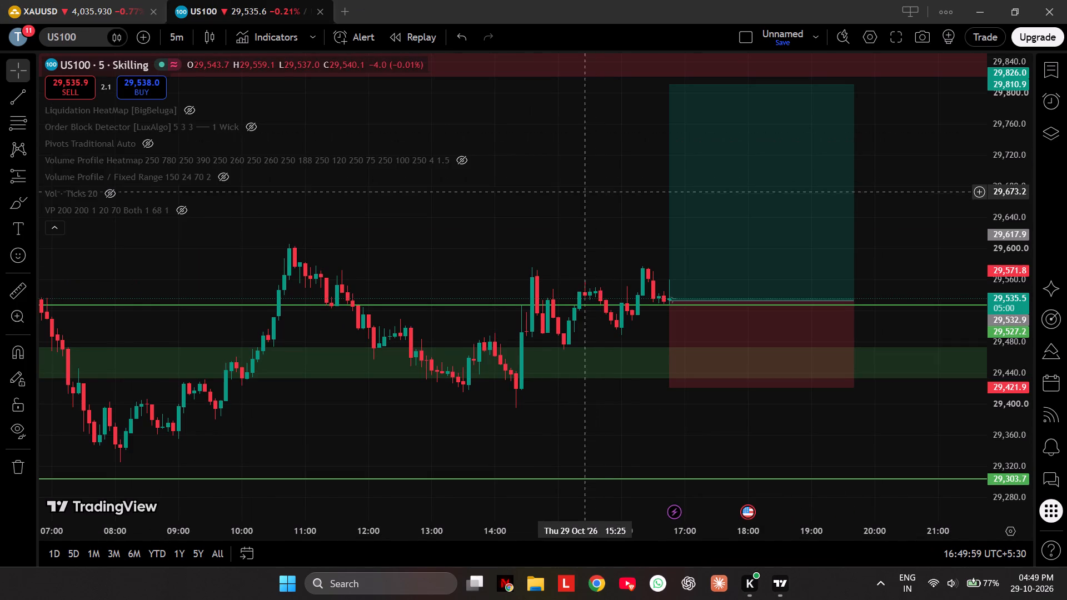
left_click_drag(583, 190, 563, 176)
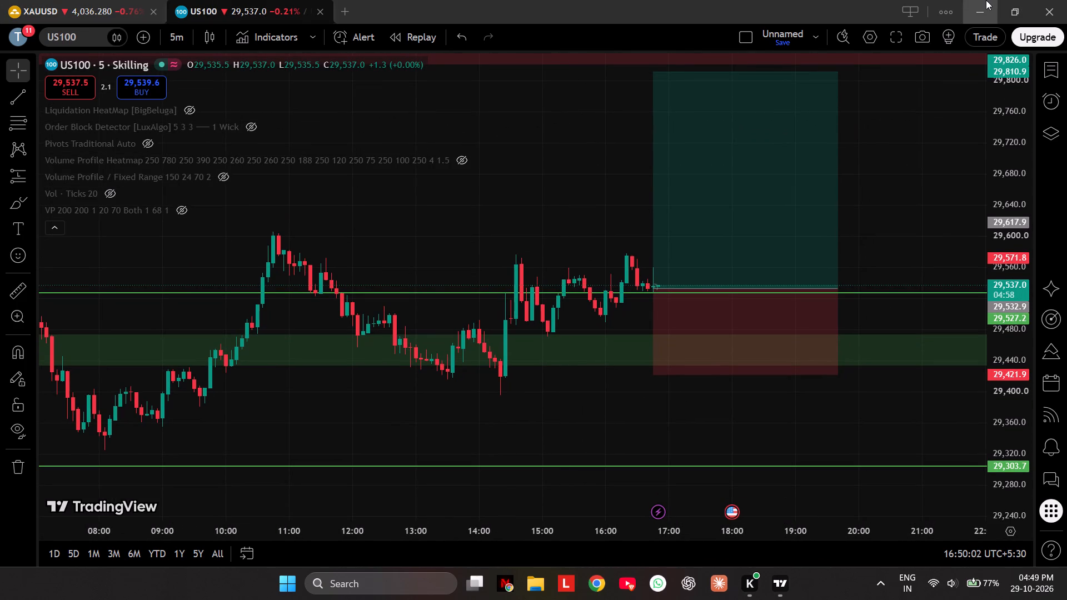
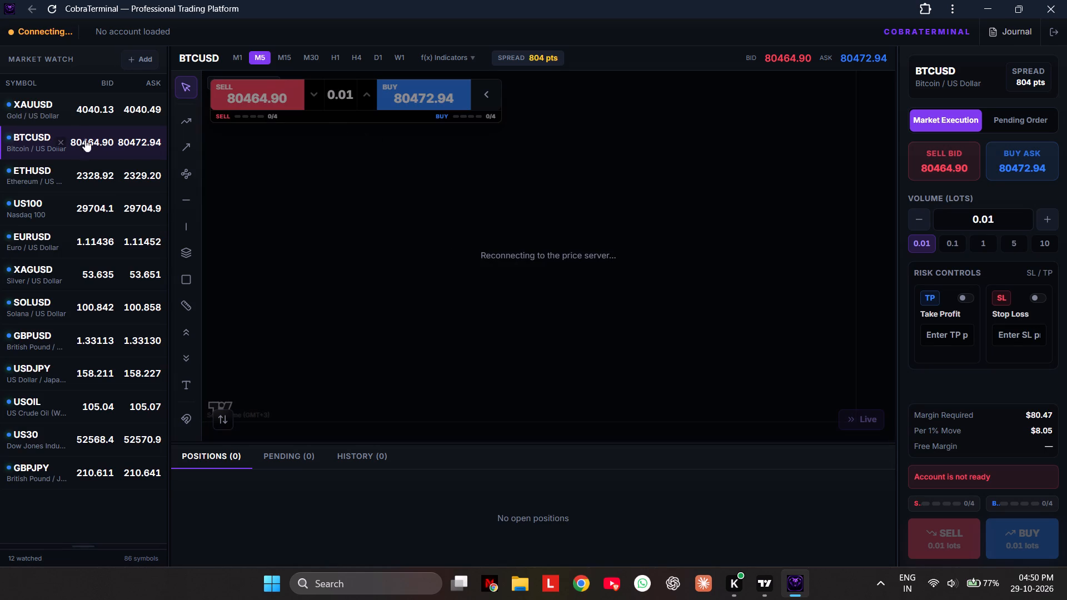
Select XAUUSD and buy 0.02 lots at market.
left_click(14, 108)
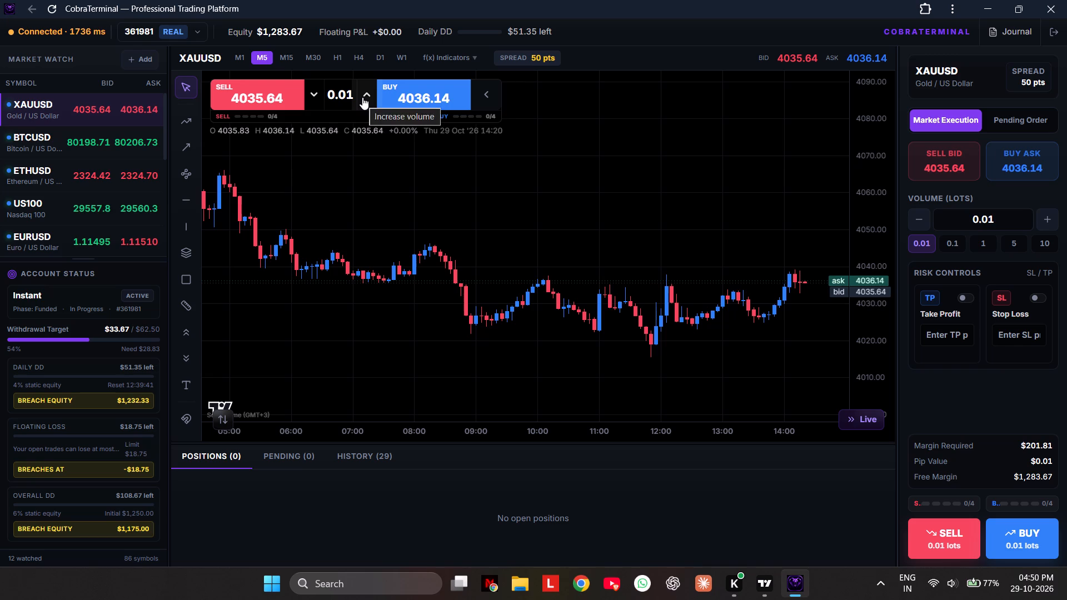
left_click(362, 97)
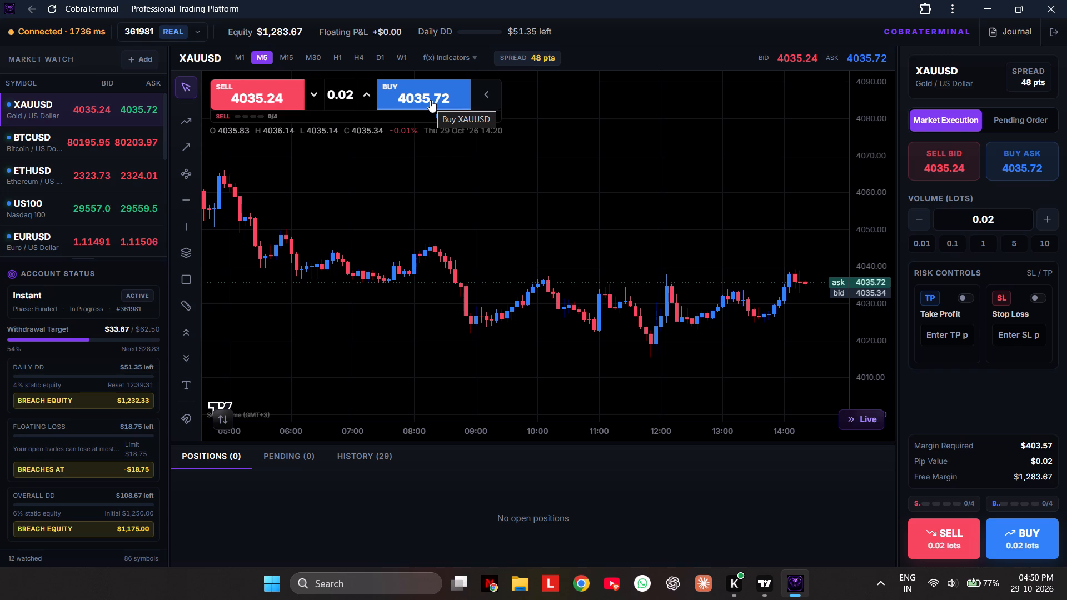
left_click(430, 100)
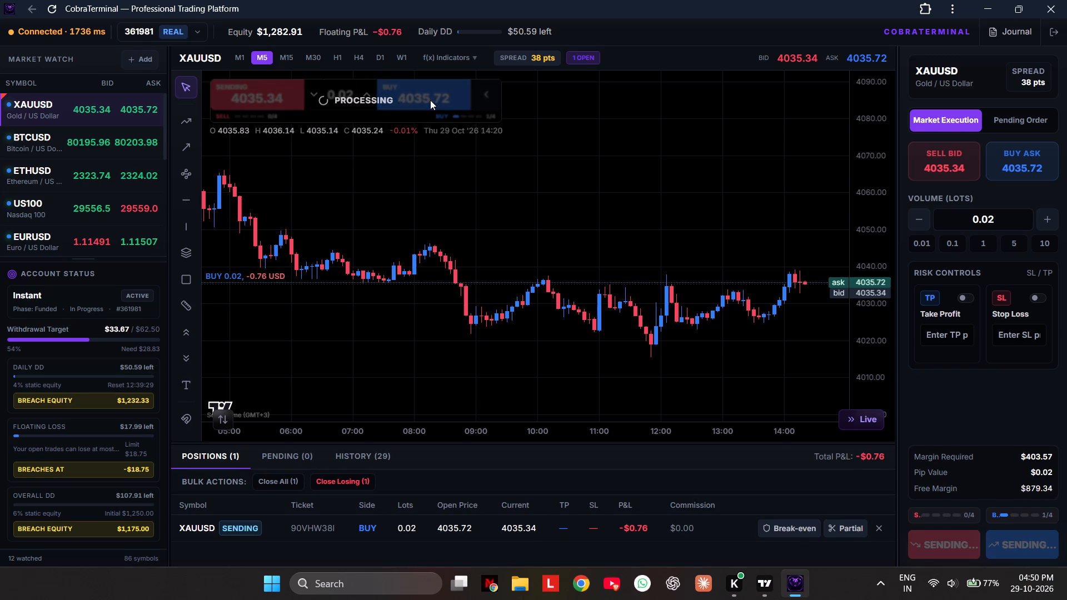
Add a take-profit level to the open XAUUSD buy position and place it at 4046.62.
left_click(429, 281)
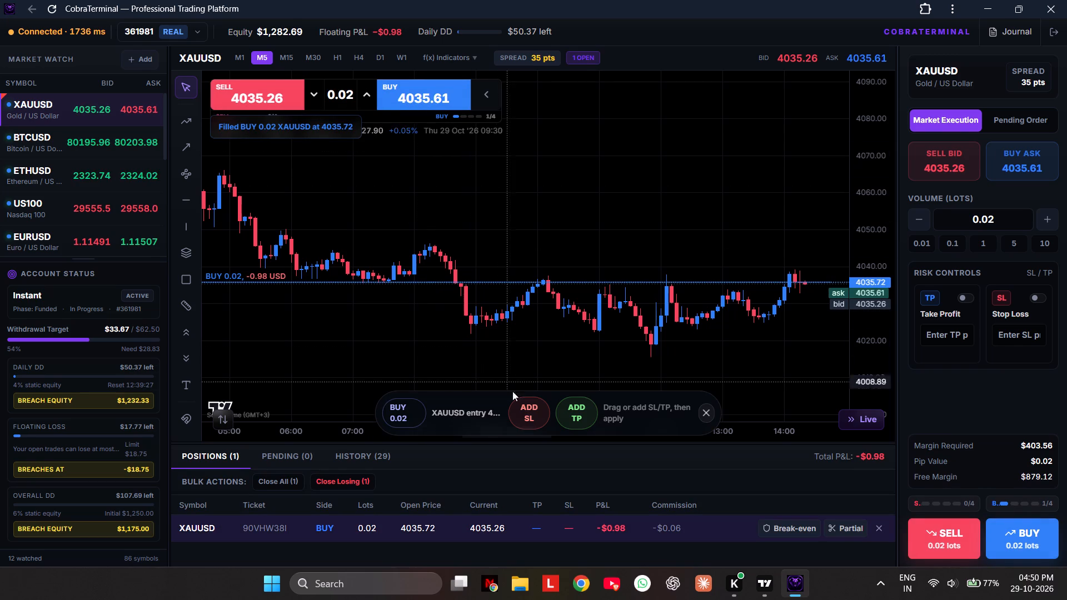
left_click(570, 415)
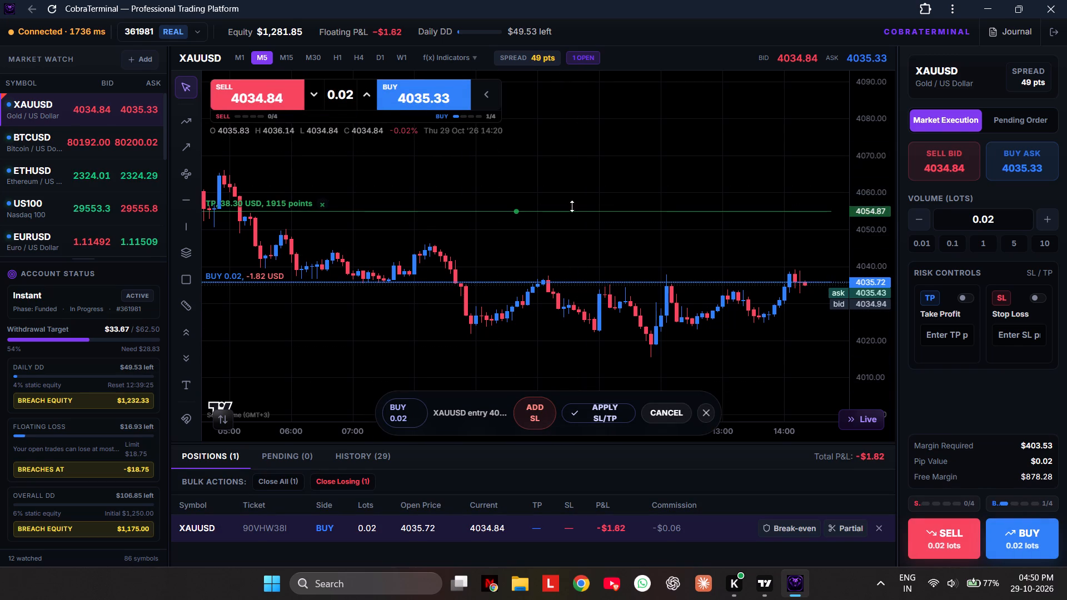
left_click_drag(579, 211, 595, 233)
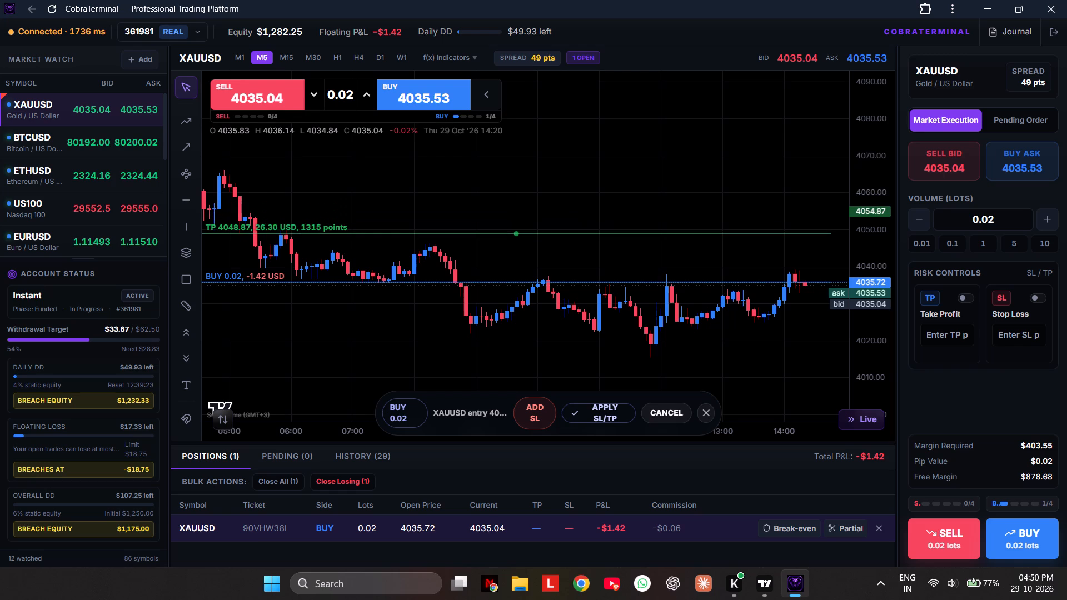
left_click_drag(595, 233, 599, 242)
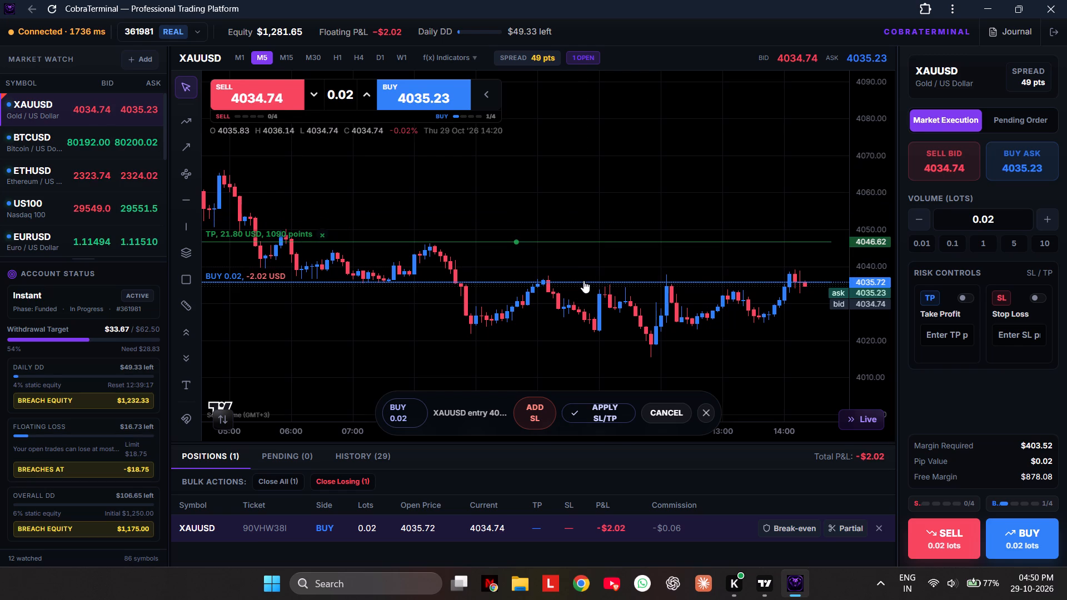
Add a stop loss to the XAUUSD buy, place it at 4029.32 using the 1-minute chart, and apply both exit levels.
left_click(527, 409)
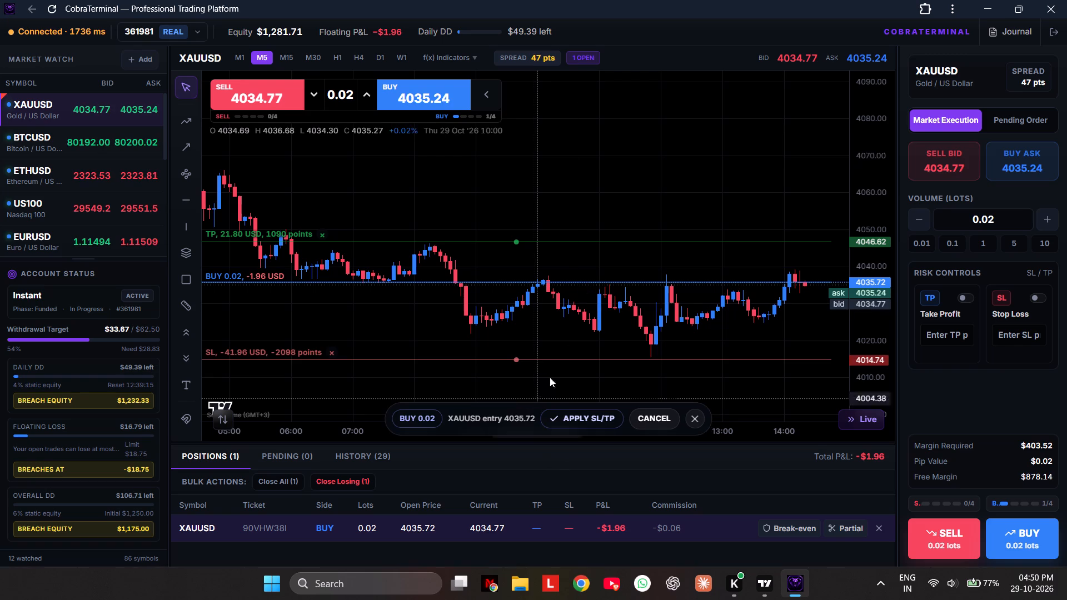
left_click(236, 54)
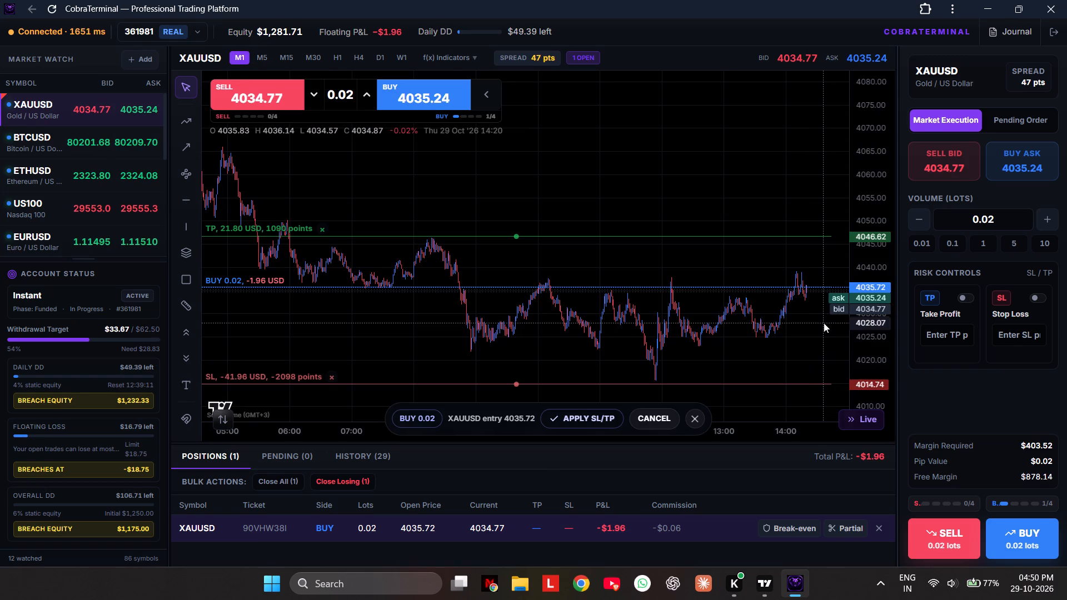
scroll(824, 323, "up", 5)
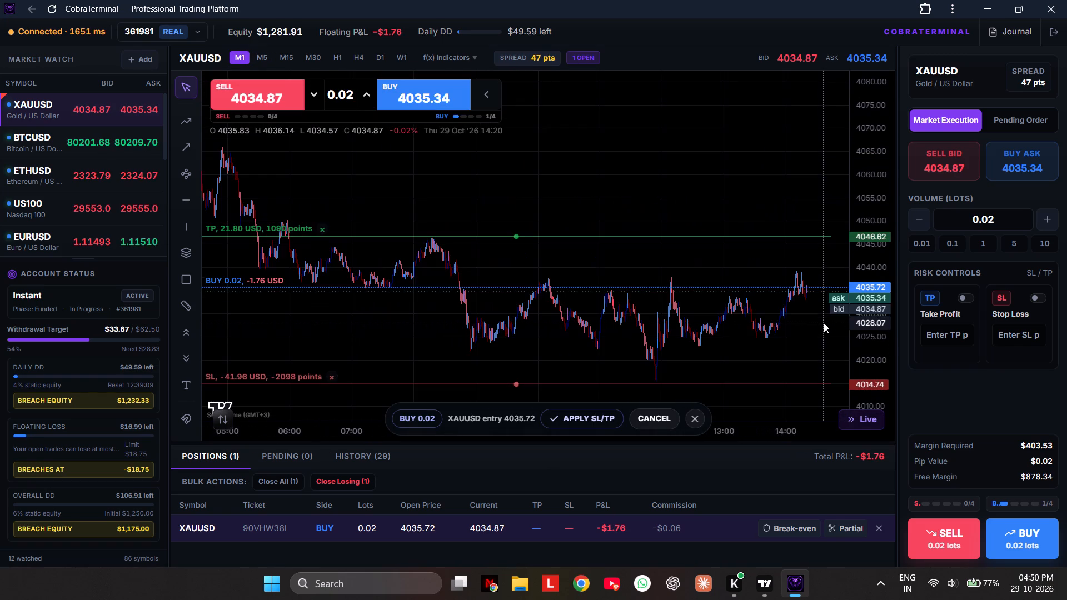
scroll(824, 323, "down", 2)
scroll(824, 323, "up", 5)
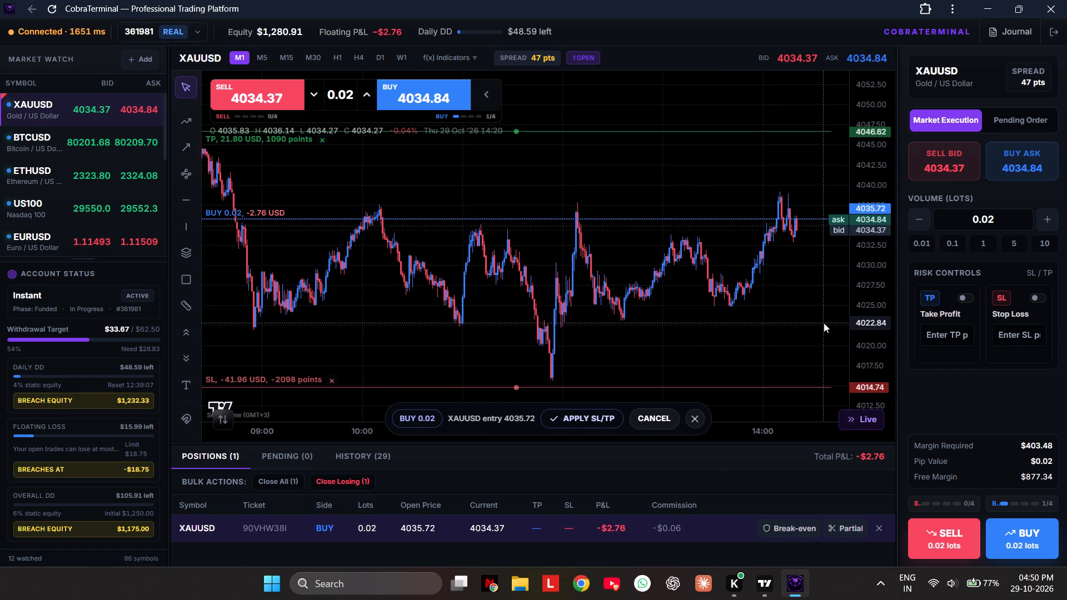
scroll(824, 323, "up", 4)
scroll(824, 323, "down", 1)
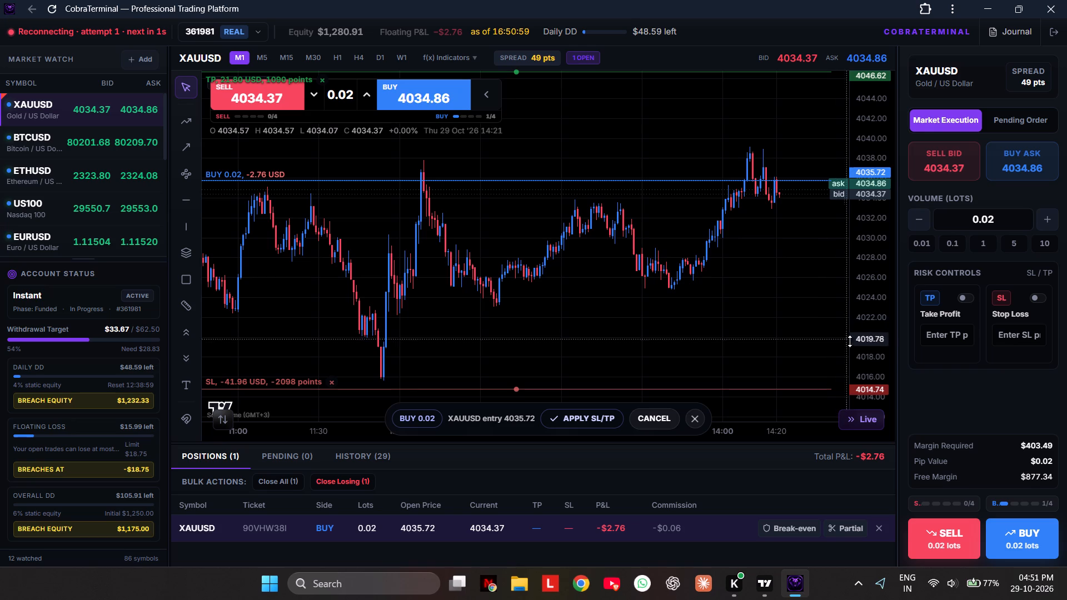
scroll(876, 284, "down", 4)
scroll(876, 284, "up", 2)
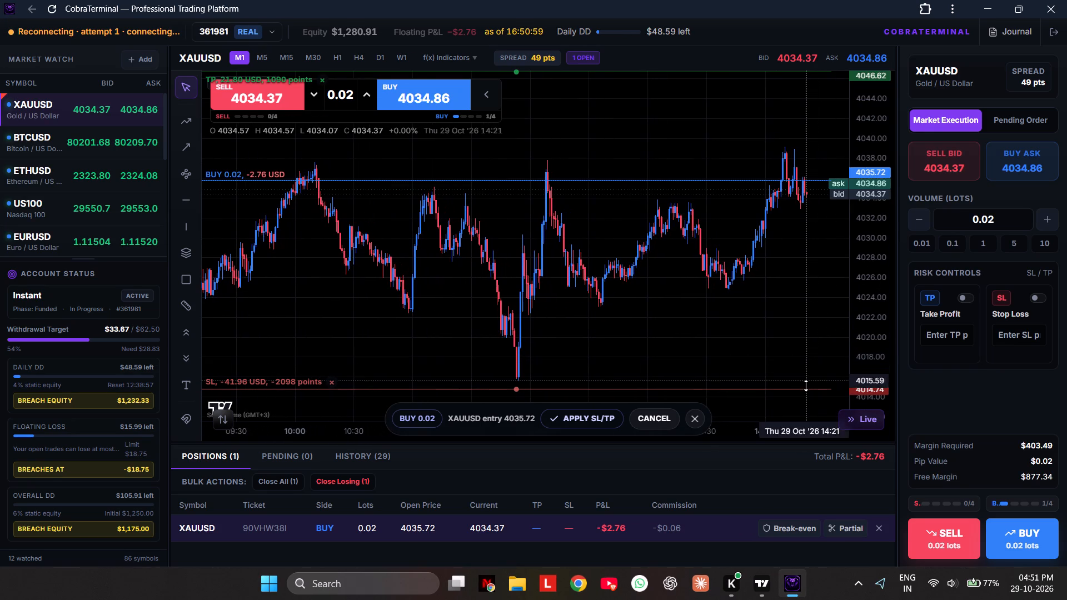
left_click_drag(804, 388, 817, 337)
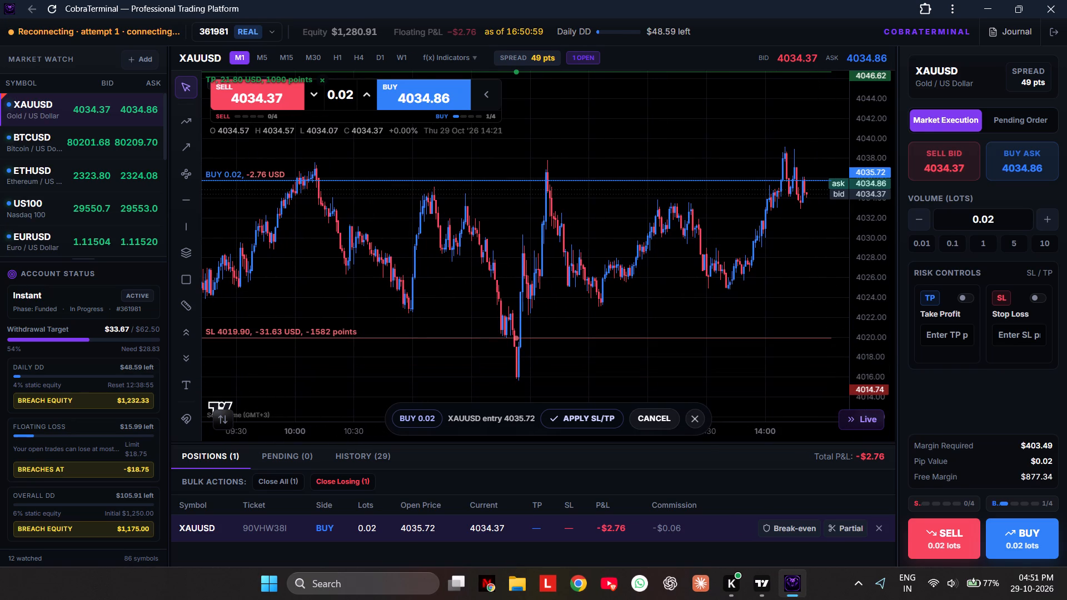
left_click_drag(817, 337, 810, 267)
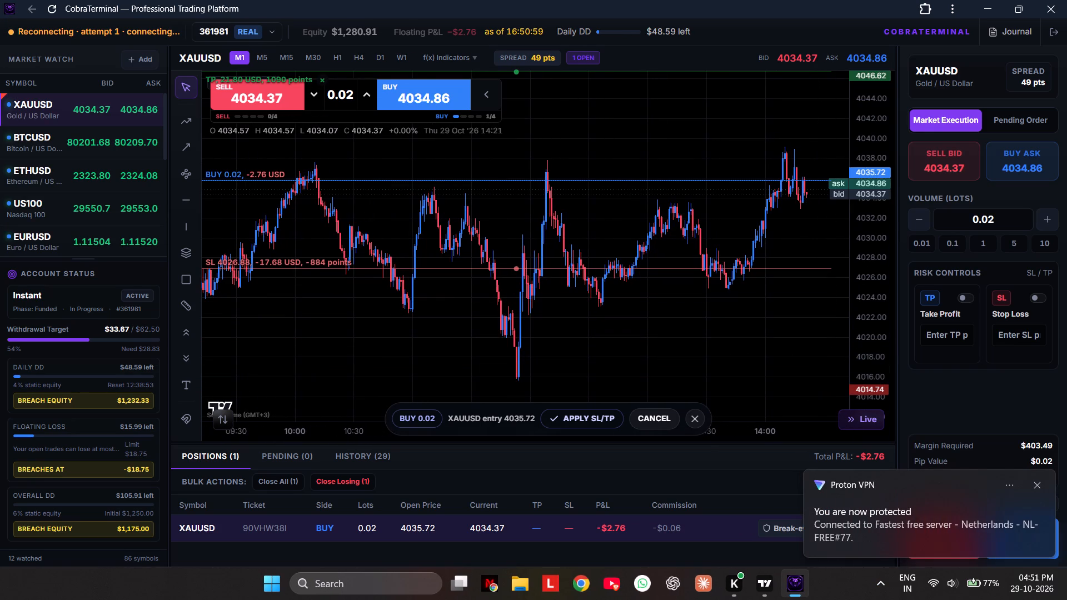
left_click_drag(810, 267, 775, 243)
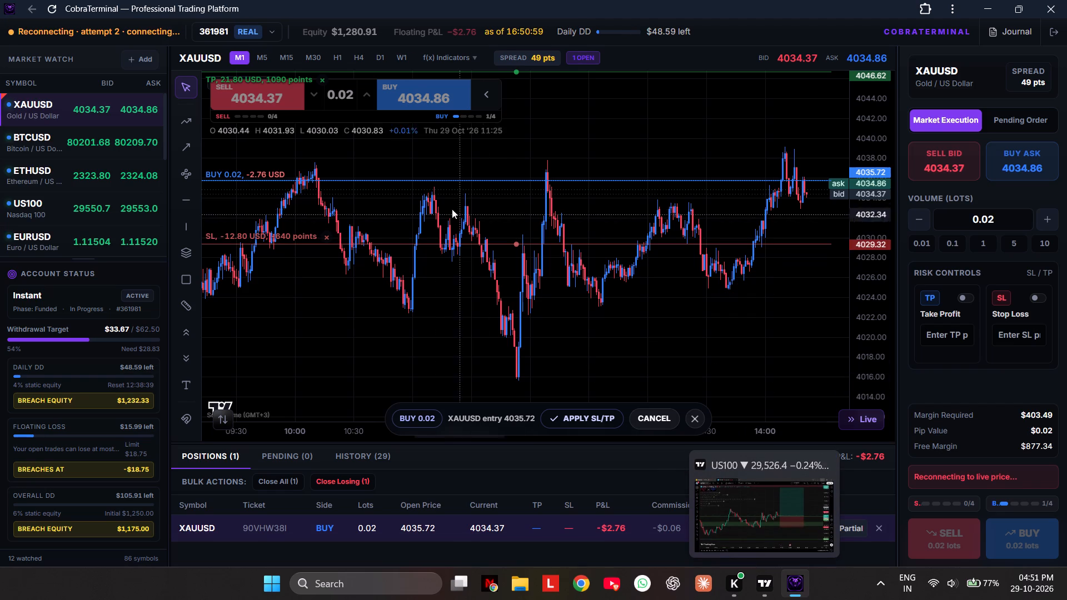
left_click(597, 414)
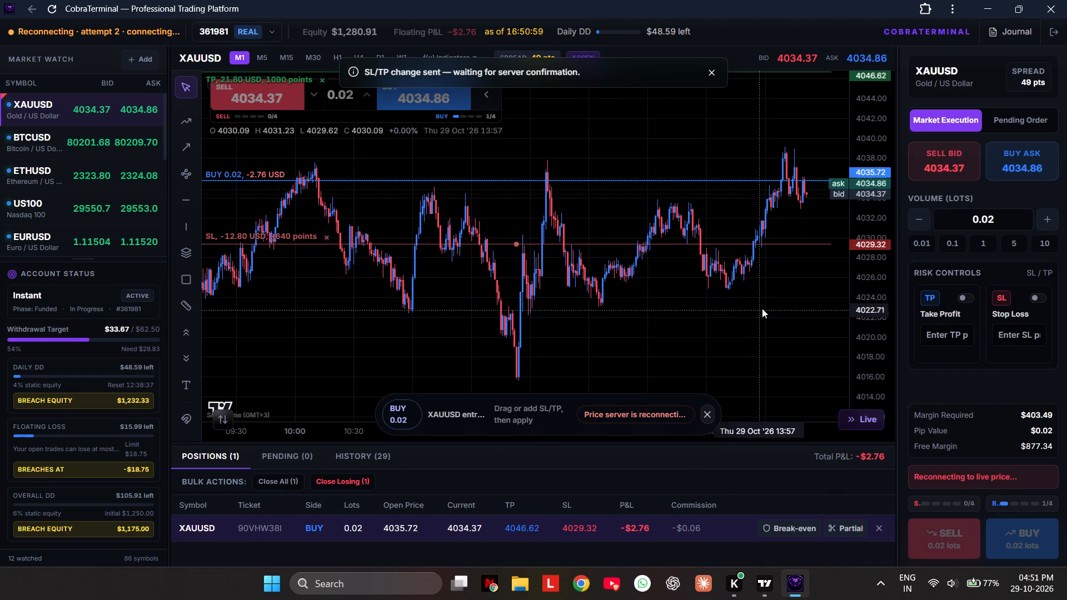
Switch to TradingView, set the XAUUSD chart to the 1-minute timeframe and reset its view.
left_click(761, 590)
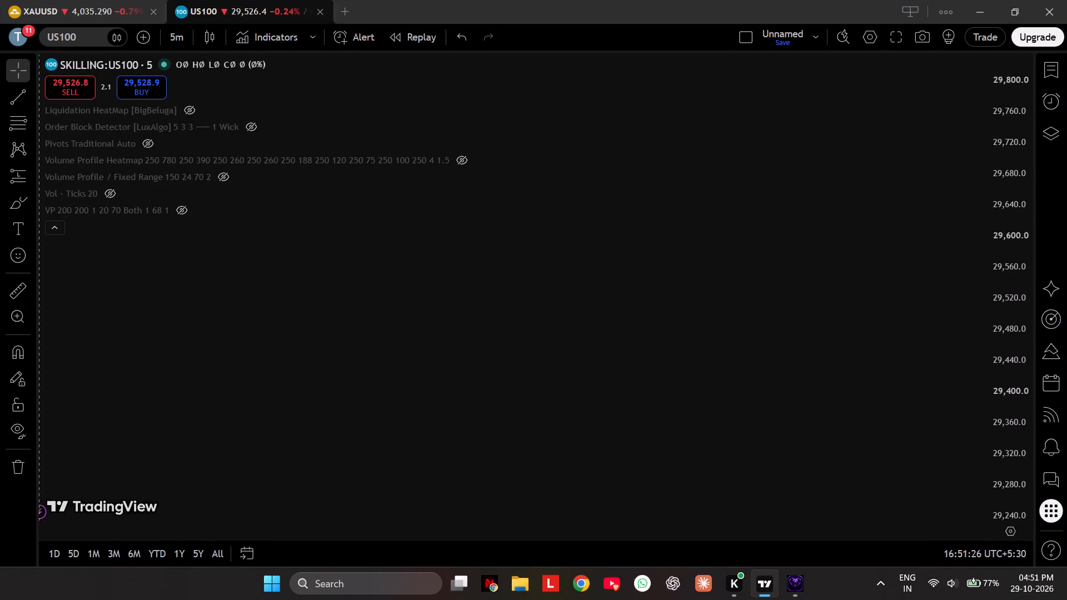
left_click(83, 0)
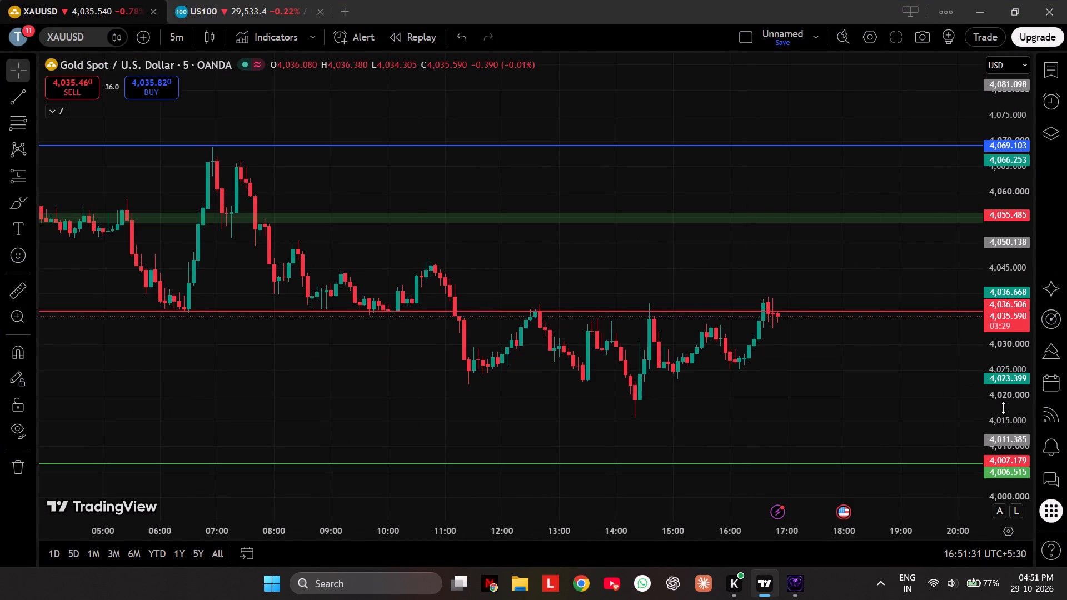
scroll(1003, 408, "up", 5)
left_click(180, 38)
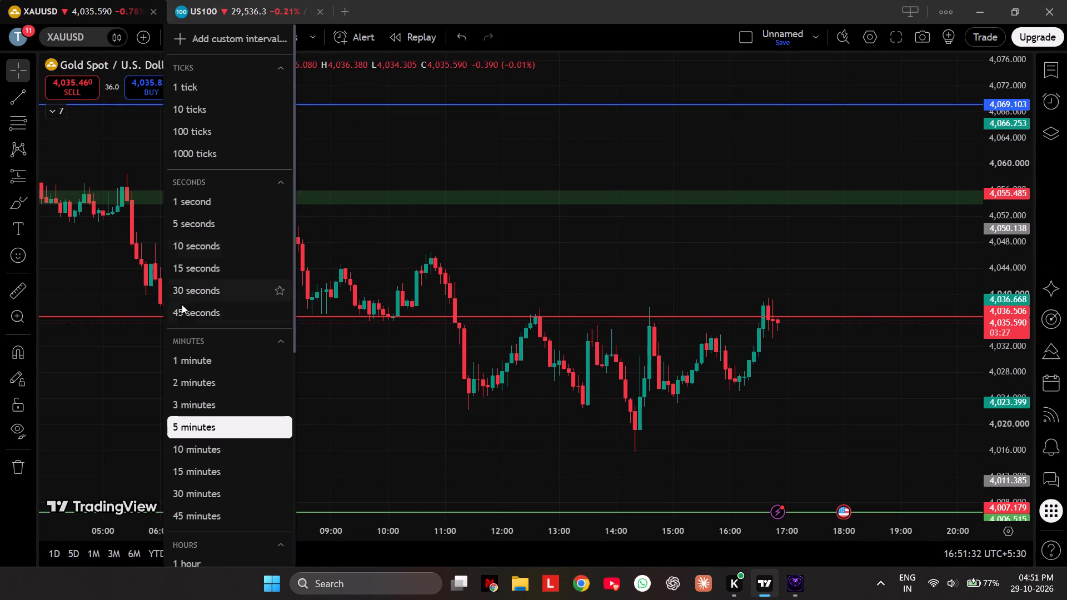
left_click(208, 361)
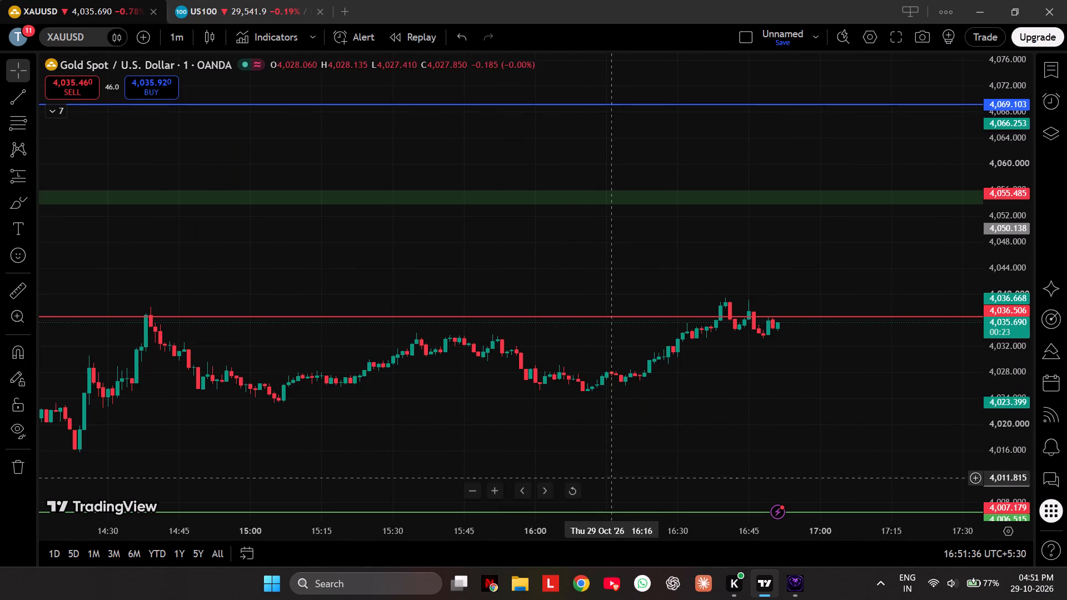
left_click(572, 491)
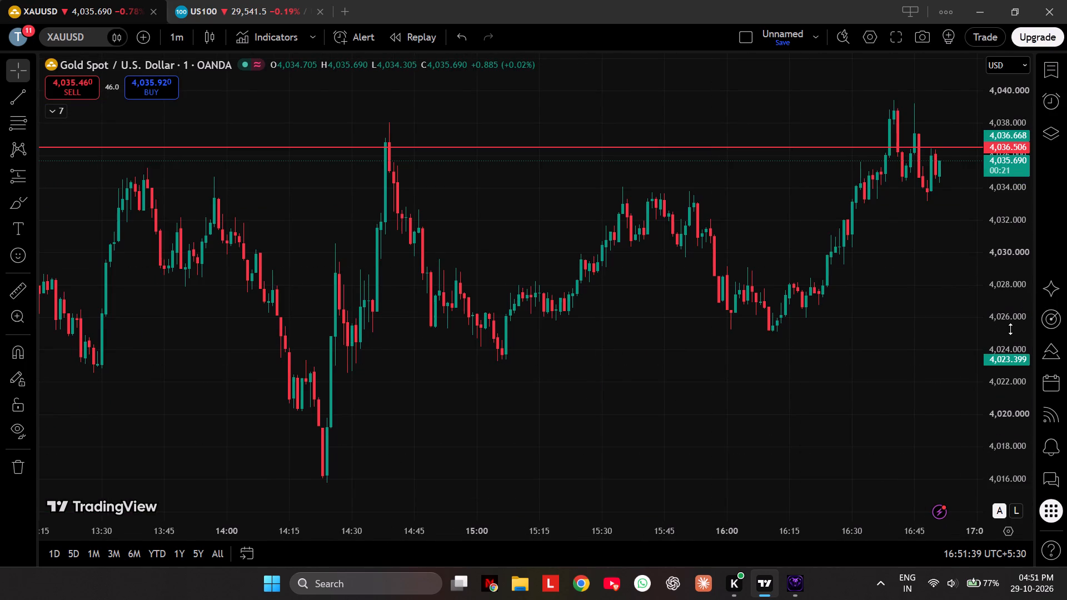
Examine the recent XAUUSD 1-minute swings around the red line at 4,036.506.
scroll(1013, 331, "down", 4)
left_click_drag(879, 362, 787, 376)
left_click_drag(780, 375, 631, 386)
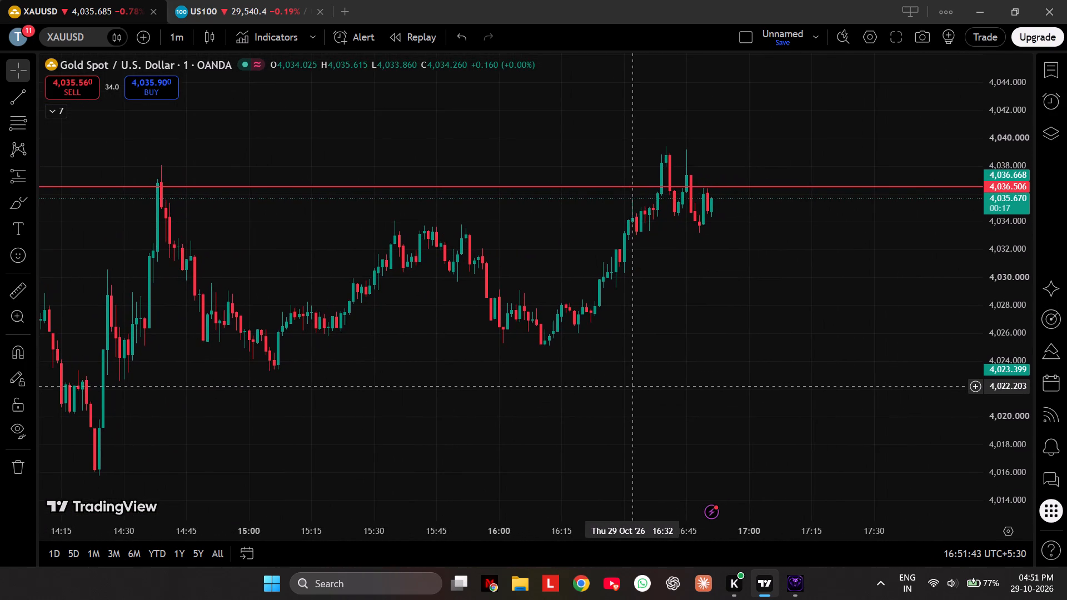
left_click_drag(631, 386, 736, 359)
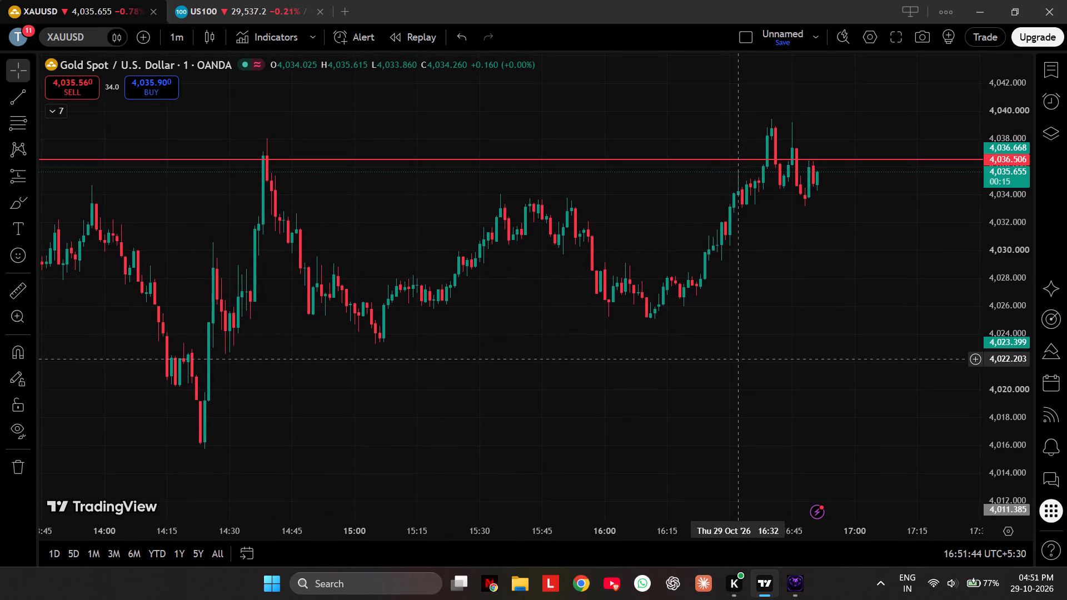
left_click_drag(736, 359, 719, 393)
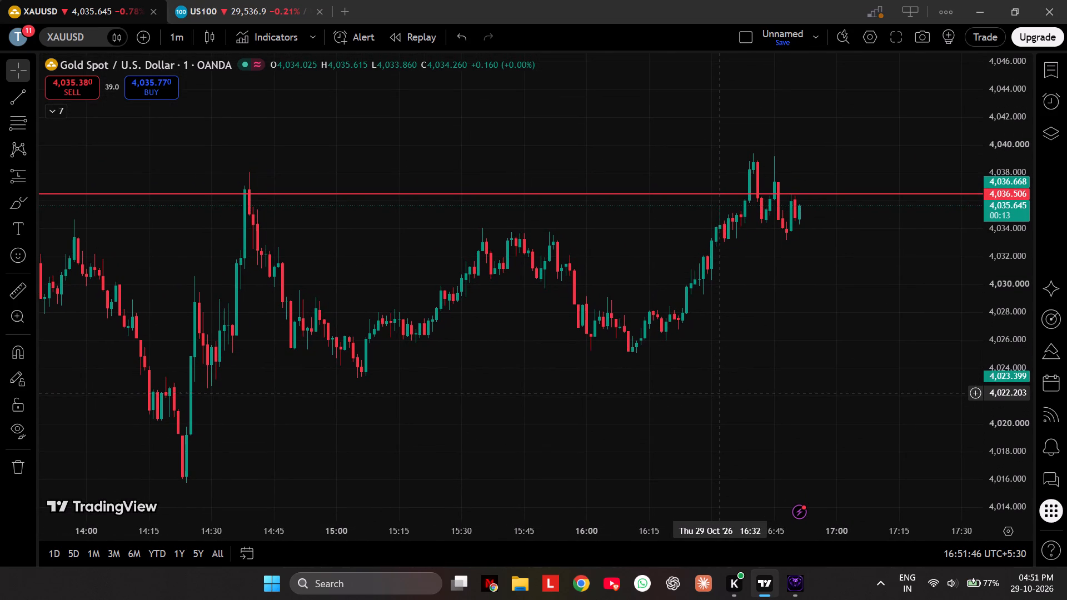
left_click_drag(747, 405, 833, 387)
left_click_drag(833, 387, 832, 387)
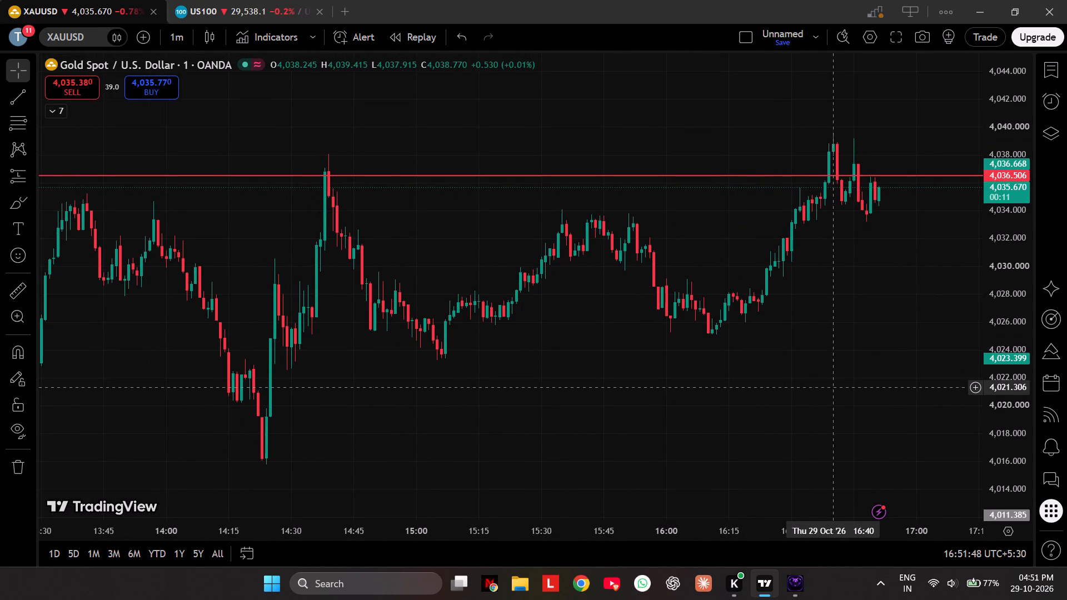
left_click_drag(832, 387, 822, 387)
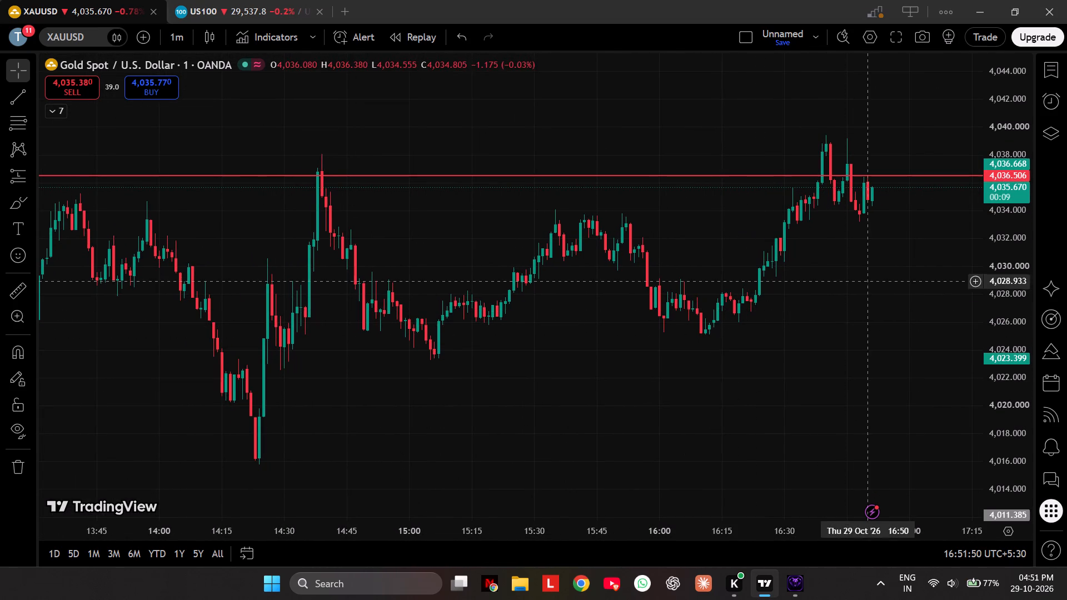
left_click_drag(868, 281, 754, 342)
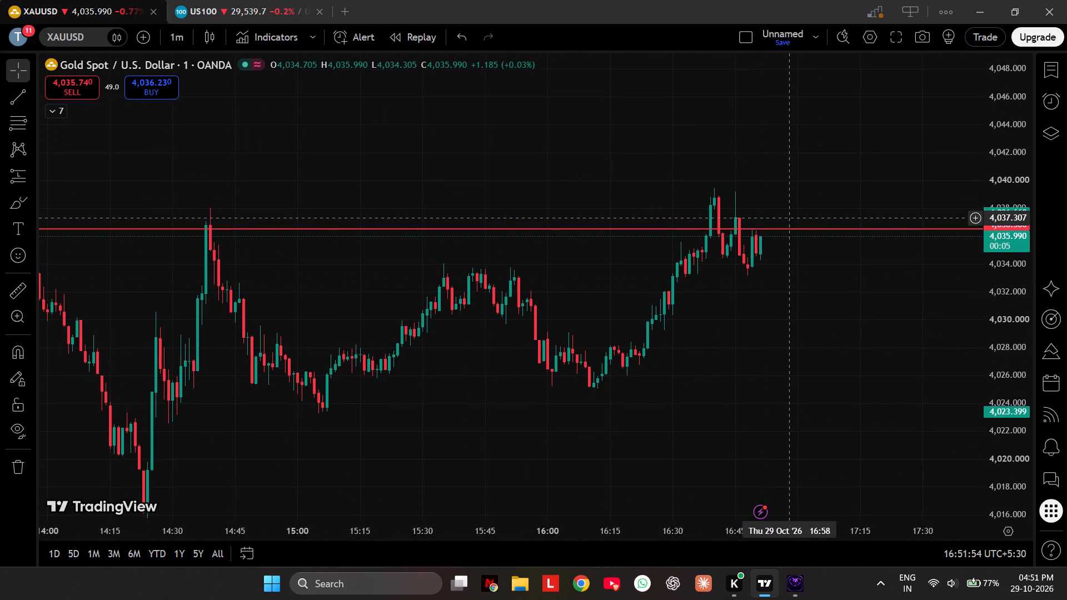
Switch to CobraTerminal and check the open XAUUSD position and its exit levels.
left_click(794, 586)
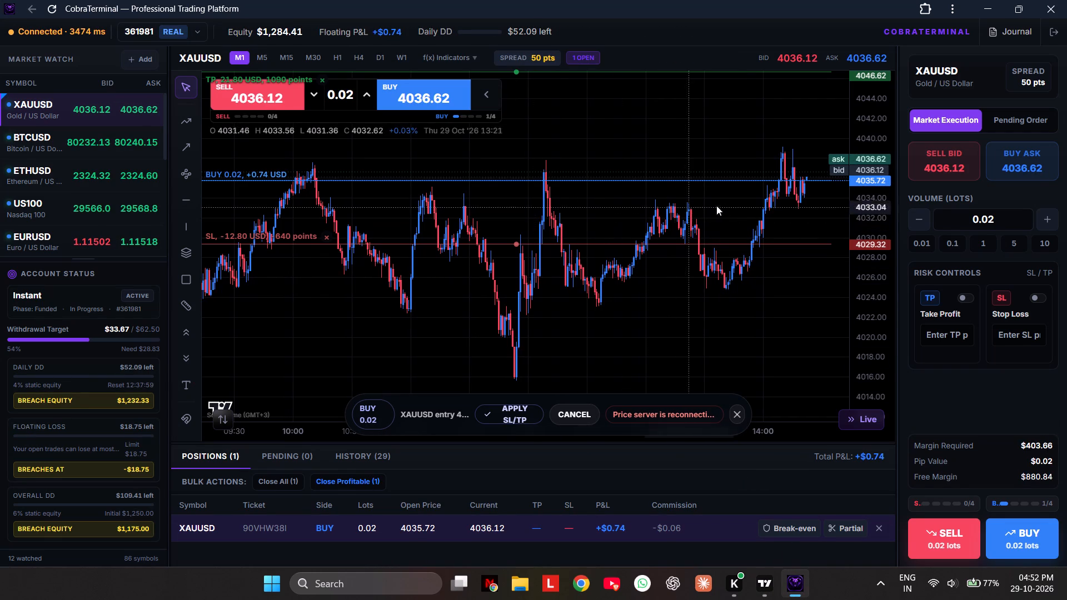
Switch to TradingView and review the US100 5-minute chart with its marked long position.
left_click(769, 580)
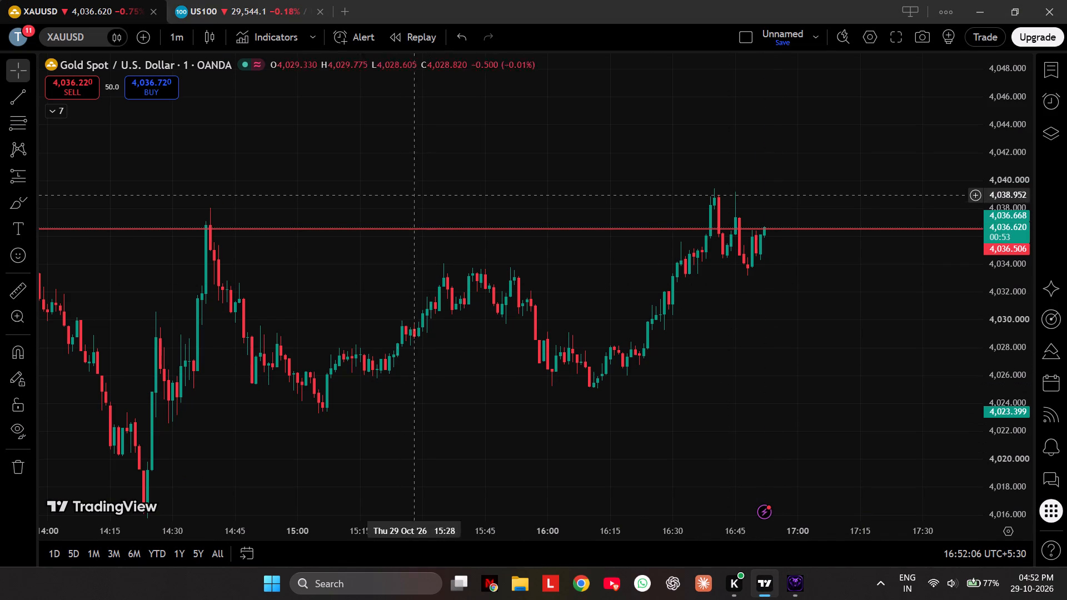
left_click(246, 0)
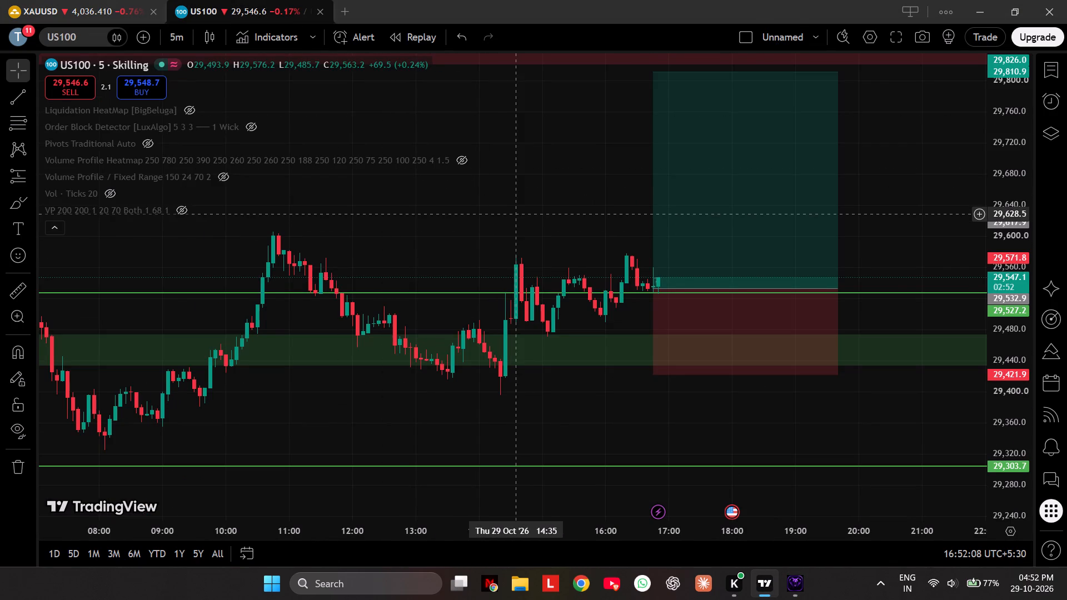
left_click_drag(512, 212, 497, 206)
left_click_drag(497, 206, 512, 214)
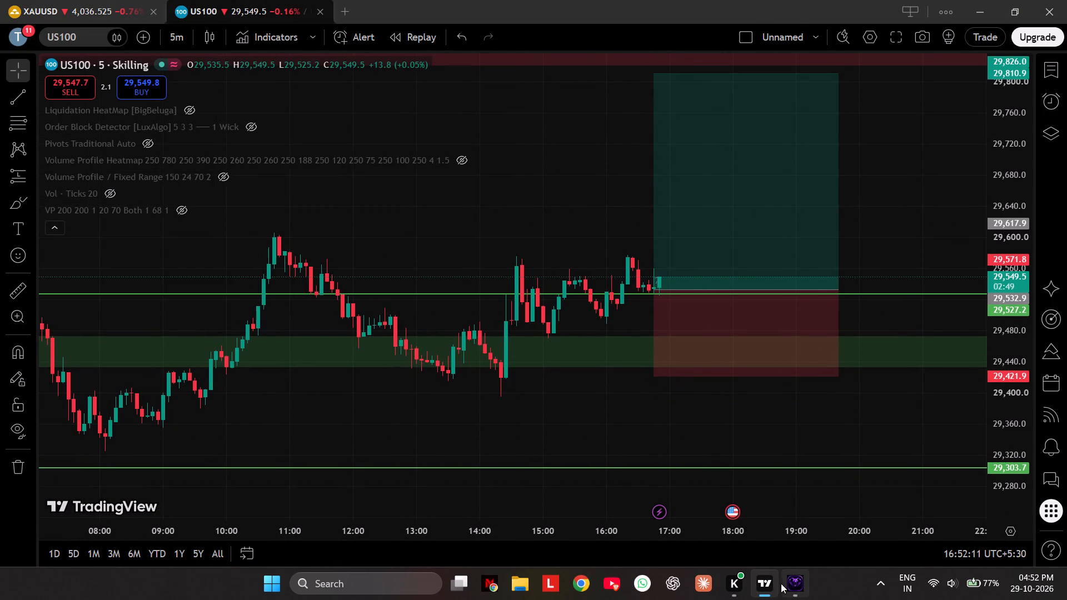
Switch to CobraTerminal, load US100 and set the order volume to 0.04 lots.
left_click(791, 584)
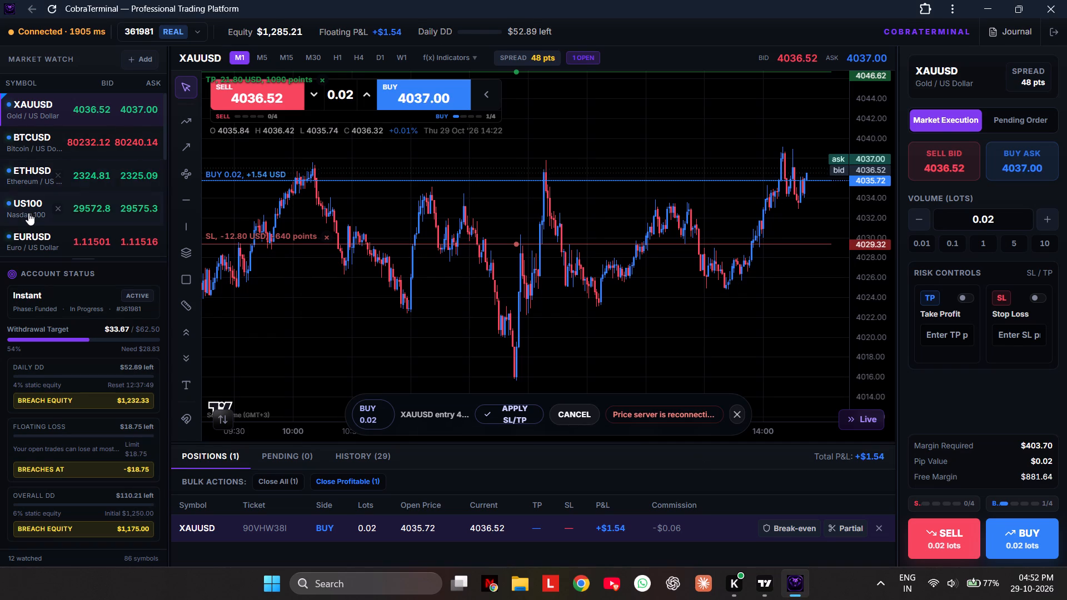
left_click(26, 207)
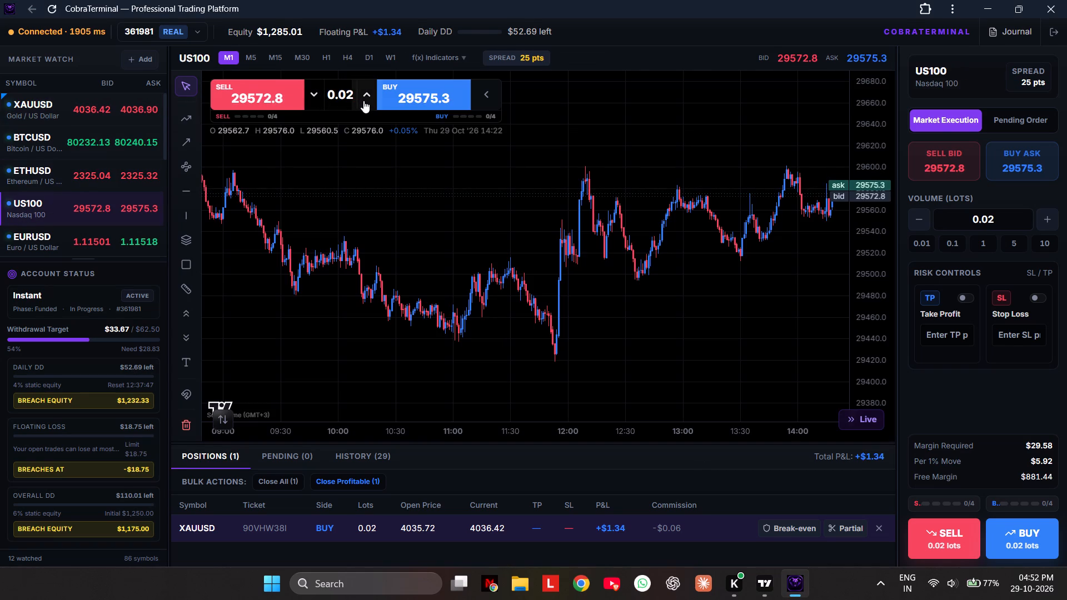
double_click(367, 101)
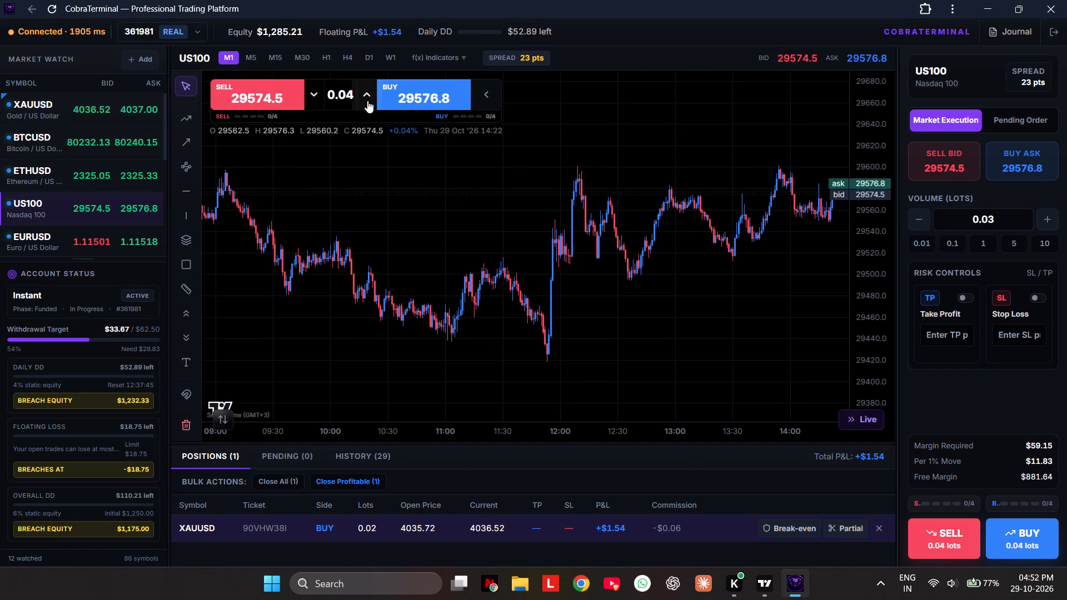
Examine recent US100 price action on the CobraTerminal 1-minute chart and the TradingView 5-minute chart.
left_click_drag(593, 217, 500, 237)
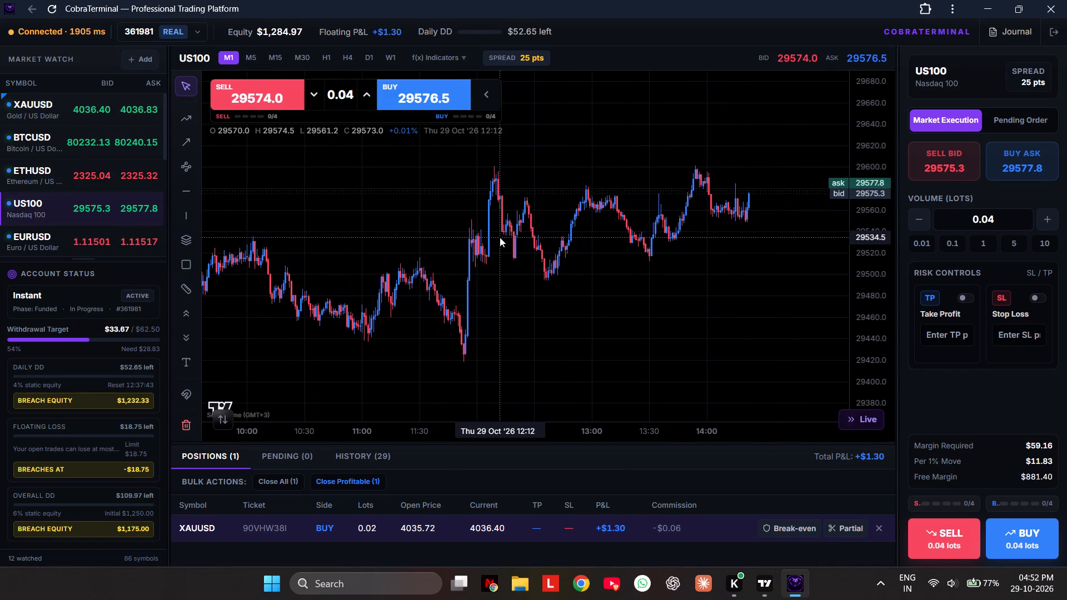
left_click_drag(500, 237, 497, 237)
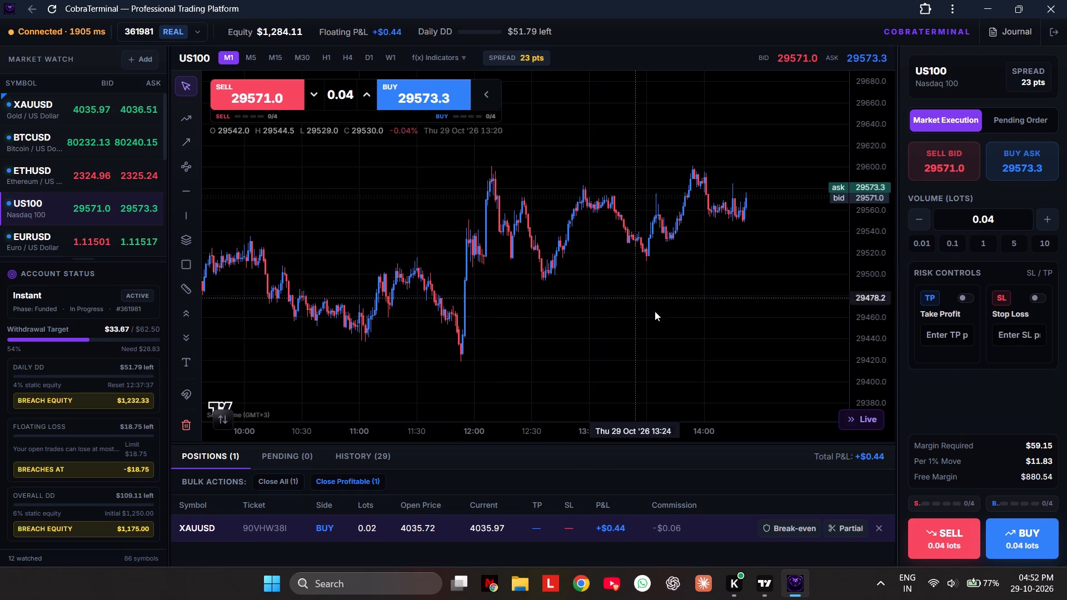
scroll(662, 345, "up", 1)
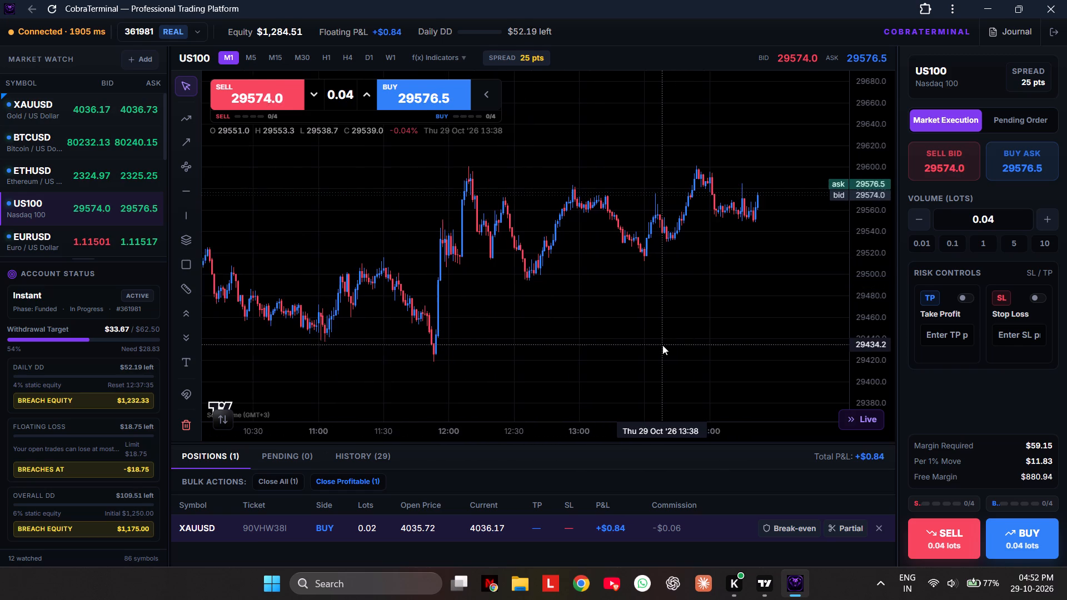
left_click(764, 584)
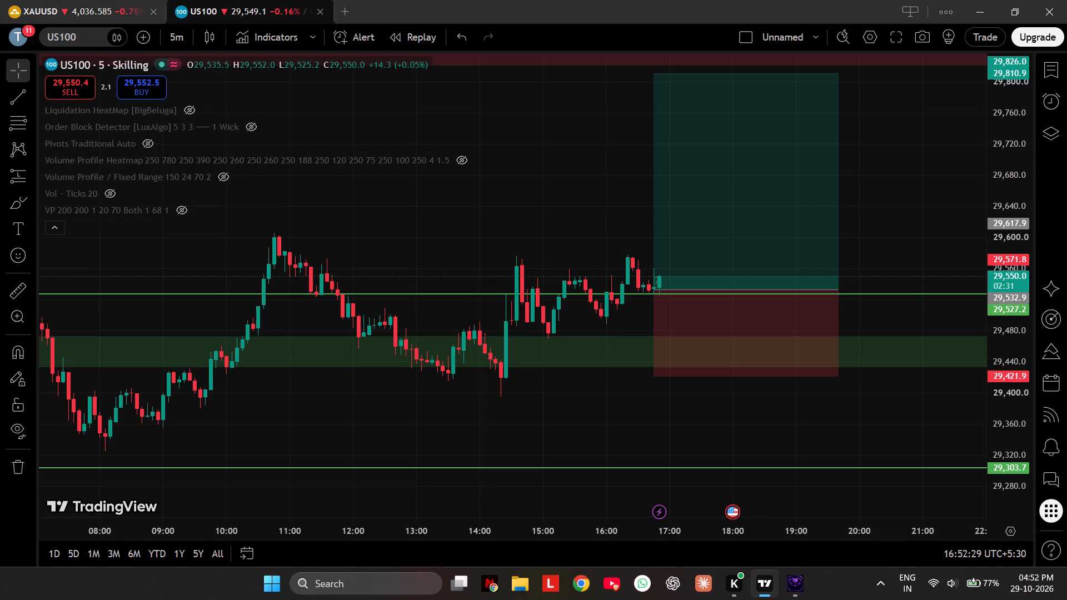
left_click_drag(598, 373, 577, 359)
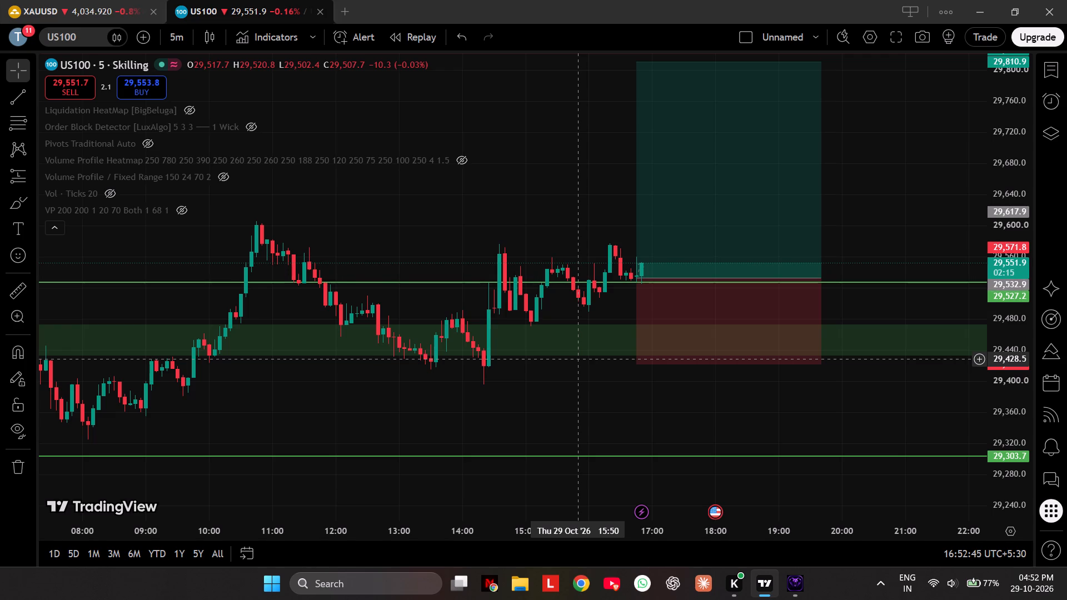
Switch to CobraTerminal and examine the XAUUSD 1-minute chart around the open buy position's entry.
left_click(784, 582)
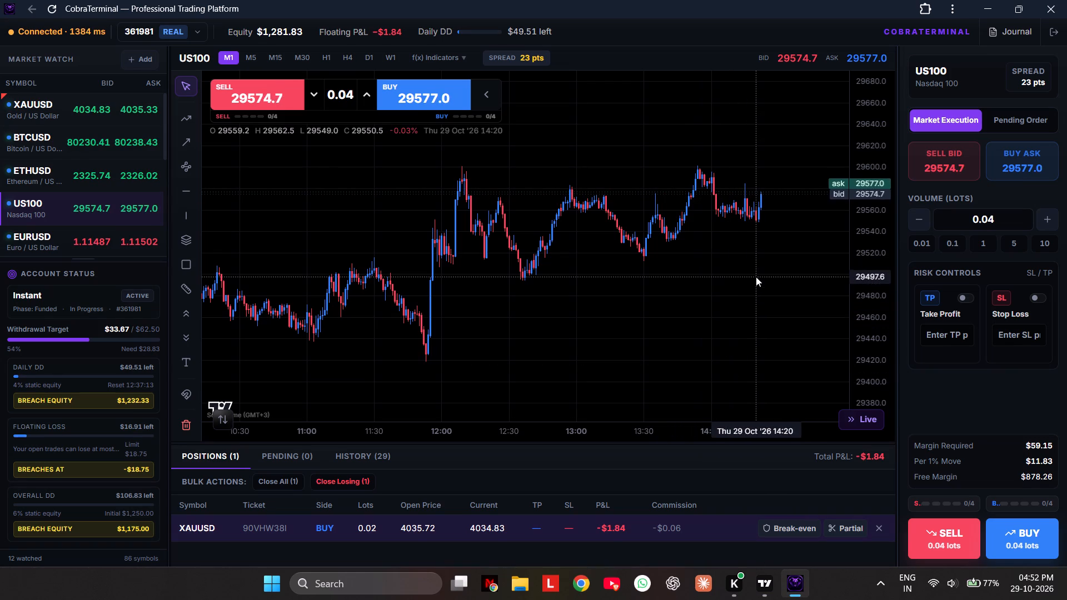
left_click(24, 107)
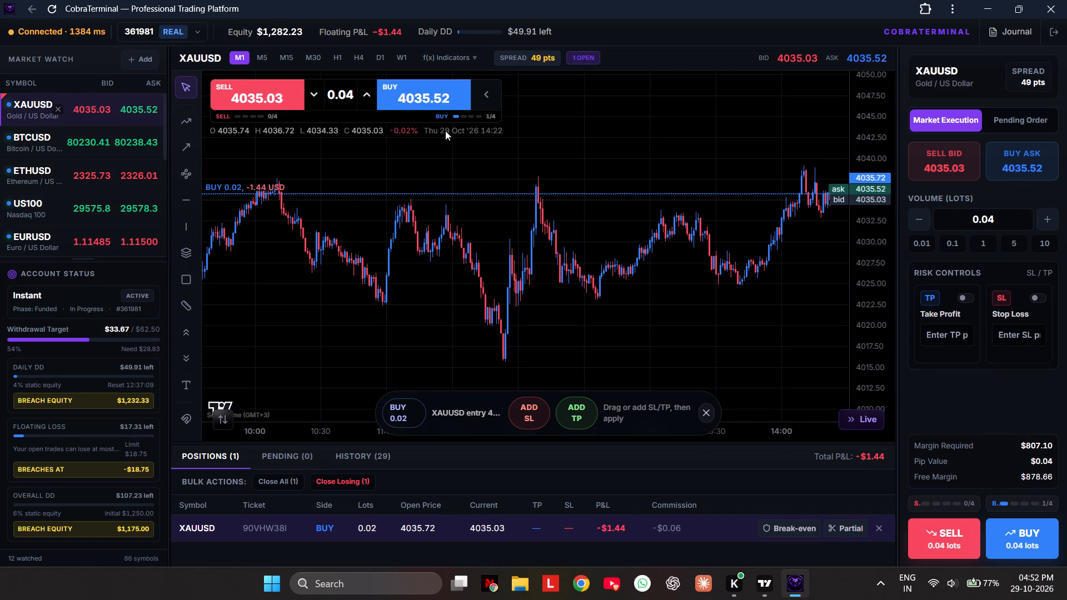
left_click_drag(622, 272, 476, 313)
scroll(476, 313, "up", 4)
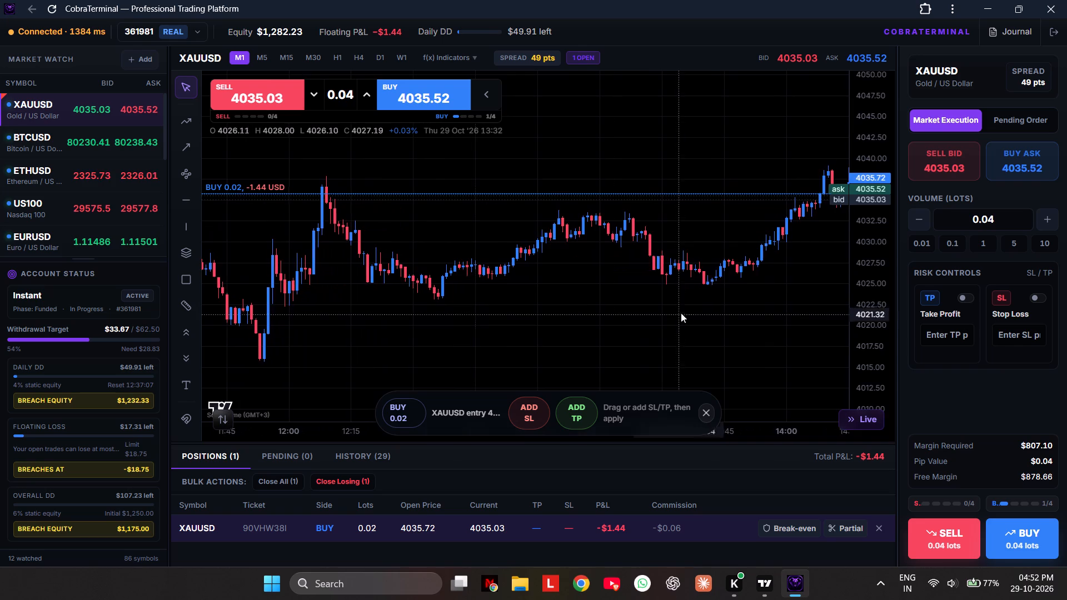
left_click_drag(681, 313, 388, 317)
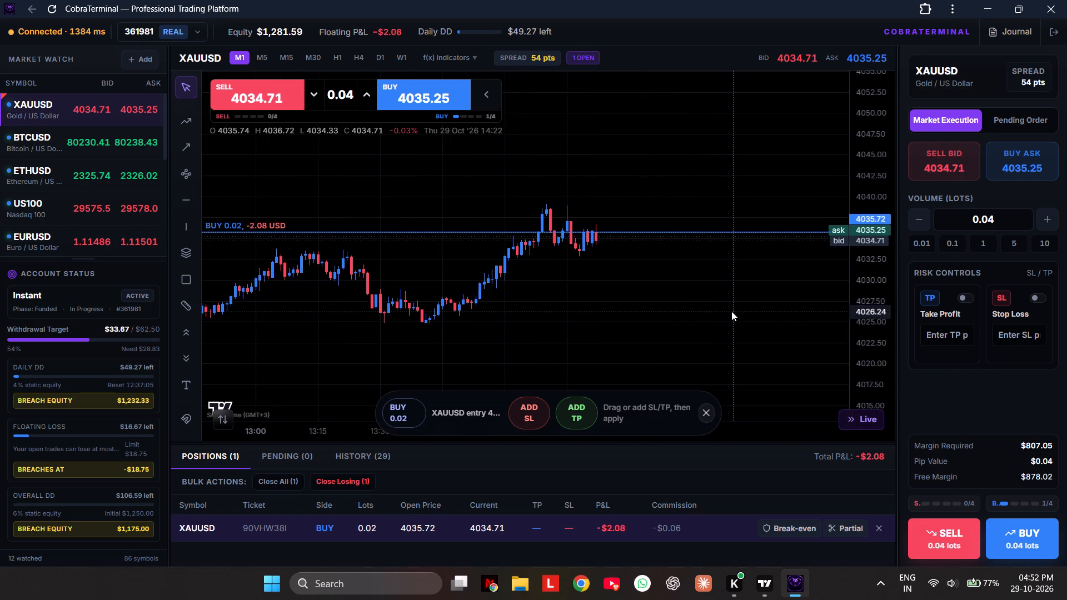
scroll(731, 311, "down", 2)
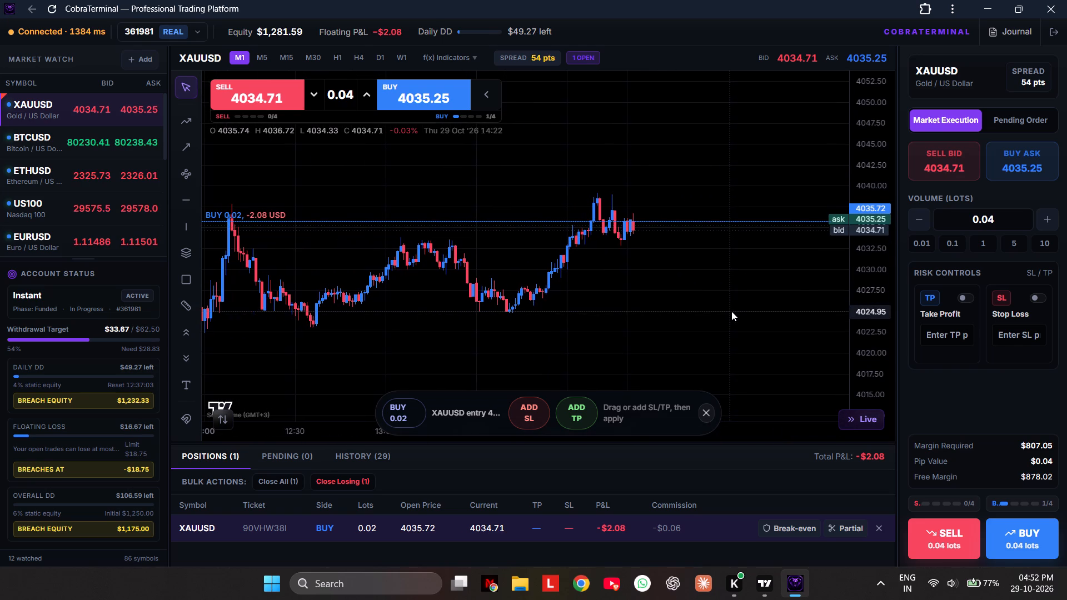
In TradingView, mark a long position on the XAUUSD 1-minute chart with entry about 4,035.06, stop about 4,030.33 and target about 4,046.08.
left_click(764, 577)
left_click_drag(655, 399, 621, 391)
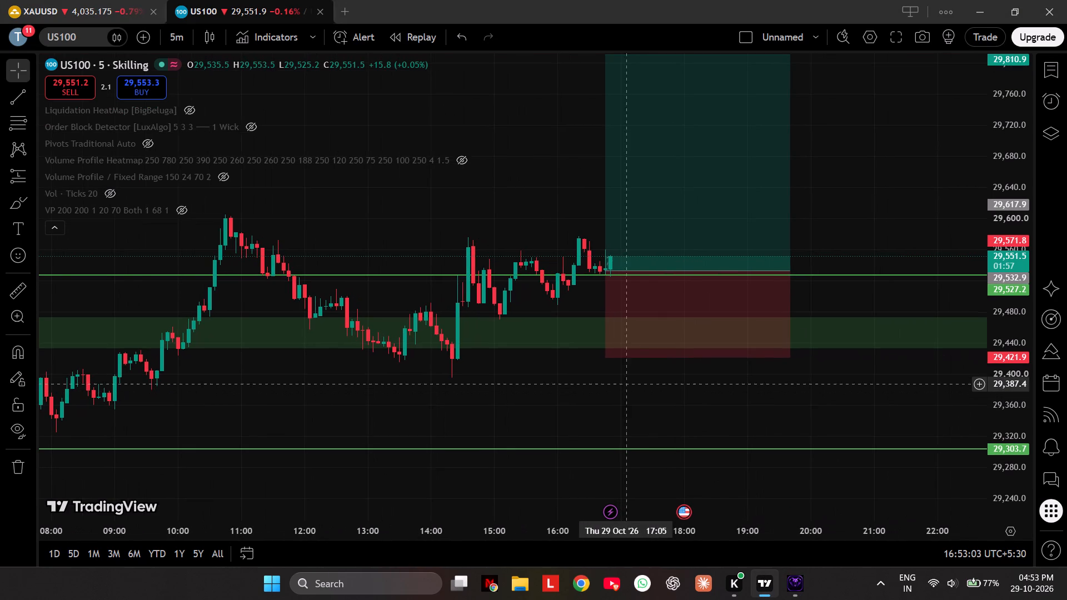
left_click(83, 0)
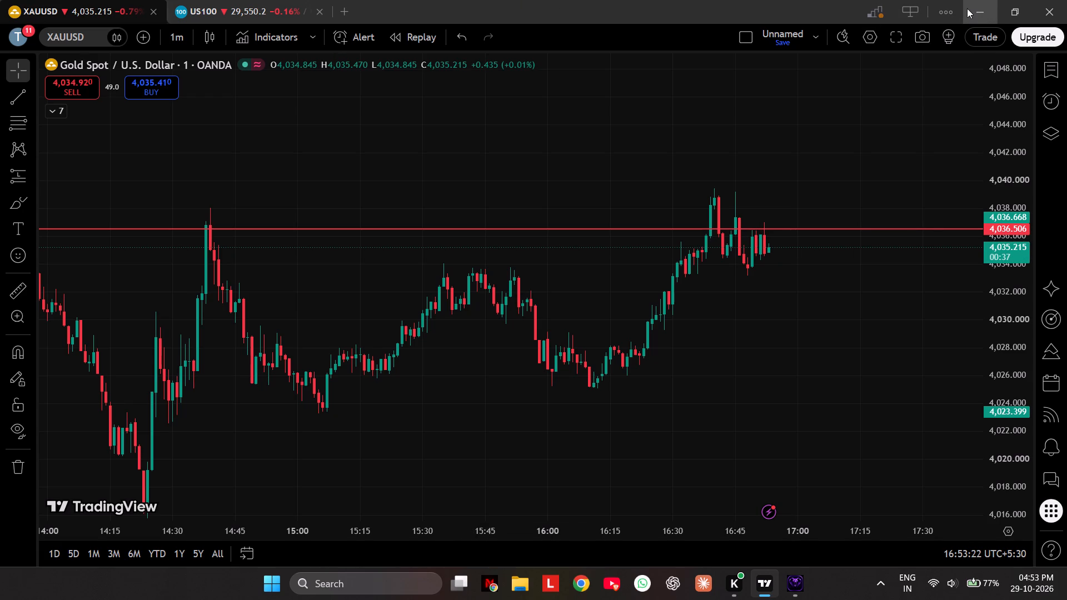
left_click(6, 176)
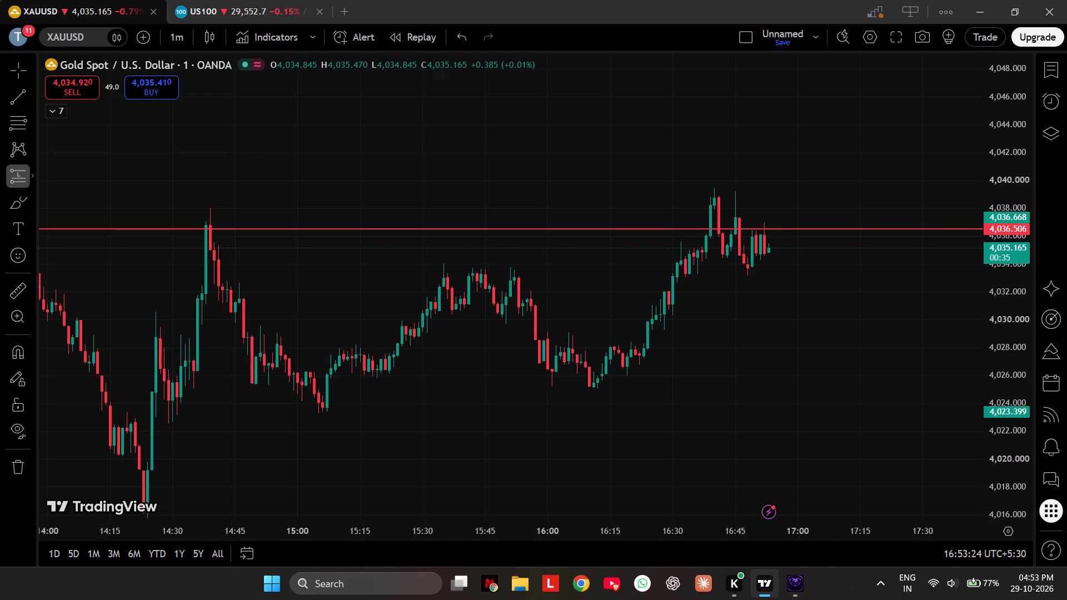
left_click(767, 241)
left_click_drag(769, 182, 769, 178)
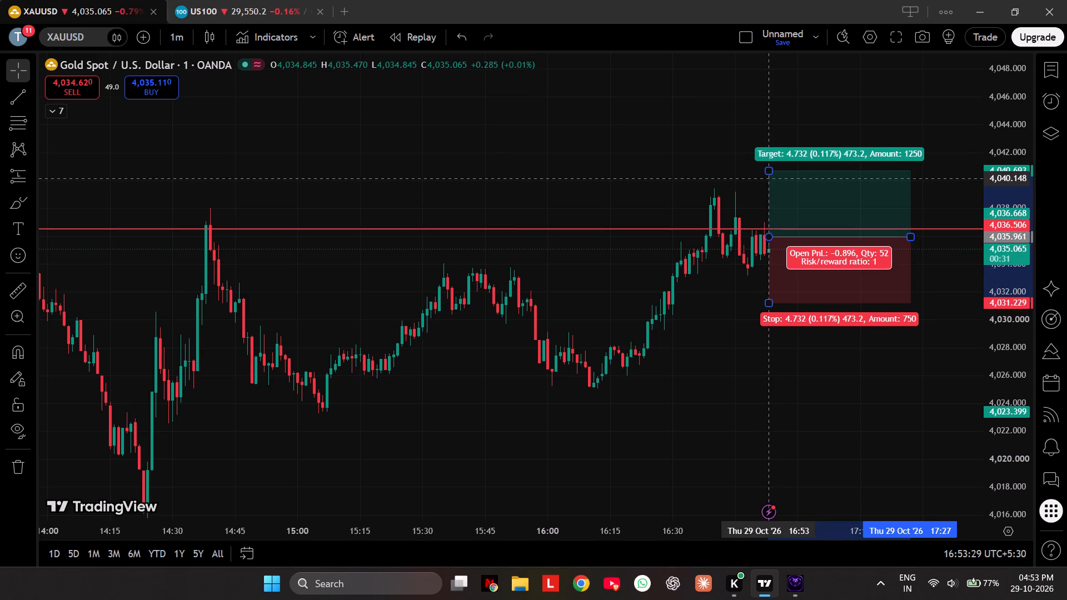
left_click_drag(769, 178, 766, 189)
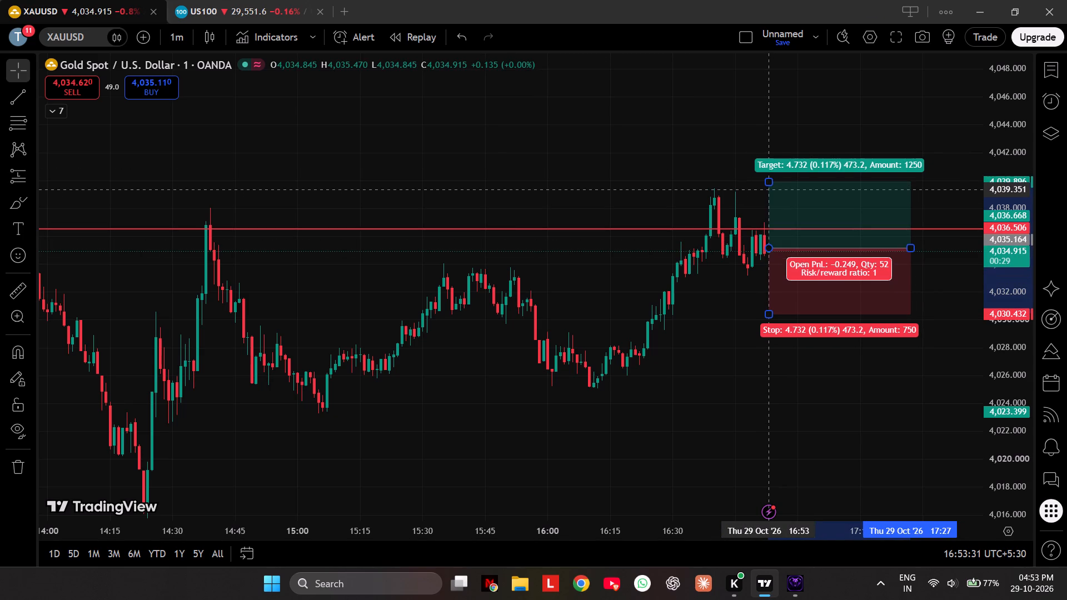
left_click_drag(766, 189, 767, 188)
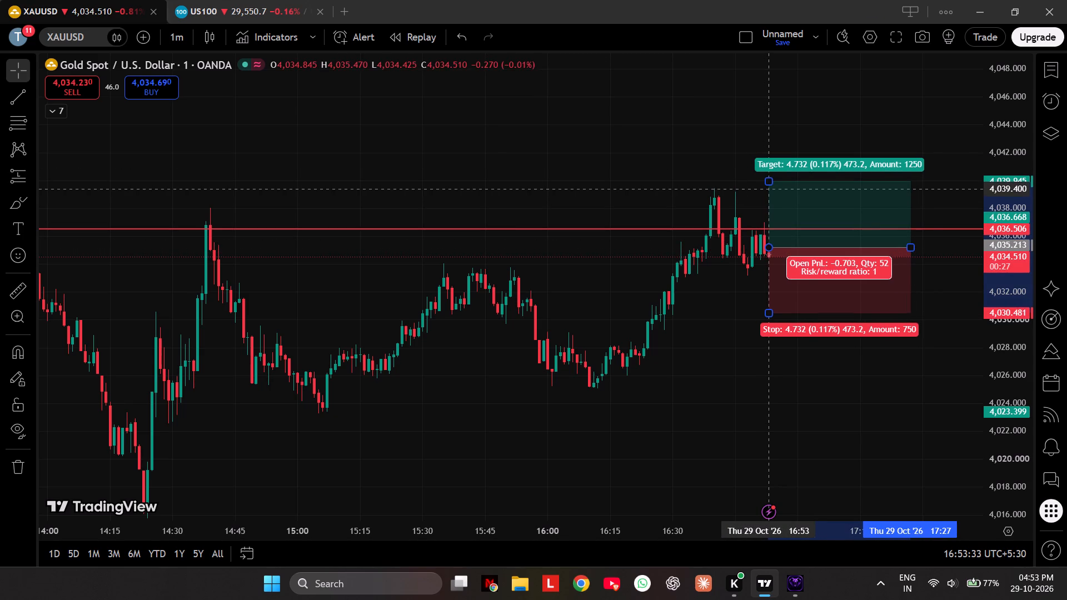
left_click_drag(767, 188, 765, 191)
left_click_drag(765, 183, 760, 96)
left_click(665, 181)
Switch to CobraTerminal and close the open 0.02-lot XAUUSD buy position.
left_click(806, 586)
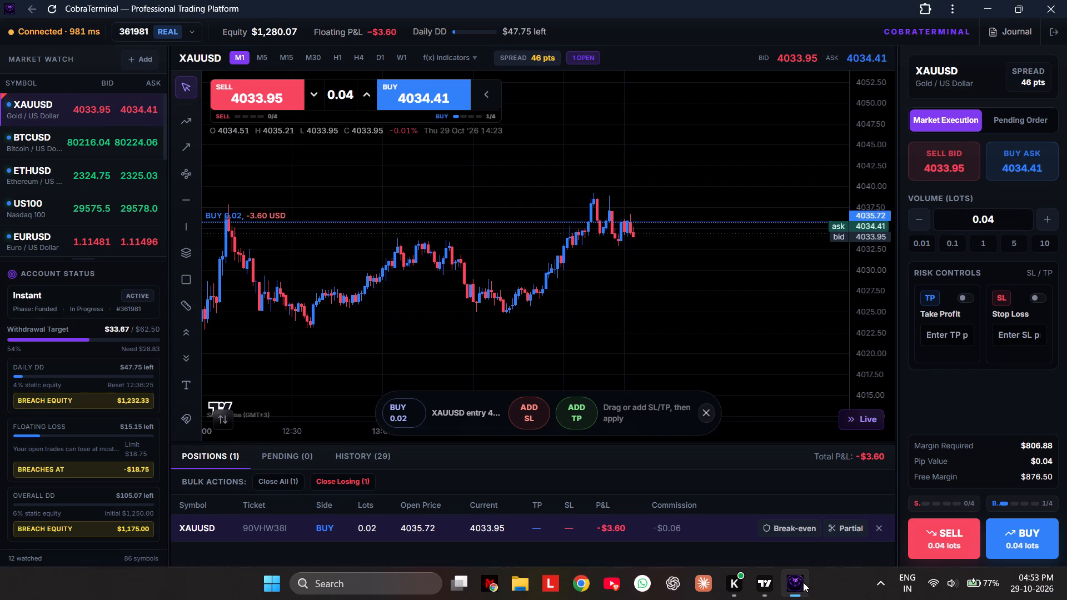
left_click(870, 523)
left_click(883, 528)
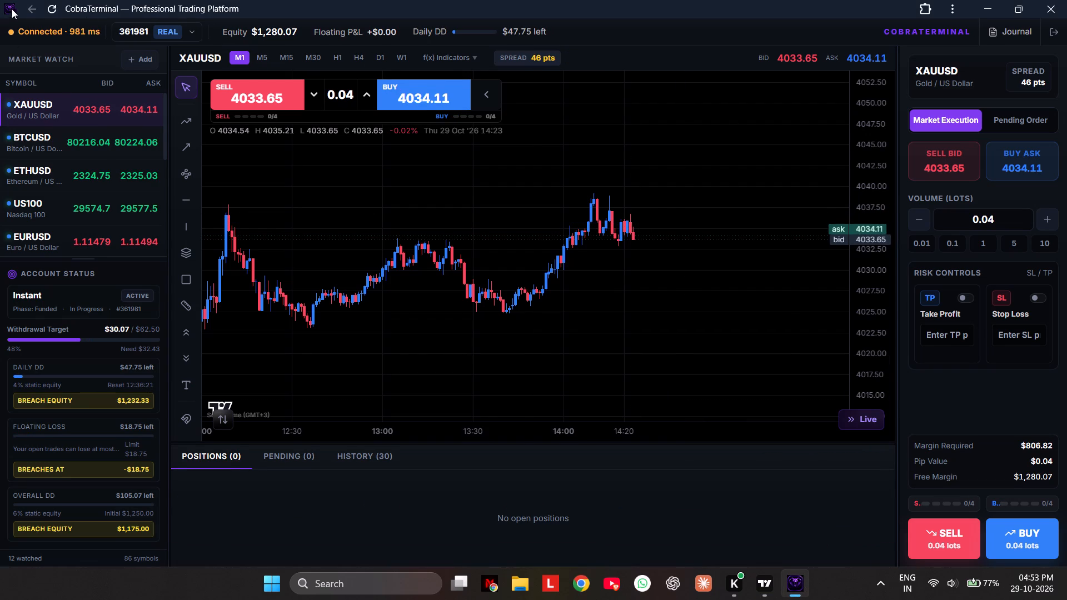
left_click(985, 0)
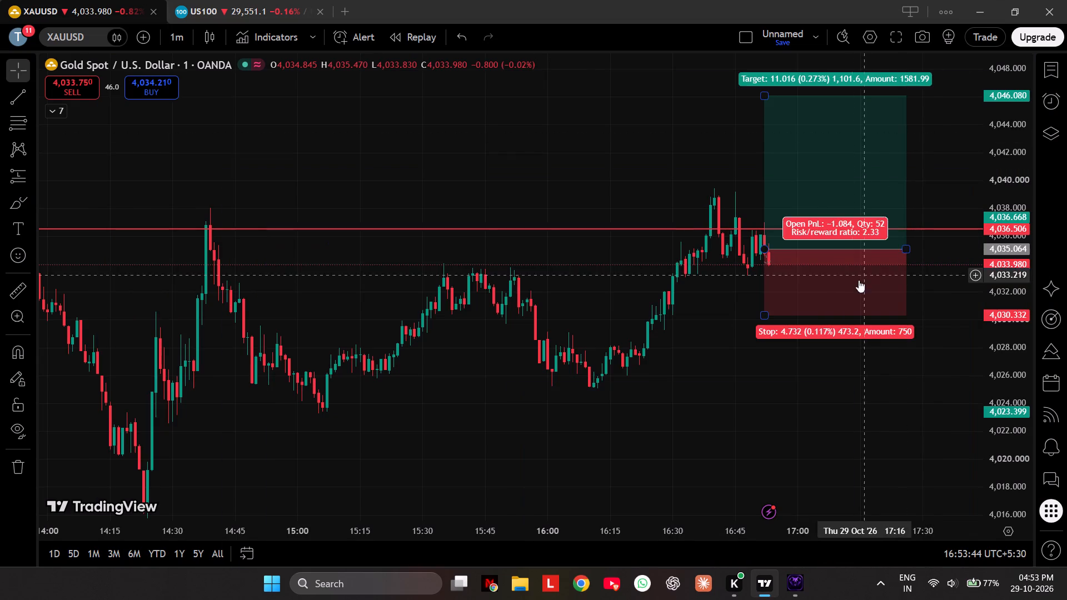
left_click(253, 0)
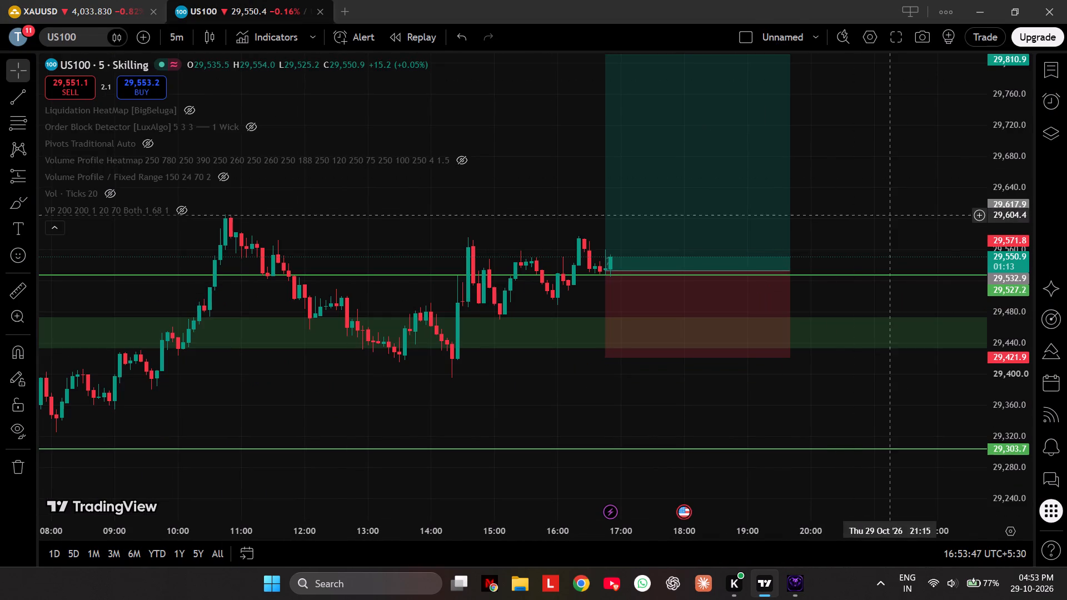
left_click_drag(879, 198, 891, 202)
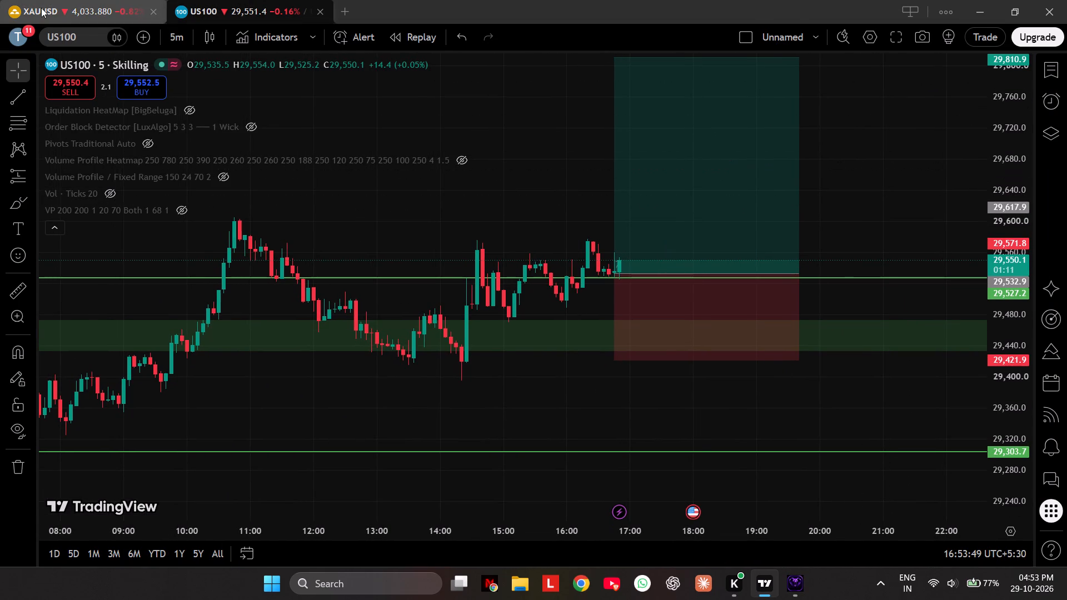
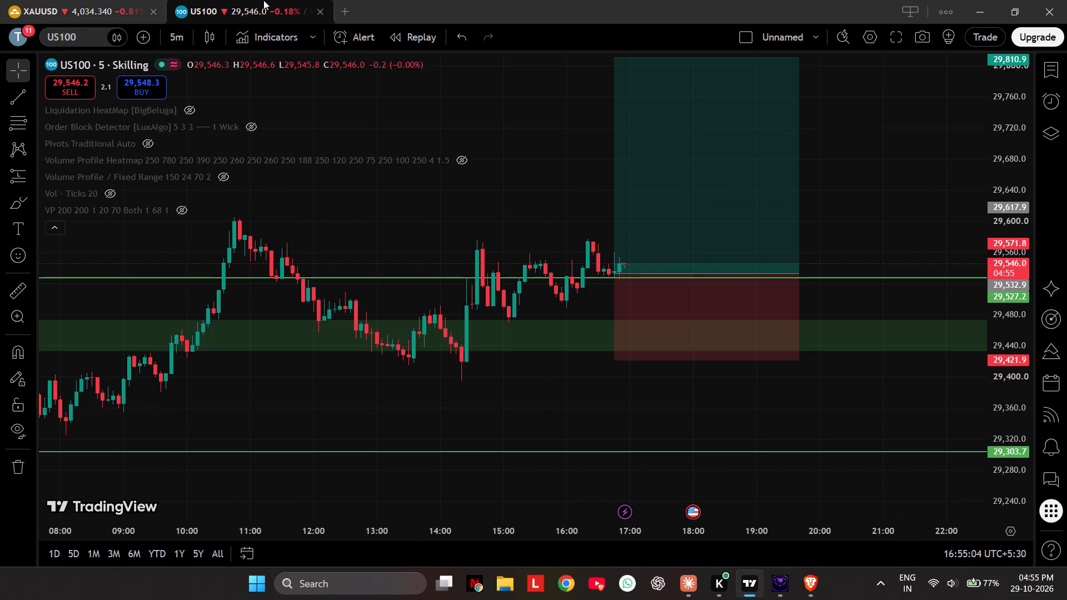
left_click(182, 39)
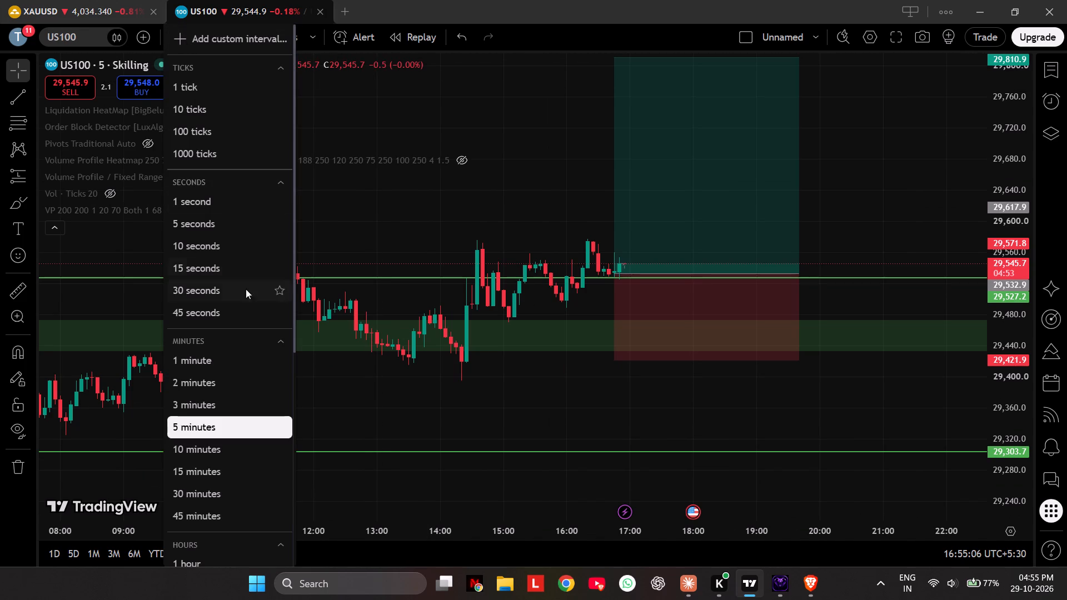
left_click(194, 362)
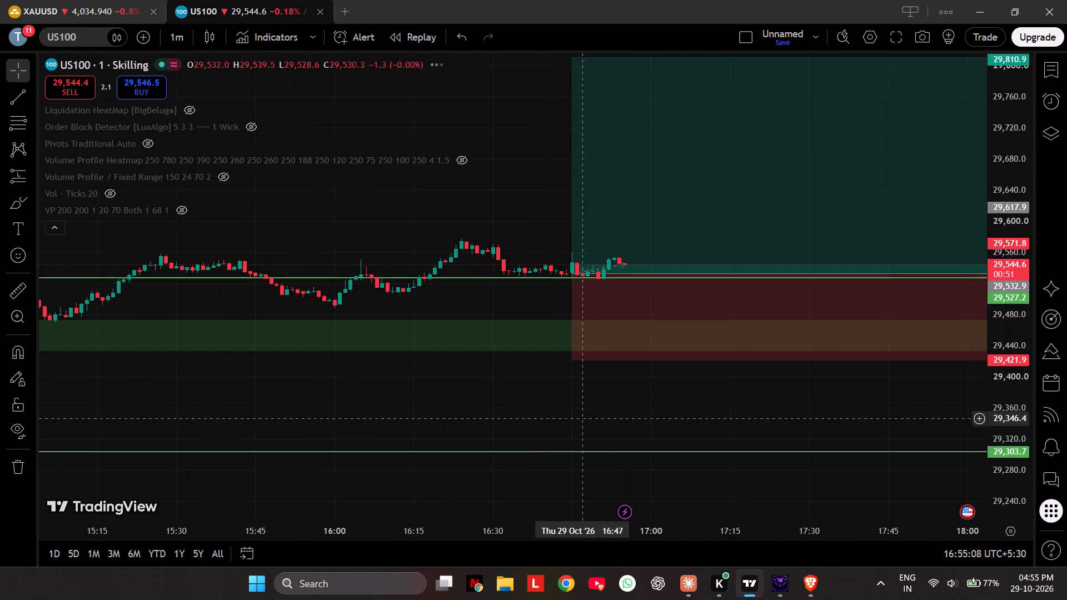
left_click(568, 492)
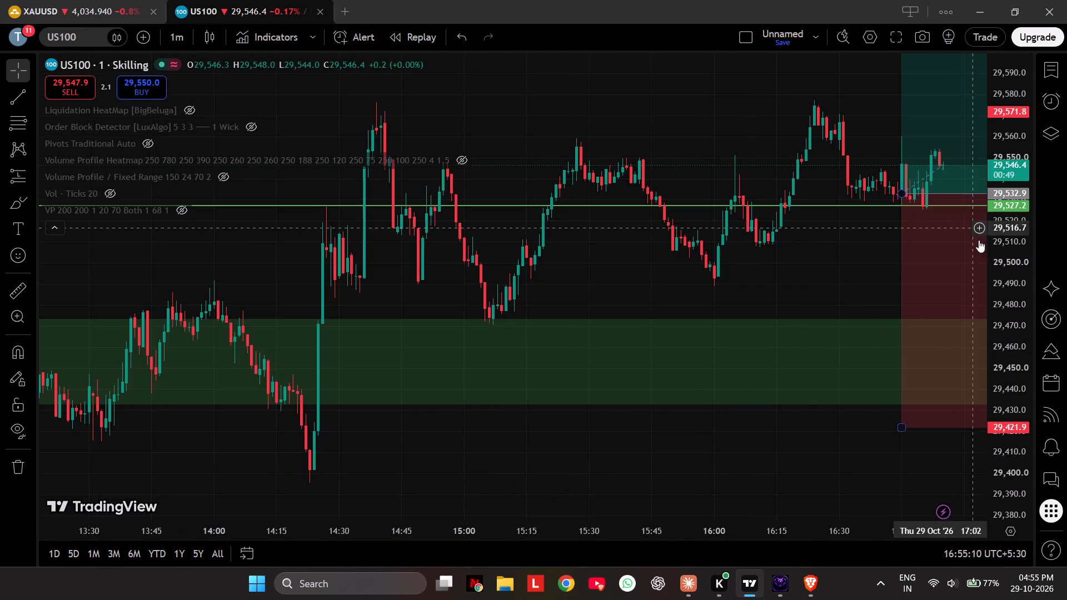
scroll(1016, 300, "down", 3)
left_click_drag(850, 450, 729, 441)
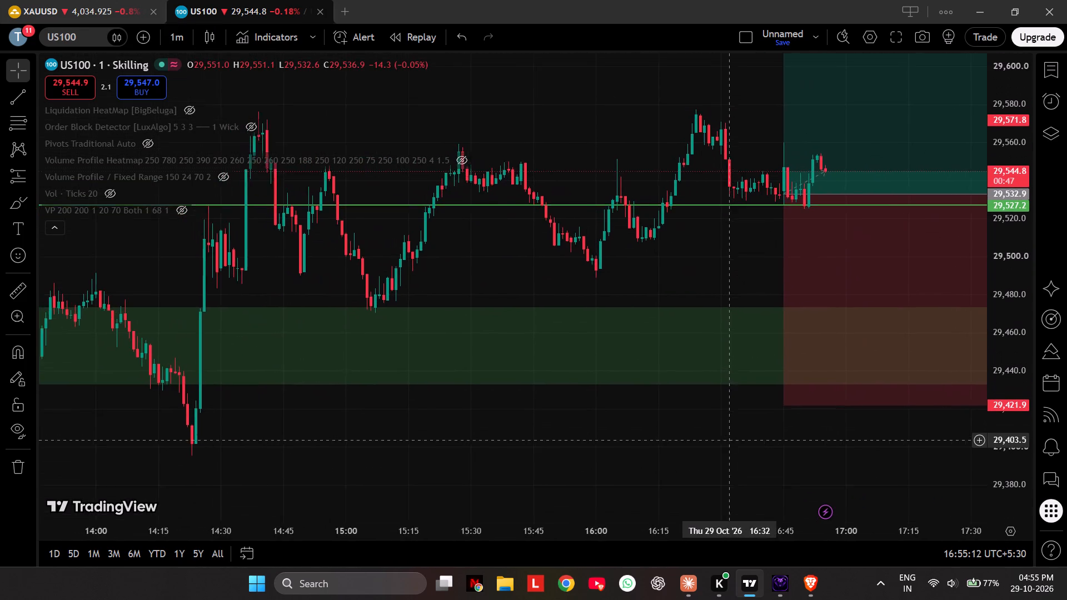
left_click_drag(729, 441, 771, 482)
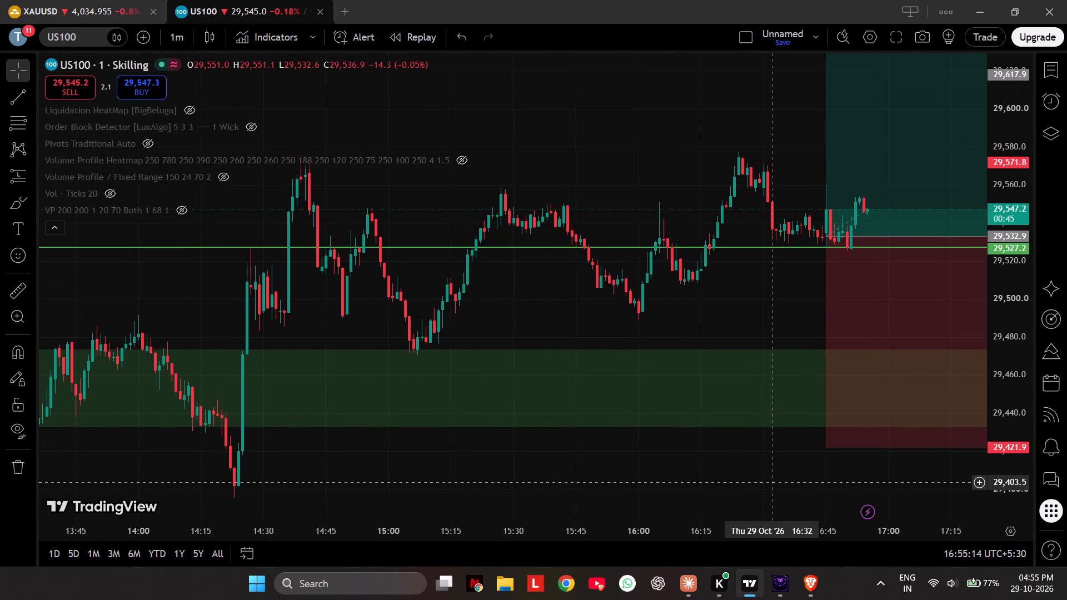
left_click_drag(771, 482, 767, 478)
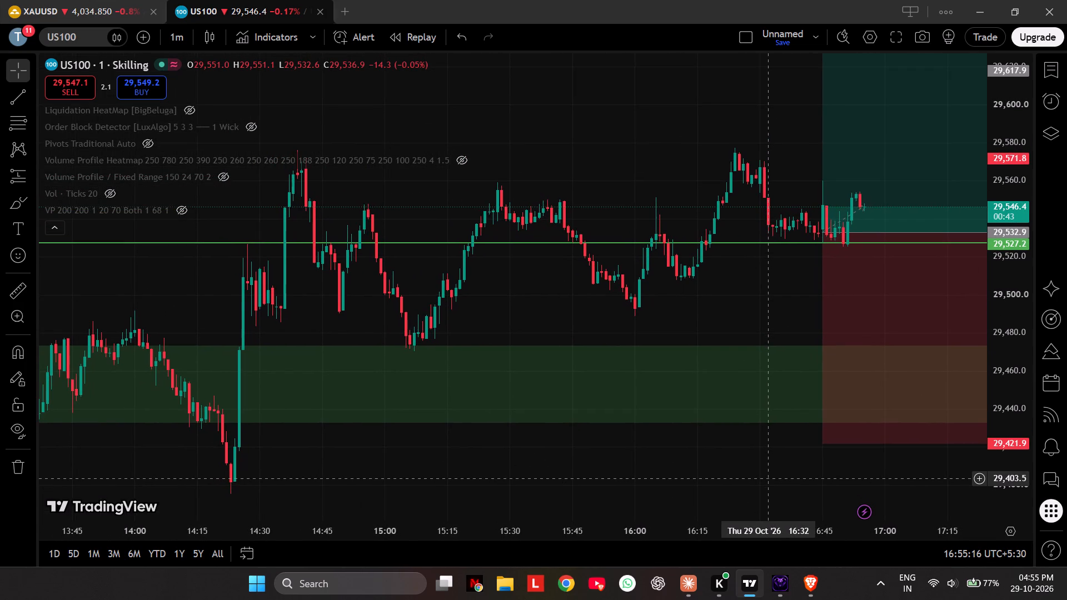
left_click_drag(767, 478, 766, 498)
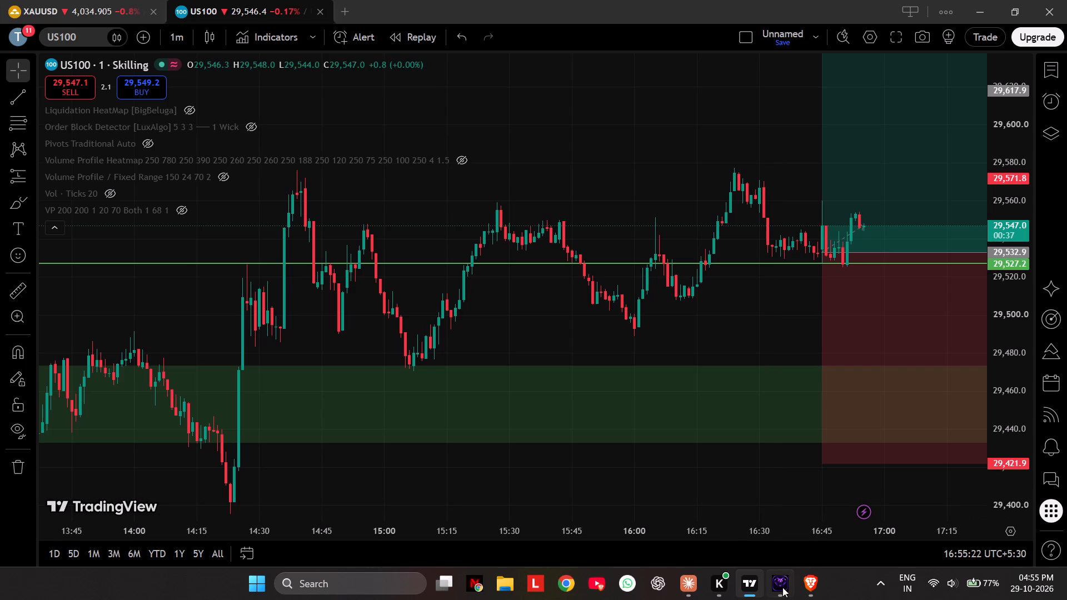
Switch to CobraTerminal and buy 0.05 lots of US100 at market.
left_click(779, 585)
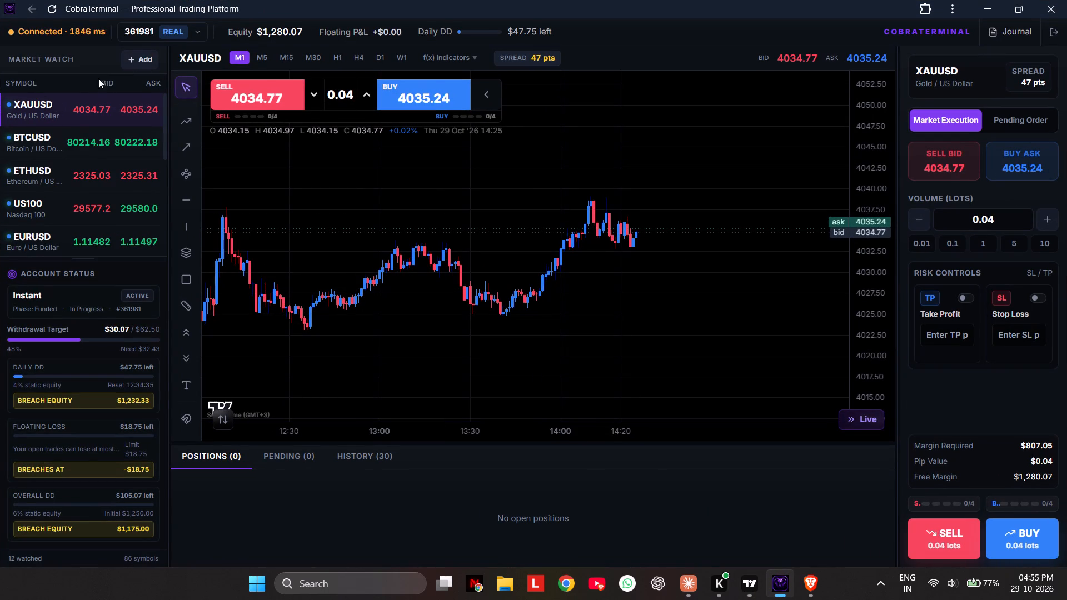
left_click(29, 199)
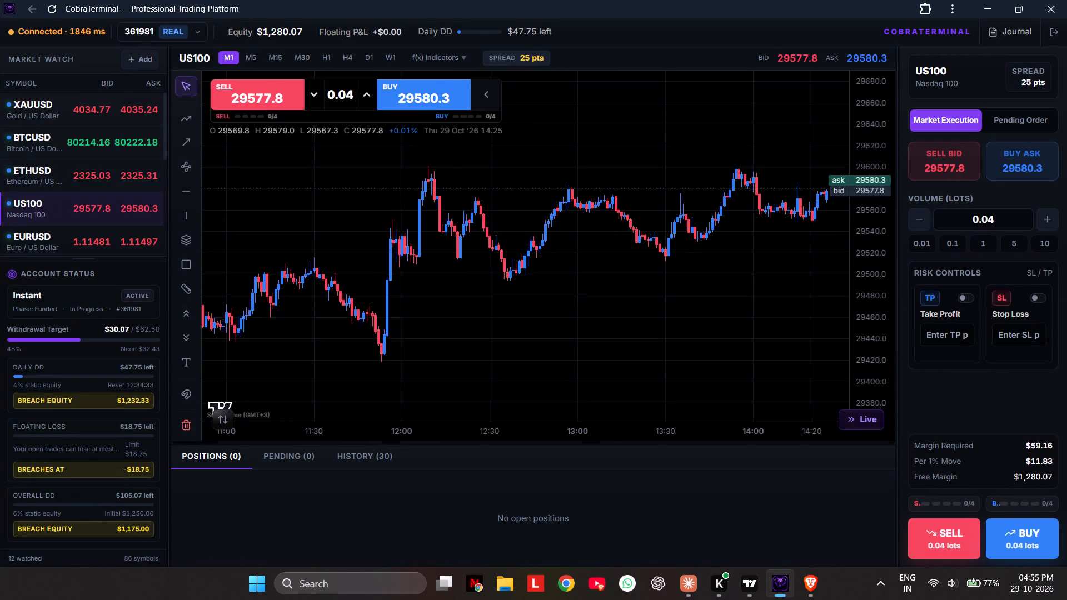
left_click(367, 97)
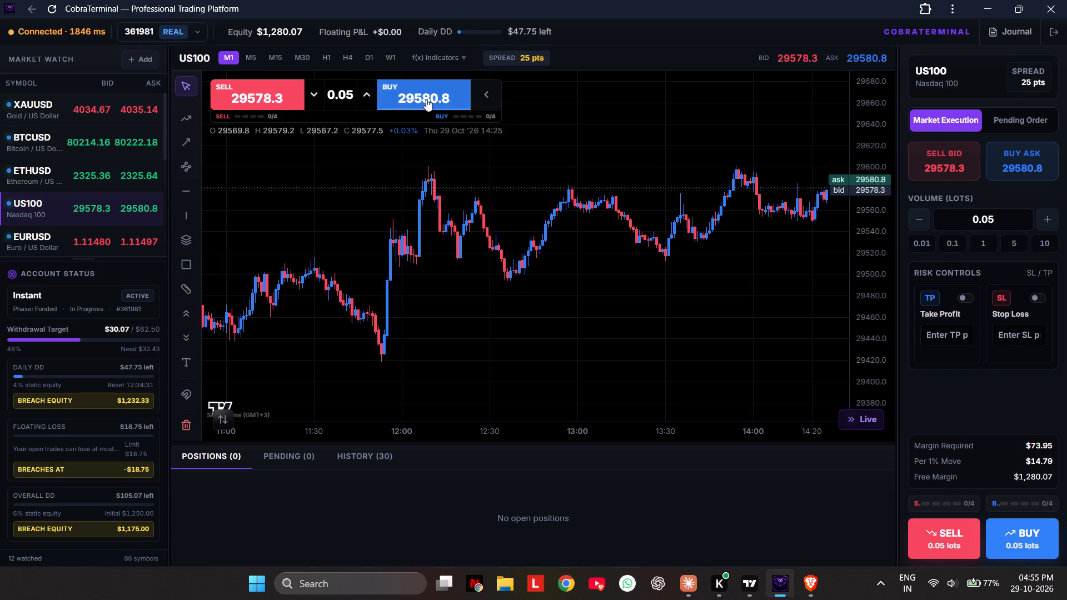
left_click(426, 99)
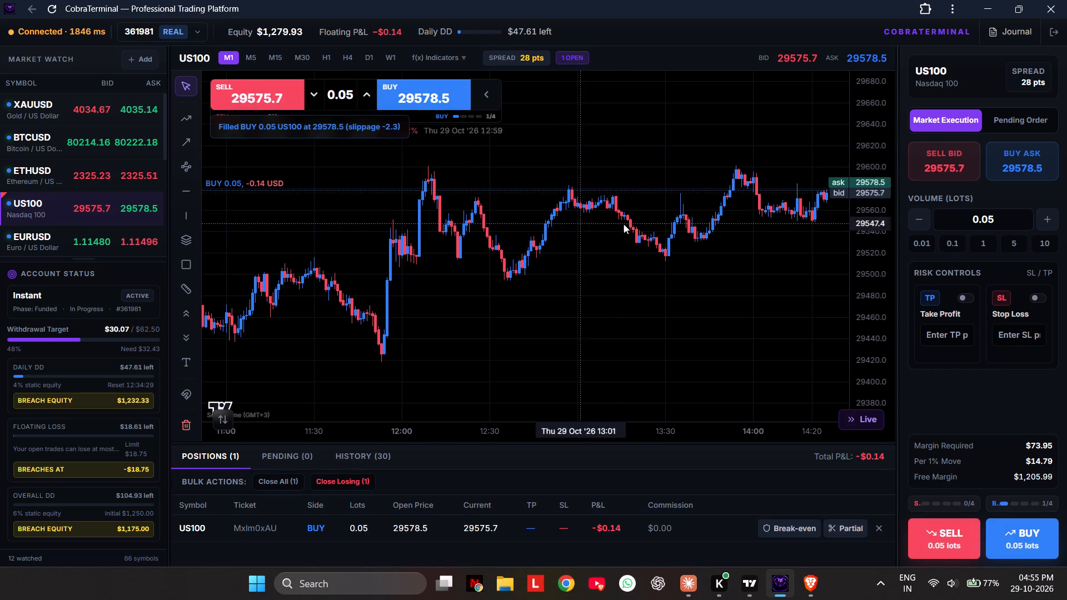
Add a take-profit line at 29642.9 to the US100 buy position and show the chart on the 5-minute timeframe.
left_click_drag(773, 234, 622, 240)
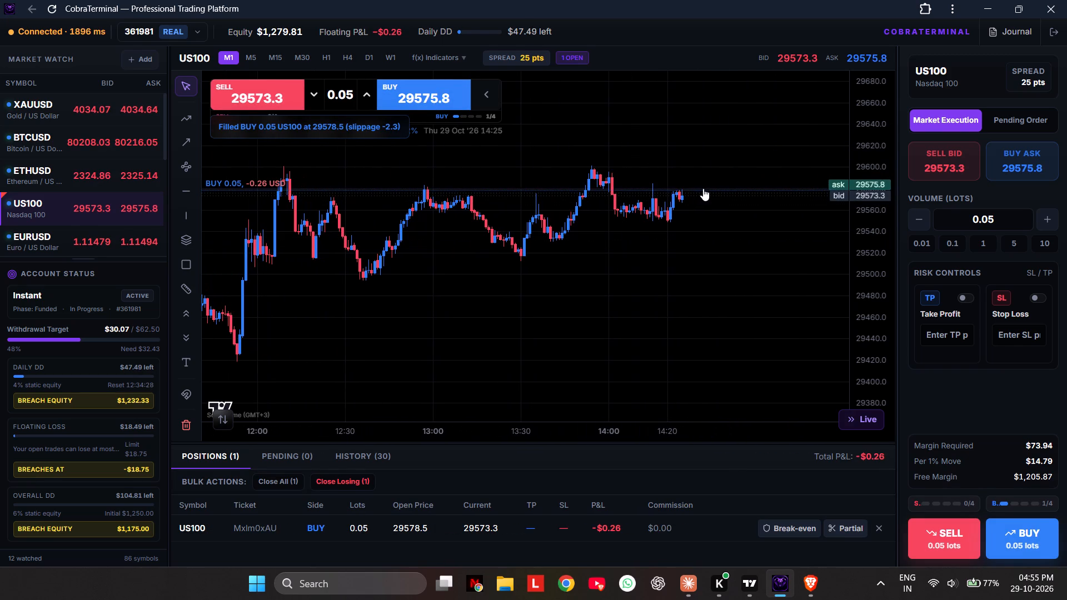
left_click(703, 188)
left_click(572, 412)
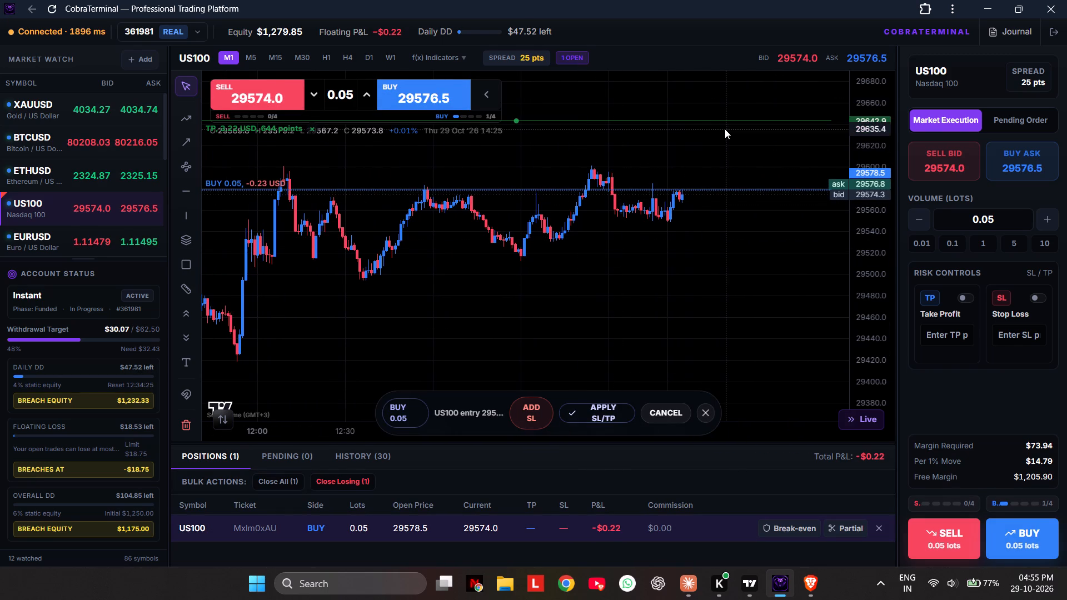
left_click(248, 56)
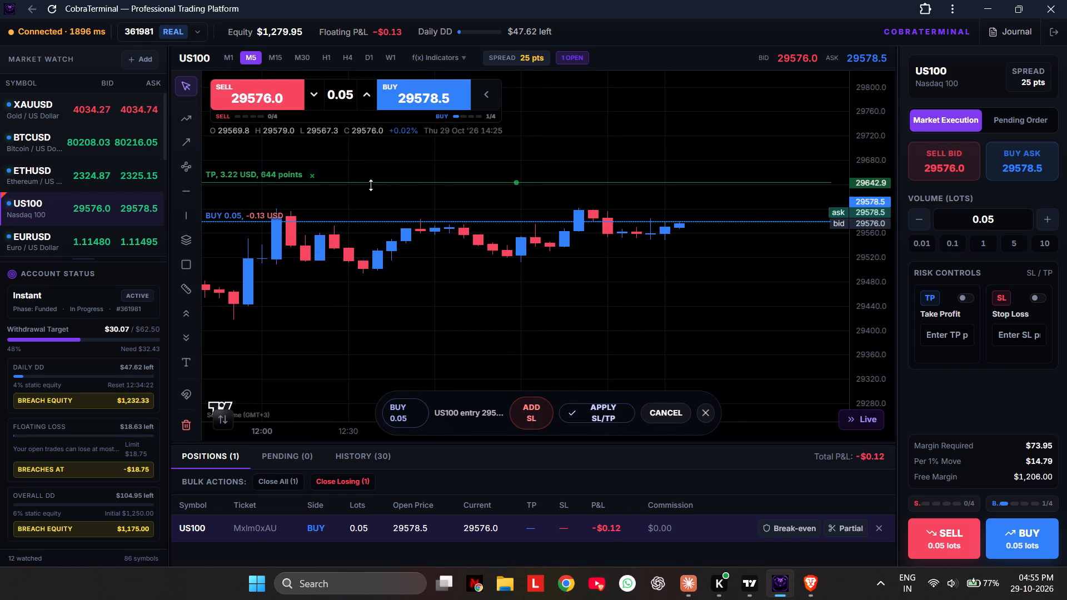
Set the volume to 0.1 lots and buy US100 at market.
triple_click(361, 95)
triple_click(361, 95)
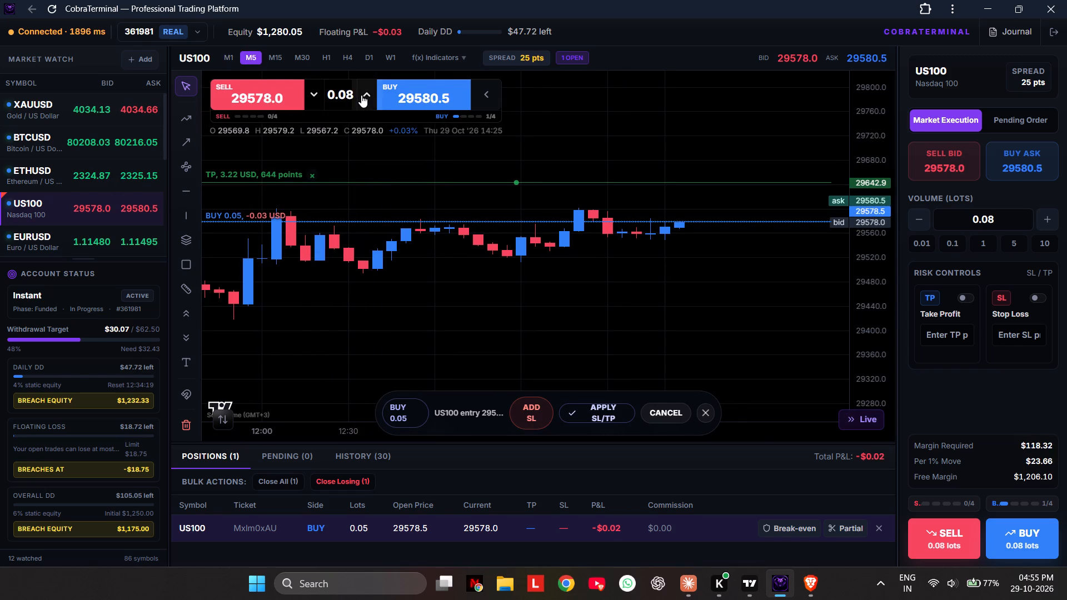
left_click(312, 97)
left_click(412, 92)
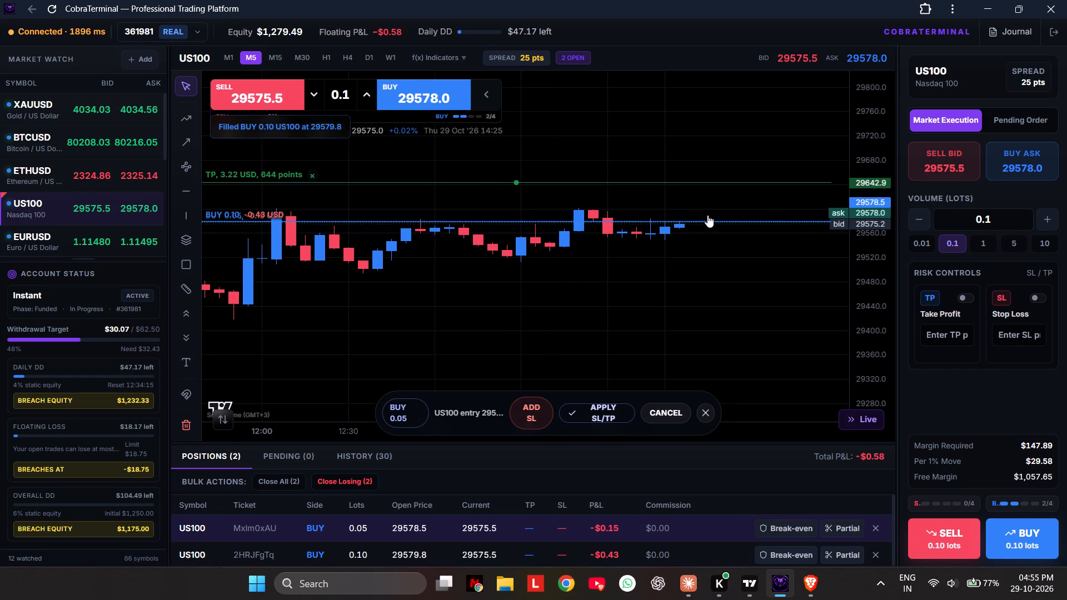
Select the new 0.10-lot US100 buy position and add a take-profit line at 29696.3.
left_click(563, 549)
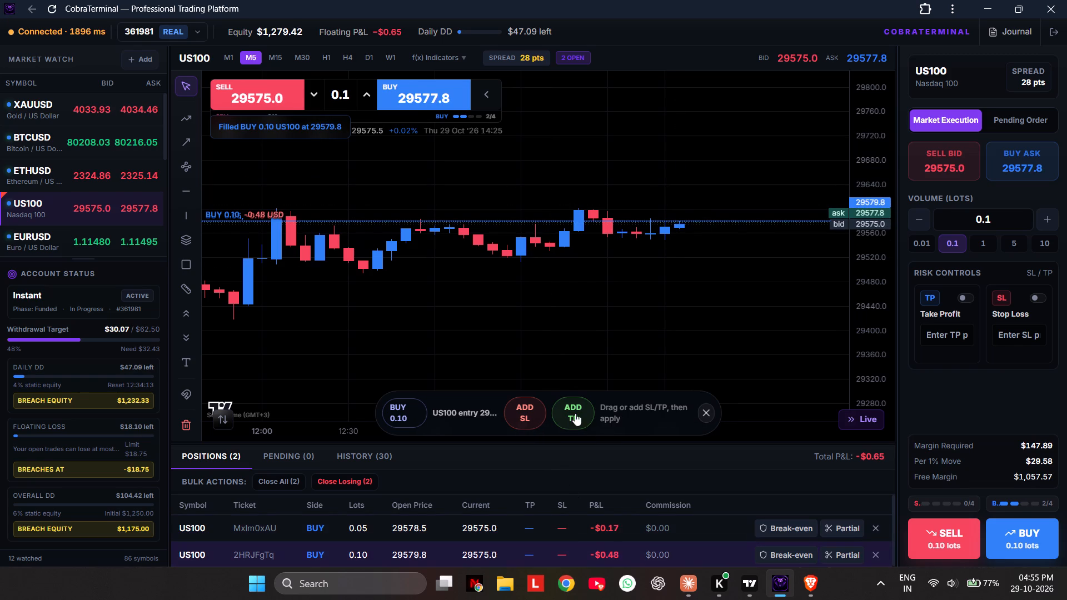
left_click(570, 417)
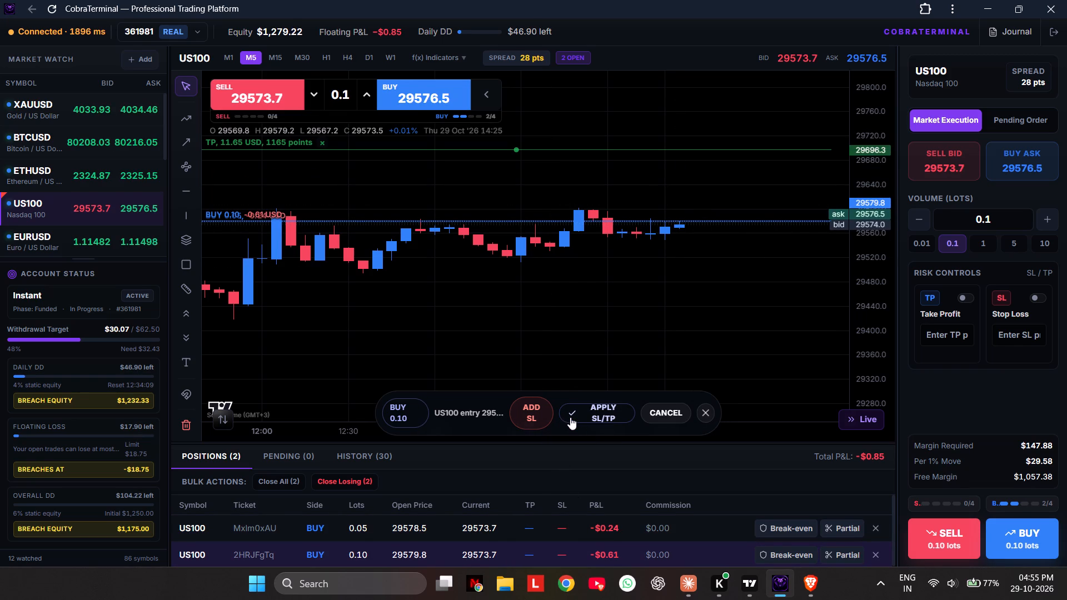
Switch to TradingView, set the US100 chart to the 5-minute interval and examine the price action around the marked long position.
left_click(749, 576)
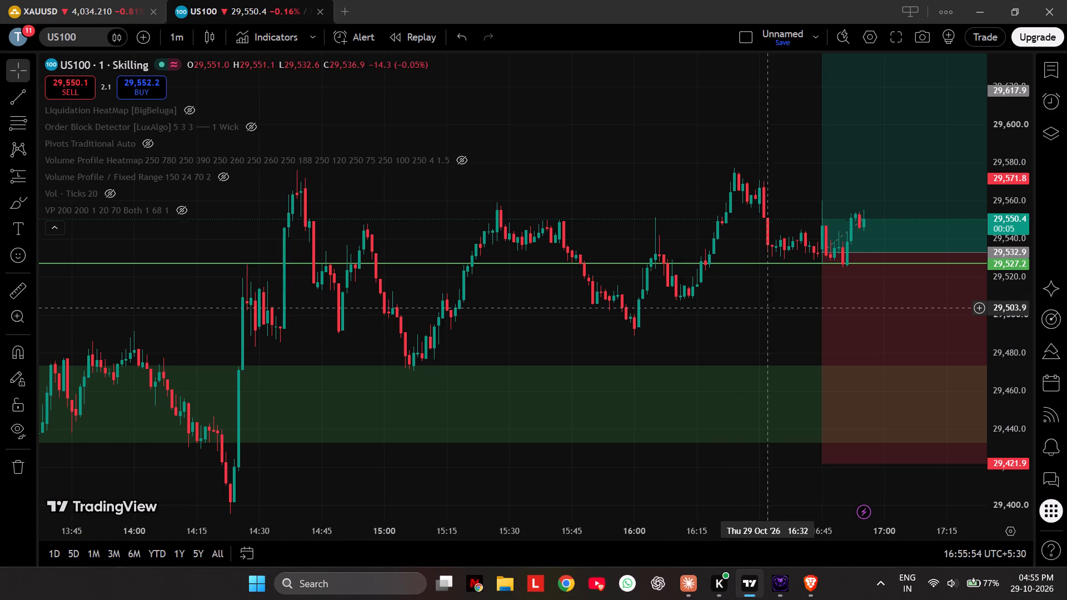
left_click_drag(752, 303, 507, 482)
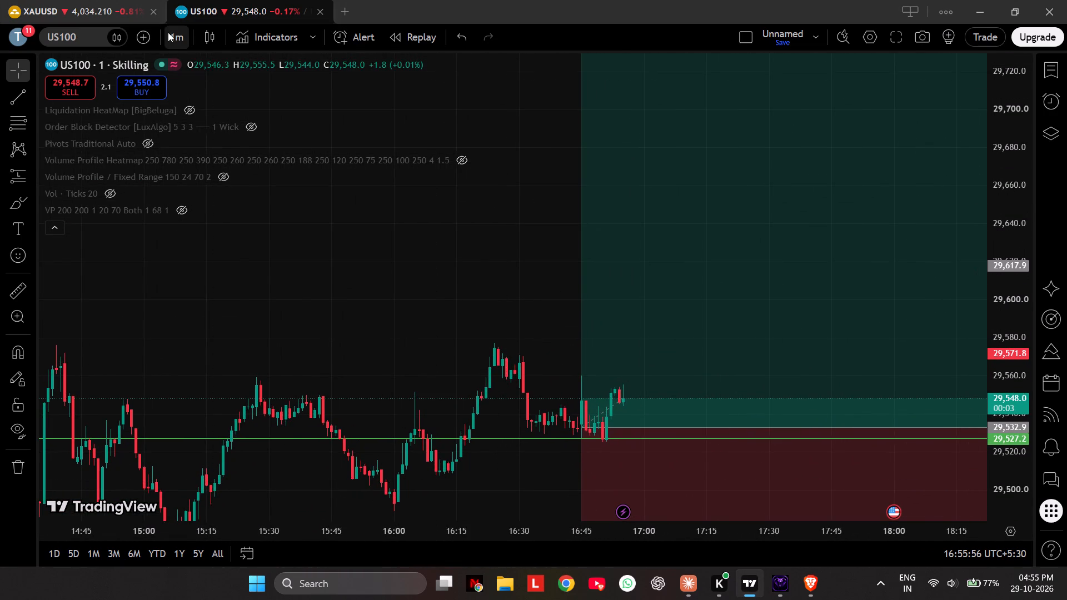
left_click(168, 32)
left_click(206, 431)
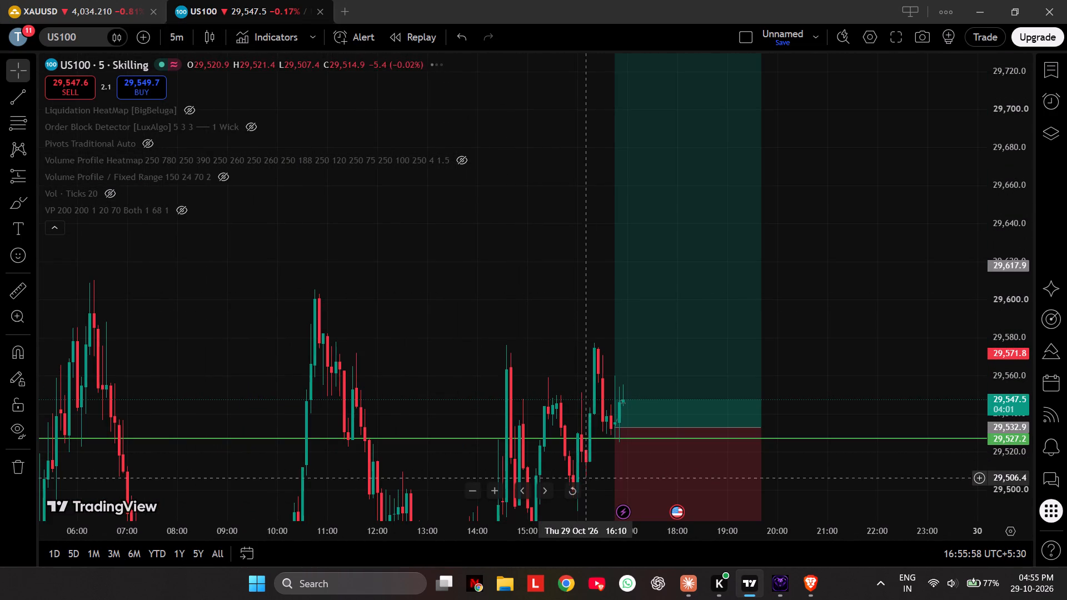
left_click(570, 492)
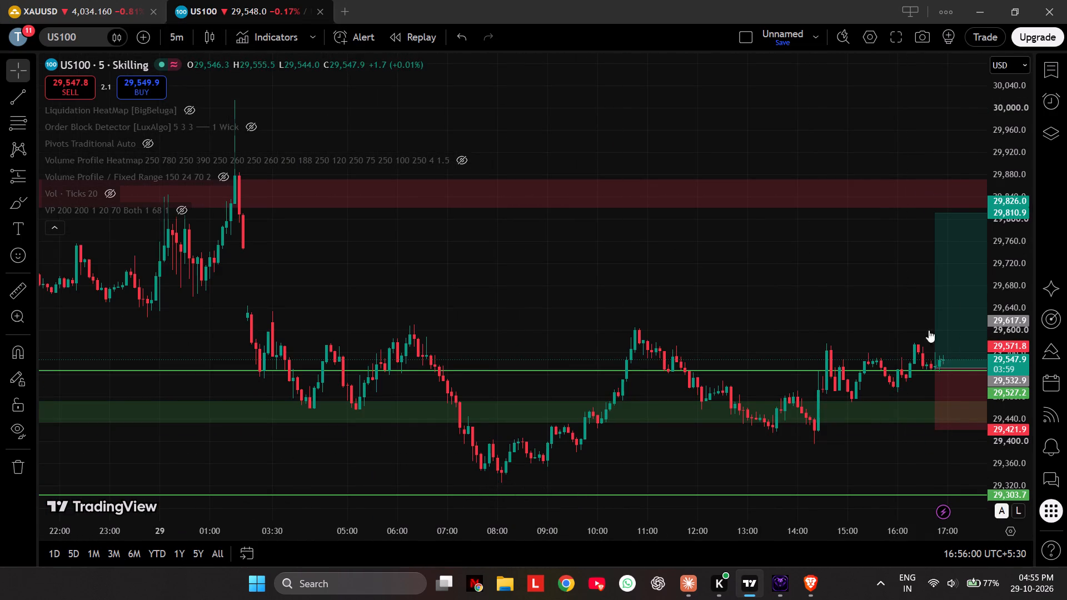
left_click_drag(855, 313, 762, 287)
scroll(762, 287, "down", 5)
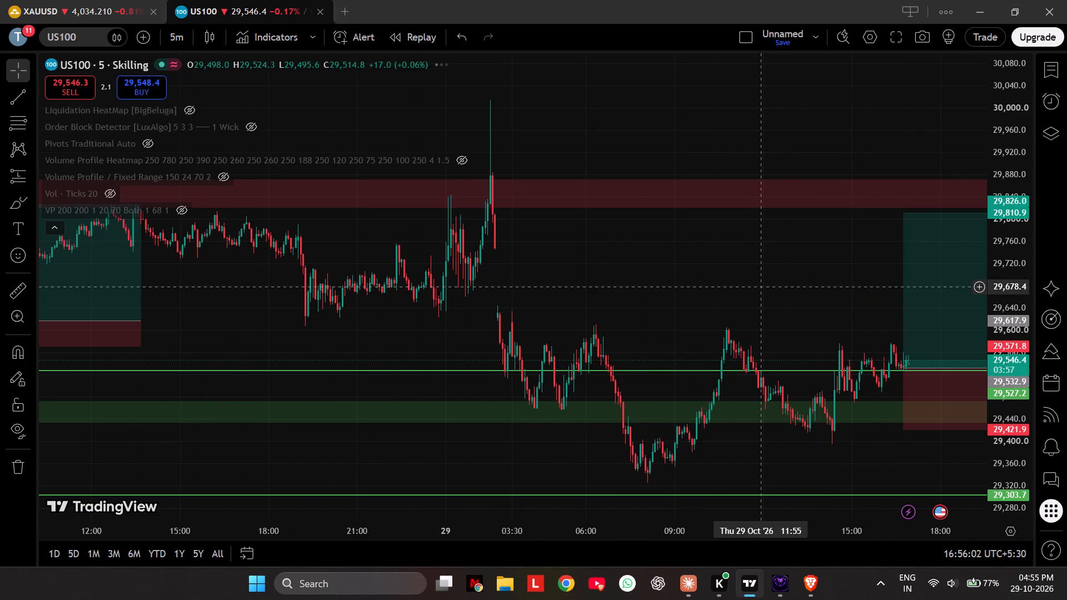
scroll(762, 287, "down", 4)
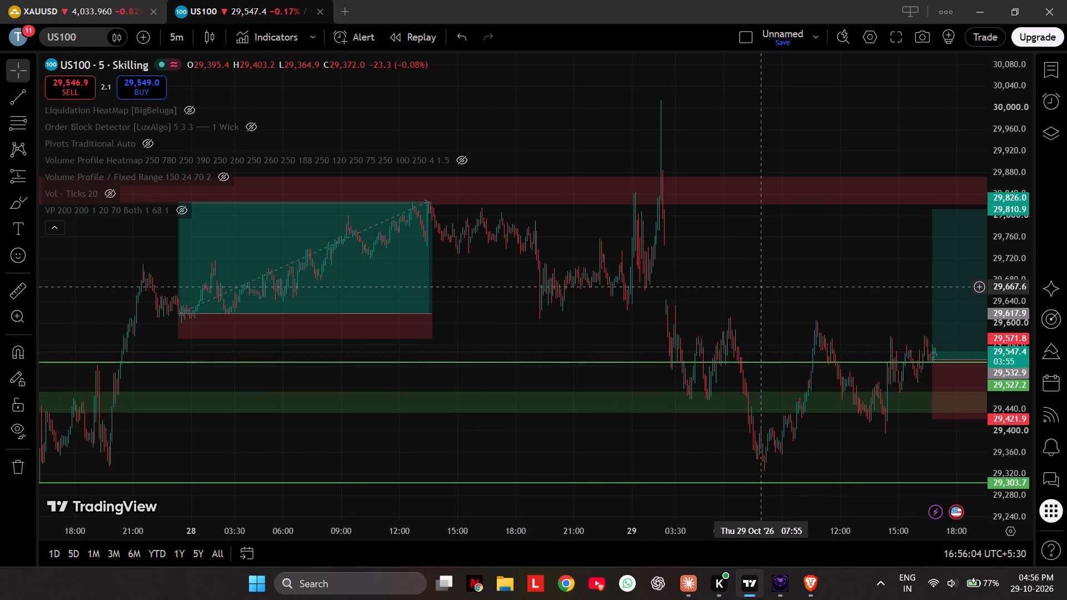
scroll(762, 287, "up", 6)
left_click_drag(762, 287, 752, 281)
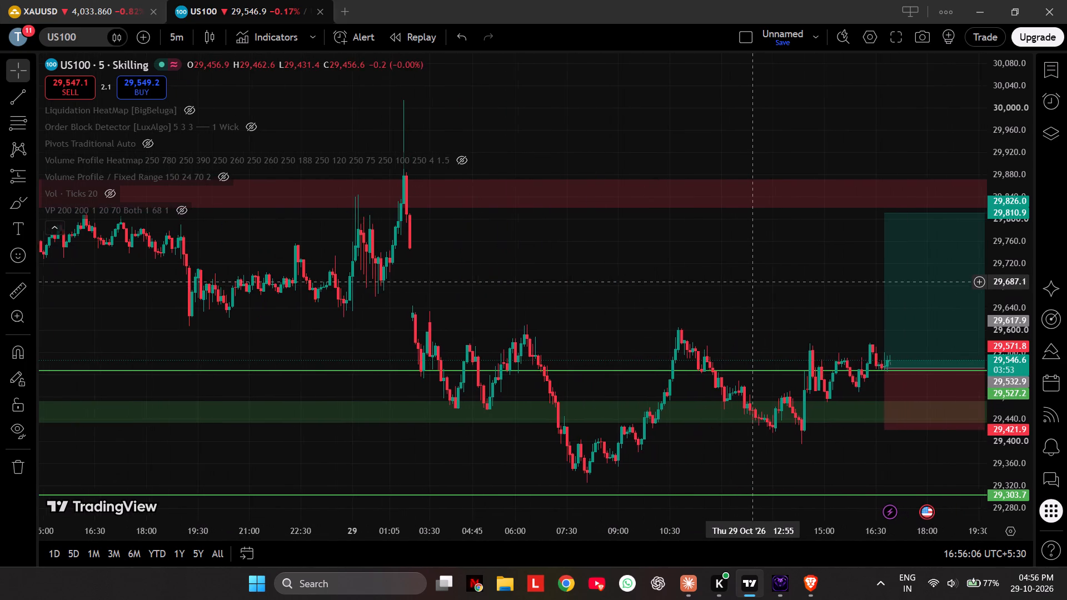
left_click_drag(752, 281, 741, 273)
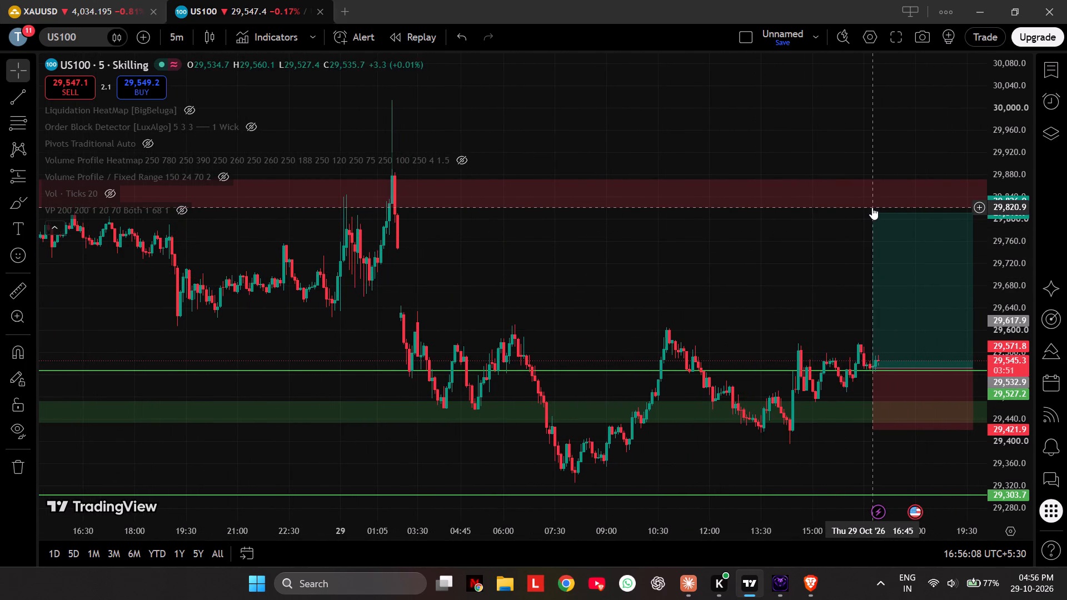
Lower the target of the current US100 long position drawing to about 29,704.6.
left_click(878, 221)
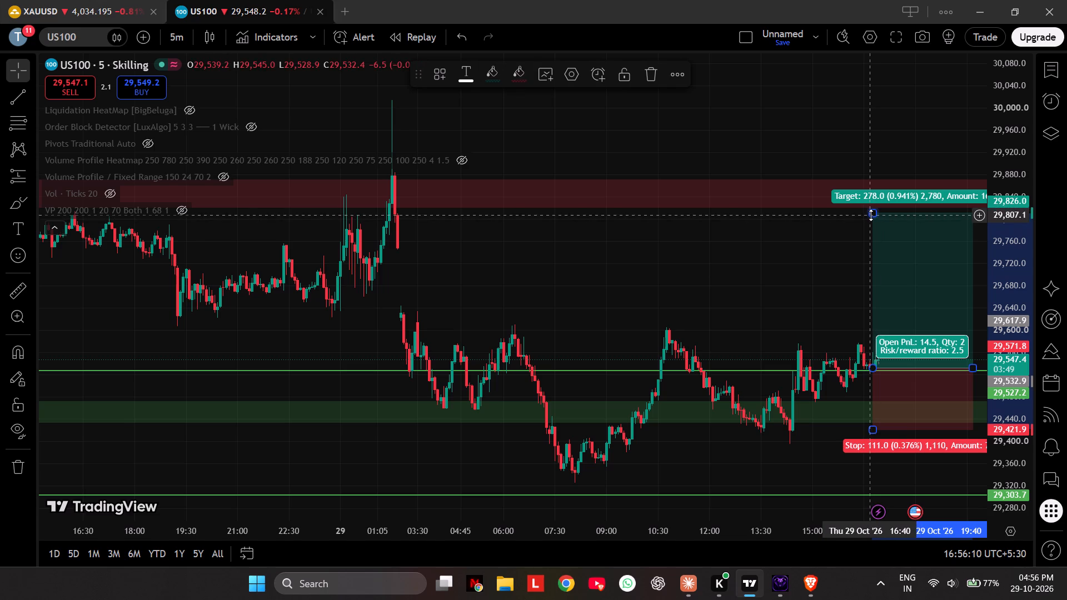
left_click_drag(871, 215, 876, 235)
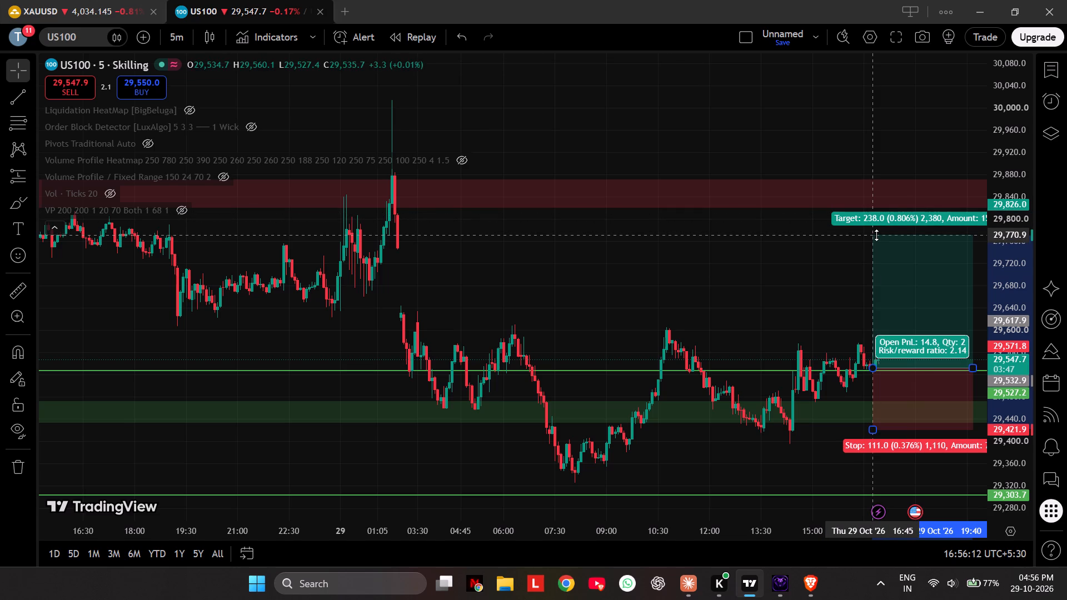
left_click_drag(876, 235, 877, 239)
scroll(877, 239, "down", 3)
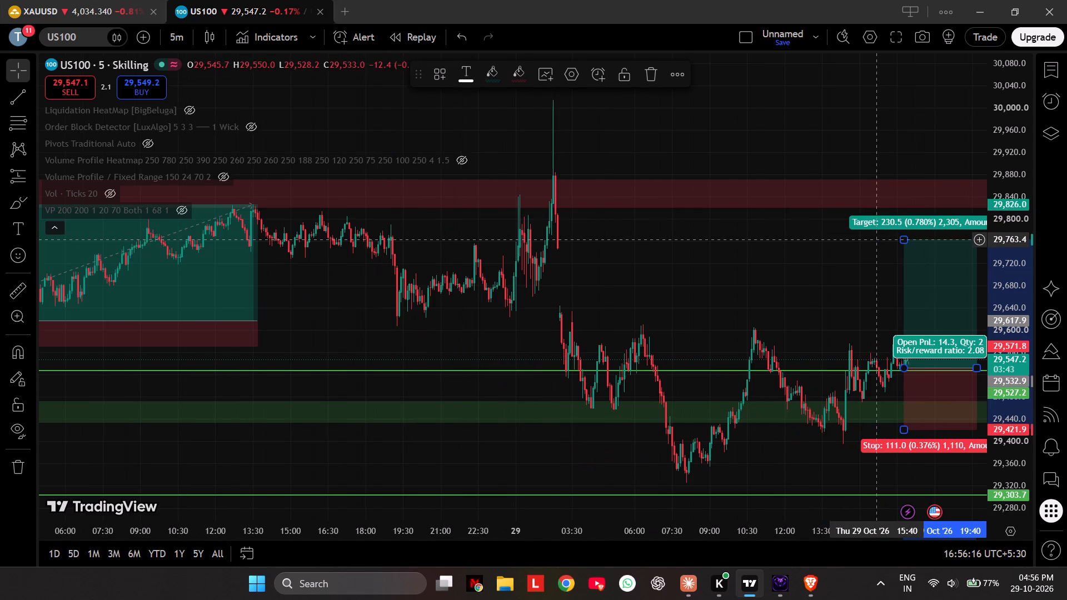
scroll(877, 239, "down", 4)
scroll(877, 239, "up", 3)
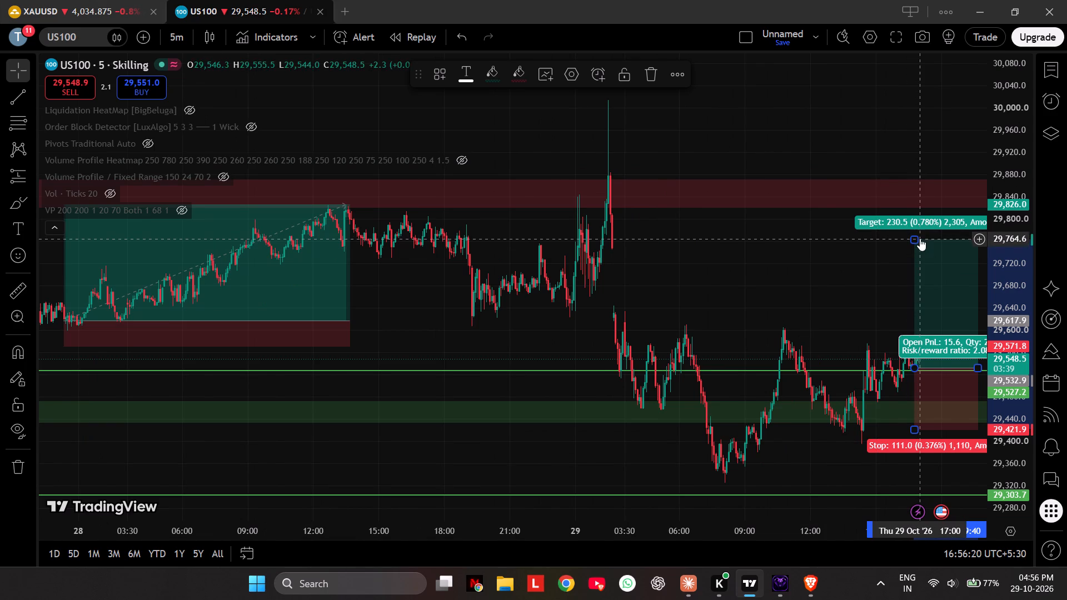
left_click_drag(916, 238, 920, 249)
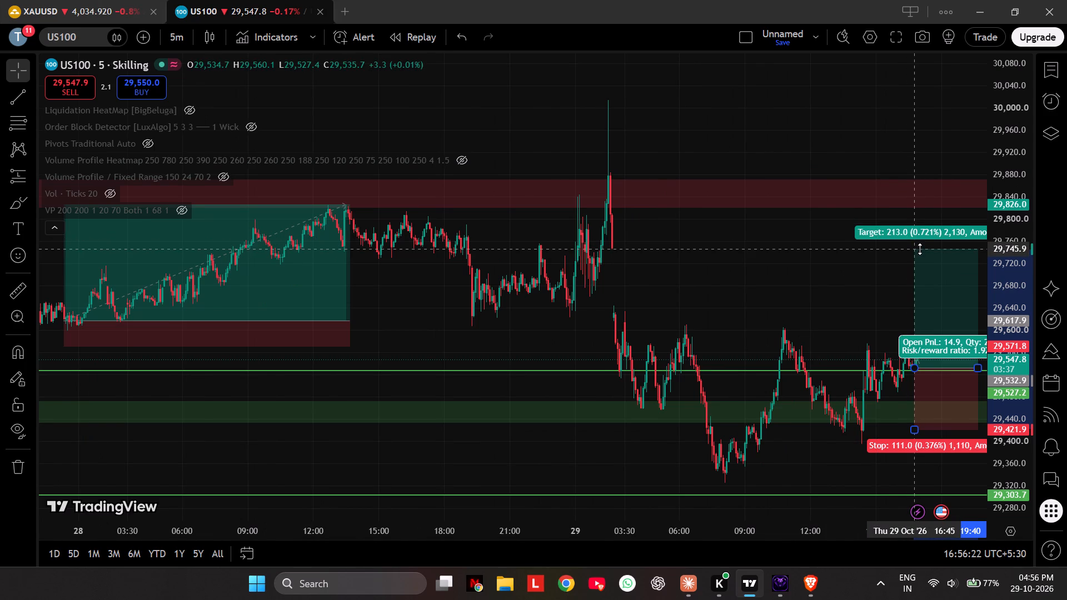
left_click_drag(920, 249, 920, 262)
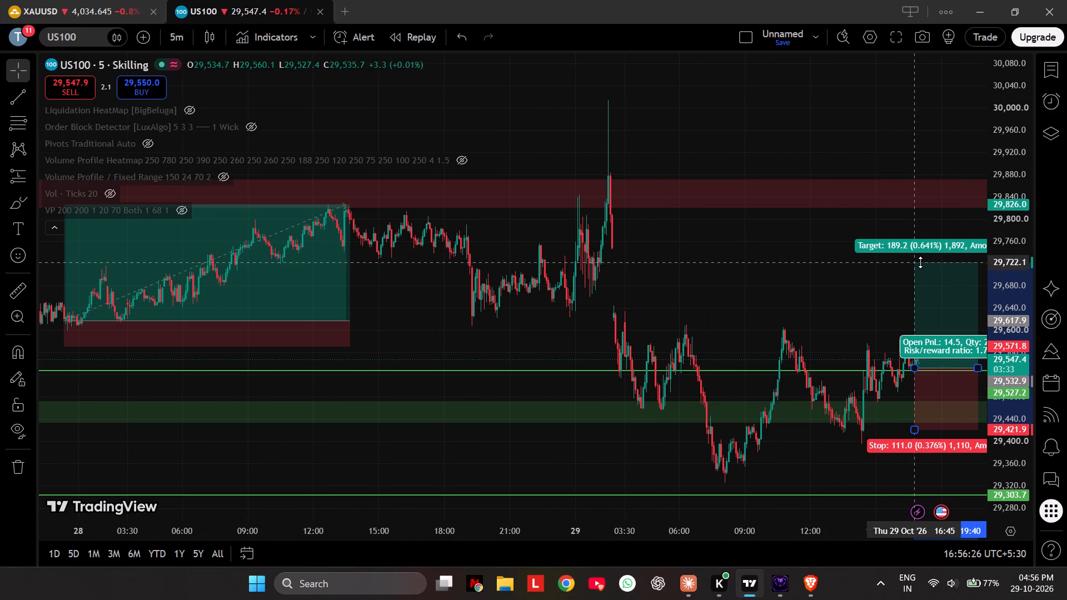
left_click_drag(920, 262, 889, 272)
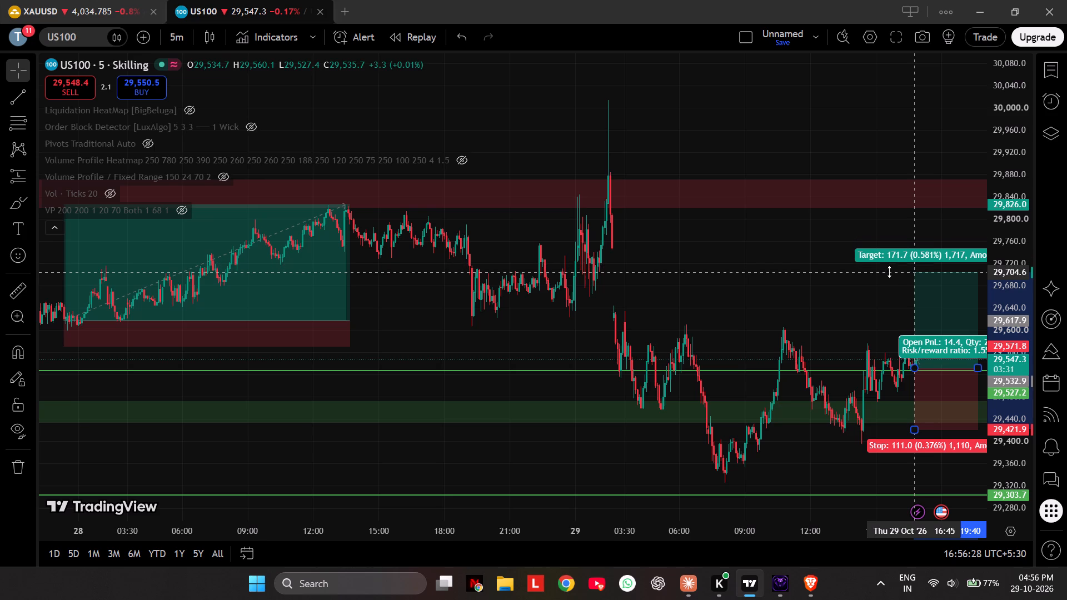
left_click_drag(889, 272, 893, 272)
Raise the stop of the current US100 long position drawing to about 29,475.6.
left_click_drag(879, 301, 814, 274)
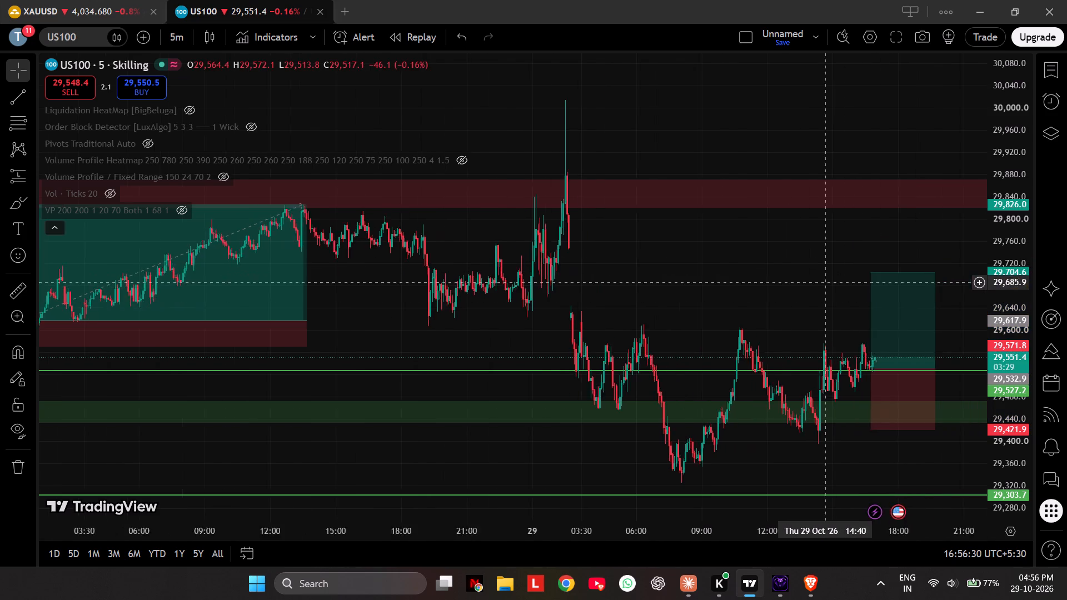
left_click_drag(814, 274, 726, 227)
scroll(718, 213, "up", 5)
scroll(997, 304, "down", 2)
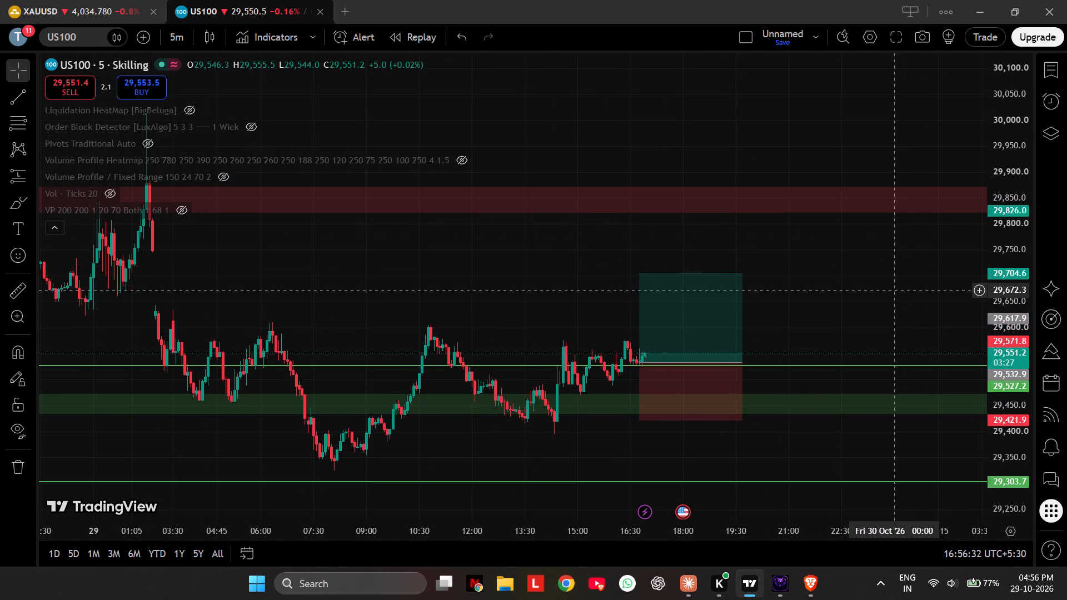
left_click_drag(894, 291, 895, 215)
left_click_drag(645, 350, 647, 326)
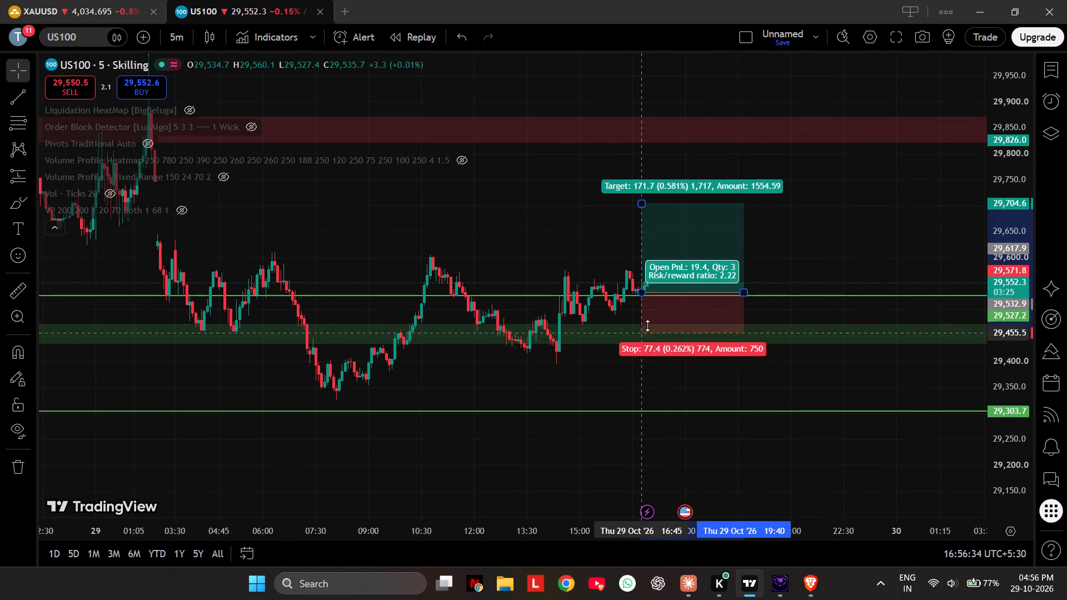
left_click_drag(647, 326, 664, 322)
left_click(826, 220)
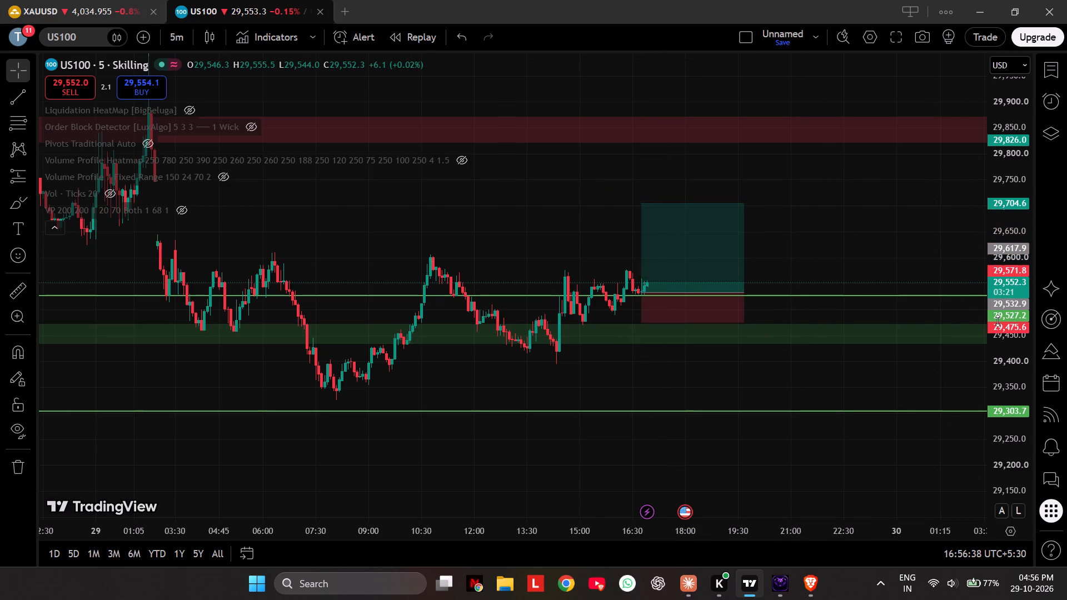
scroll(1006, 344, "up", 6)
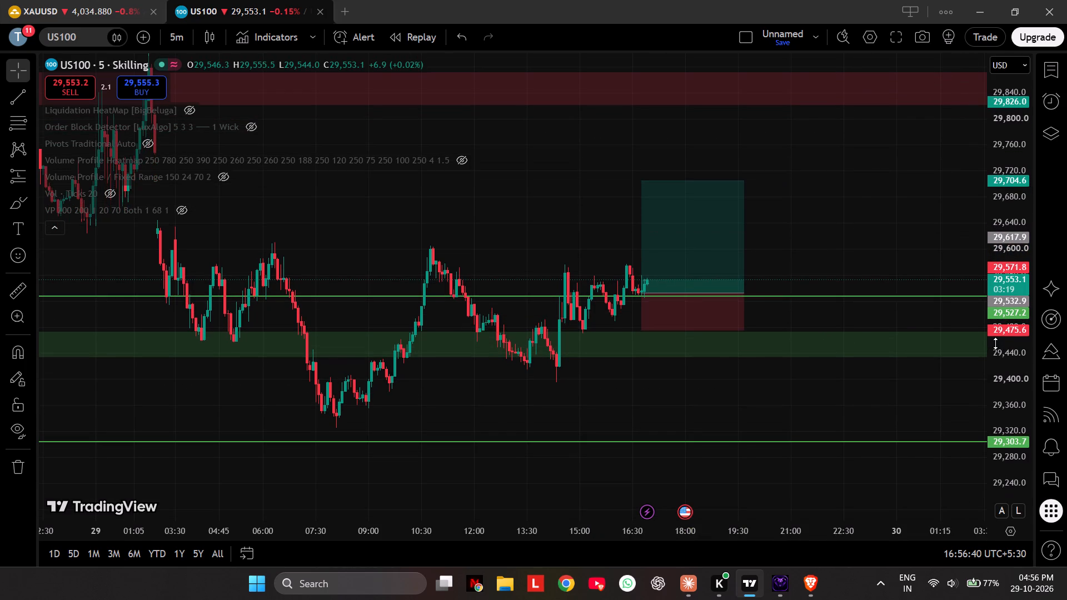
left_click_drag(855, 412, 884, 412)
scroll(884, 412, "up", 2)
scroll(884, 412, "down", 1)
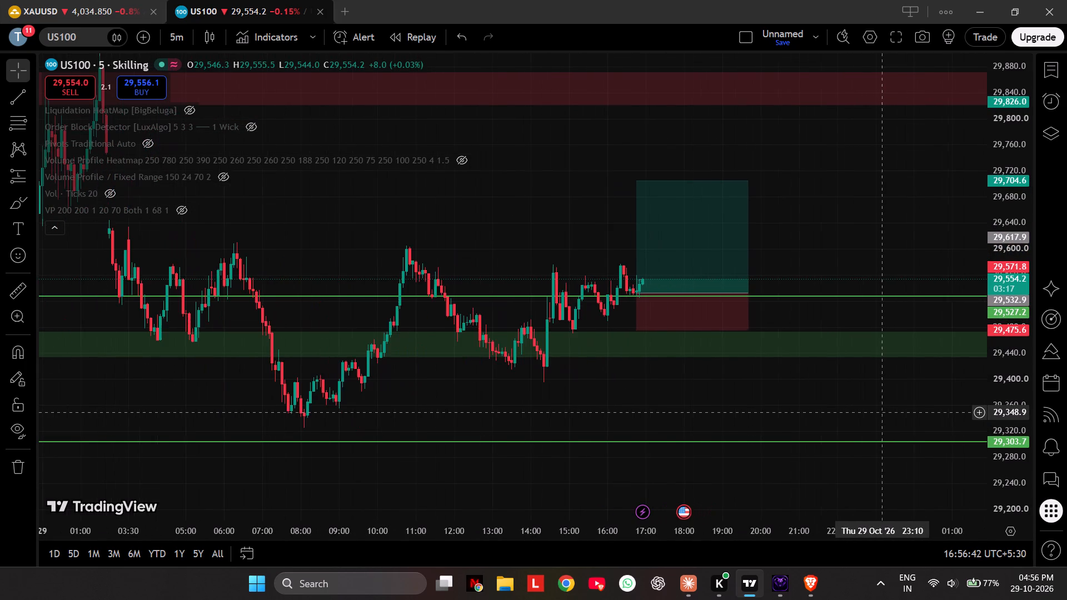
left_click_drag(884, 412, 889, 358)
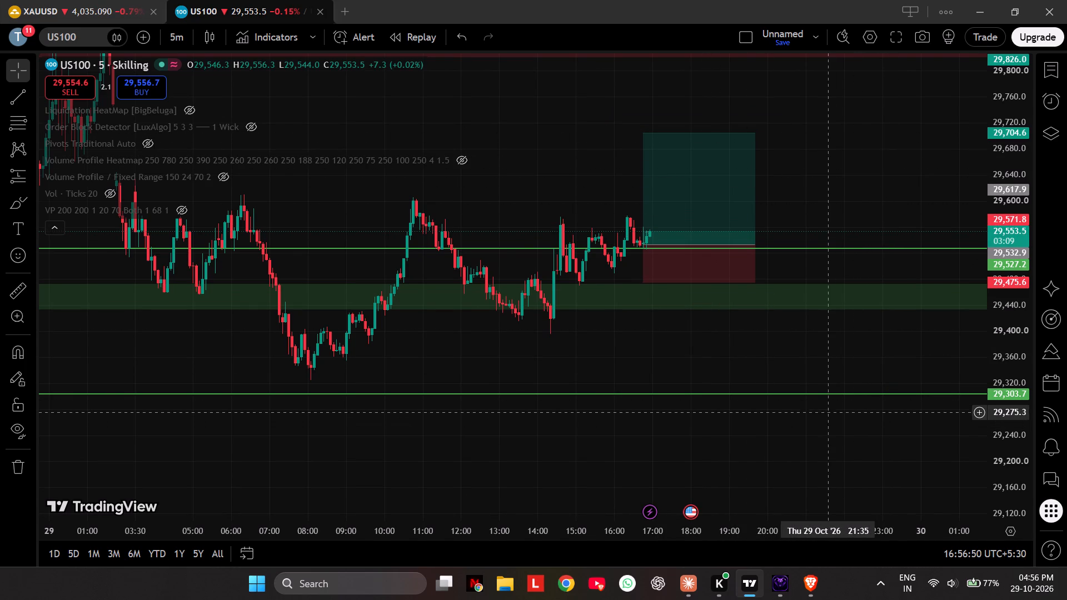
Switch to CobraTerminal and raise the take-profit line of the 0.10-lot US100 buy to about 29700.9.
left_click(778, 580)
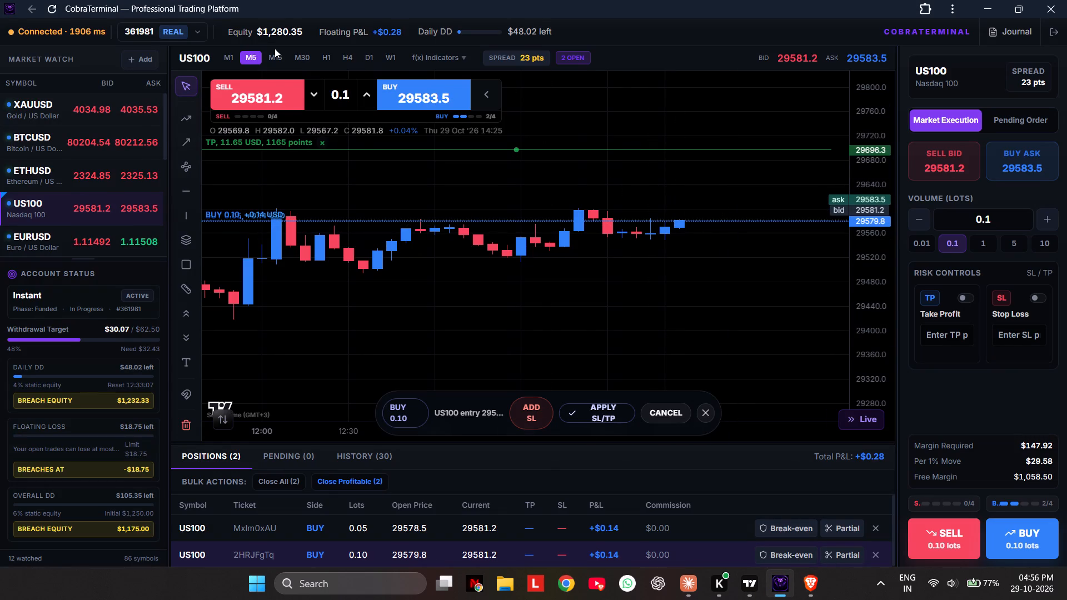
left_click(783, 151)
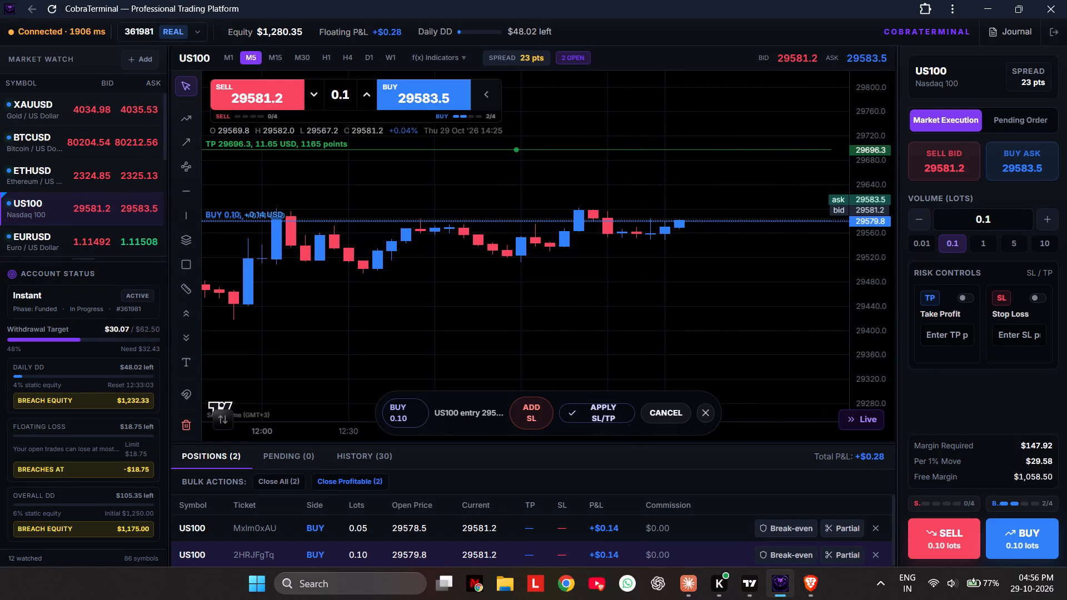
left_click(780, 149)
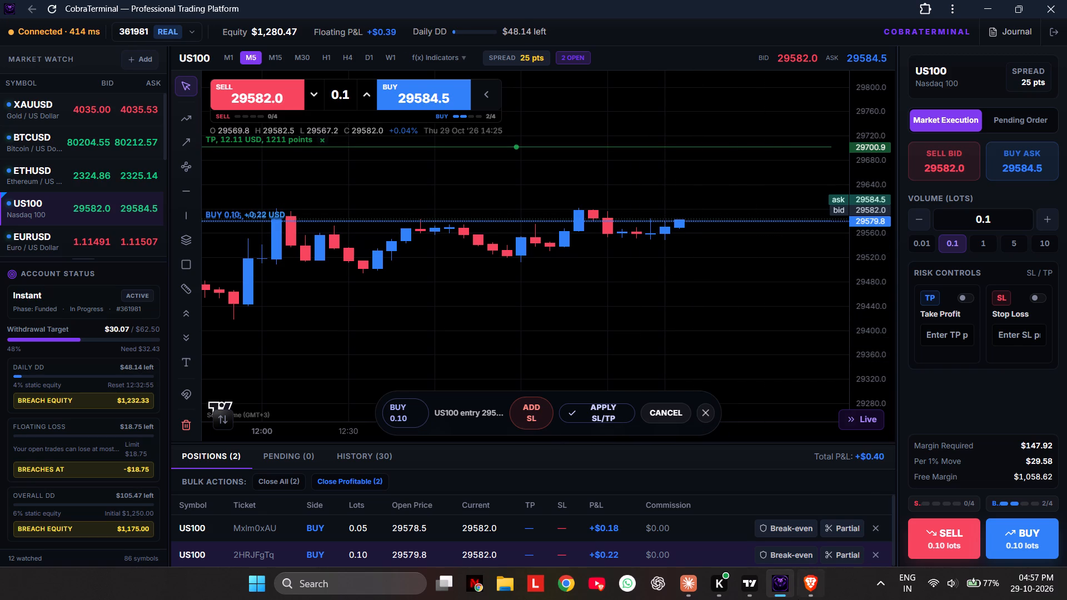
Add a stop-loss at about 29501.8 to the 0.10-lot US100 buy in CobraTerminal and apply it together with the take-profit.
left_click(746, 584)
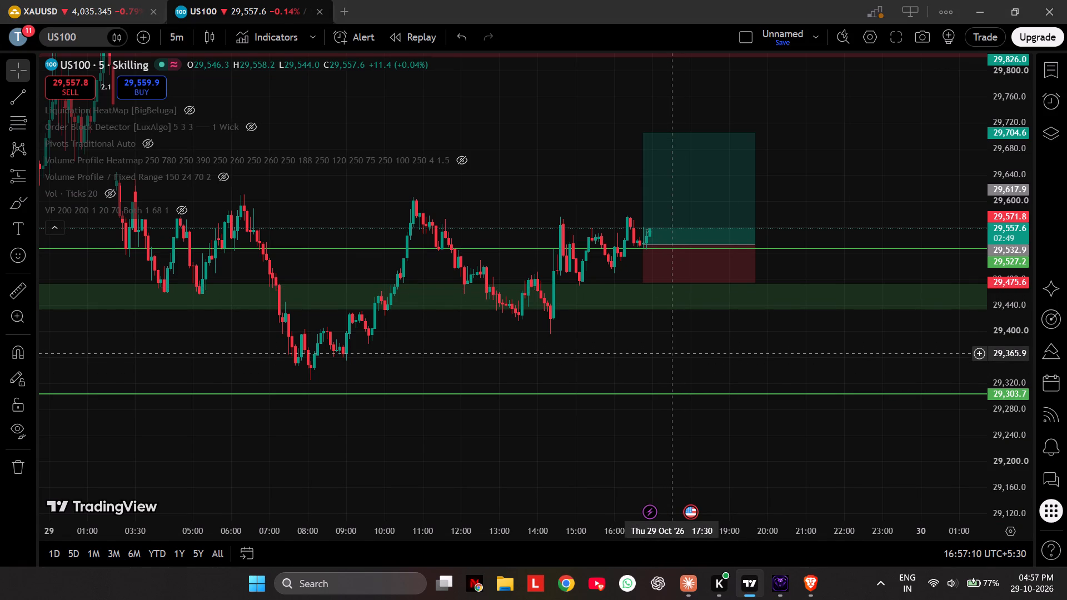
left_click(780, 587)
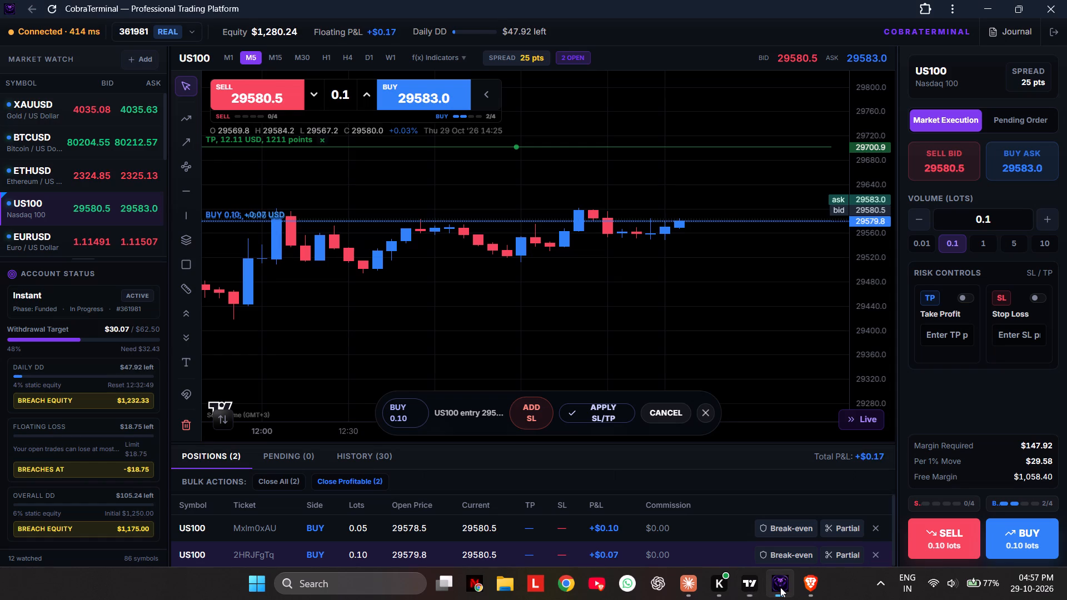
left_click(532, 402)
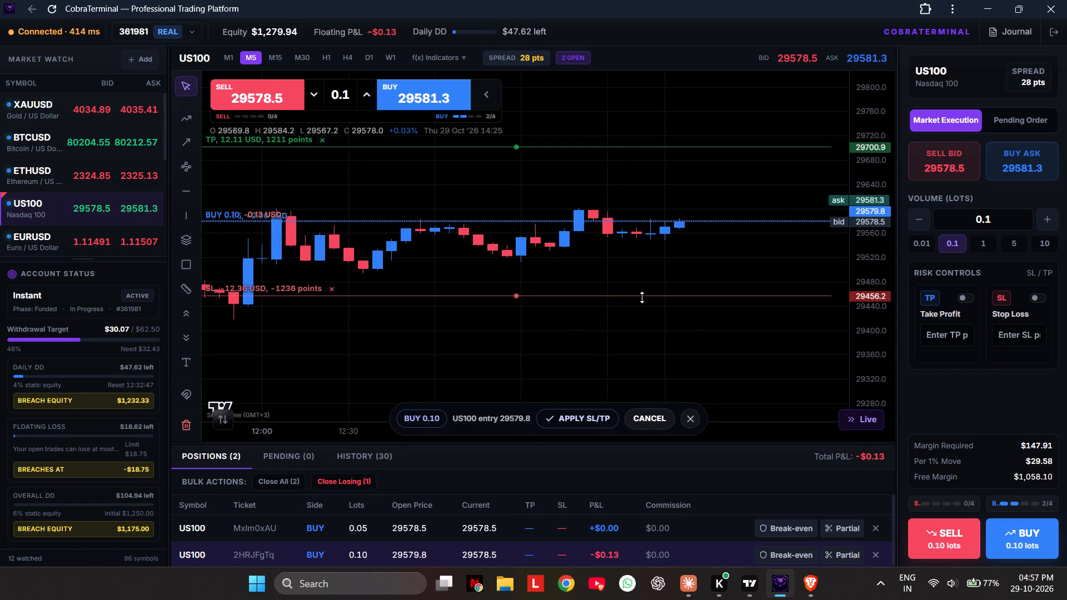
left_click_drag(642, 297, 617, 267)
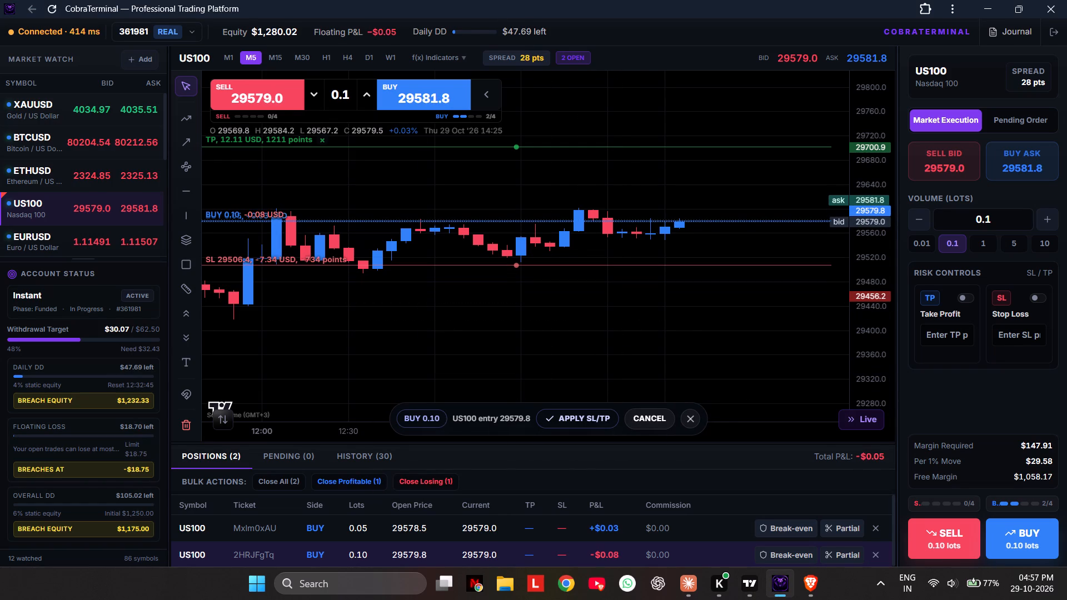
left_click_drag(617, 267, 600, 249)
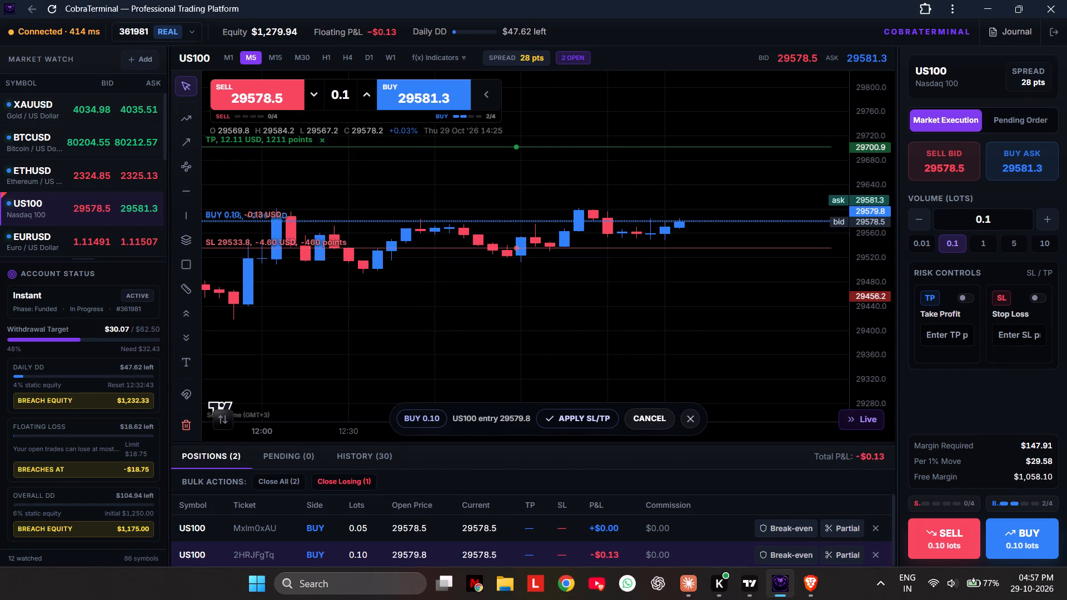
left_click_drag(600, 249, 614, 259)
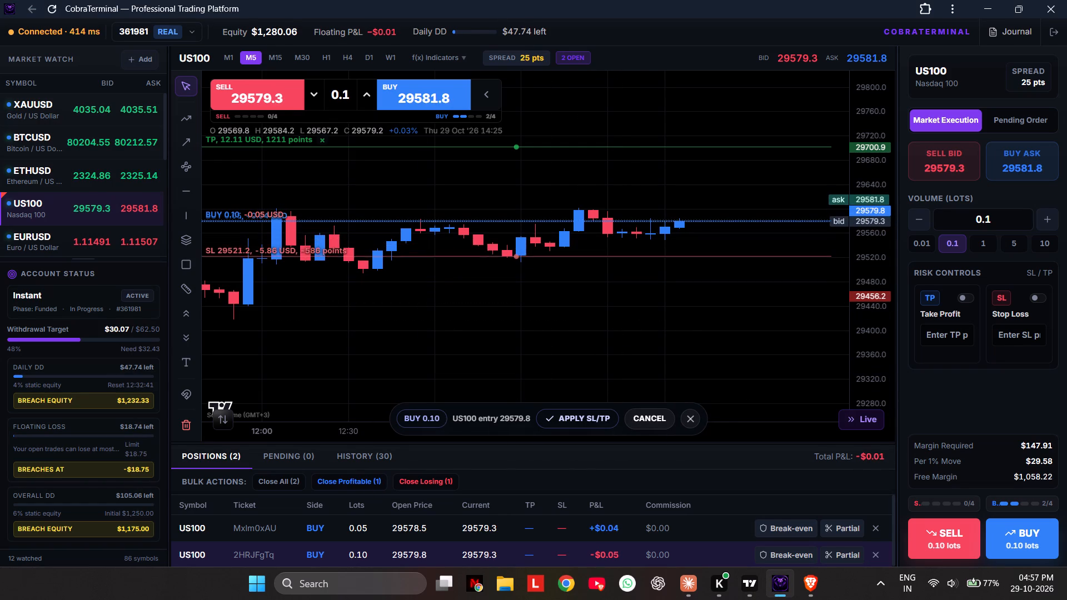
left_click_drag(614, 259, 621, 277)
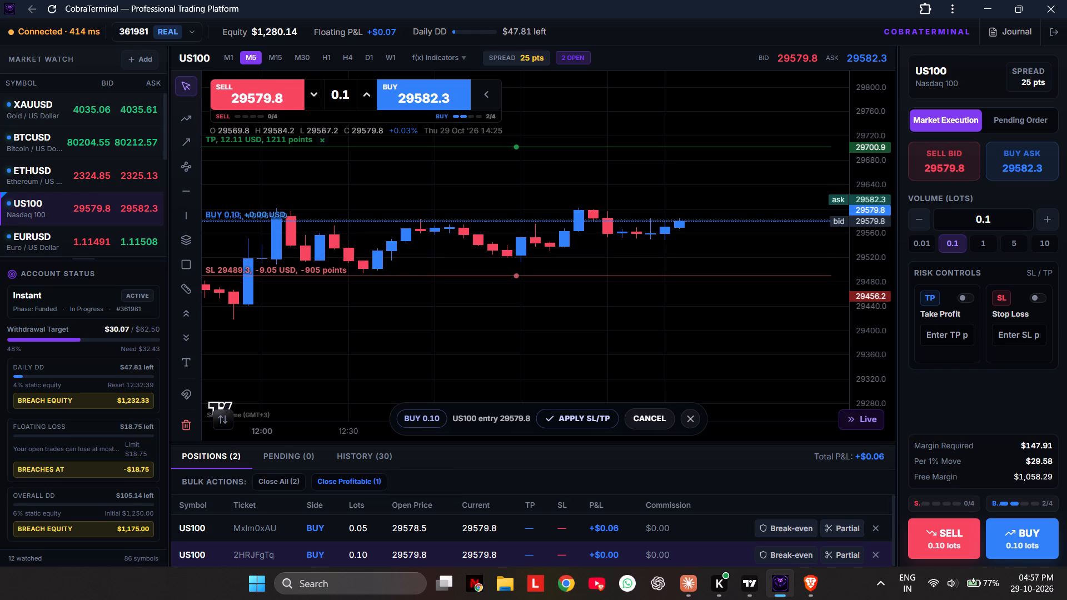
left_click_drag(621, 277, 623, 282)
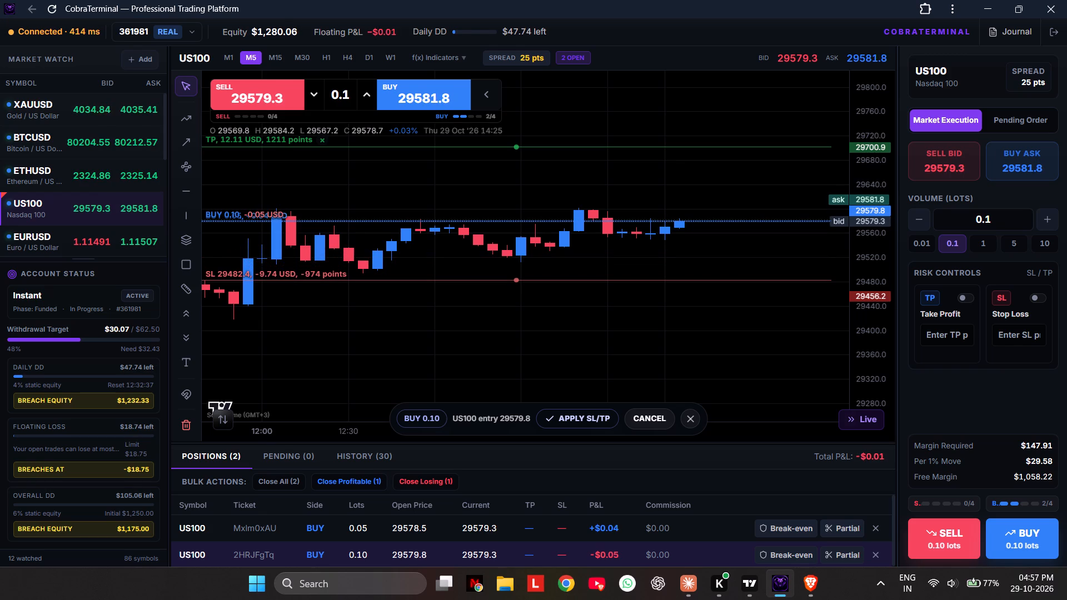
left_click_drag(623, 282, 615, 277)
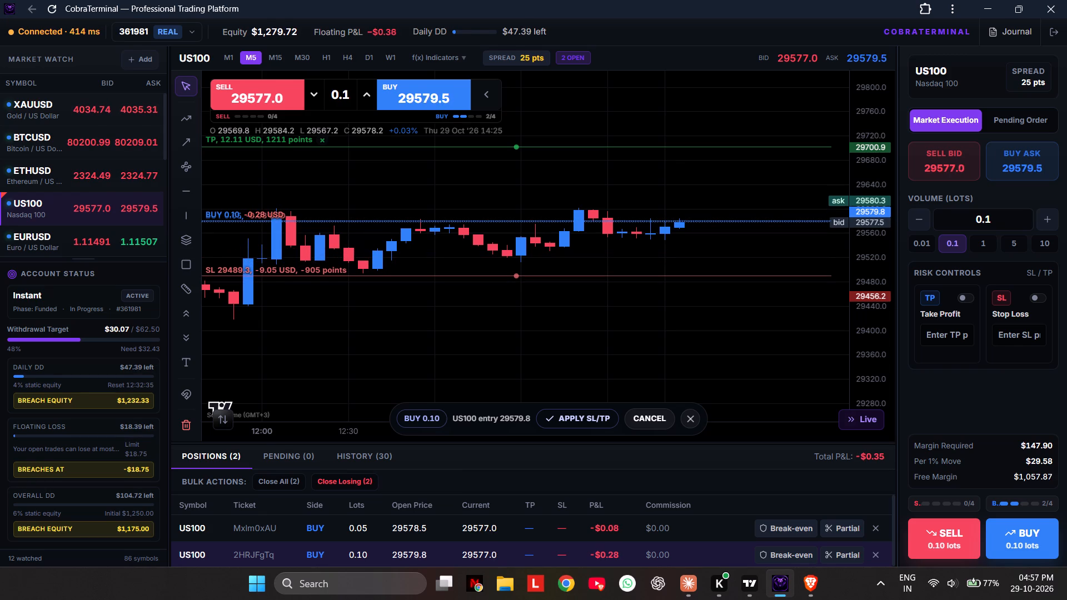
left_click_drag(615, 277, 606, 270)
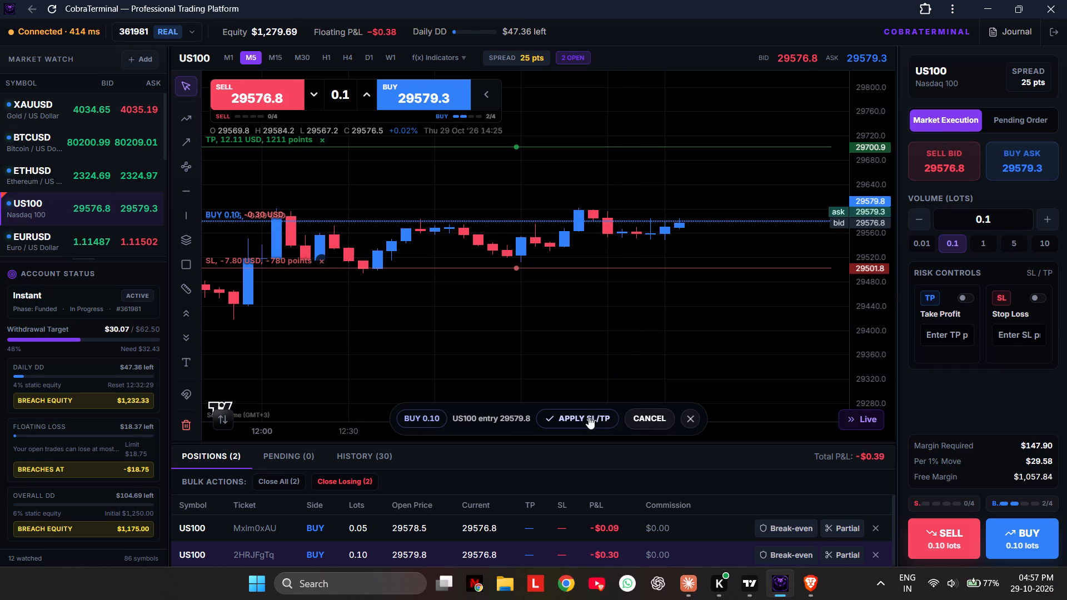
left_click(589, 417)
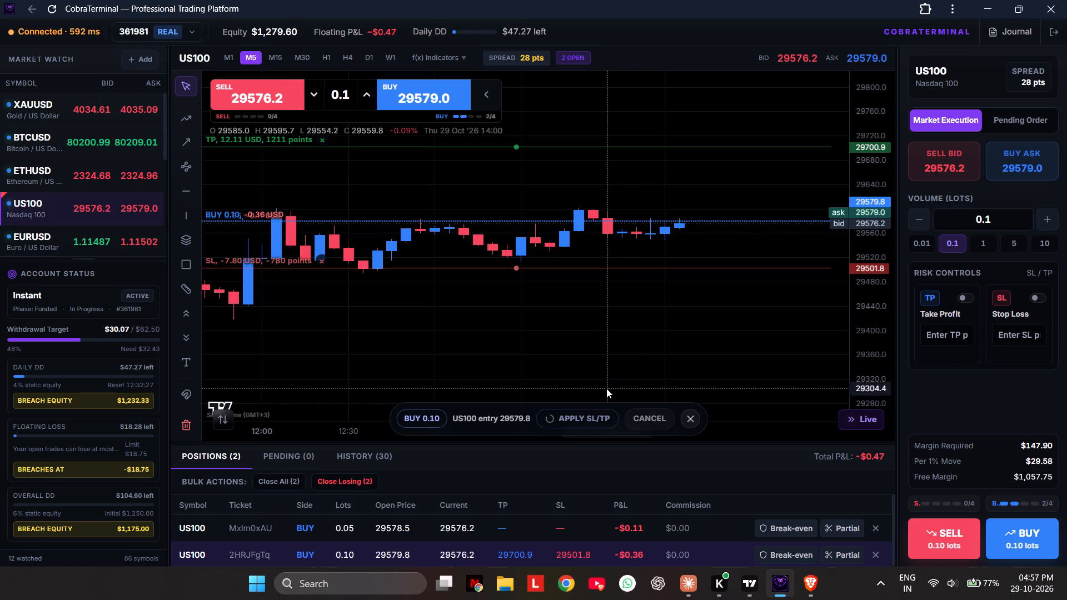
Add a take-profit at 29697.5 and a stop-loss at about 29499.8 to the 0.05-lot US100 buy and apply both.
left_click(582, 523)
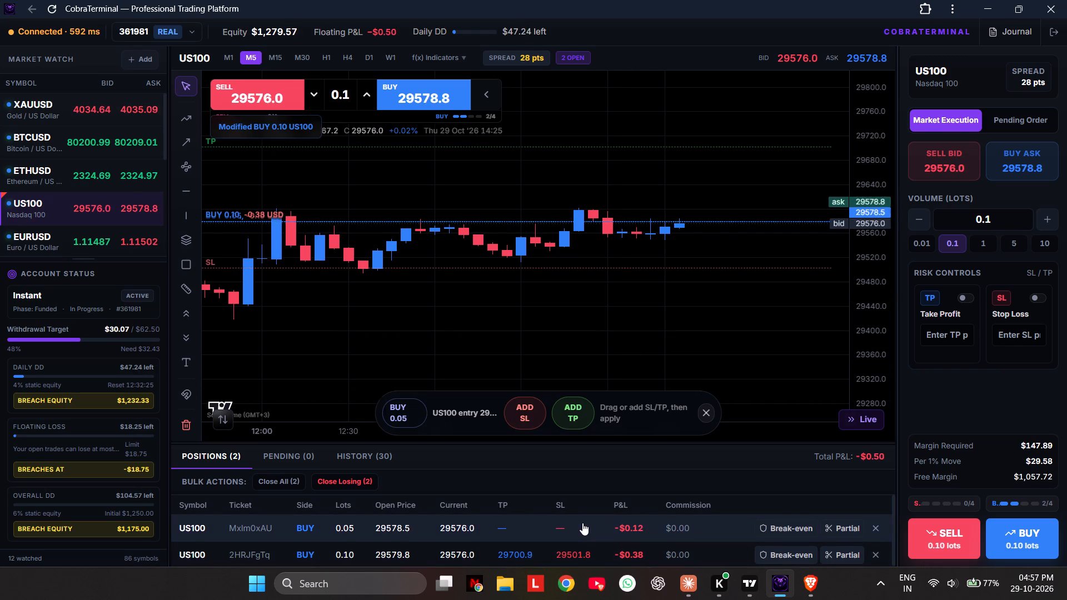
left_click(568, 407)
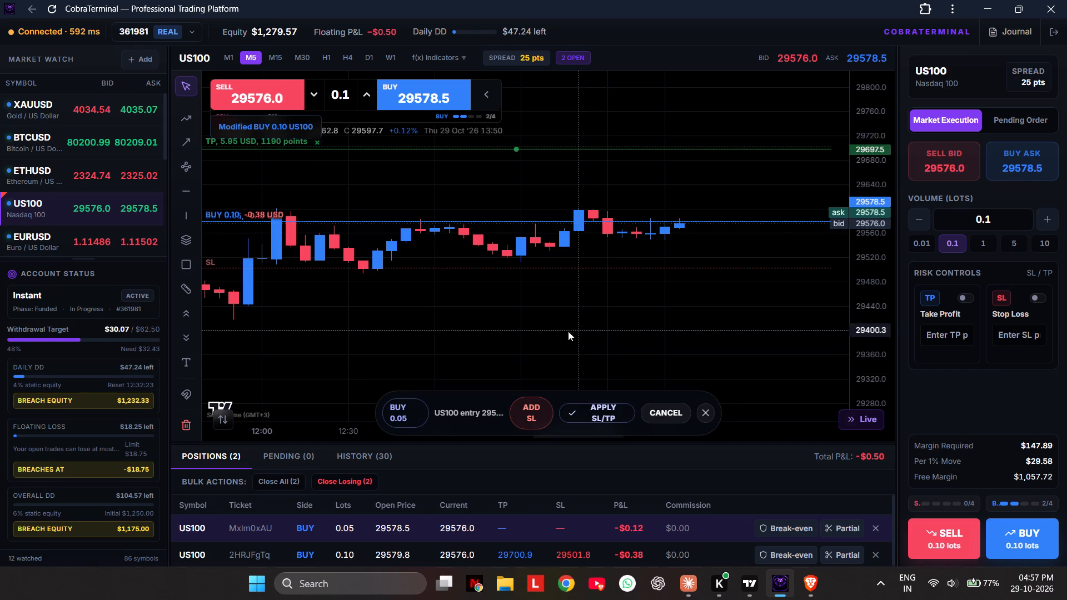
left_click(531, 405)
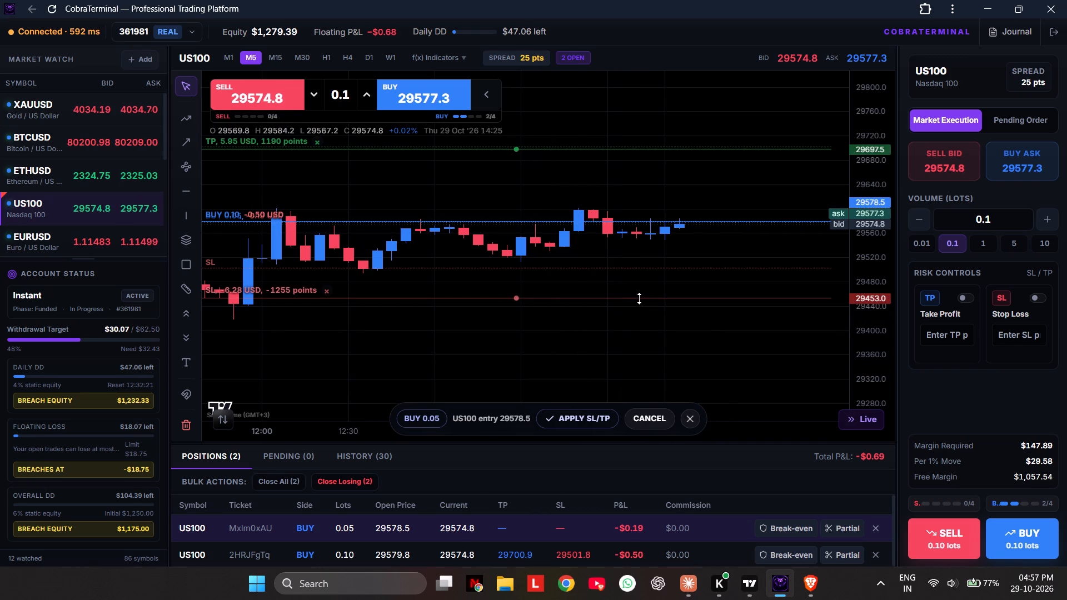
left_click_drag(639, 298, 605, 269)
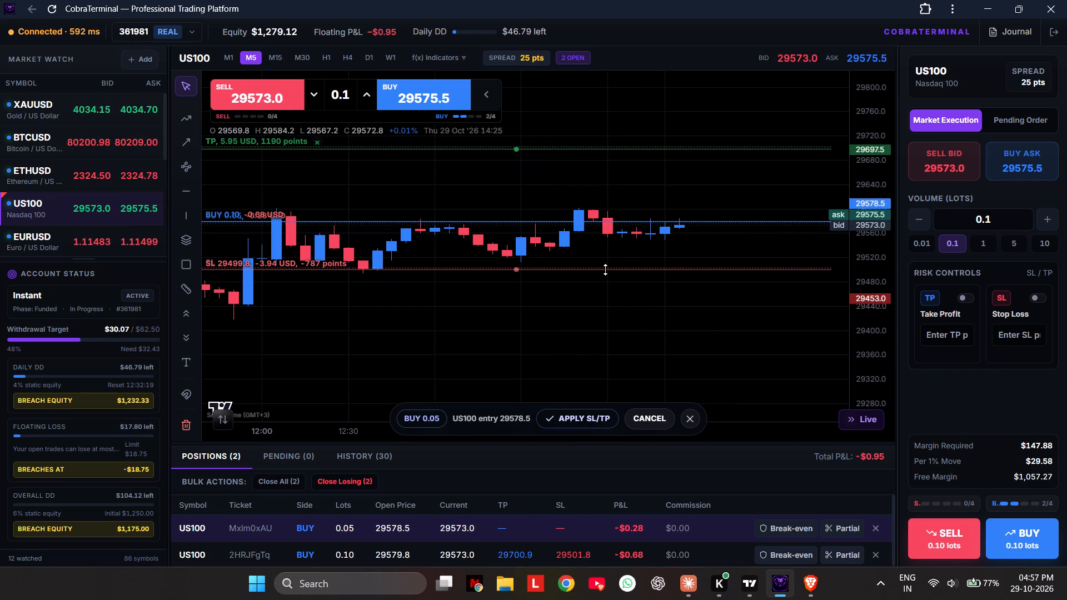
left_click(571, 421)
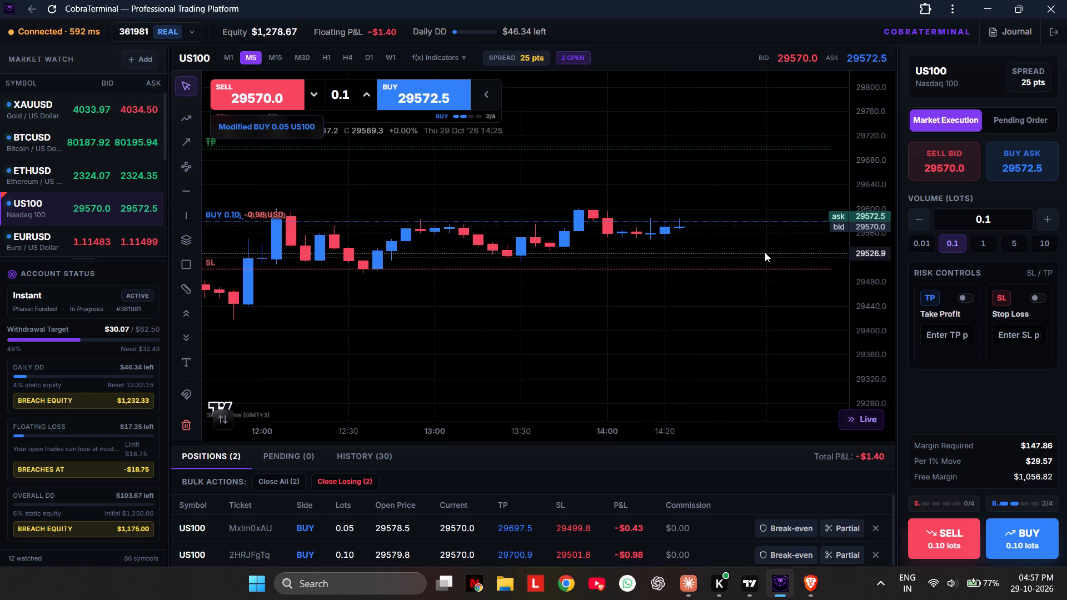
Switch to TradingView and raise the stop of the current US100 long position drawing to about 29,500.4.
left_click(750, 586)
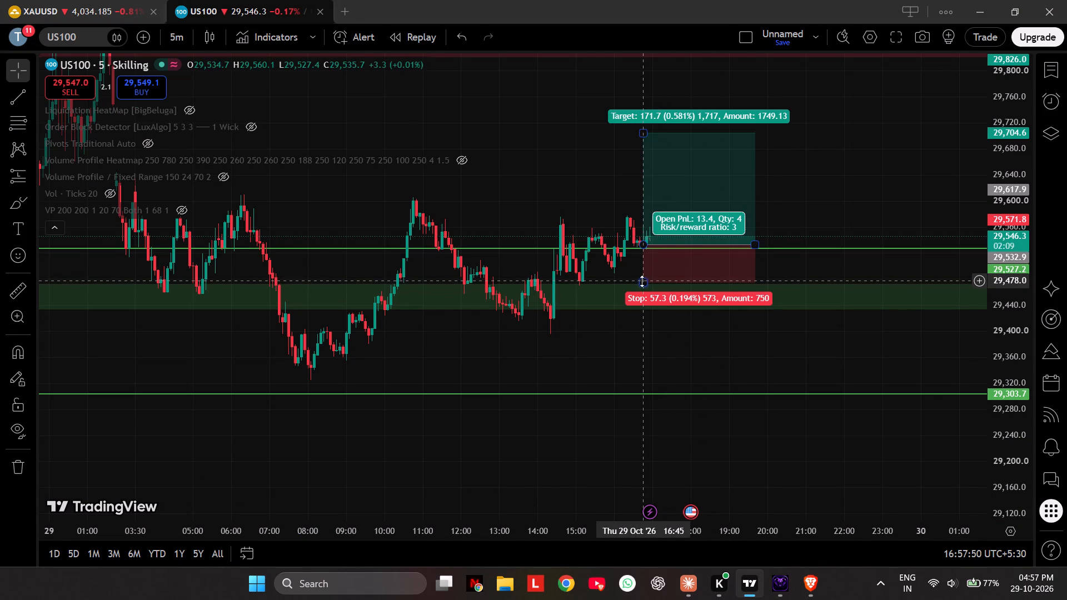
left_click_drag(642, 281, 641, 278)
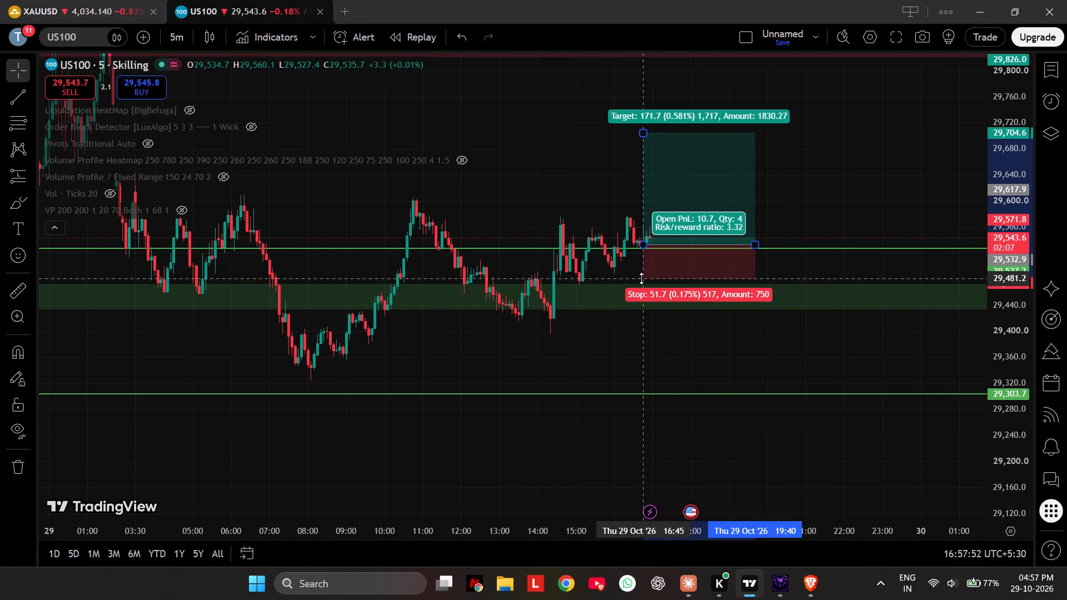
left_click_drag(641, 278, 640, 273)
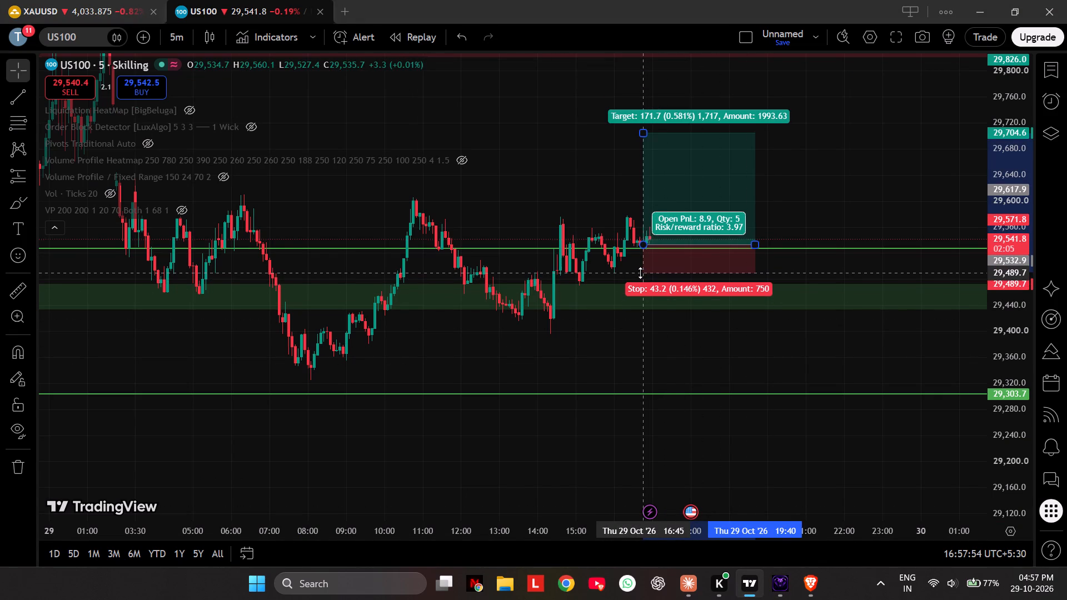
left_click_drag(640, 273, 643, 266)
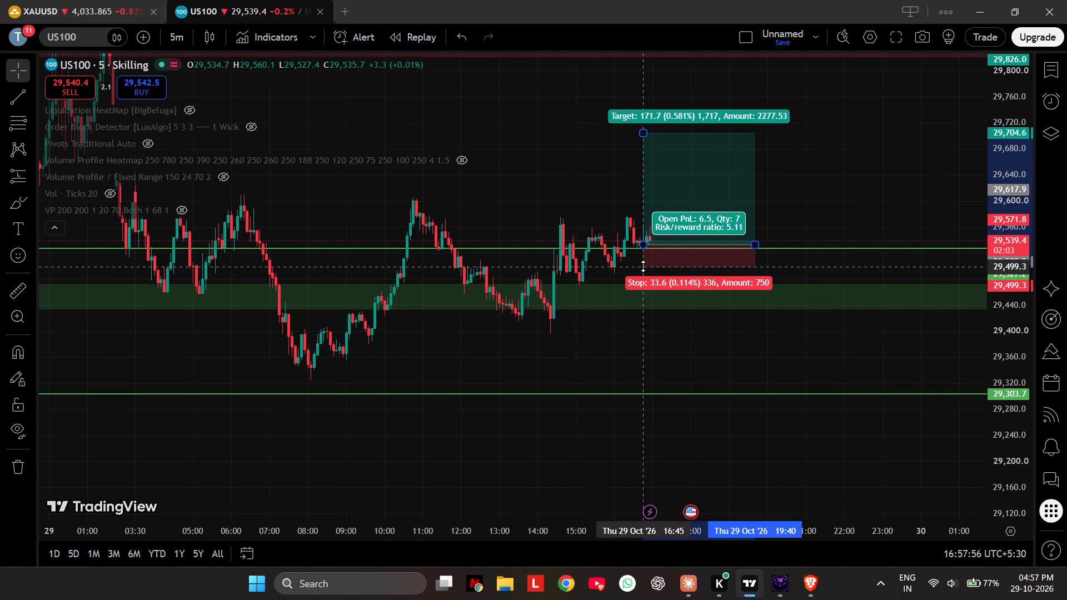
left_click_drag(643, 266, 643, 266)
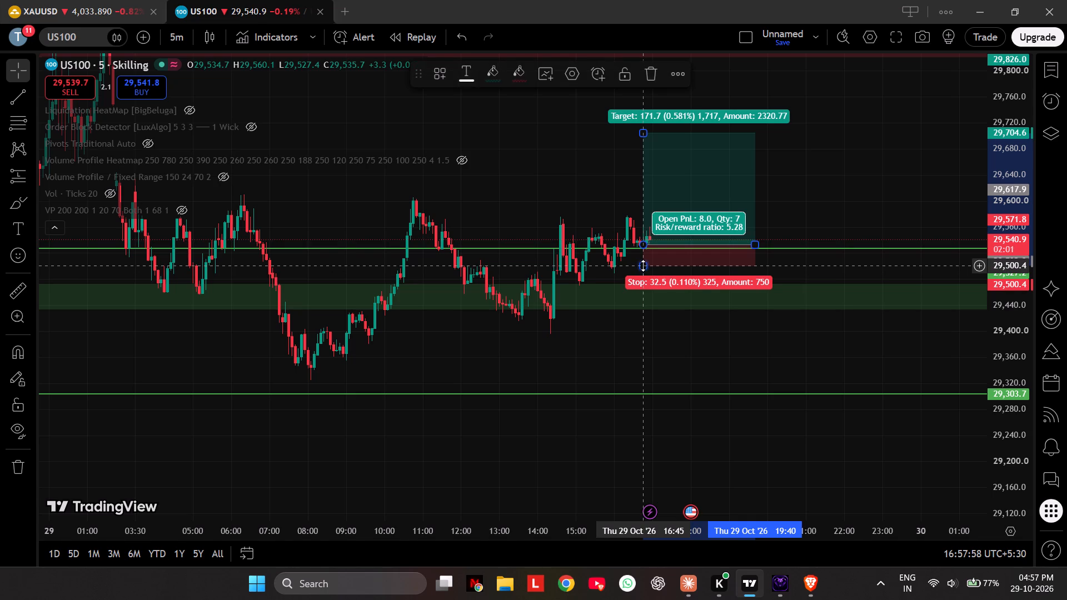
left_click(870, 167)
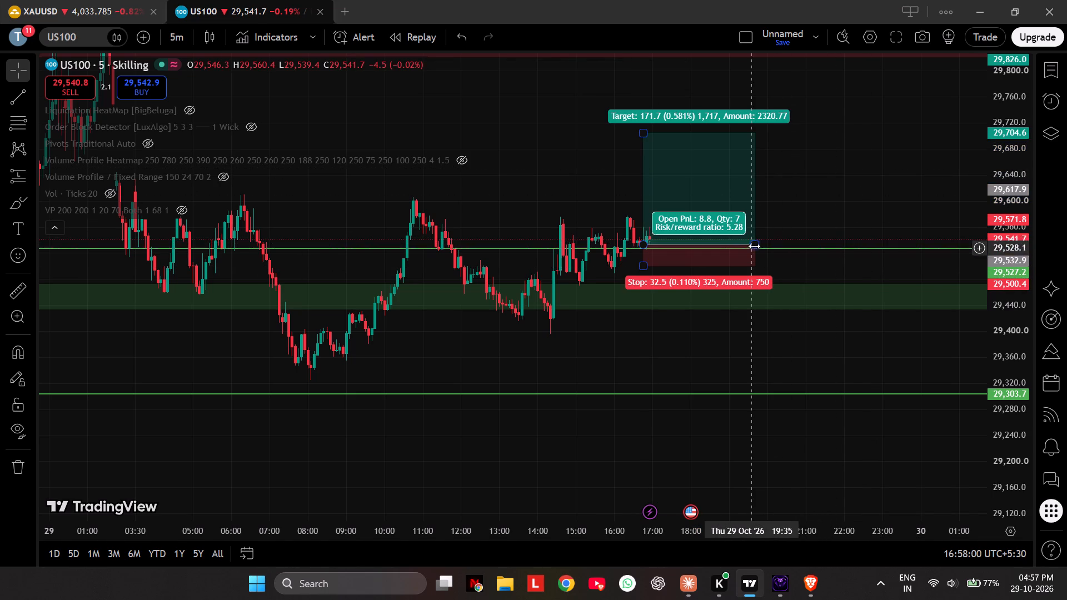
Shorten the current US100 long position drawing so that it ends at about 18:35.
left_click_drag(755, 241, 712, 241)
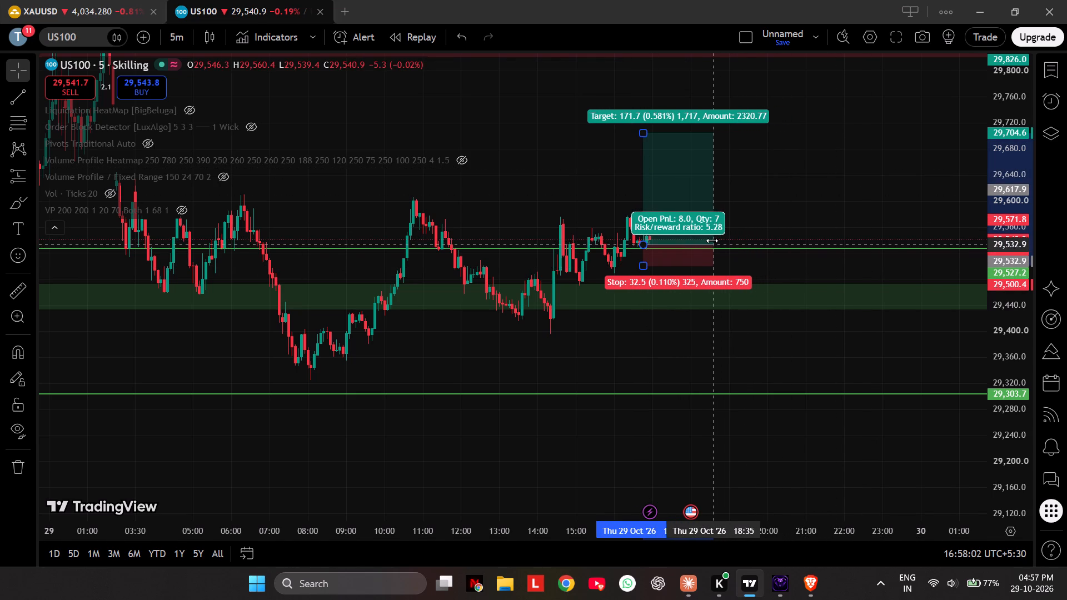
left_click_drag(712, 241, 715, 241)
left_click(746, 211)
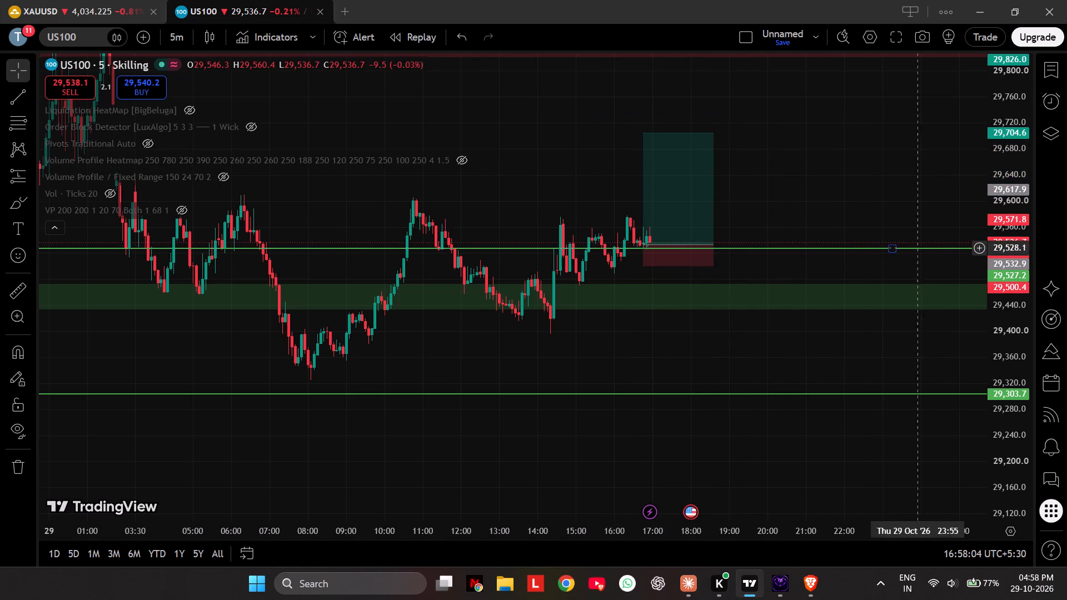
Set the US100 chart to the 1-minute interval and examine the price action around the marked long position.
scroll(998, 394, "up", 11)
left_click_drag(822, 388, 884, 496)
scroll(882, 493, "up", 5)
left_click_drag(882, 493, 926, 443)
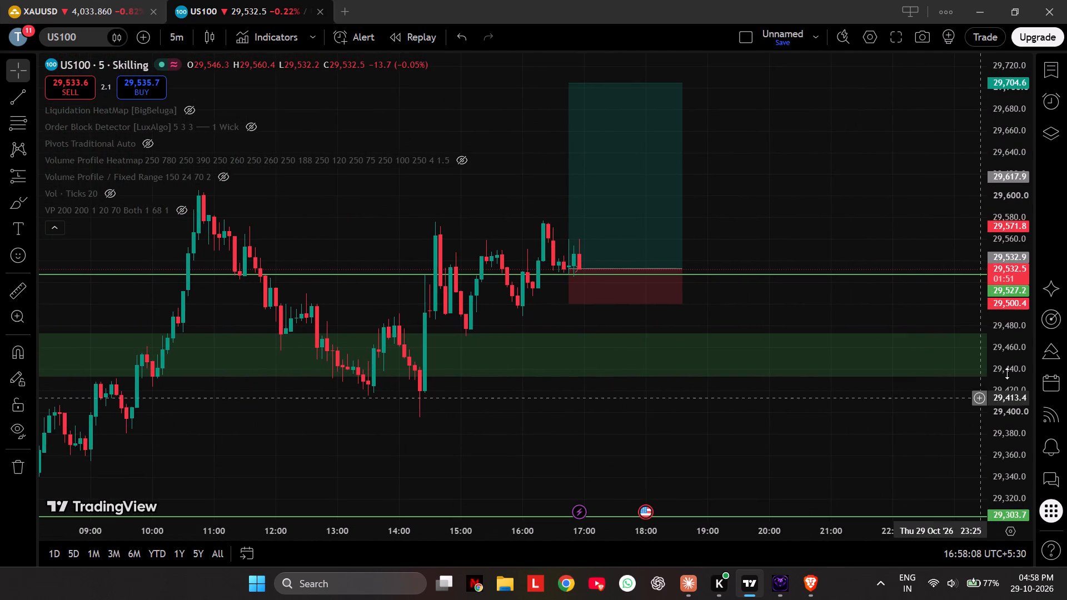
scroll(1010, 449, "up", 4)
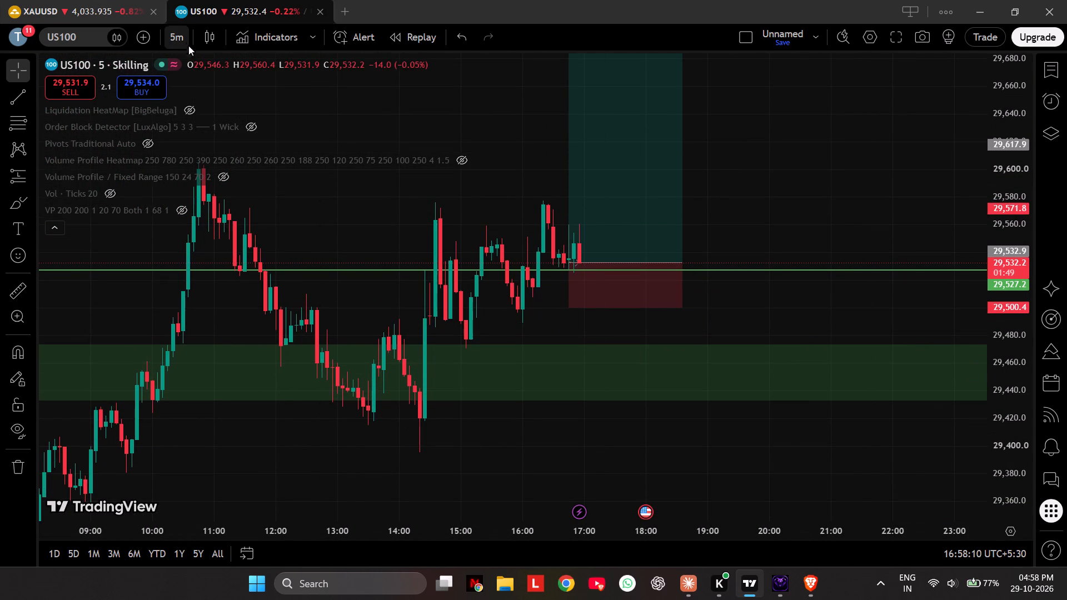
left_click(181, 34)
left_click(212, 351)
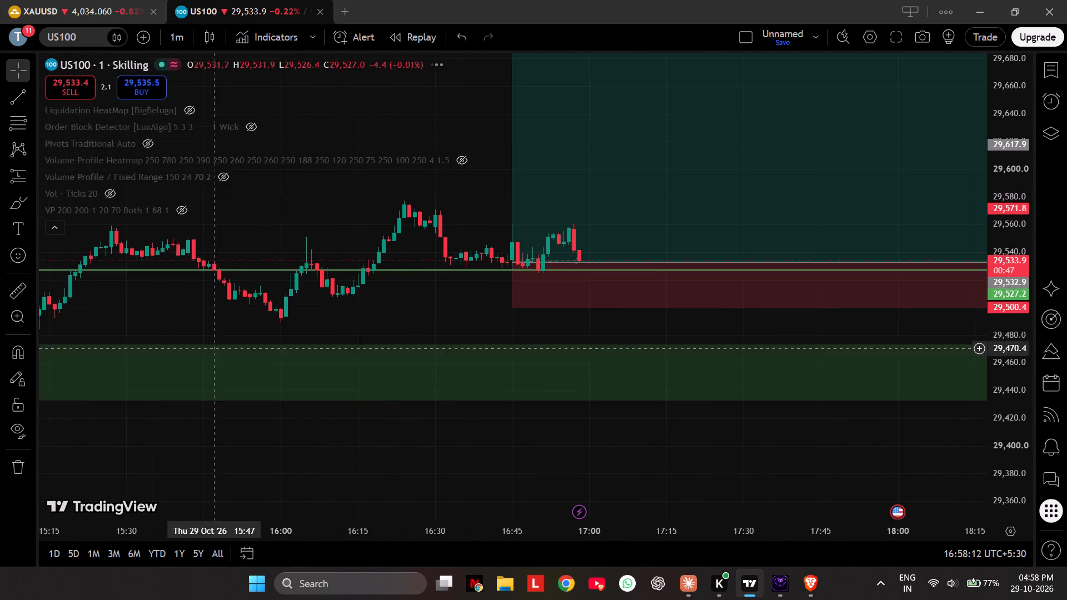
scroll(1007, 324, "up", 8)
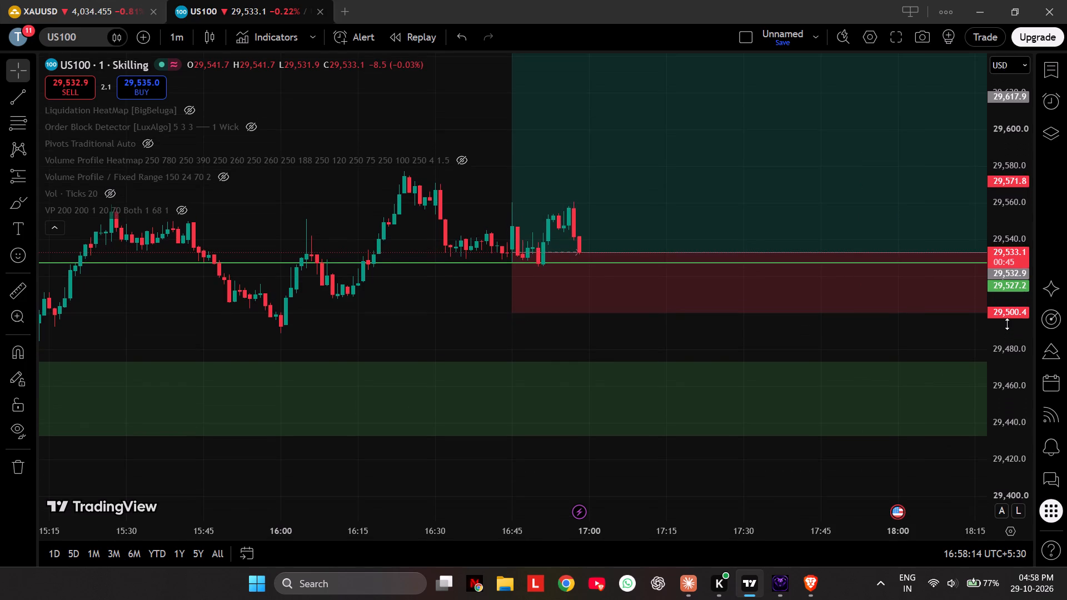
scroll(896, 360, "down", 5)
scroll(1010, 283, "down", 5)
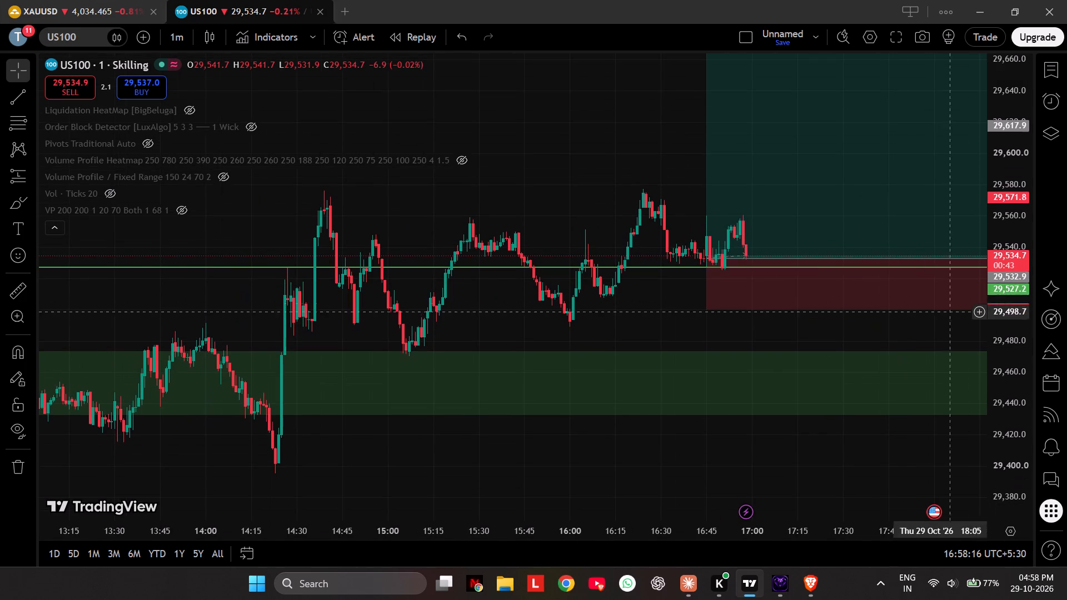
left_click_drag(886, 327, 720, 416)
scroll(1010, 184, "down", 4)
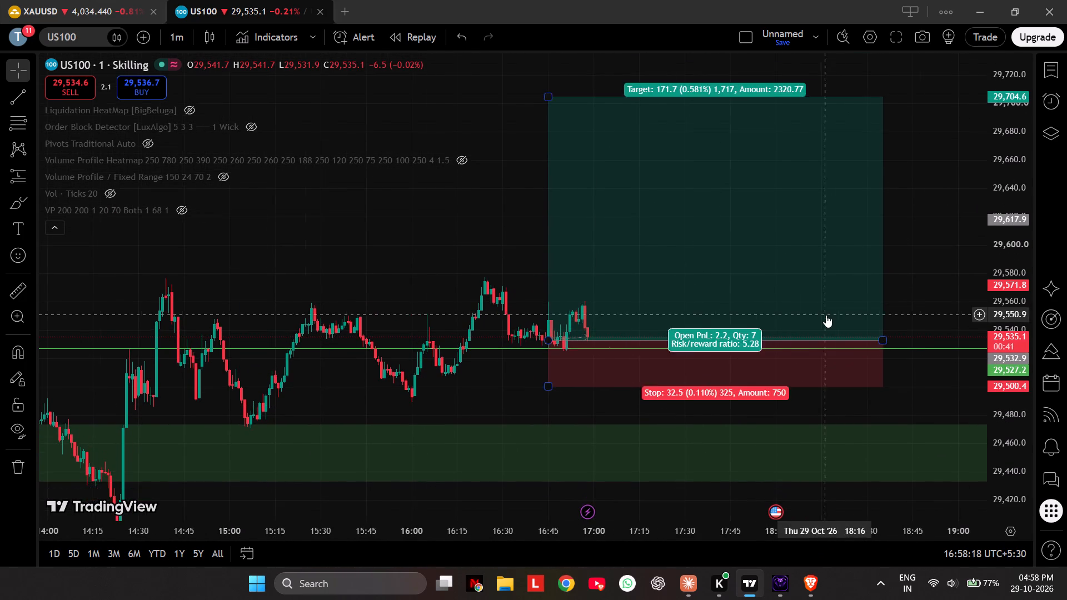
scroll(826, 315, "down", 3)
scroll(812, 326, "up", 4)
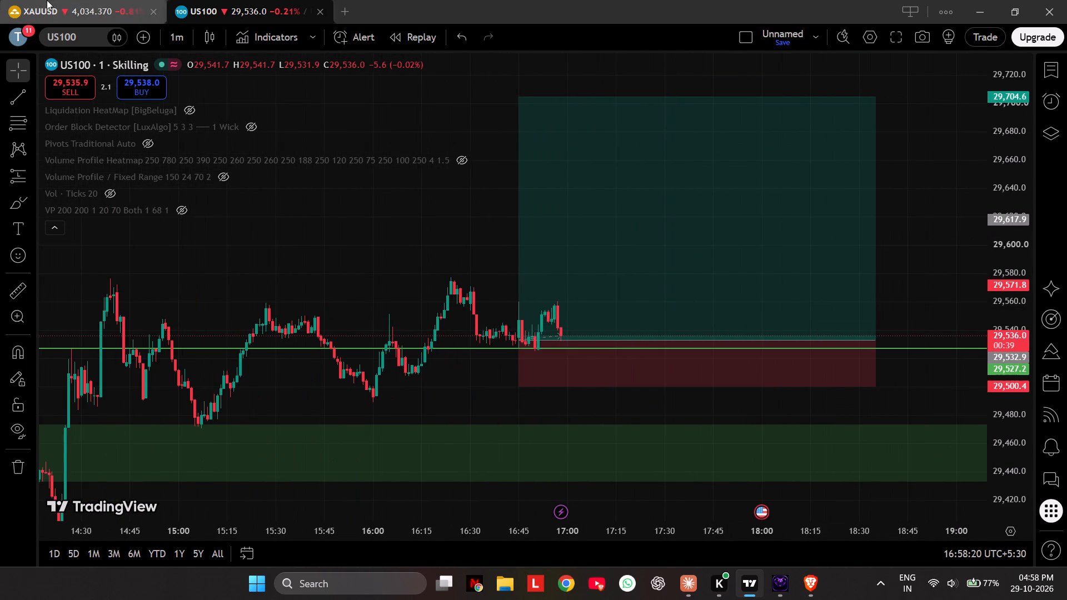
Switch to the XAUUSD chart and examine the recent 1-minute price action around its long position drawing.
left_click(84, 0)
left_click_drag(673, 367, 676, 369)
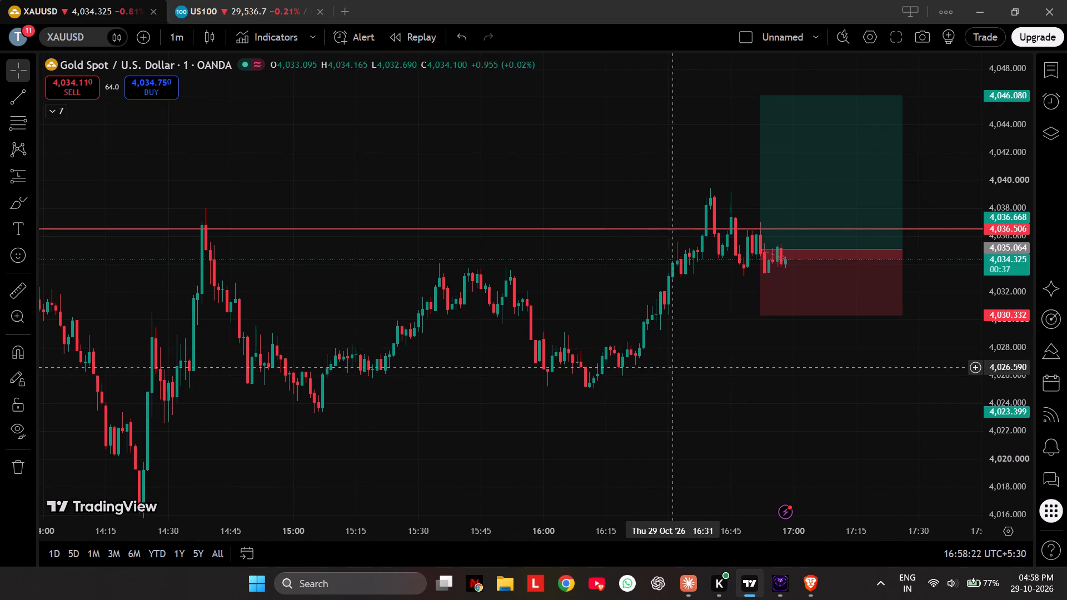
left_click_drag(676, 369, 612, 383)
left_click_drag(612, 383, 576, 387)
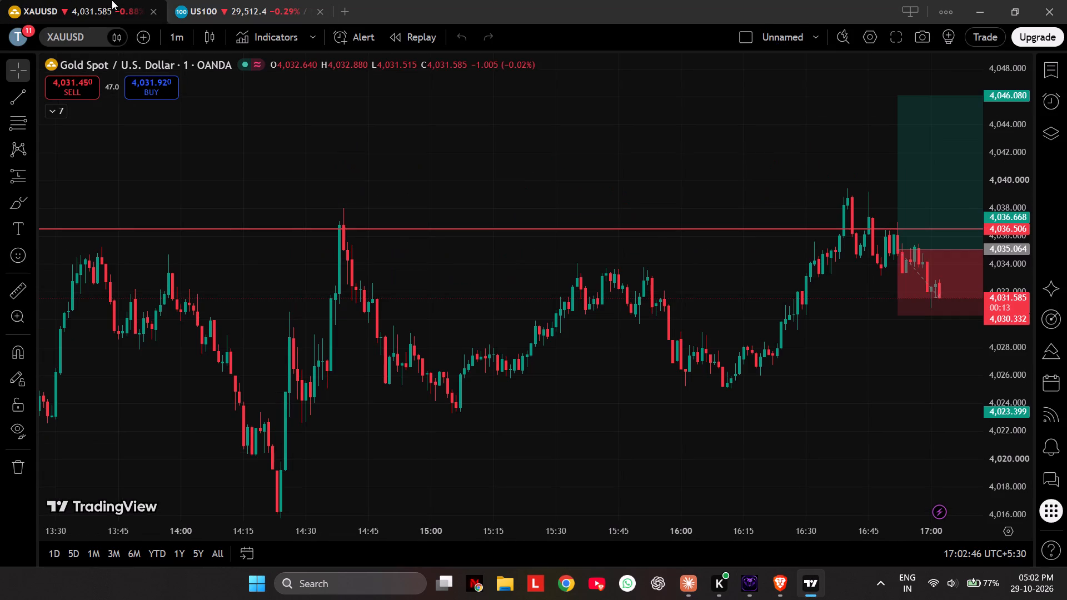
left_click(257, 0)
left_click(76, 0)
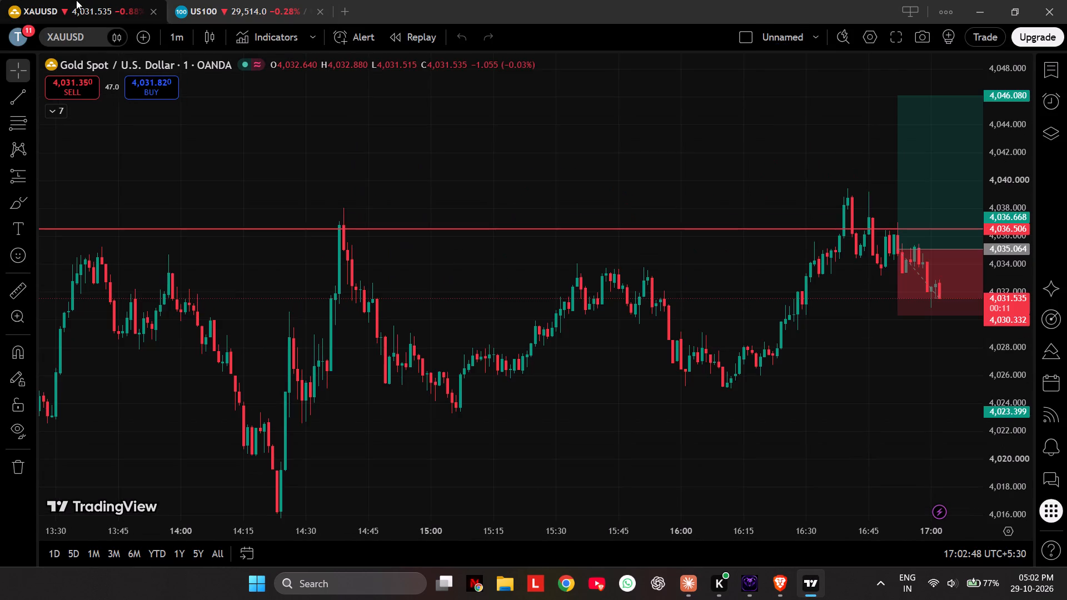
left_click(205, 0)
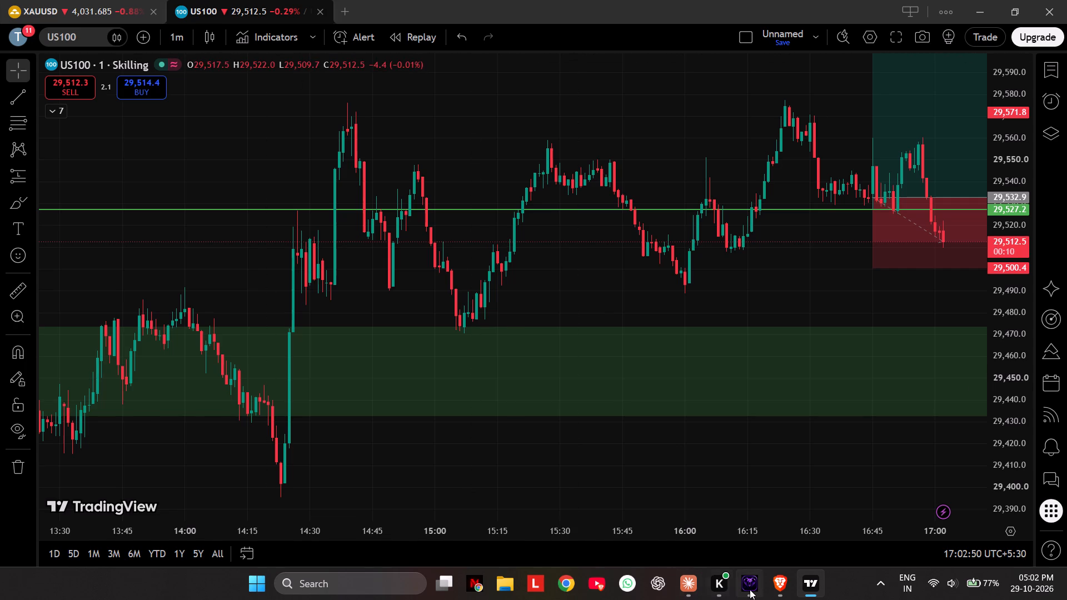
Switch to CobraTerminal and close the 0.05-lot US100 buy position.
left_click(750, 589)
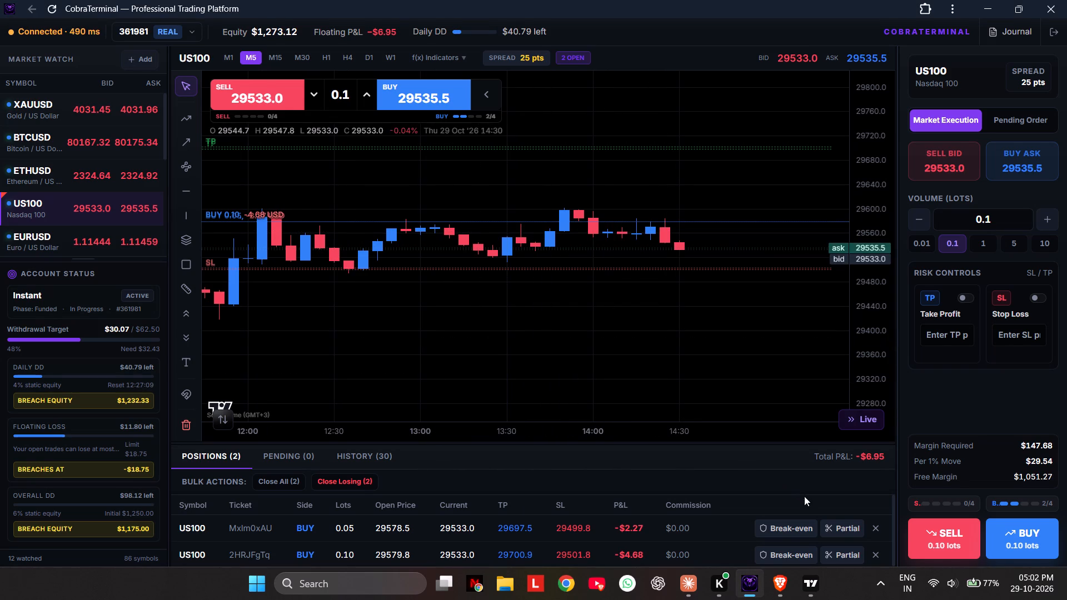
left_click(873, 522)
left_click(875, 548)
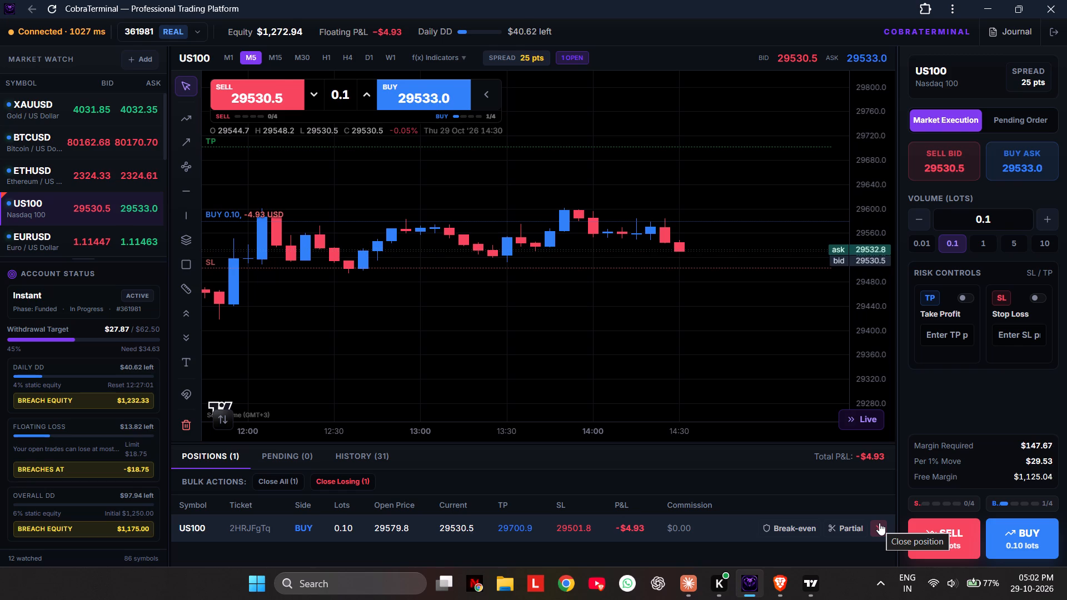
Check the latest price movement on the US100 1-minute chart in TradingView against the long position's stop level.
left_click(771, 584)
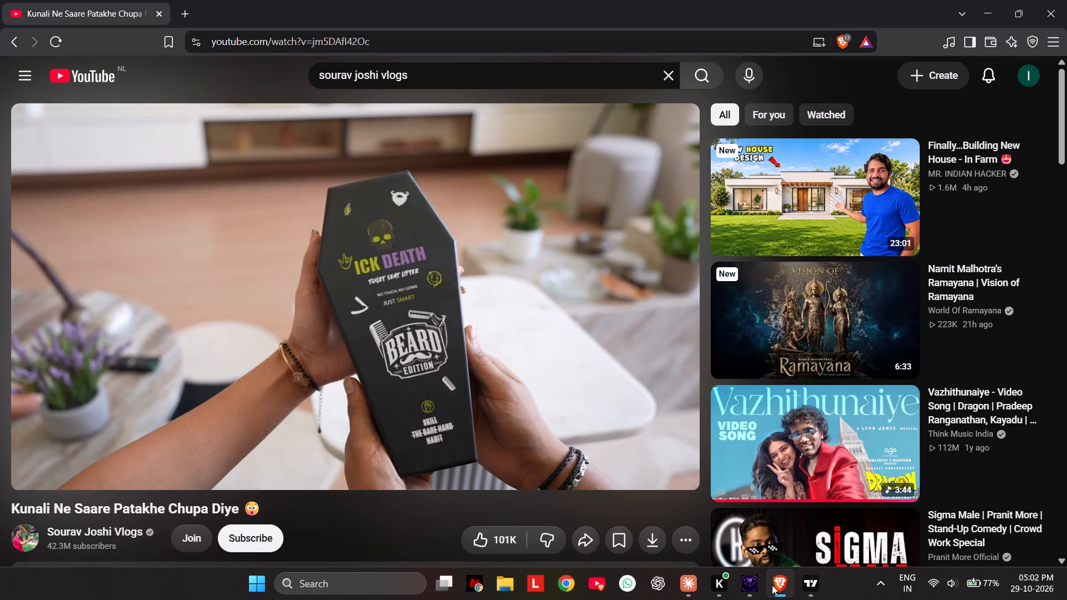
left_click(820, 582)
left_click_drag(756, 453, 586, 451)
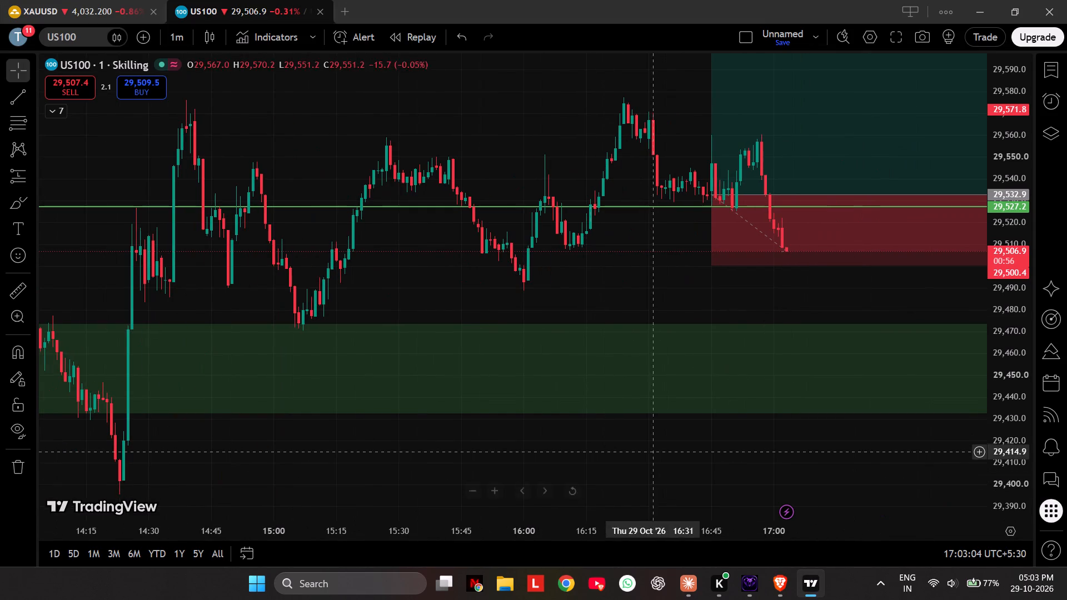
left_click(782, 576)
Return to CobraTerminal and close the remaining 0.10-lot US100 buy position, also requesting and confirming a bulk close of losing positions.
left_click(751, 587)
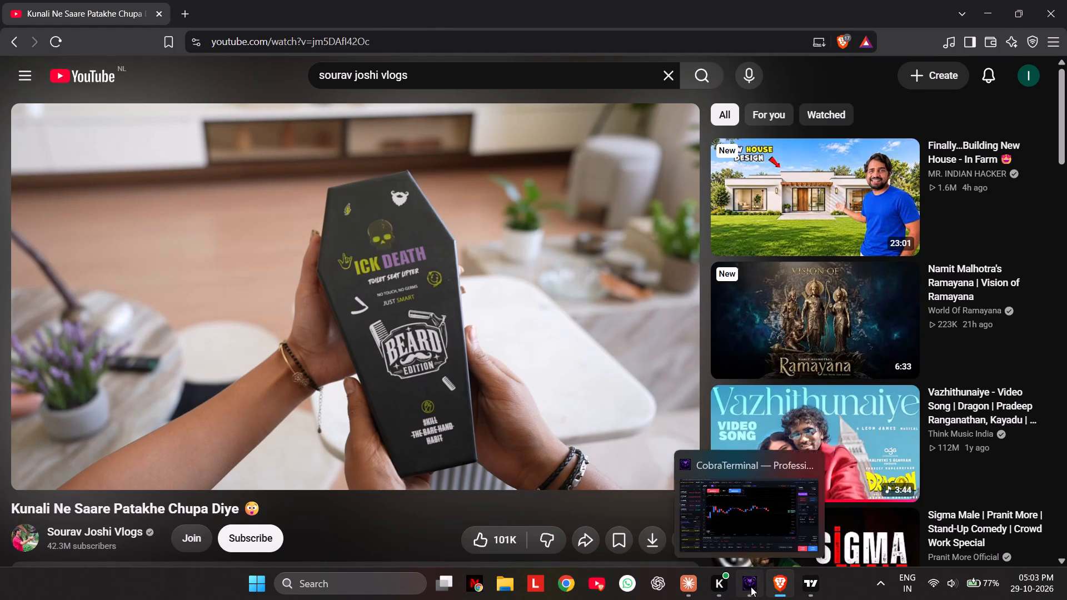
left_click(886, 527)
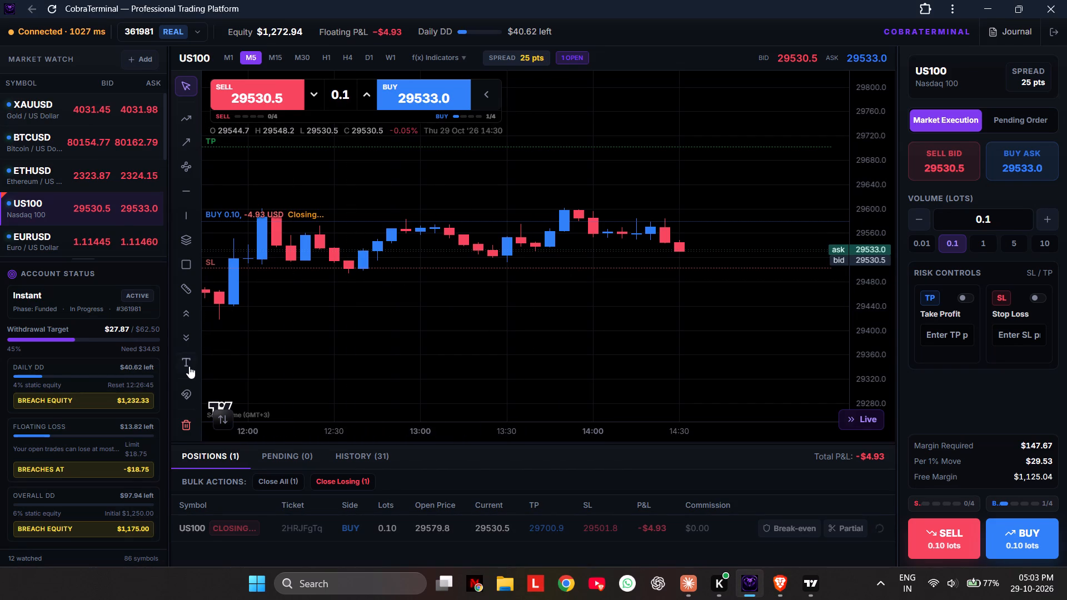
left_click(341, 479)
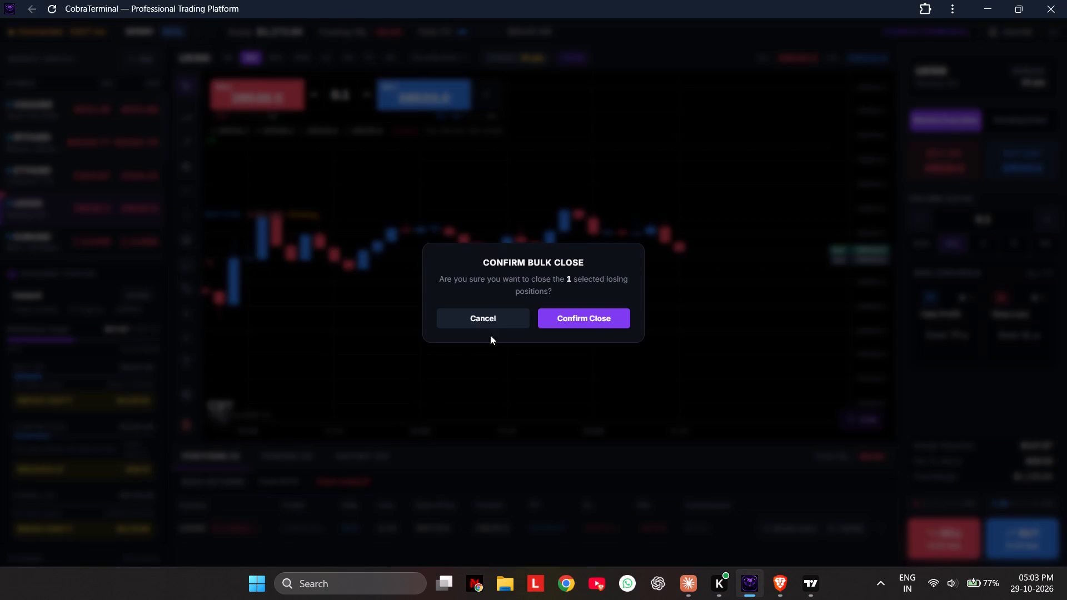
left_click(581, 314)
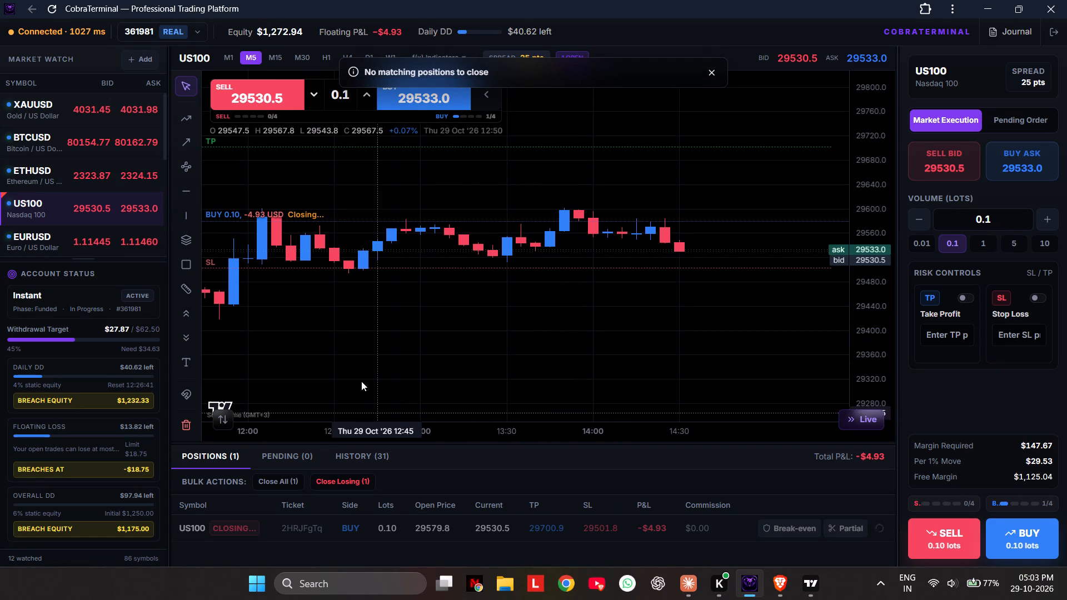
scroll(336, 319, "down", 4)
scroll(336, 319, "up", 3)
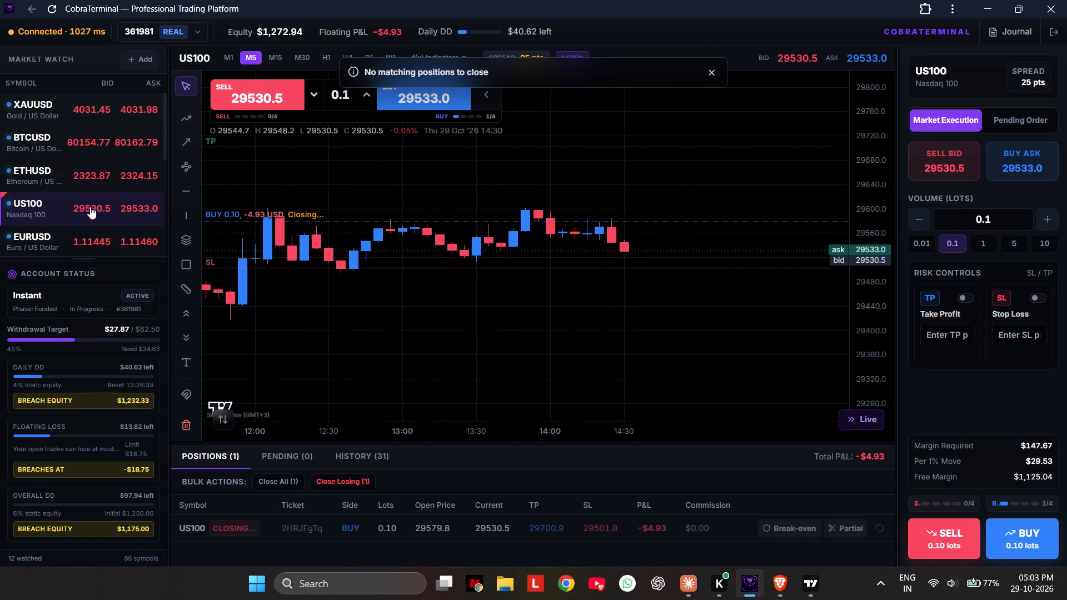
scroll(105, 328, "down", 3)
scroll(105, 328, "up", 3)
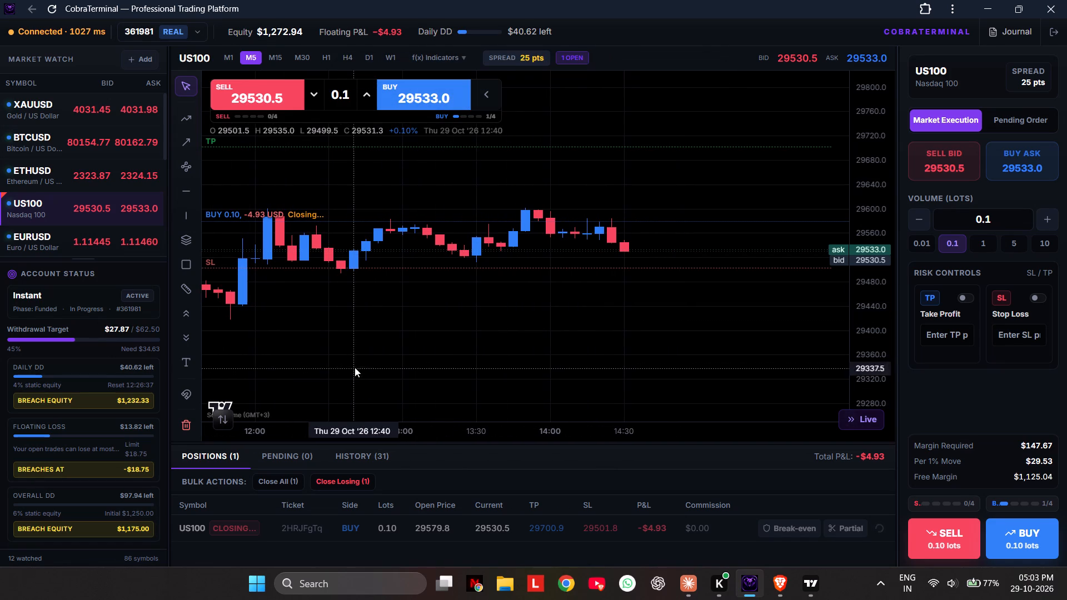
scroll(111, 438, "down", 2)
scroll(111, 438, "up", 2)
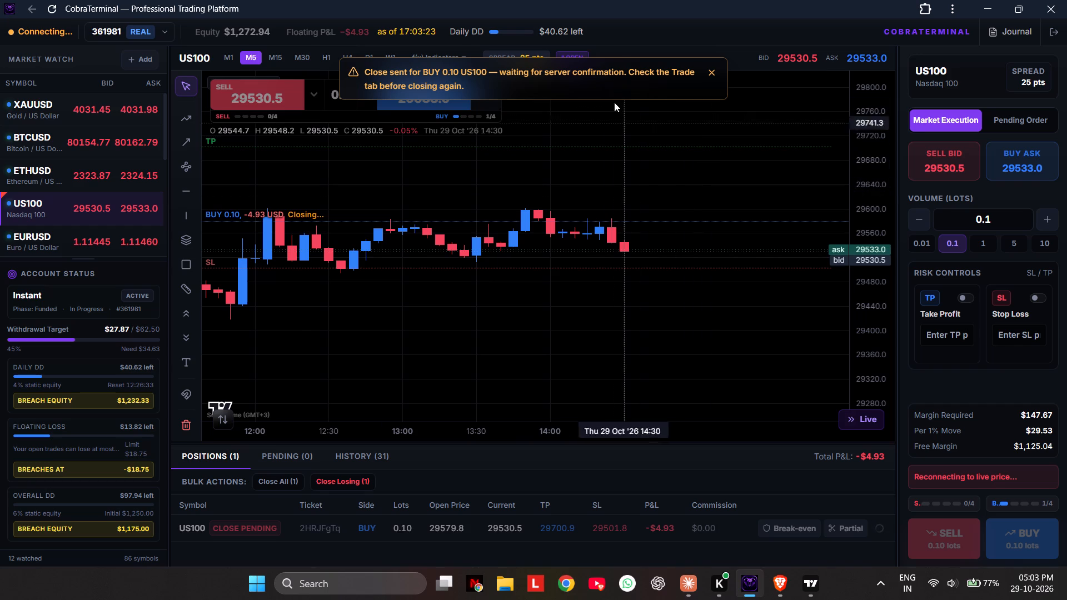
Dismiss the notification about the US100 close request.
left_click(712, 72)
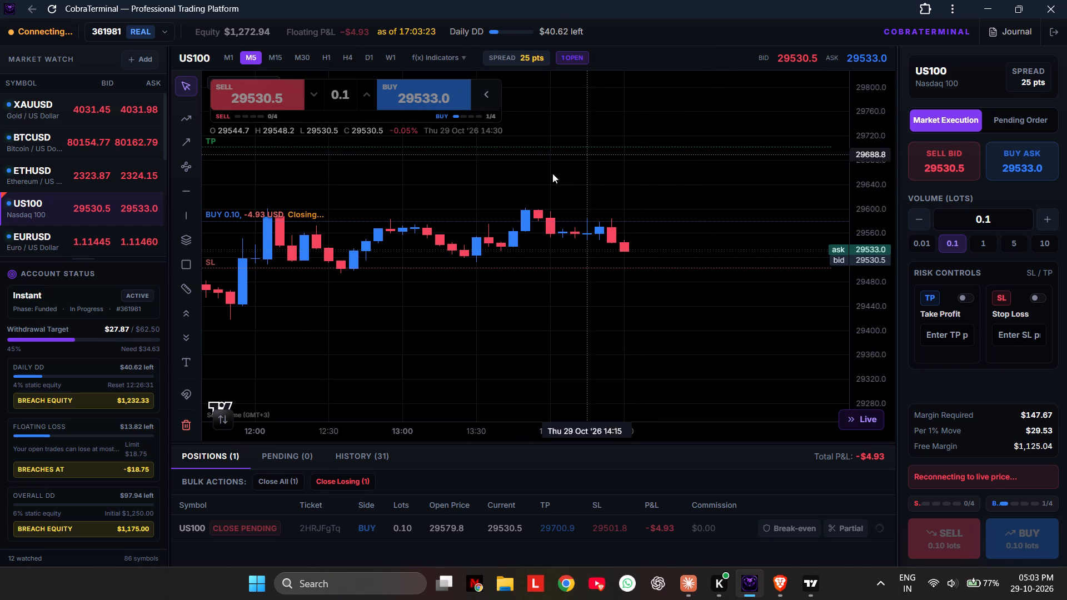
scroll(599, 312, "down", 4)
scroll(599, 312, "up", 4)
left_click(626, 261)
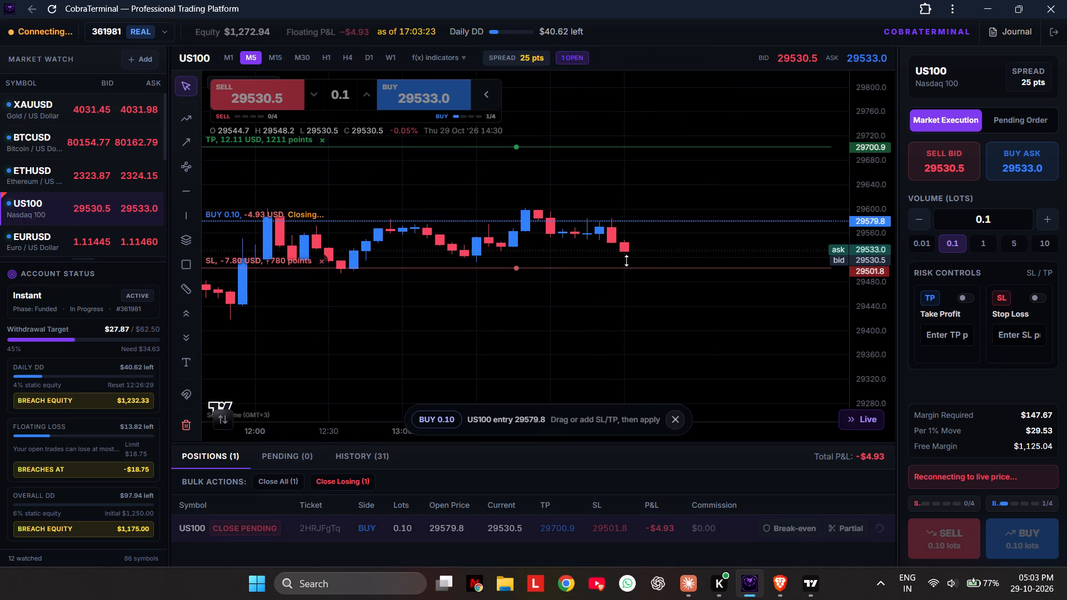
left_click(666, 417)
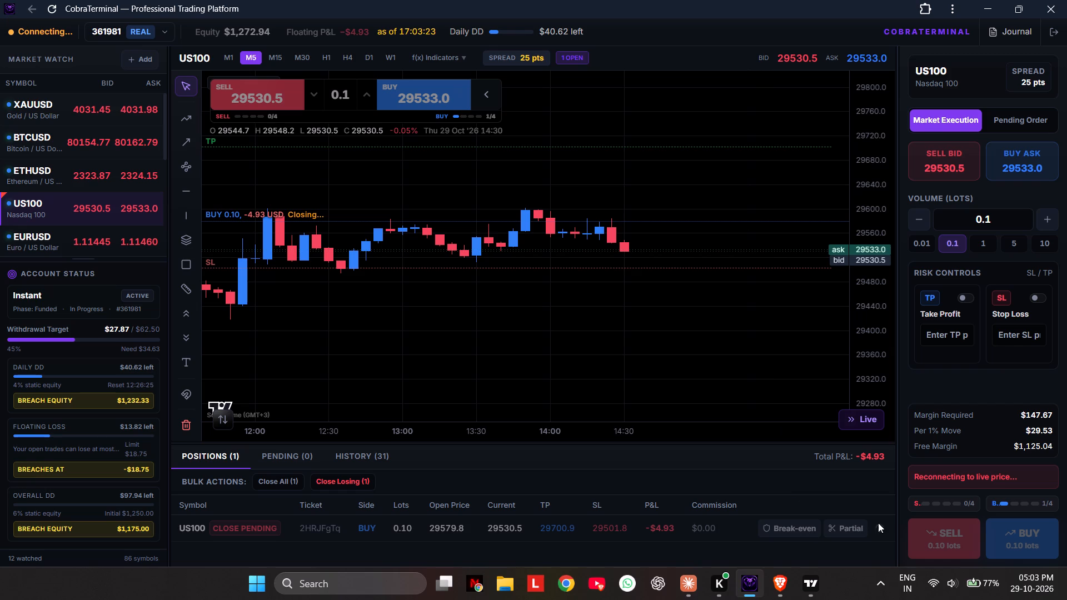
Switch to TradingView and delete the long position drawing from the US100 chart.
left_click(878, 523)
left_click(993, 0)
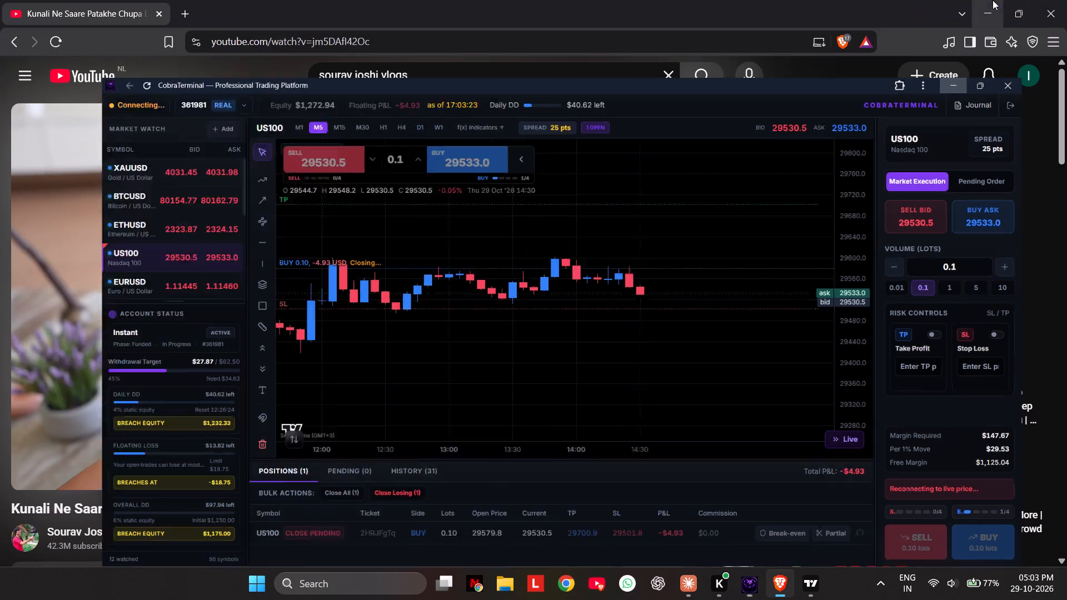
left_click(812, 576)
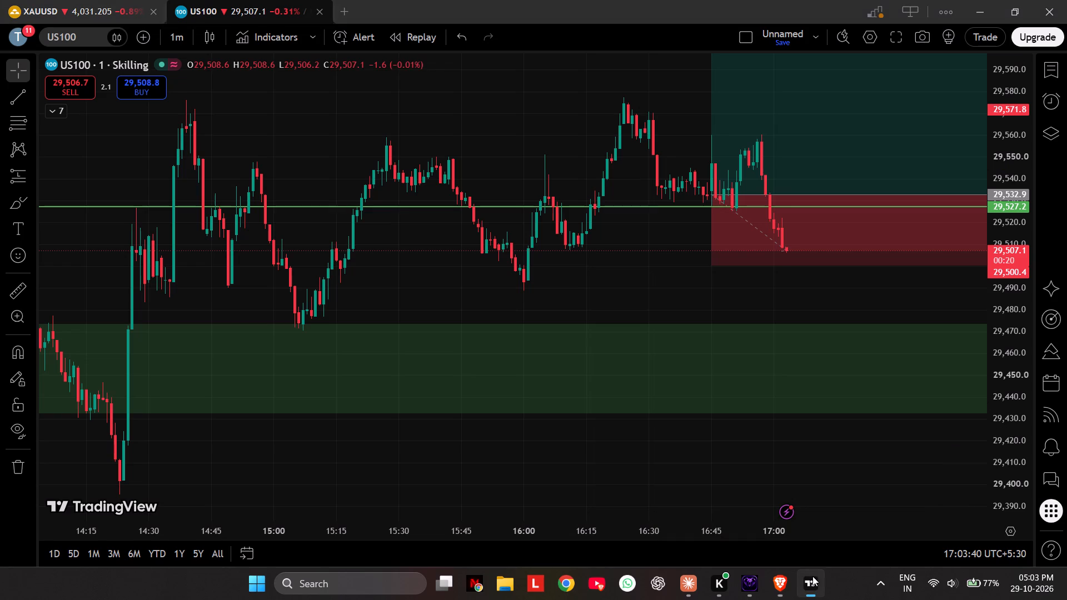
left_click(785, 228)
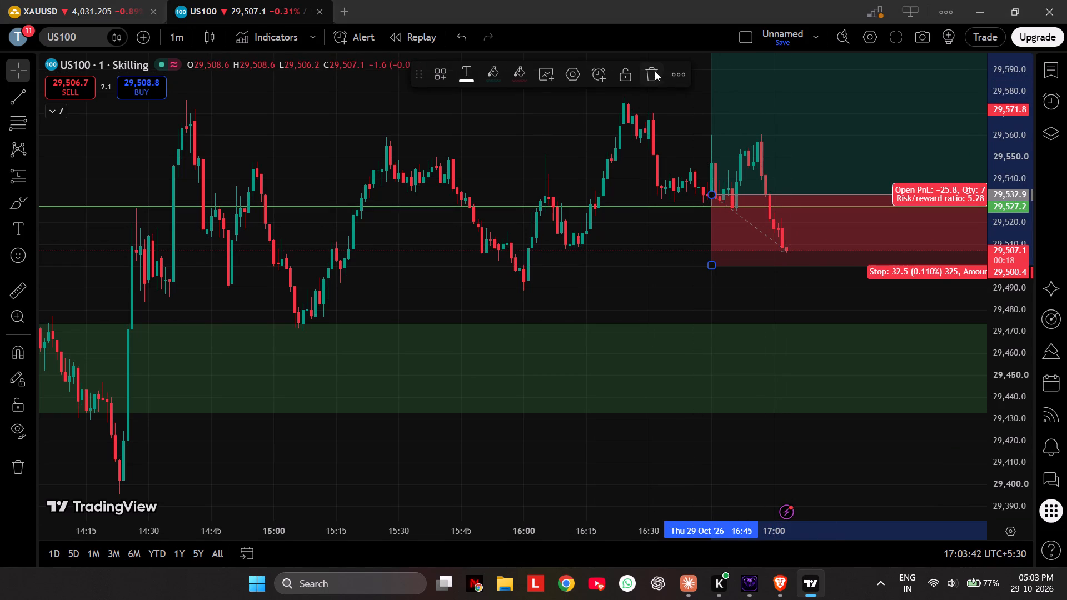
left_click(655, 71)
Delete the long position drawing from the XAUUSD 1-minute chart.
left_click(99, 0)
left_click_drag(868, 409, 839, 399)
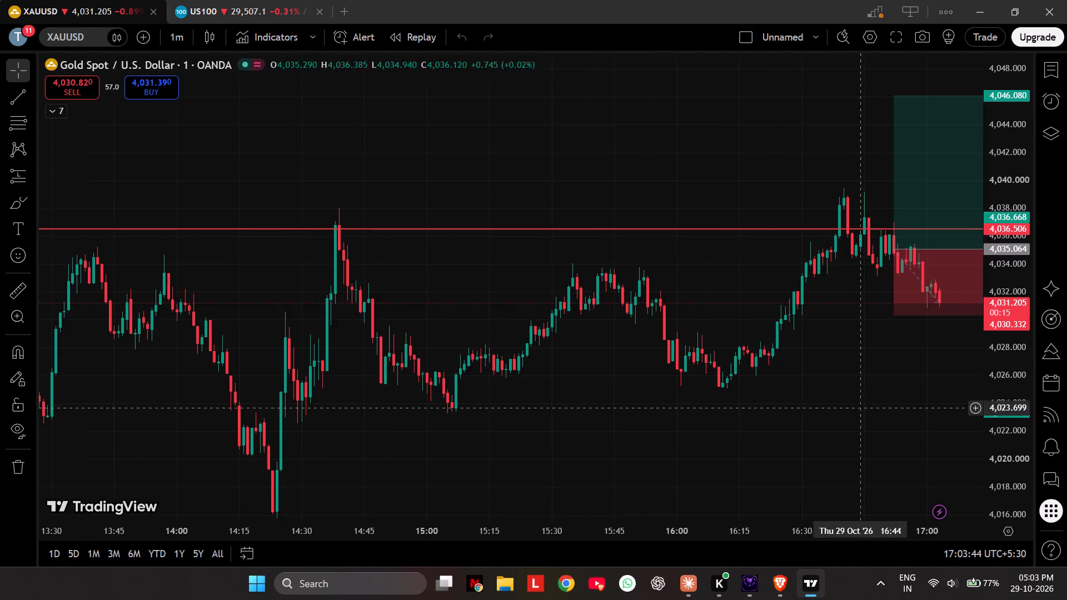
left_click_drag(839, 399, 778, 374)
left_click(874, 257)
left_click(651, 64)
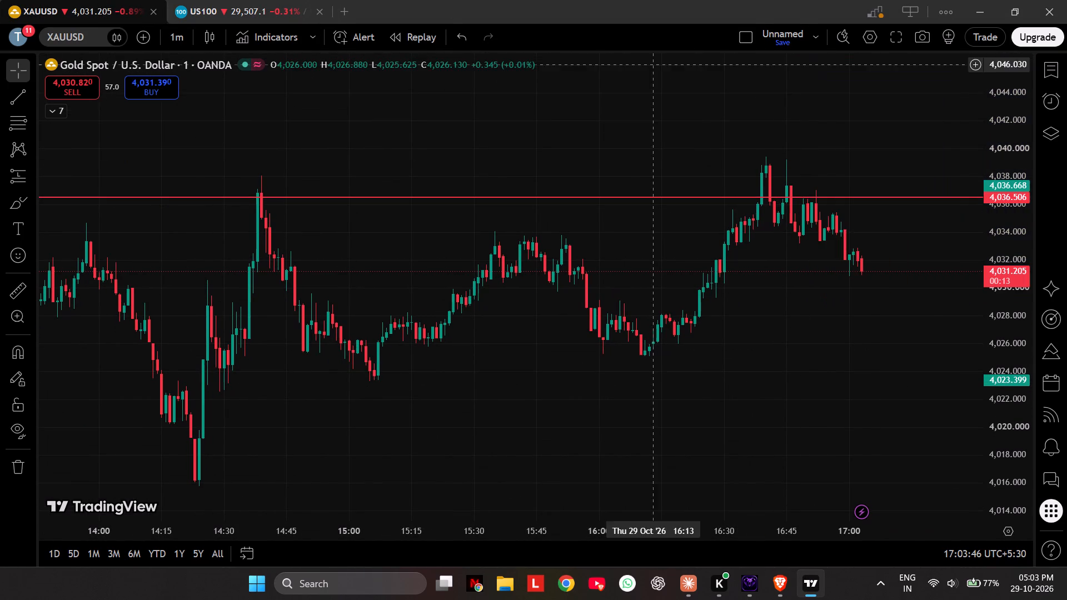
Draw a short position on the XAUUSD chart with entry about 4,036.56, stop about 4,039.79 and target about 4,031.62.
left_click(230, 0)
left_click(91, 0)
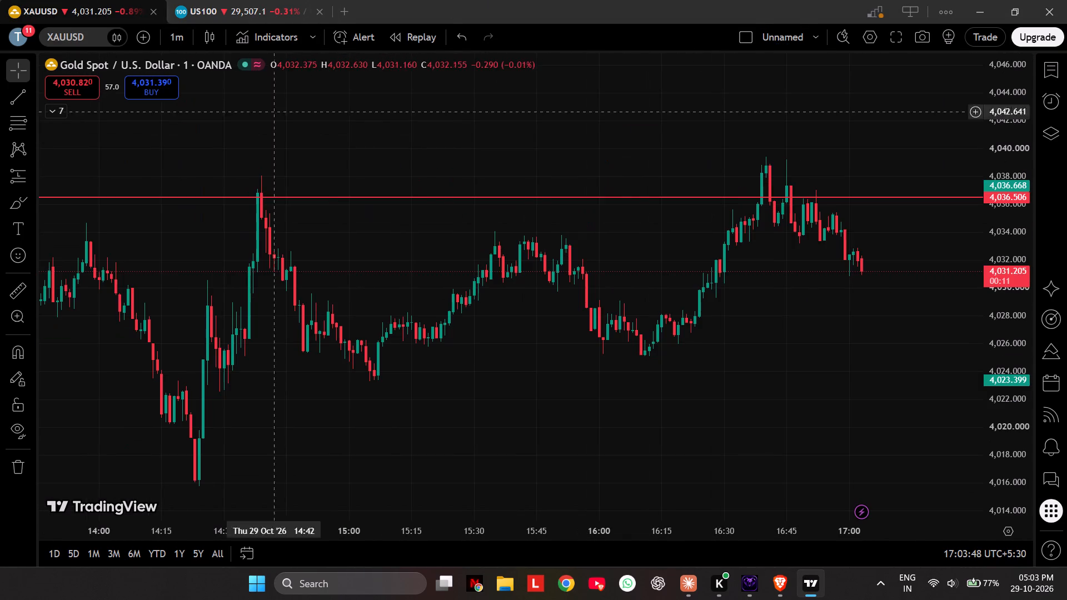
left_click_drag(770, 335, 587, 332)
left_click_drag(559, 317, 639, 322)
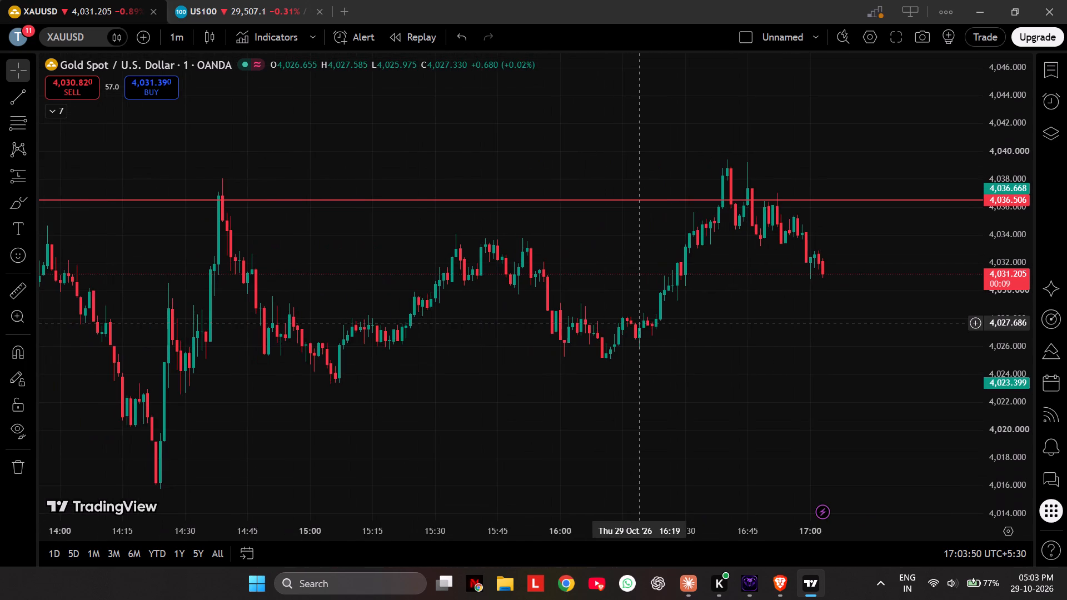
left_click_drag(751, 392, 517, 352)
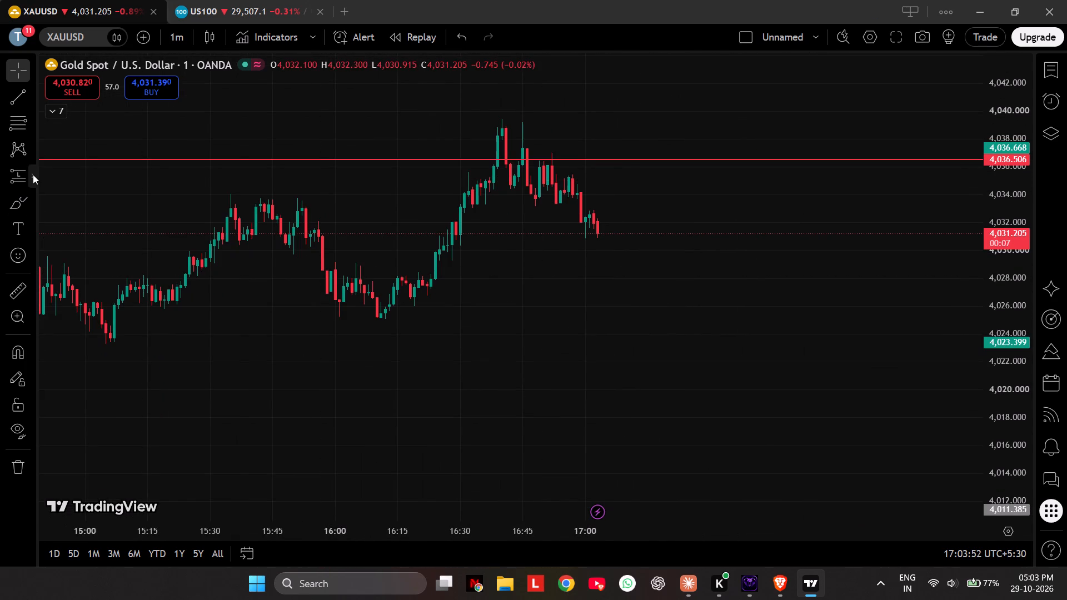
left_click(29, 174)
left_click(69, 211)
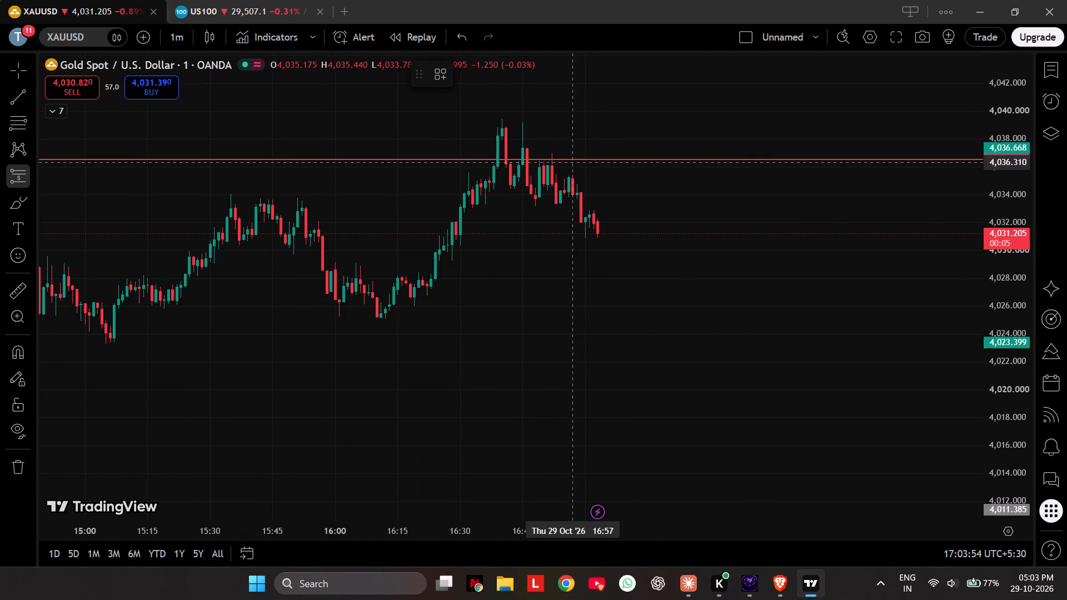
left_click(579, 158)
left_click_drag(580, 199, 597, 244)
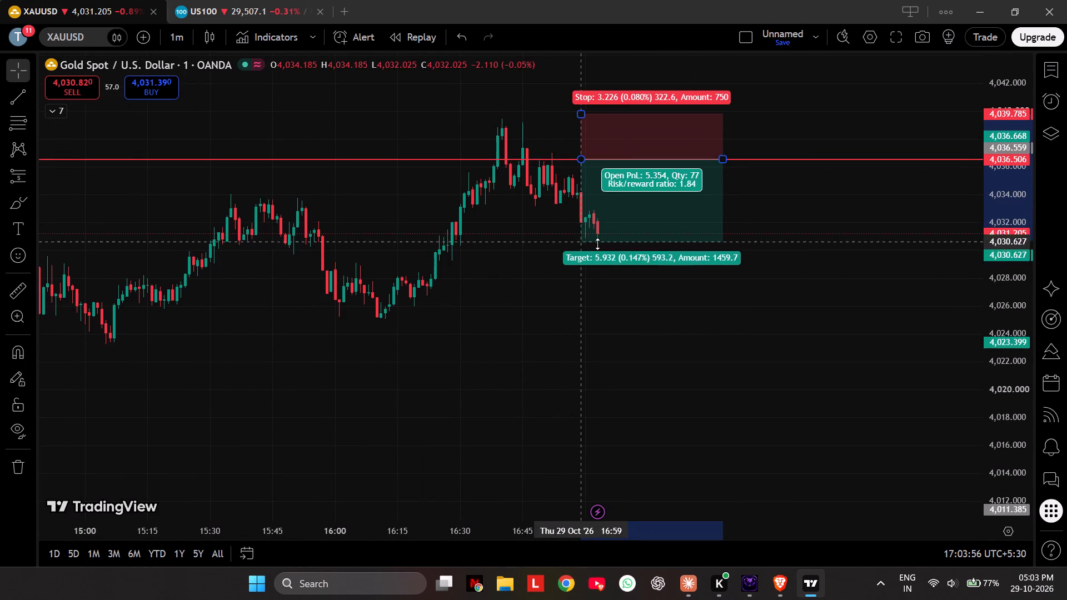
left_click_drag(597, 244, 597, 227)
left_click_drag(613, 334, 608, 334)
left_click_drag(598, 321, 584, 293)
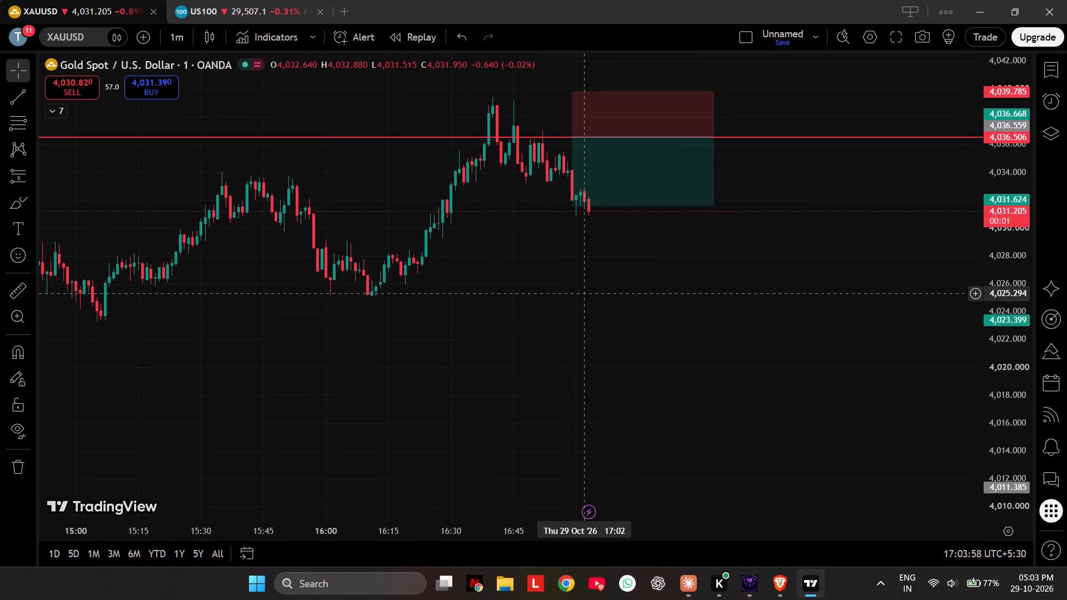
Examine the earlier XAUUSD 1-minute price action around the red resistance line and down to the green support line.
scroll(584, 293, "down", 3)
scroll(584, 293, "up", 3)
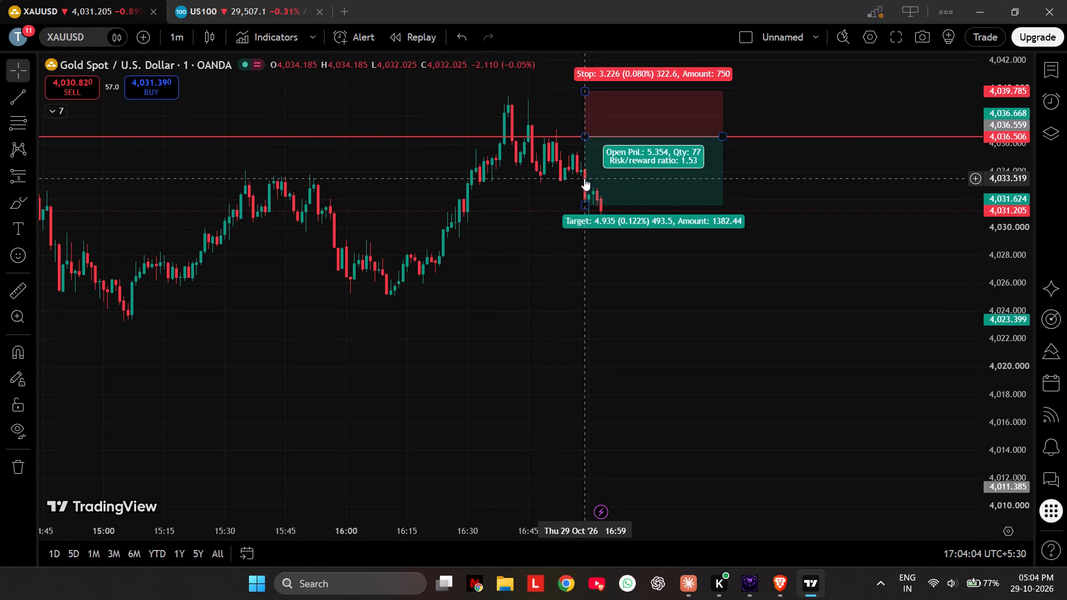
left_click_drag(503, 277, 560, 292)
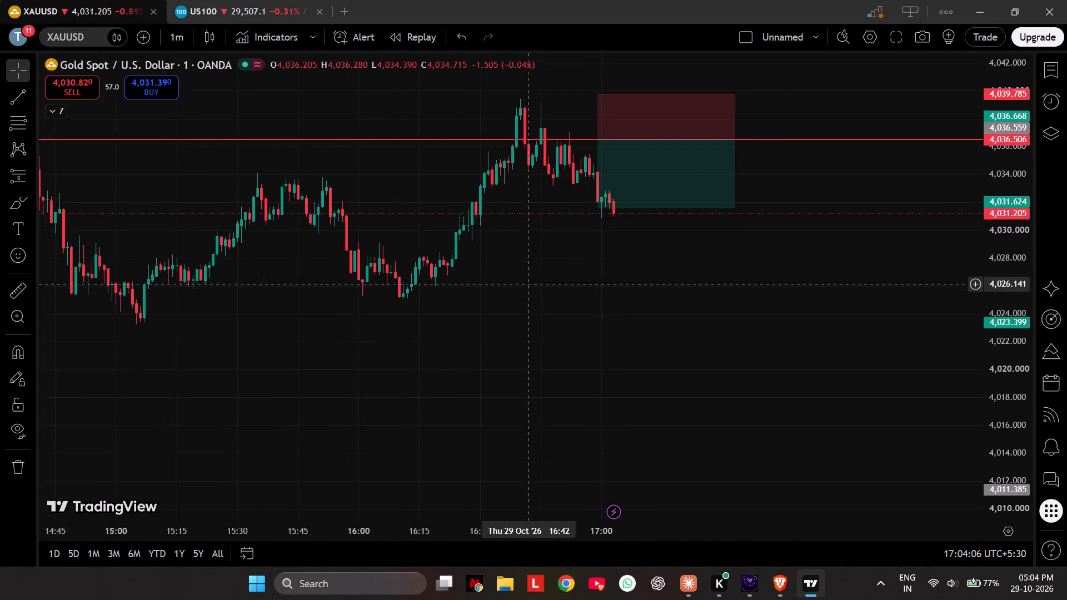
left_click_drag(560, 292, 697, 232)
scroll(710, 236, "down", 4)
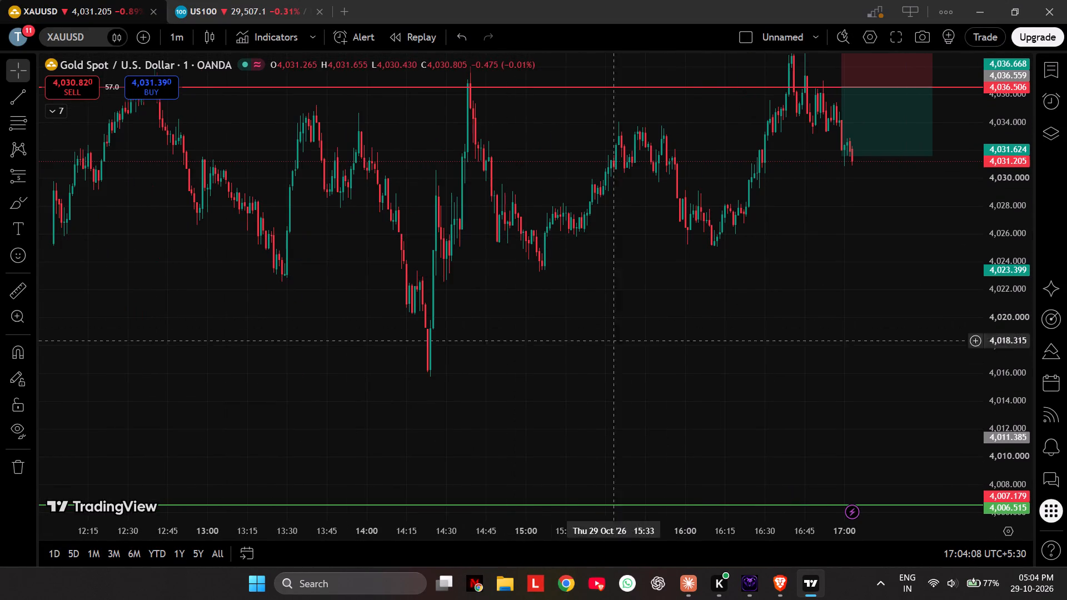
scroll(619, 491, "up", 5)
left_click_drag(377, 427, 620, 368)
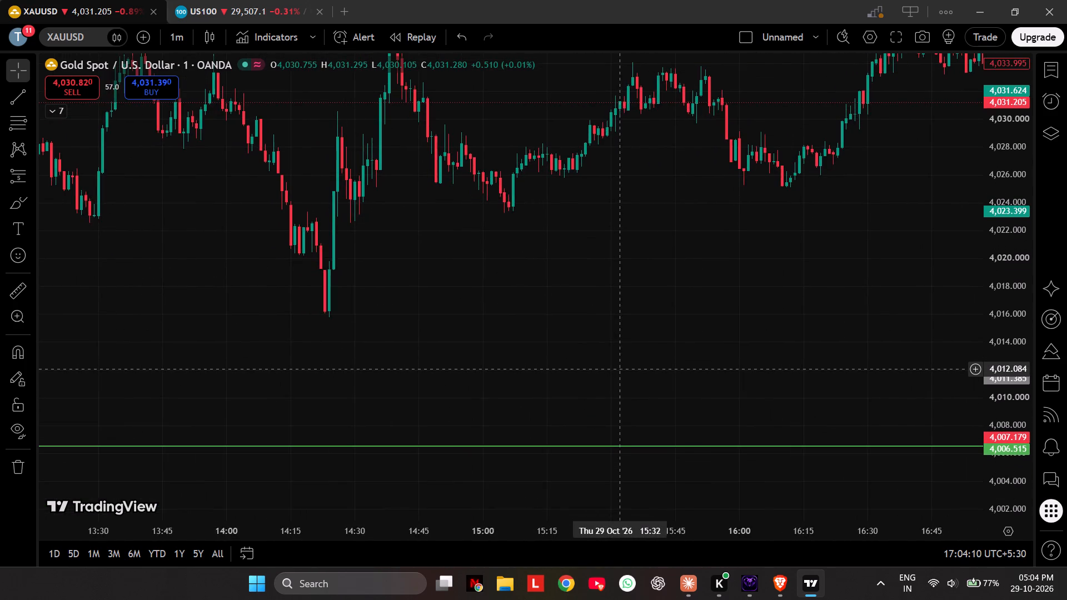
scroll(620, 368, "down", 3)
scroll(620, 368, "up", 3)
left_click_drag(728, 279, 732, 419)
scroll(732, 419, "down", 4)
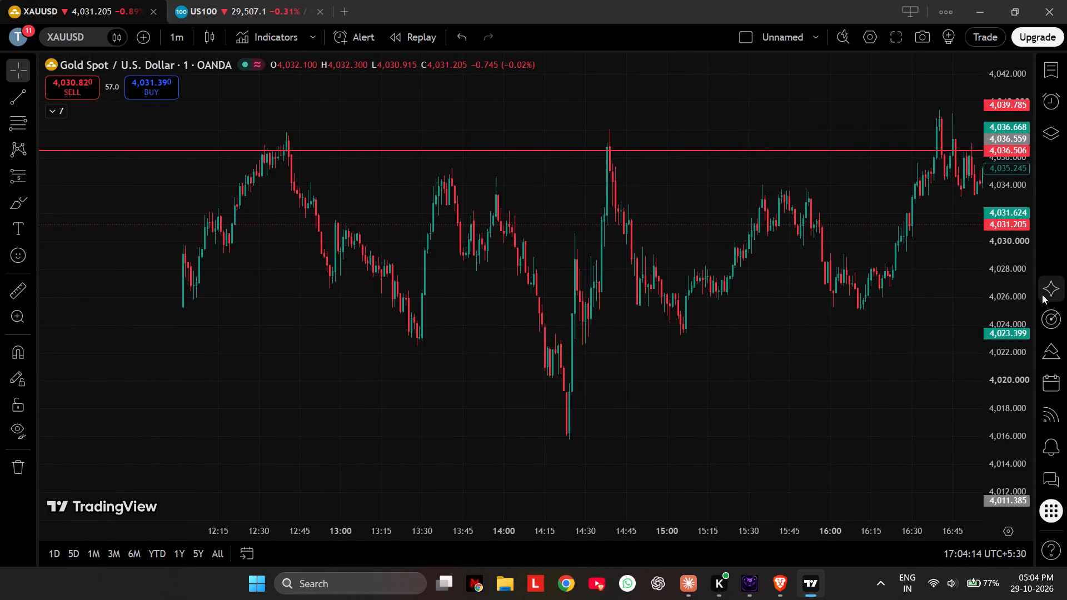
left_click_drag(867, 356, 540, 328)
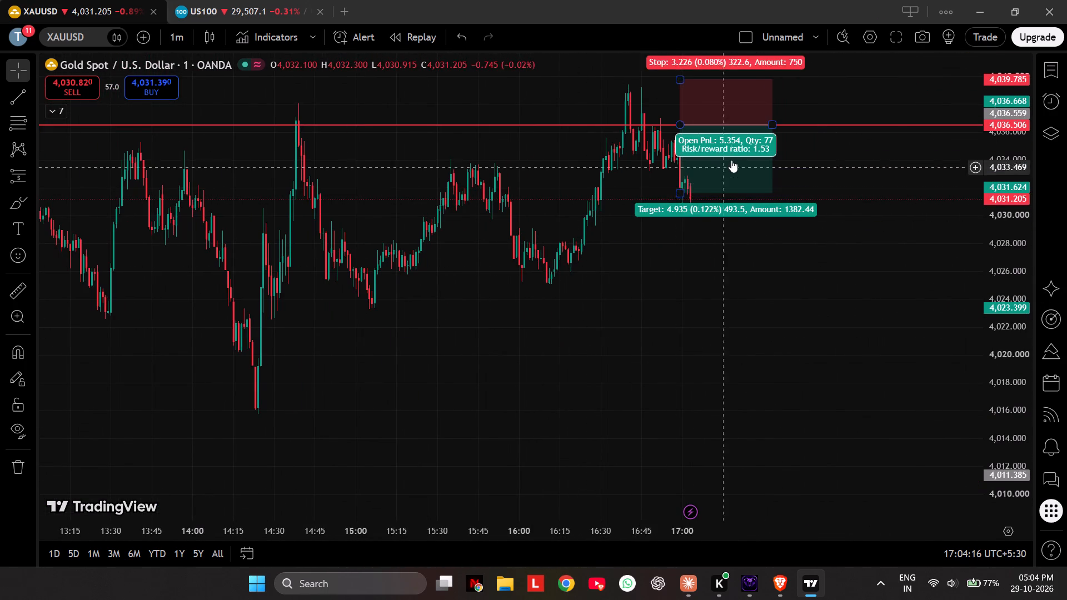
Move the XAUUSD short position down to entry about 4,031.62 and stop about 4,034.85, and extend its target to about 4,022.15.
left_click_drag(732, 159, 736, 228)
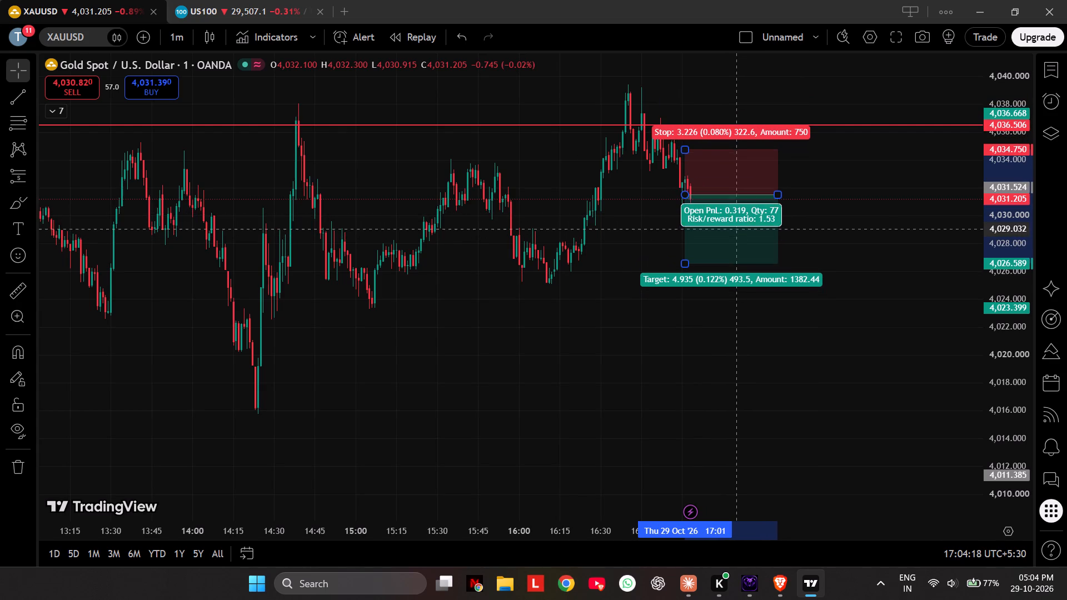
left_click_drag(736, 228, 736, 227)
left_click_drag(684, 261, 704, 322)
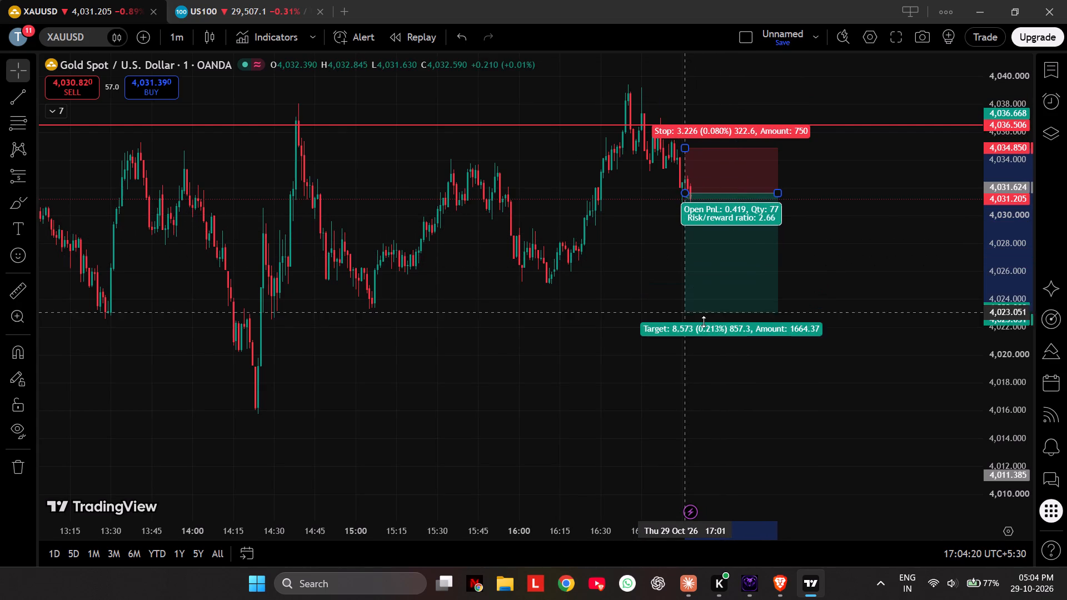
left_click_drag(704, 322, 695, 324)
left_click(599, 290)
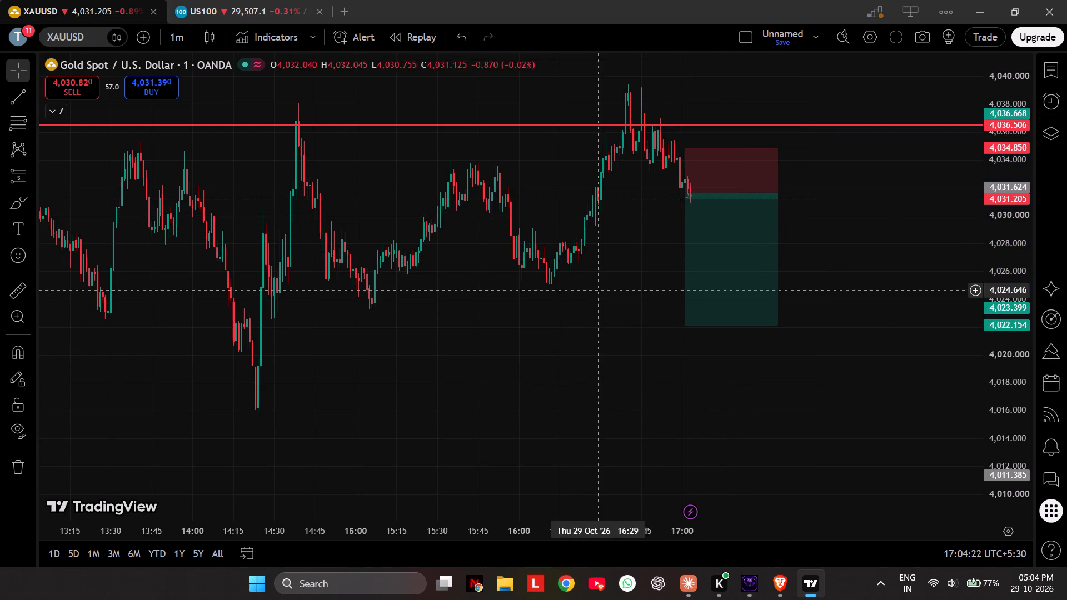
scroll(547, 409, "up", 3)
left_click_drag(393, 401, 825, 332)
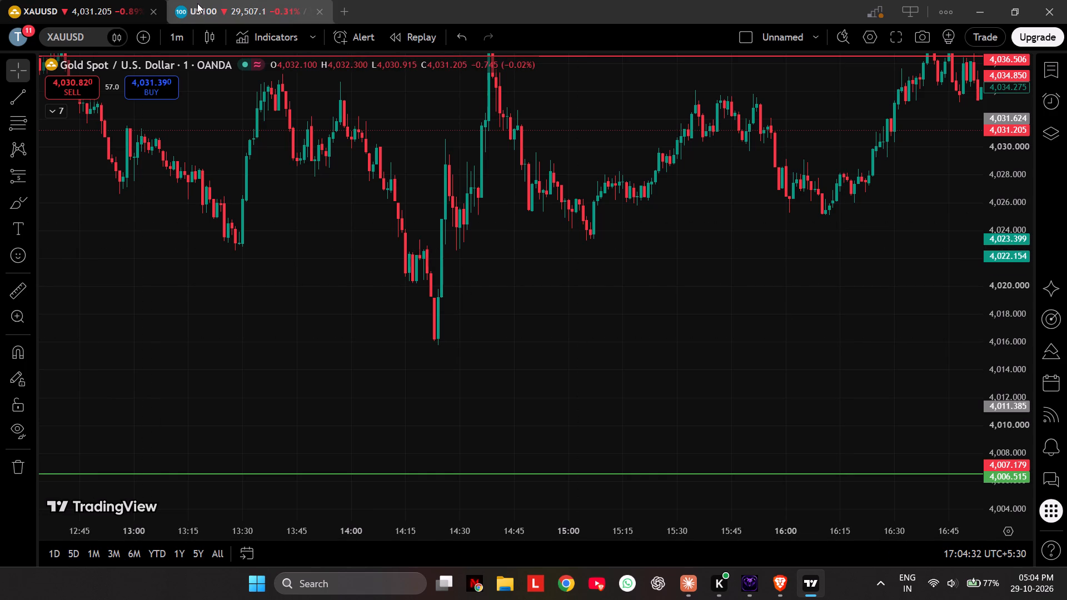
left_click_drag(852, 278, 363, 401)
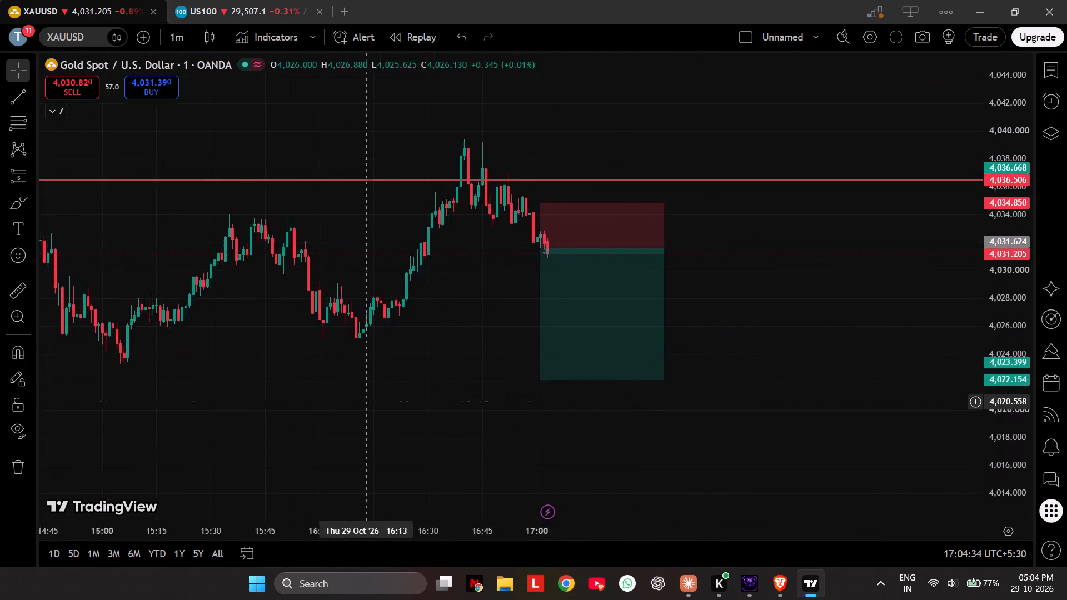
left_click_drag(363, 401, 473, 378)
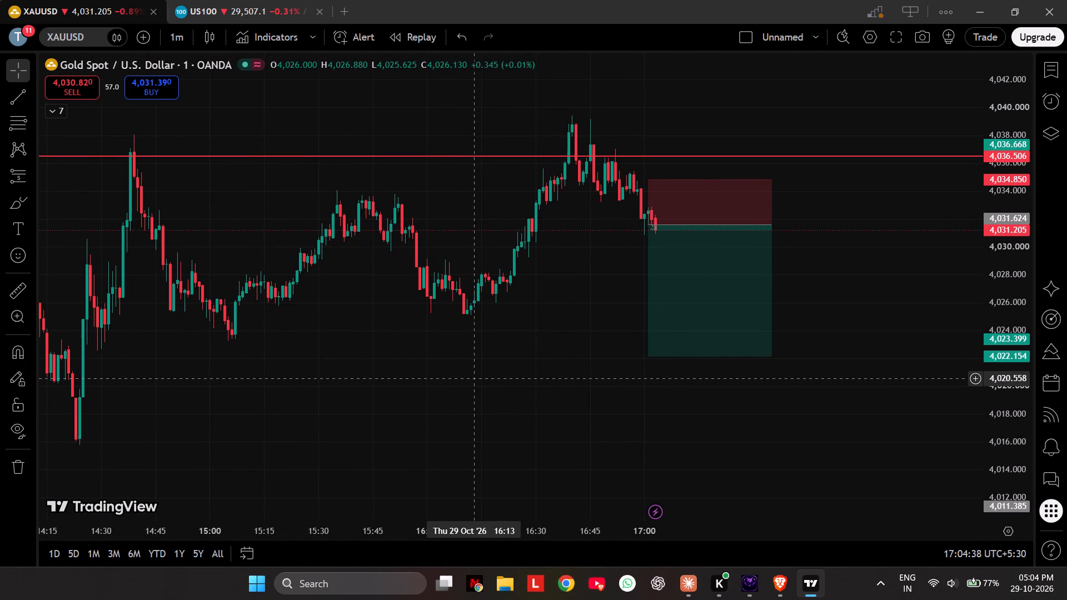
Switch to CobraTerminal, select XAUUSD and set the order volume to 0.03 lots.
left_click(742, 592)
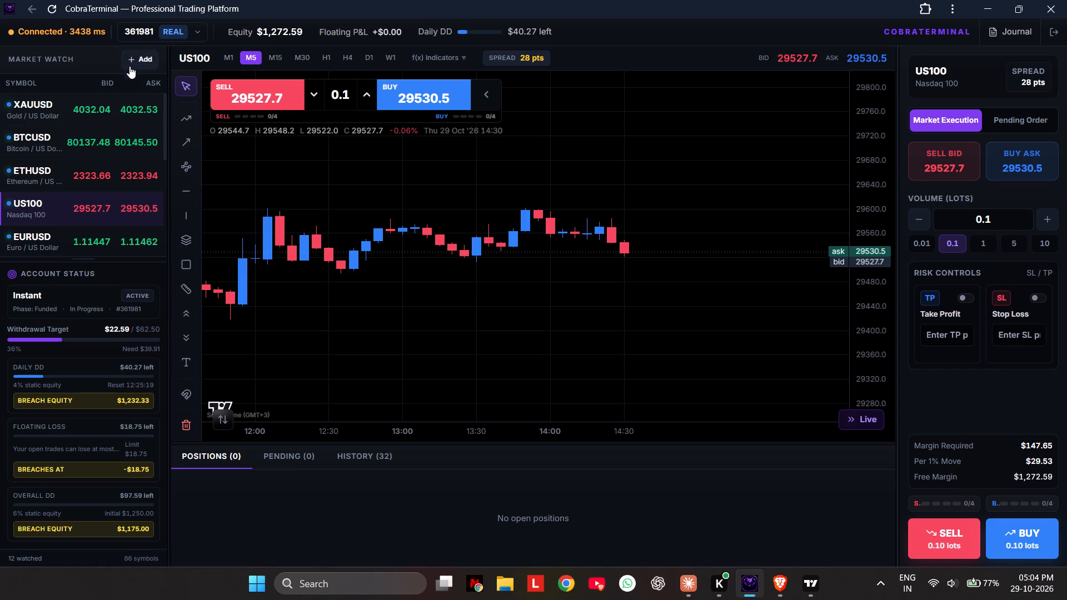
left_click(15, 101)
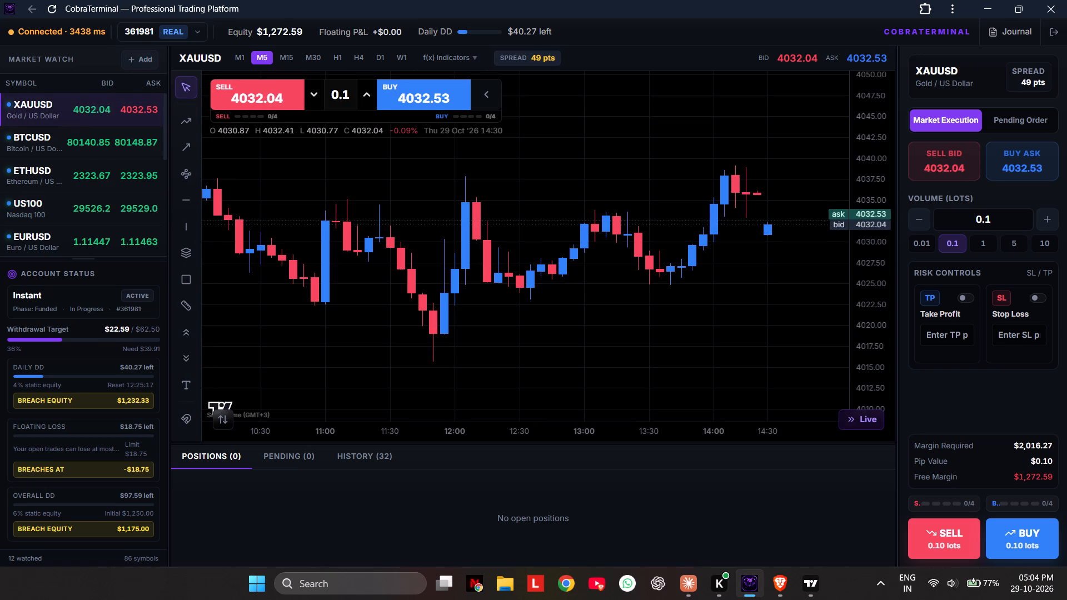
triple_click(318, 94)
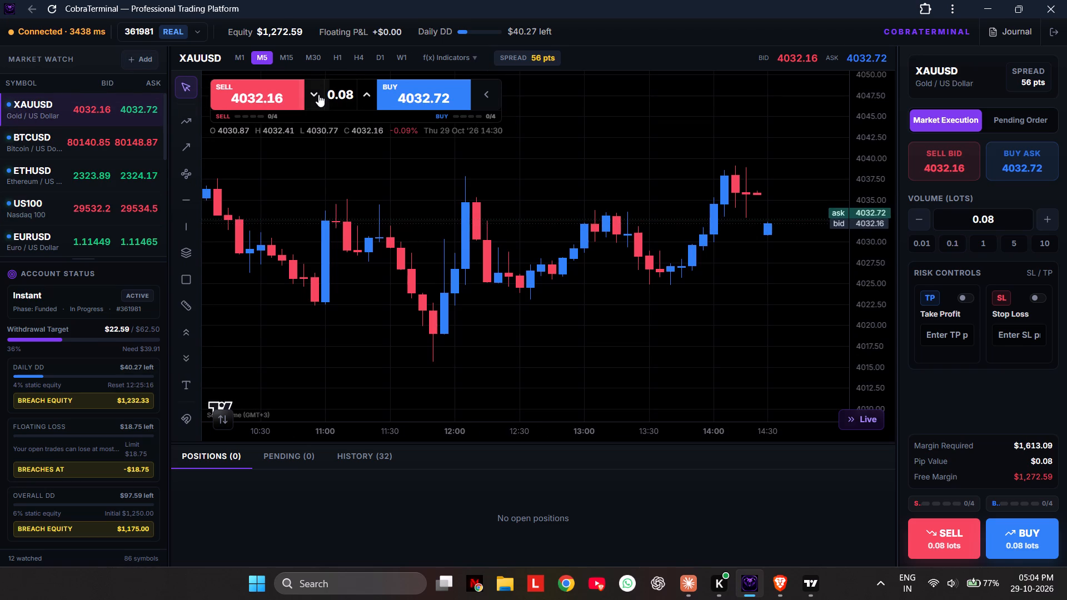
double_click(318, 94)
triple_click(318, 94)
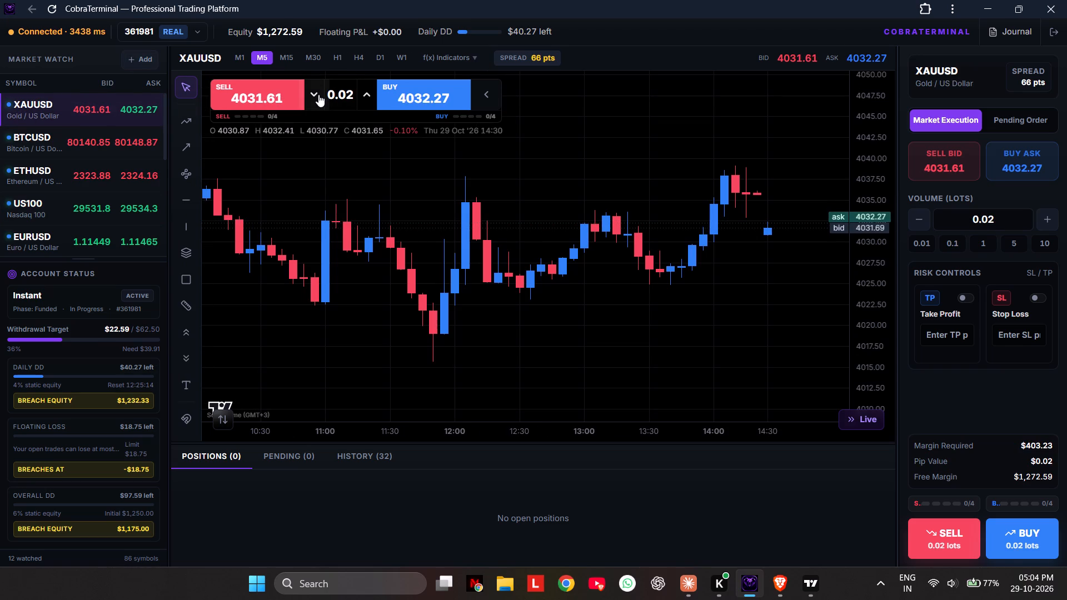
left_click(368, 94)
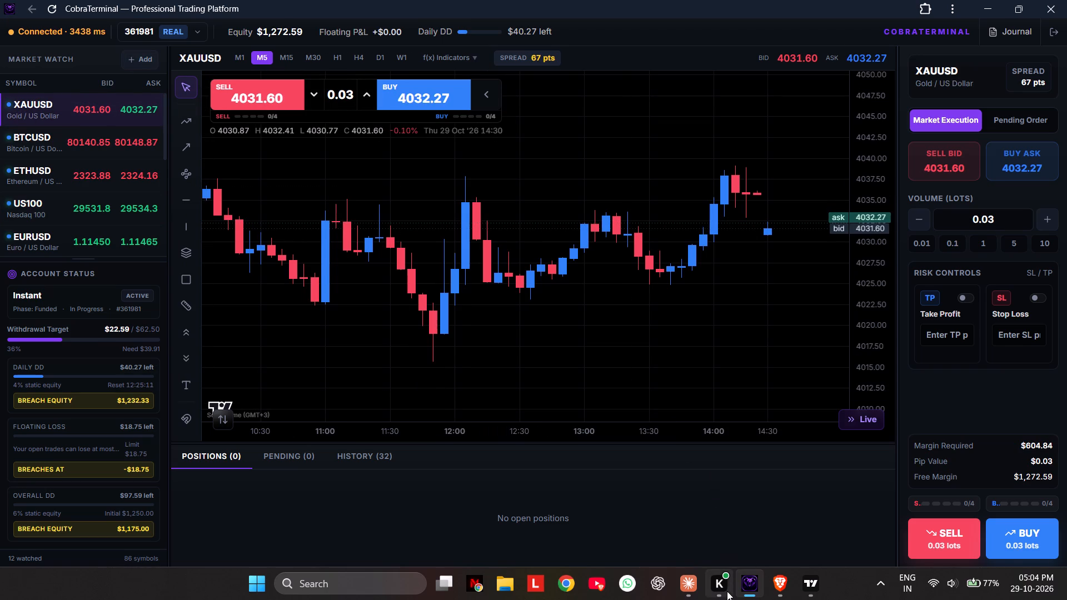
left_click(817, 597)
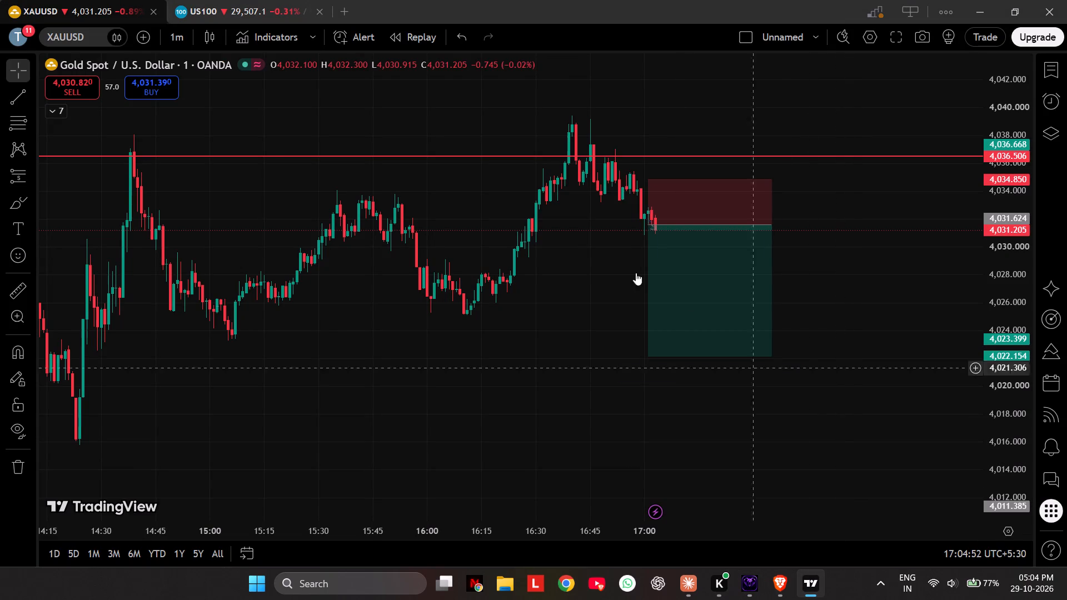
right_click(271, 131)
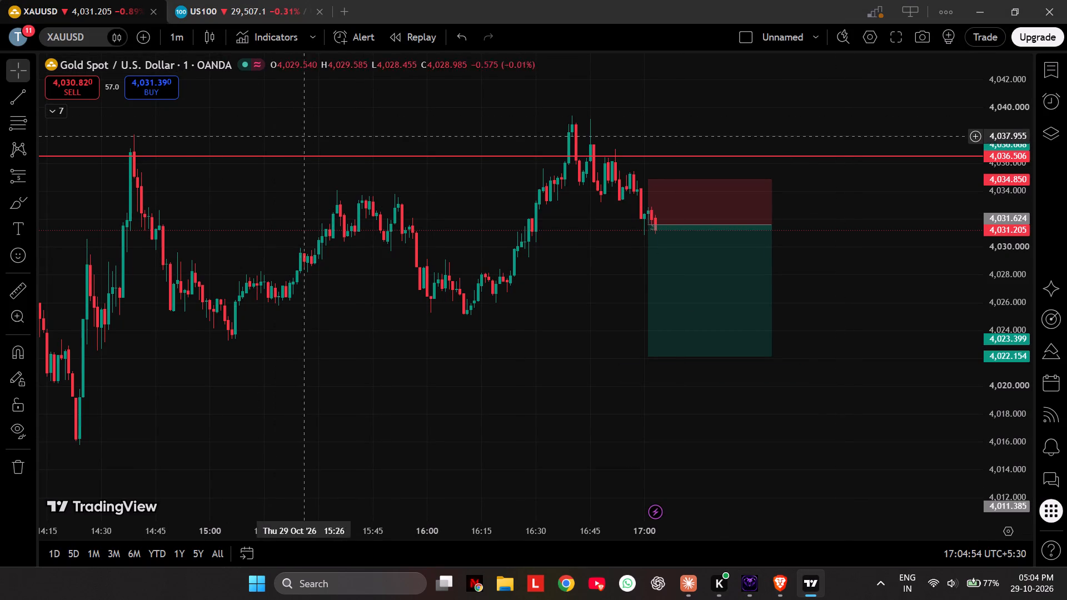
right_click(355, 316)
right_click(355, 316)
right_click(355, 316)
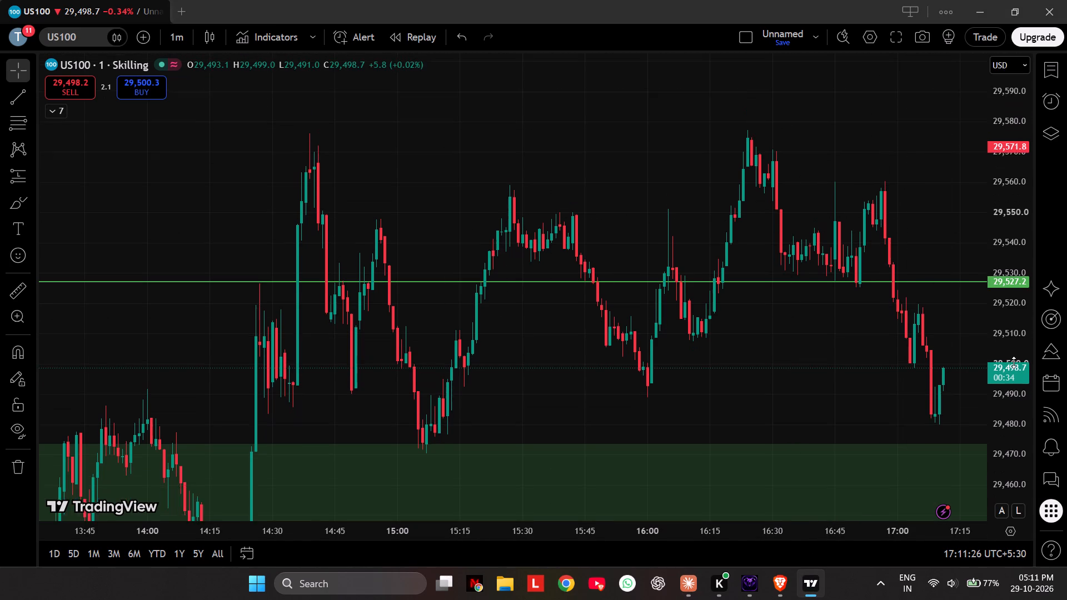
scroll(1014, 362, "down", 8)
scroll(920, 391, "down", 4)
left_click_drag(908, 355, 848, 299)
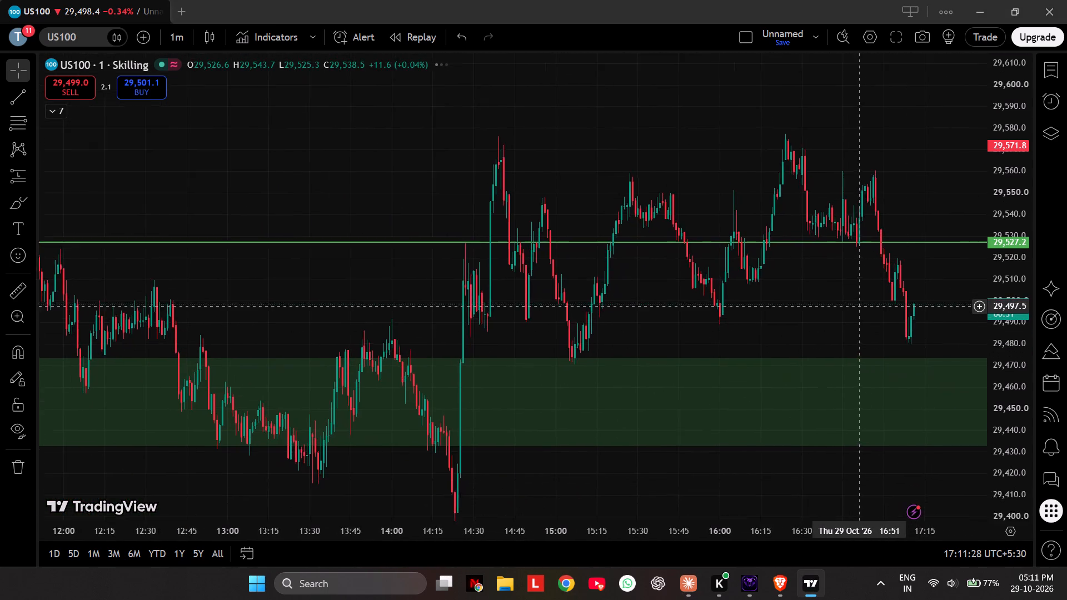
left_click_drag(848, 299, 664, 248)
left_click(1050, 77)
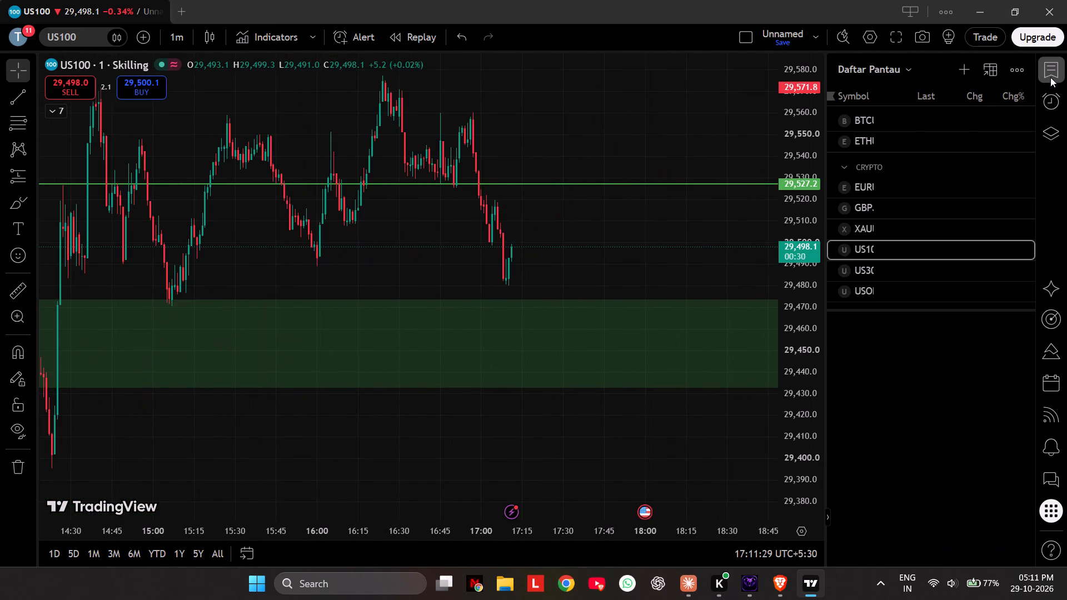
left_click(886, 291)
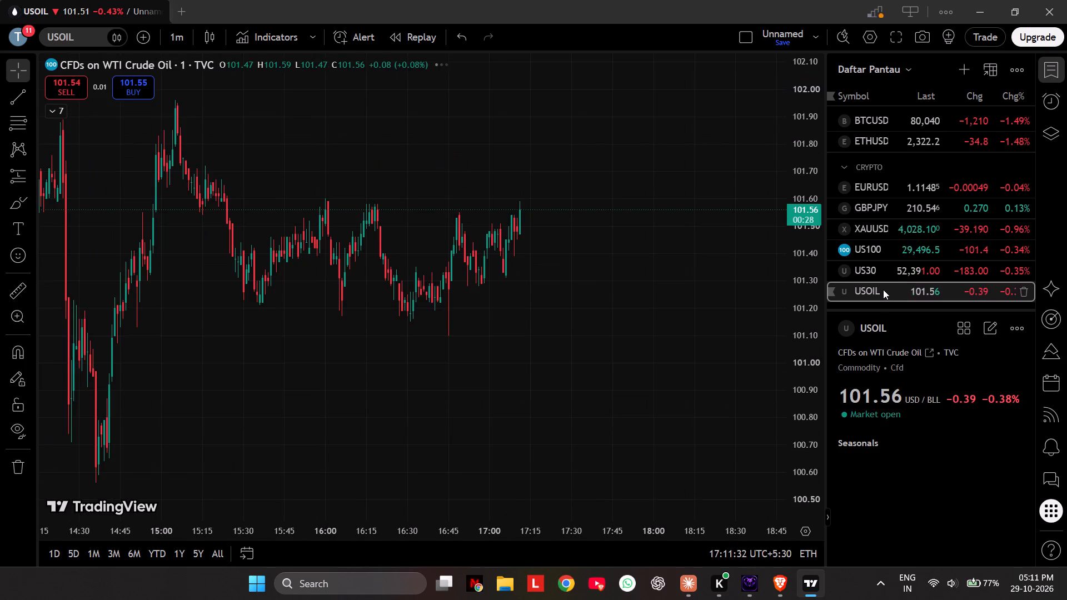
Examine the 1m charts of USOIL, US30 and US100 from the Daftar Pantau watchlist, comparing their recent price action.
scroll(732, 312, "down", 4)
scroll(732, 312, "up", 3)
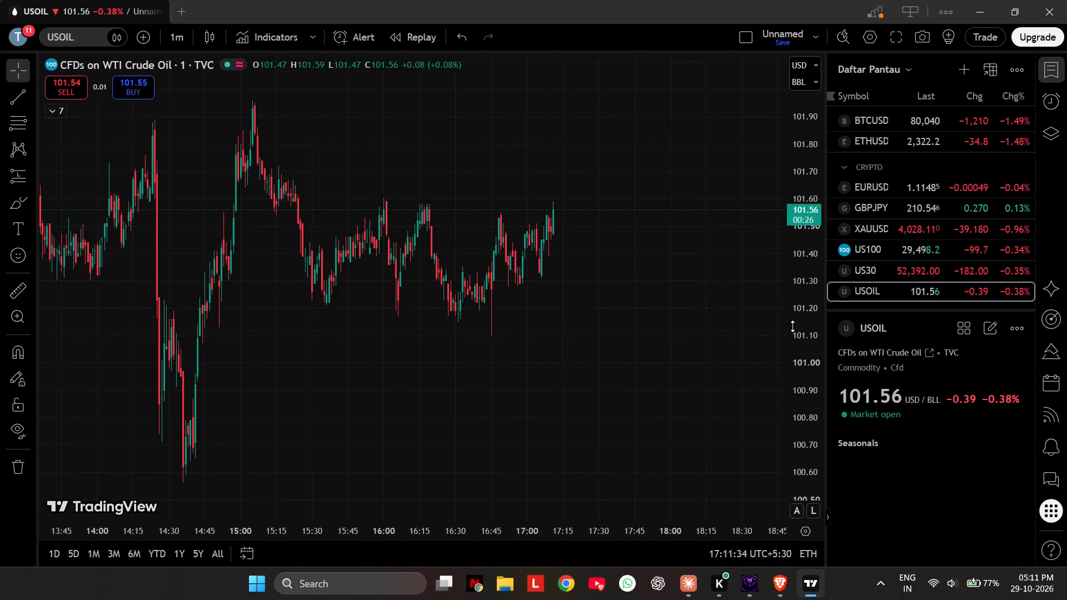
scroll(810, 359, "down", 13)
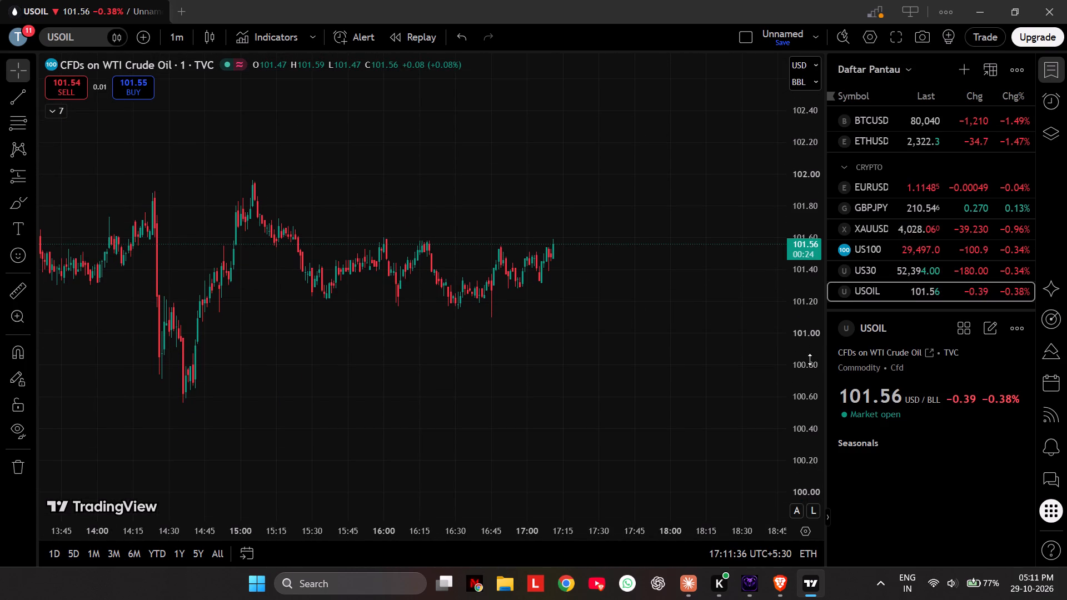
scroll(622, 329, "down", 8)
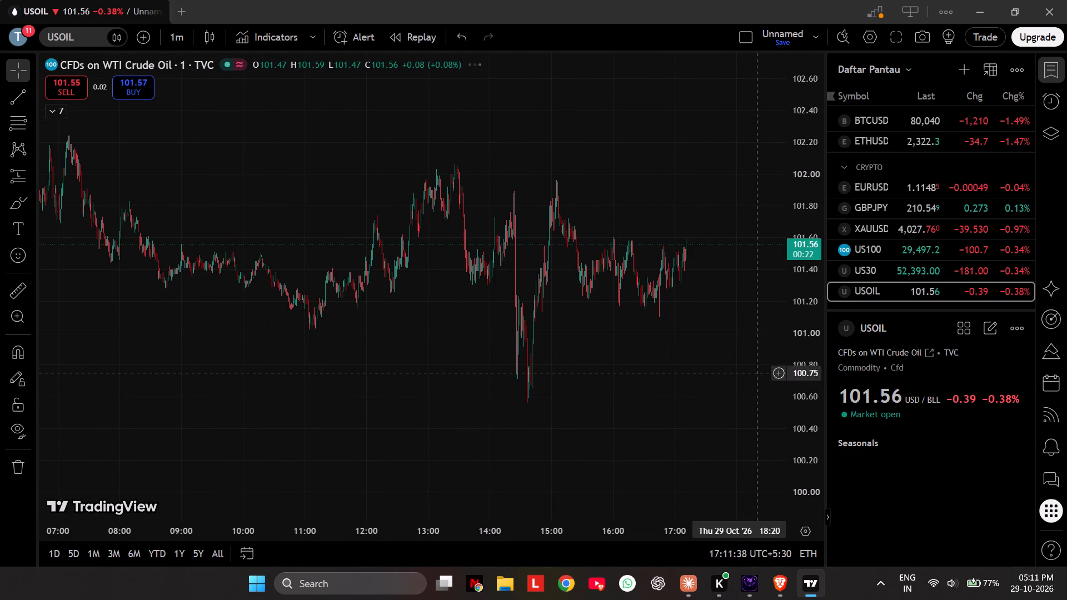
left_click(891, 262)
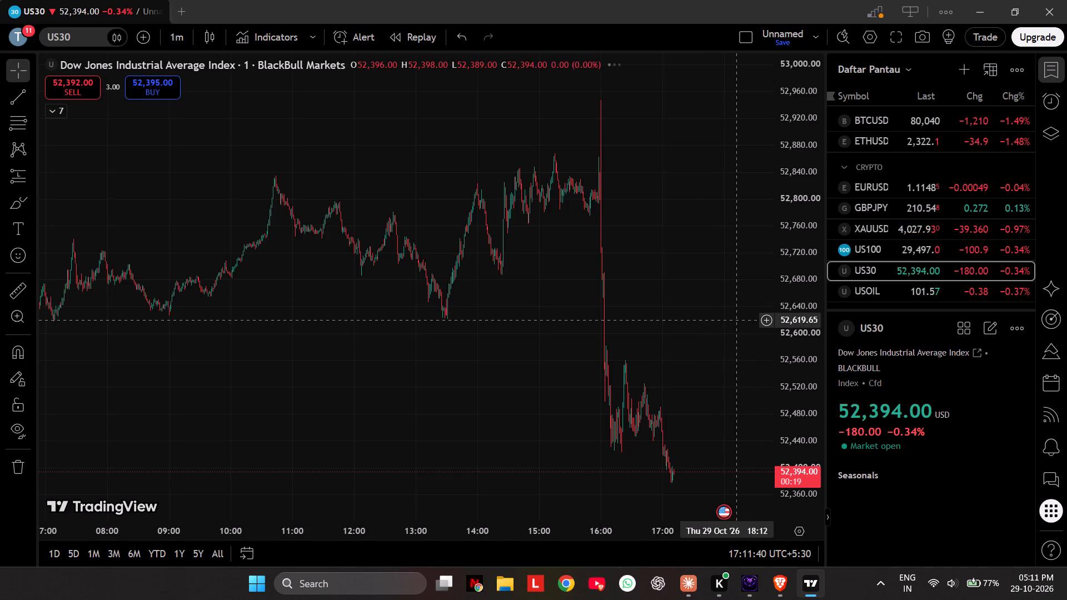
scroll(736, 319, "up", 11)
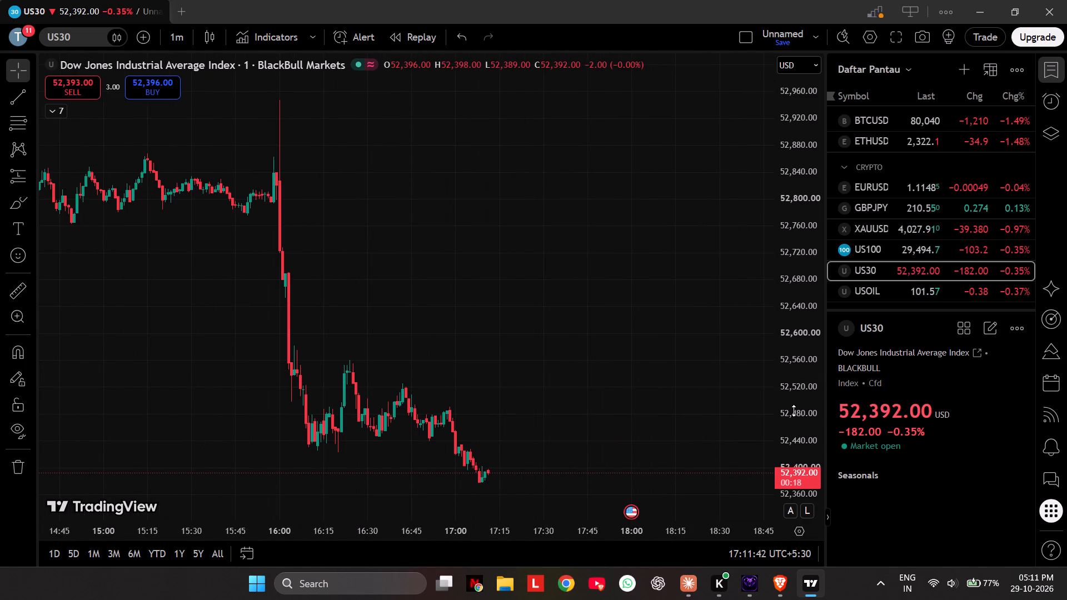
scroll(796, 431, "up", 3)
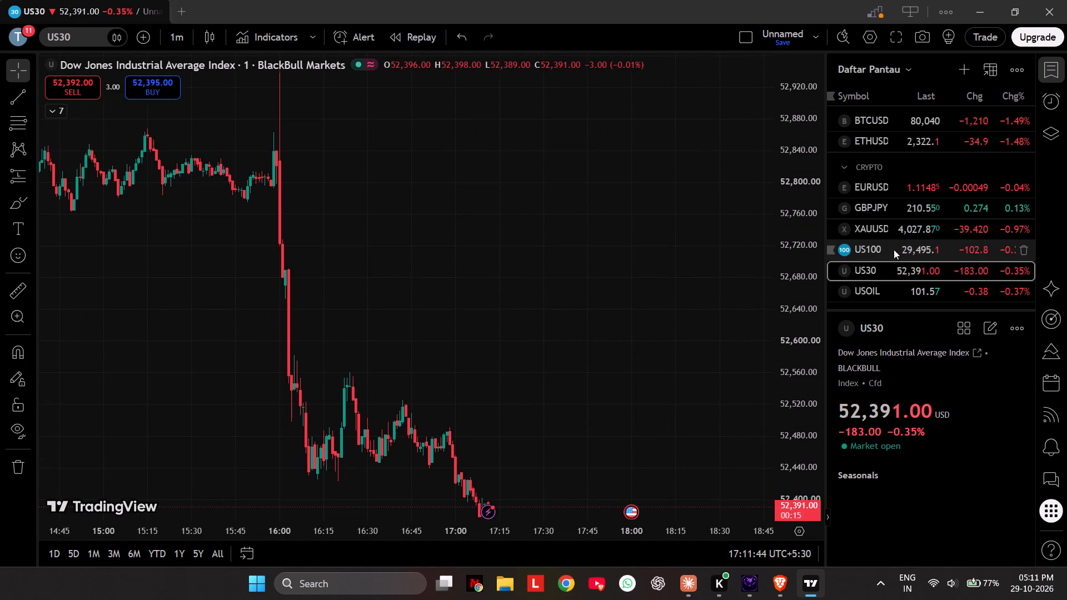
left_click(870, 292)
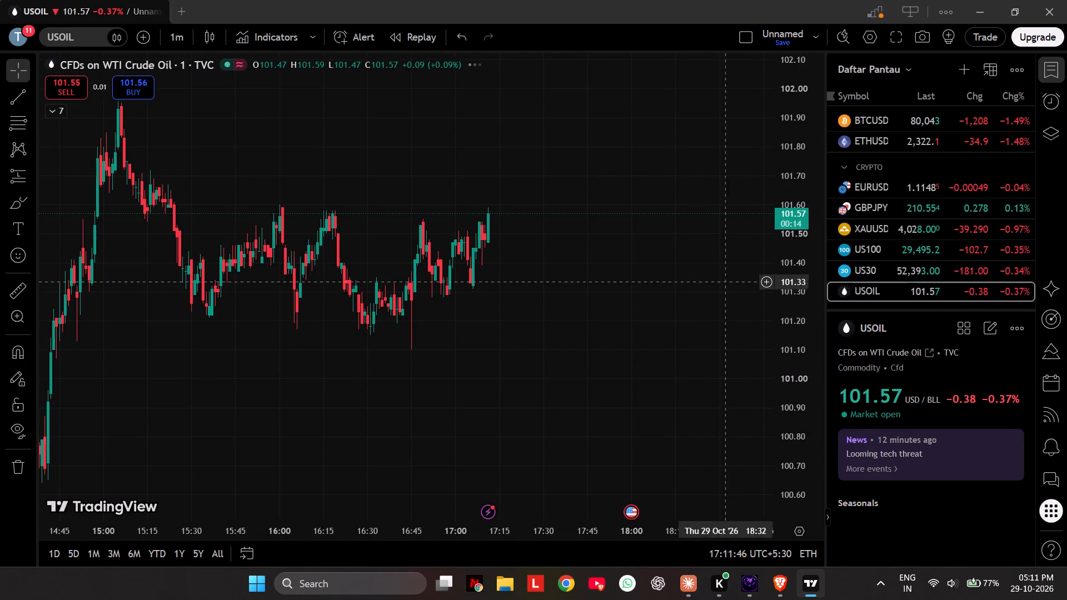
left_click(869, 247)
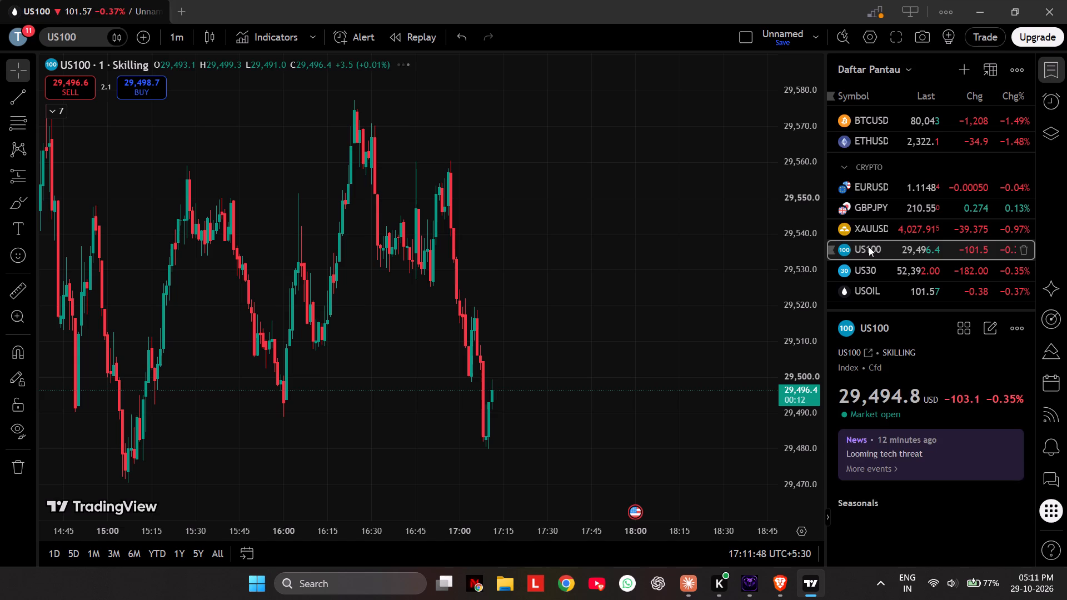
Load BTCUSD from the Daftar Pantau watchlist and delete the long position drawing from its 1m chart.
left_click(876, 121)
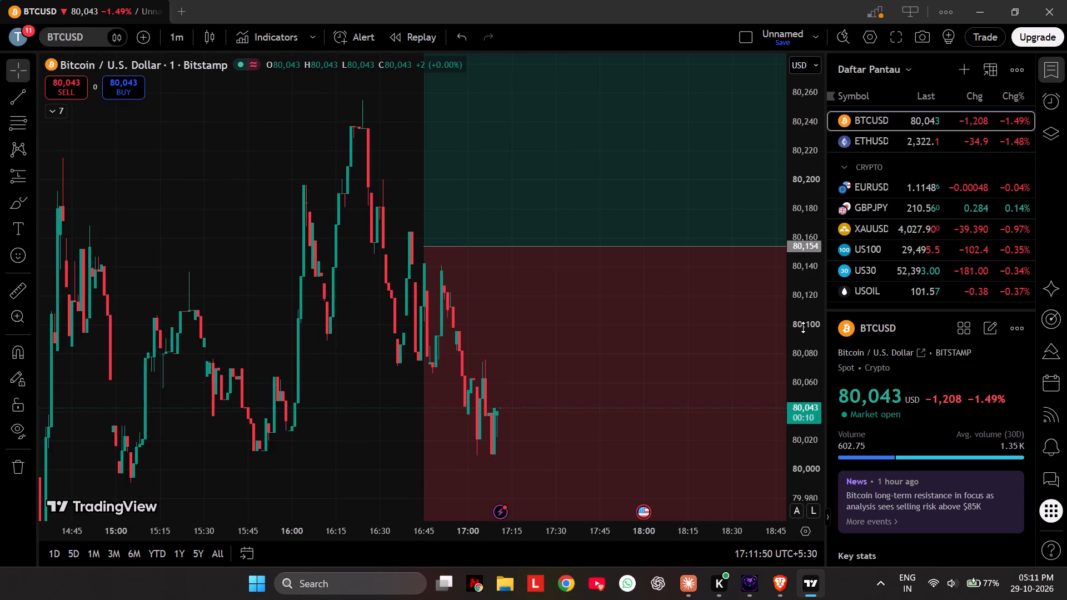
scroll(807, 335, "down", 12)
scroll(732, 358, "down", 4)
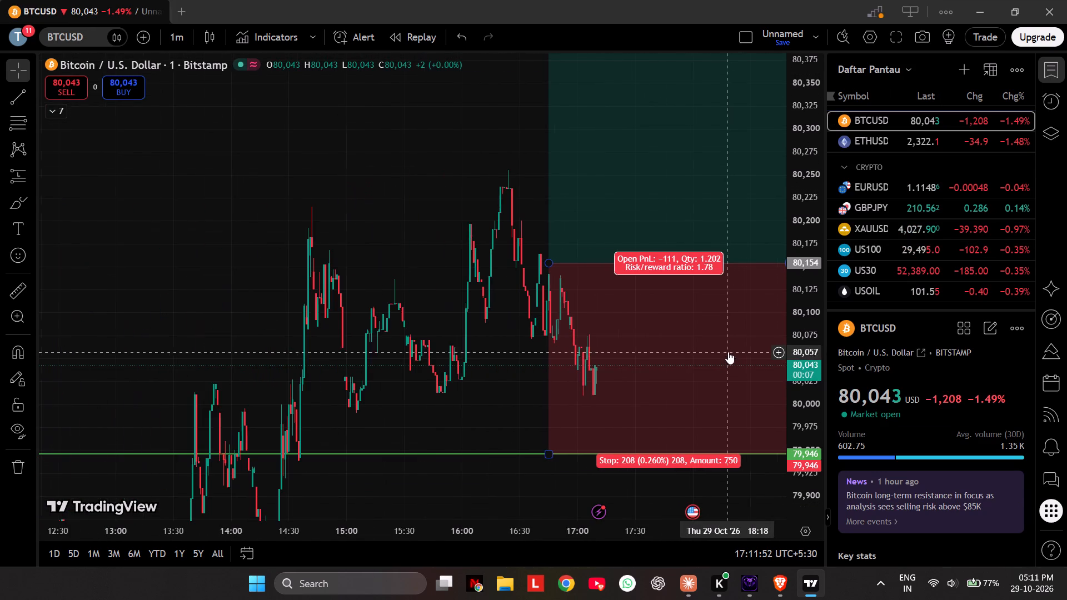
left_click_drag(467, 401, 430, 313)
left_click(607, 192)
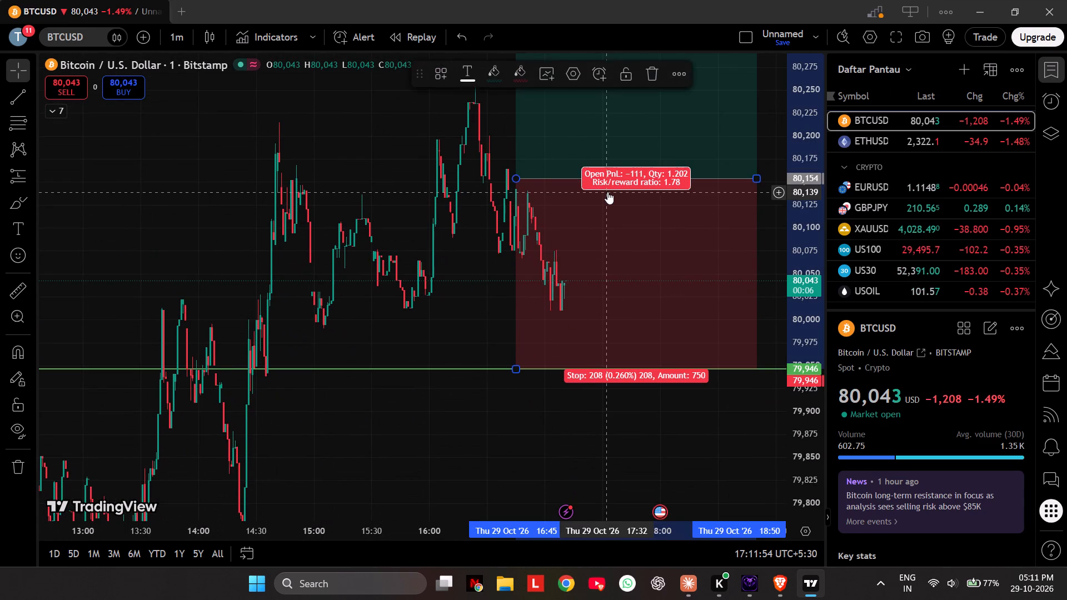
left_click(641, 75)
Look over BTCUSD on the 1m chart, switch it to 1 hour, and examine price around the 80,649 and 79,946 lines.
scroll(794, 312, "down", 8)
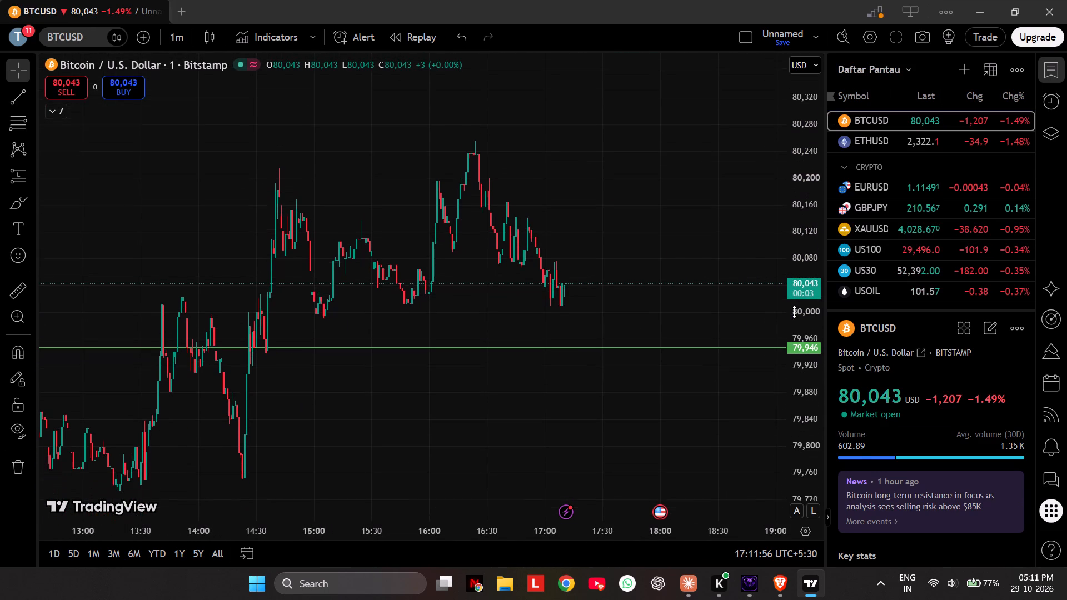
scroll(794, 312, "down", 10)
scroll(710, 362, "down", 5)
left_click_drag(736, 407, 677, 334)
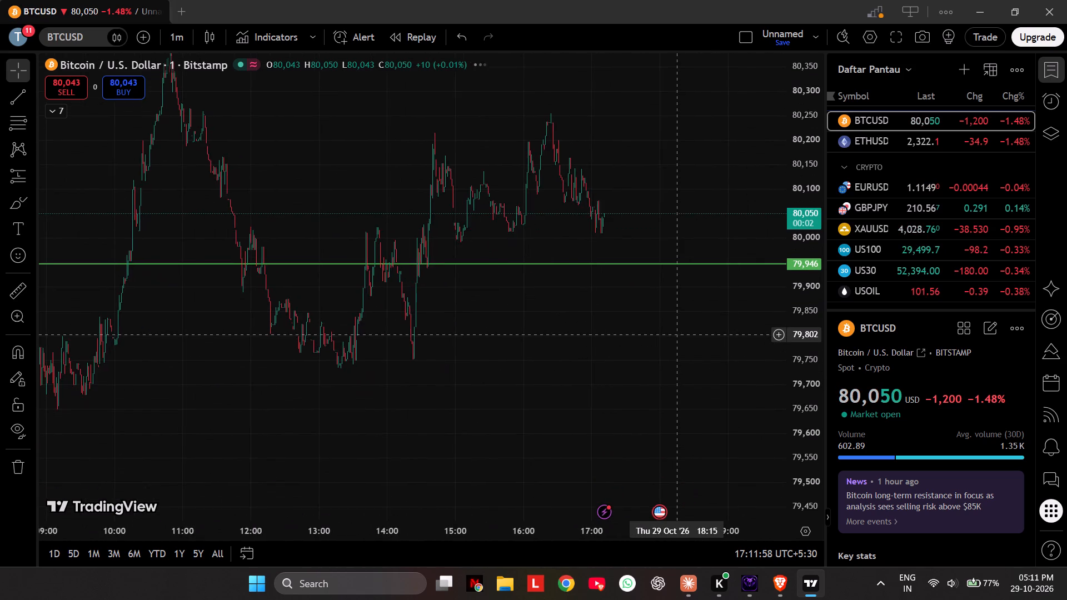
scroll(677, 334, "down", 6)
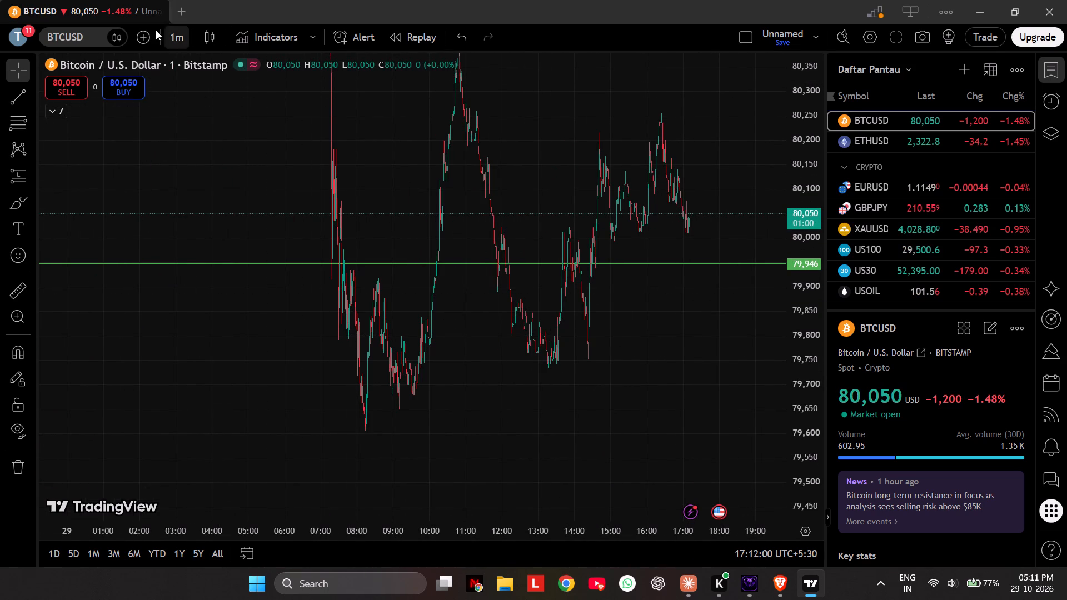
left_click(176, 38)
scroll(206, 514, "down", 1)
left_click(210, 489)
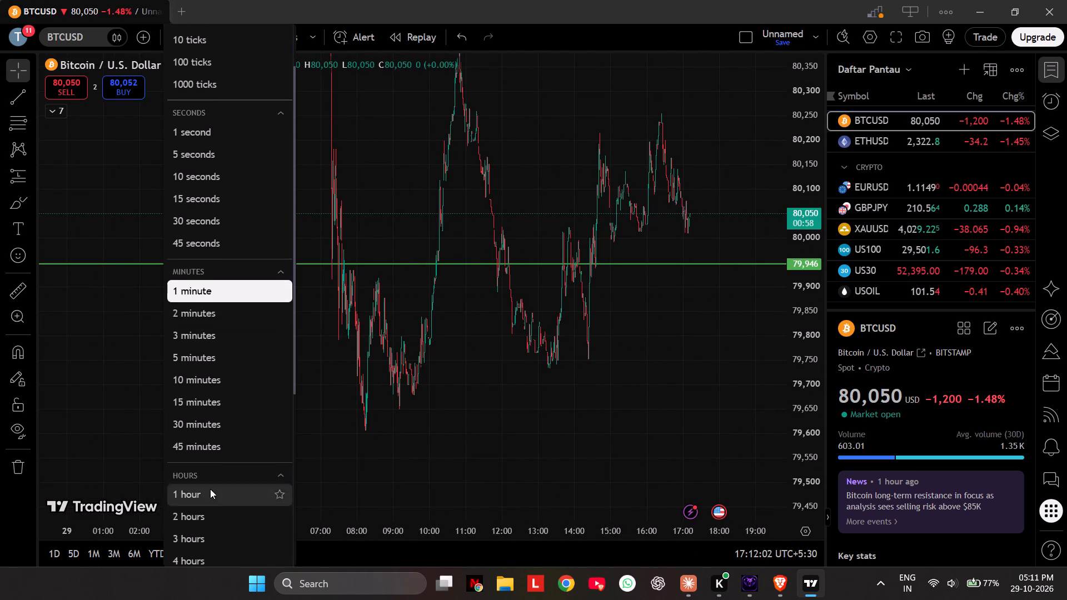
left_click(467, 489)
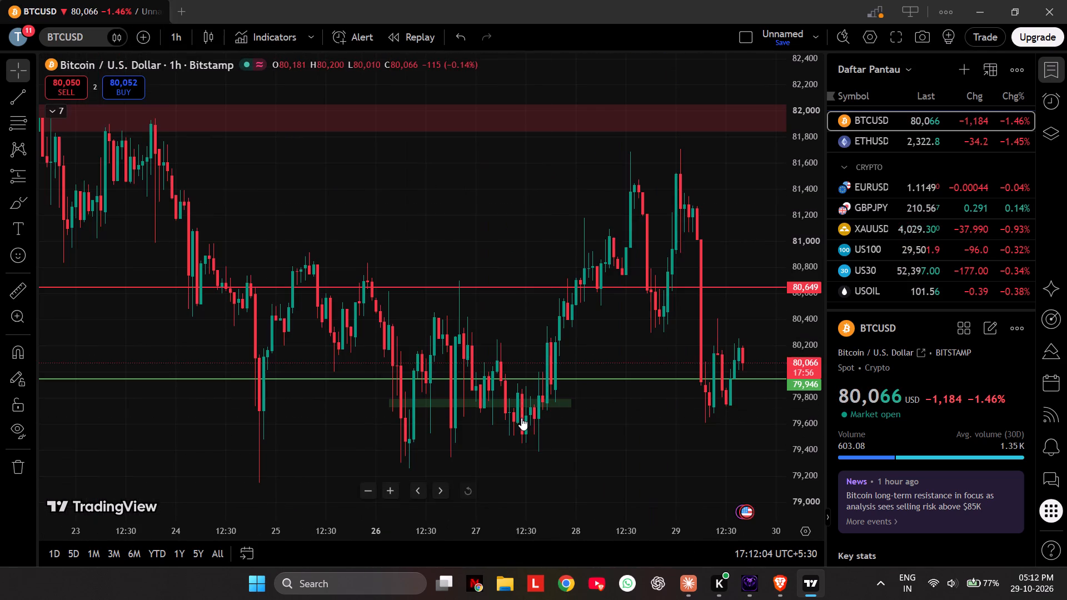
scroll(796, 356, "down", 13)
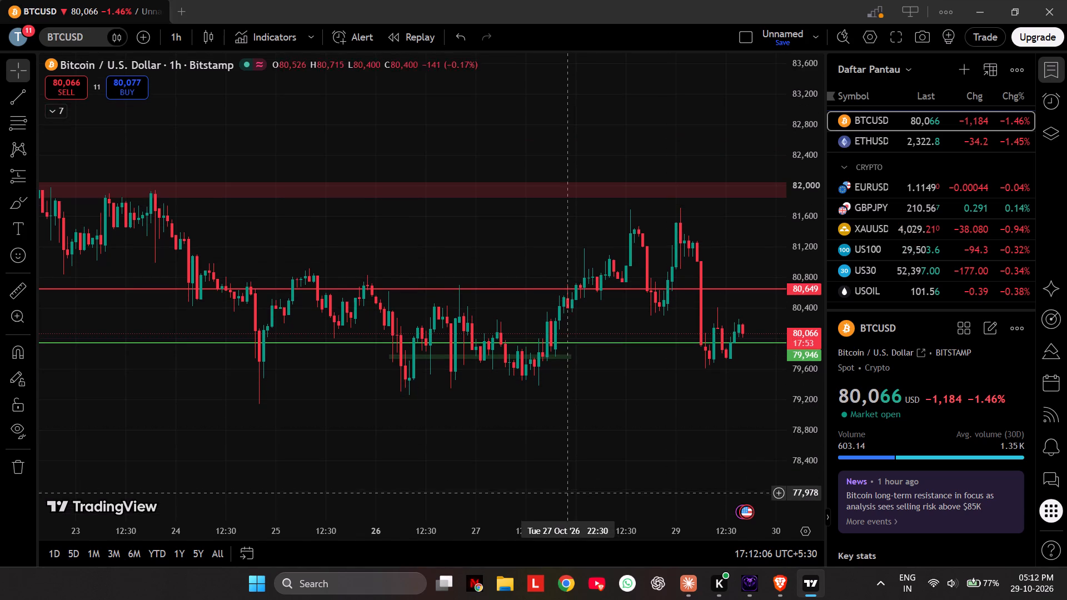
left_click_drag(571, 490, 516, 419)
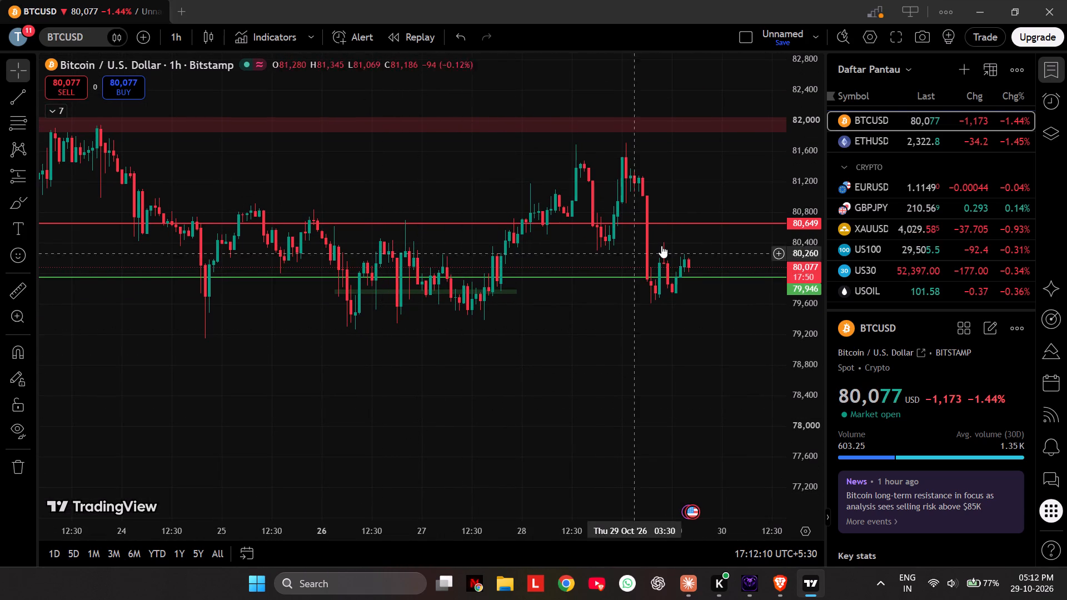
left_click_drag(572, 367, 564, 364)
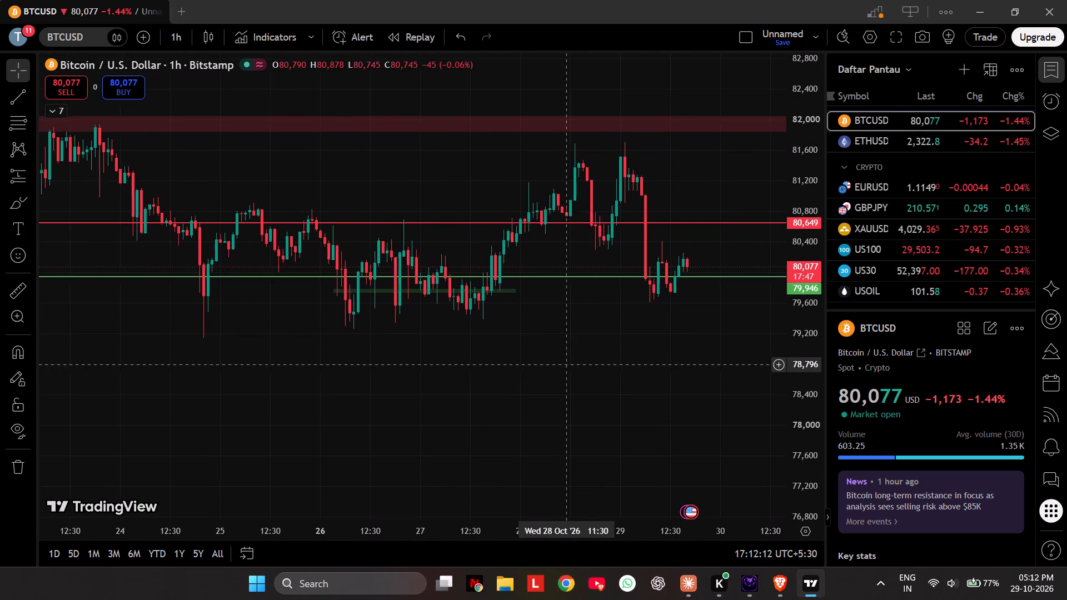
left_click_drag(564, 364, 554, 363)
scroll(554, 363, "down", 4)
scroll(554, 363, "up", 2)
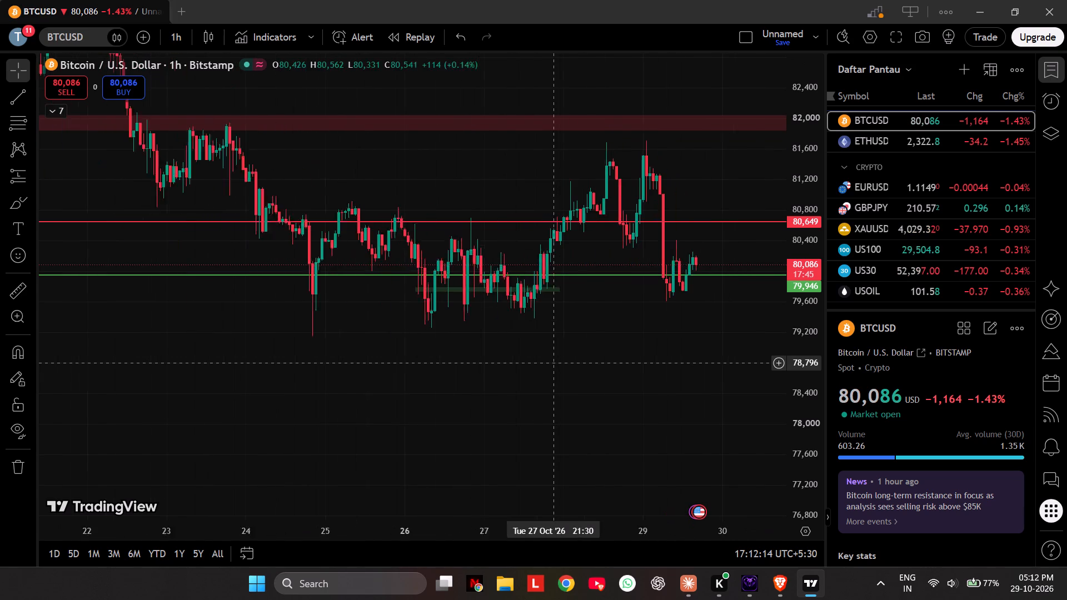
scroll(554, 363, "up", 1)
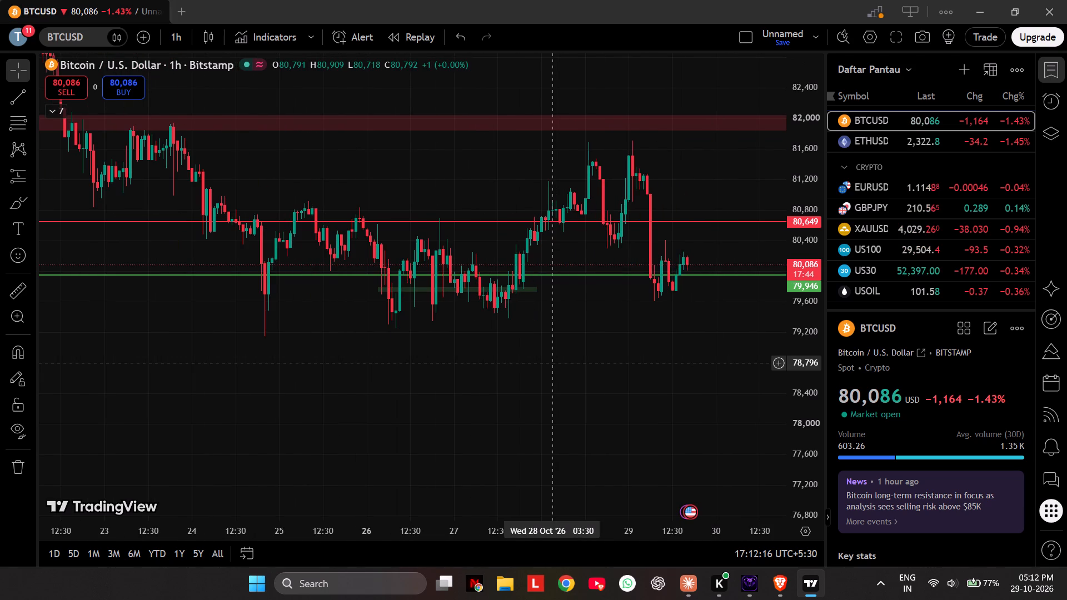
left_click_drag(554, 363, 456, 352)
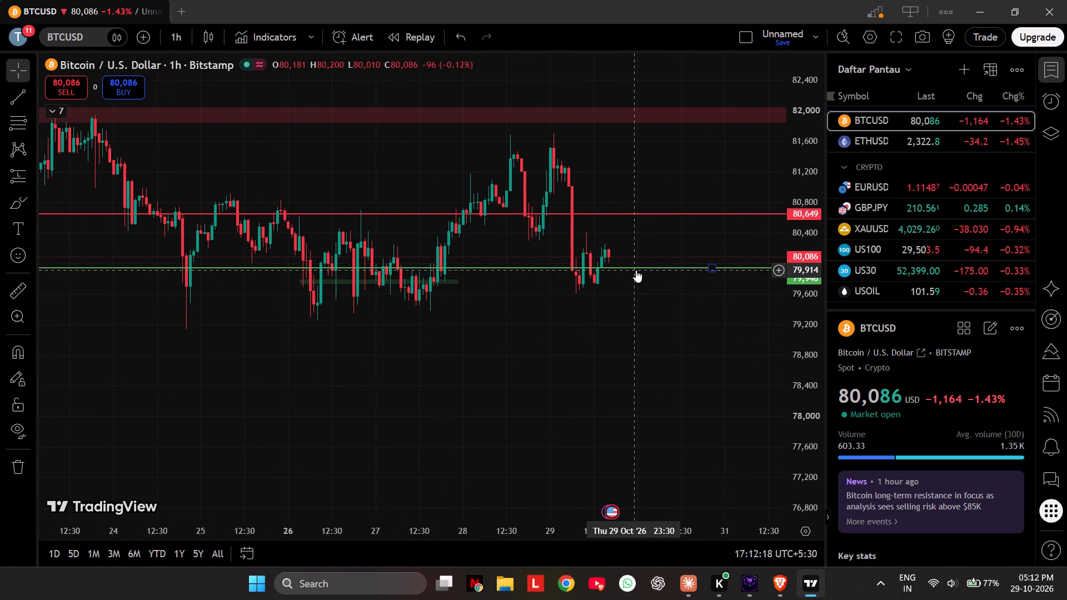
left_click(636, 270)
left_click(636, 282)
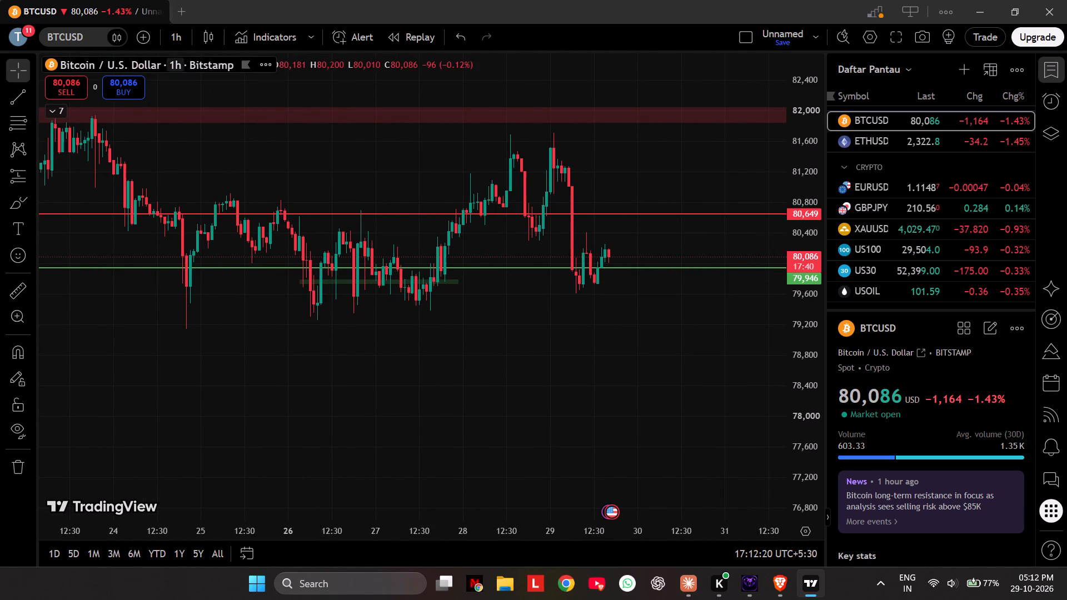
Switch the BTCUSD chart to the 5-minute timeframe and examine recent price action above the green 79,946 line.
left_click(174, 28)
left_click(199, 427)
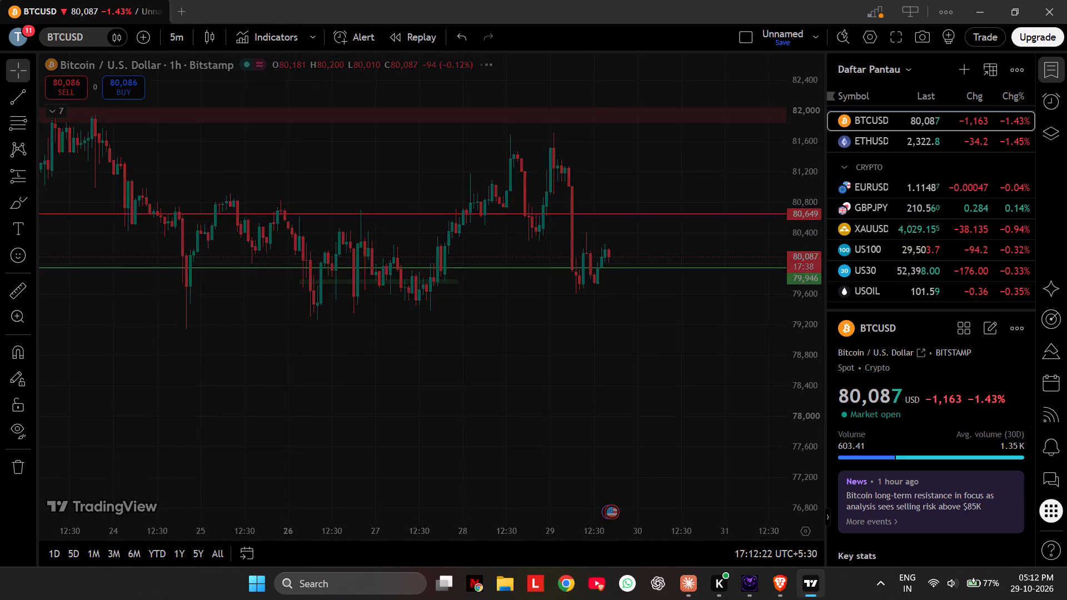
left_click(466, 492)
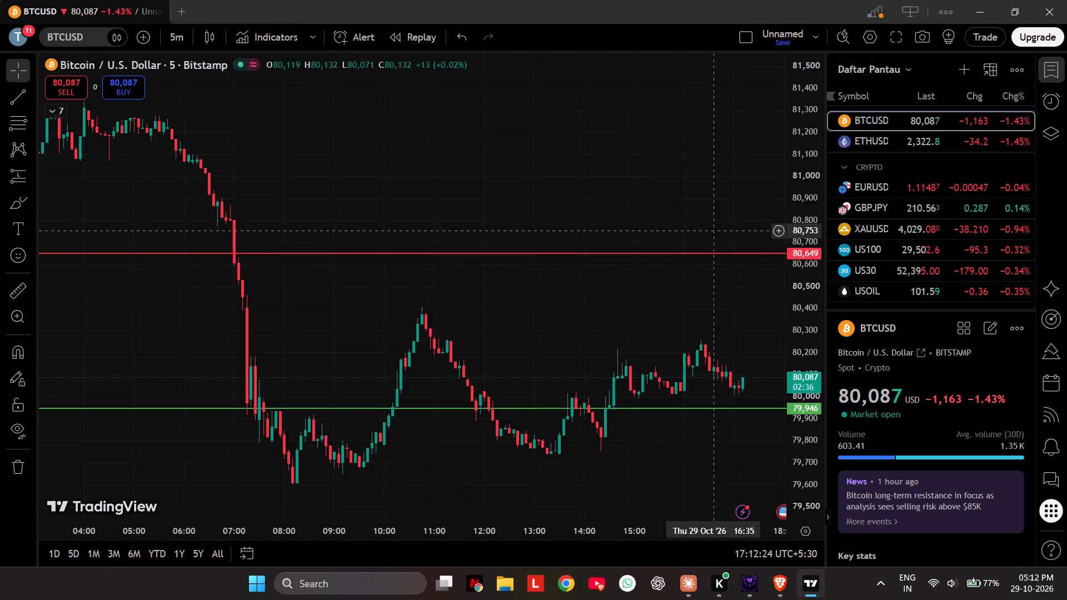
left_click_drag(732, 459, 660, 357)
scroll(811, 362, "up", 3)
left_click_drag(724, 368, 705, 216)
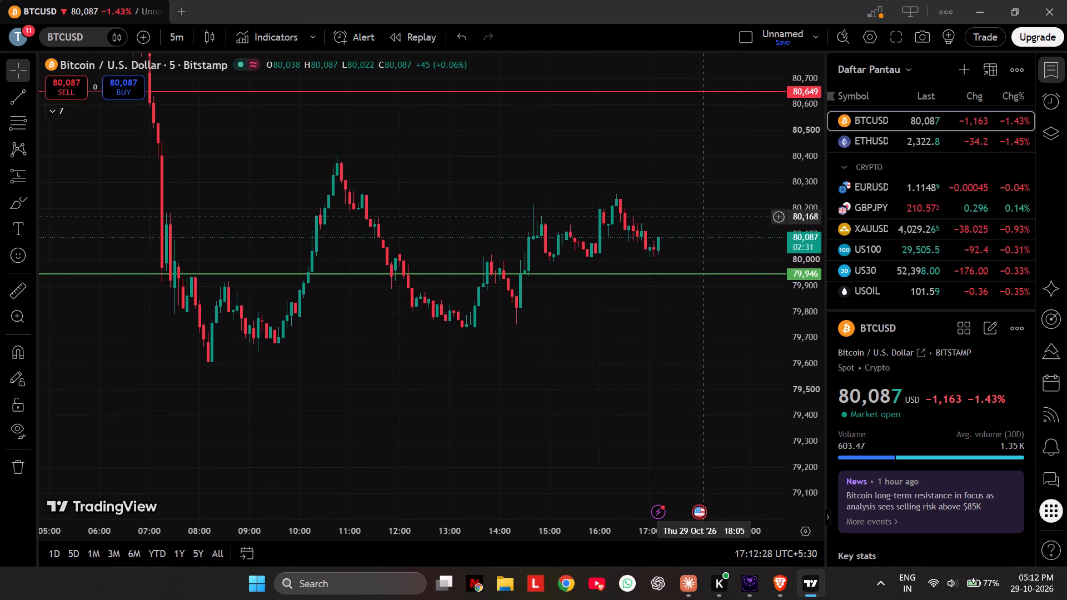
left_click_drag(705, 216, 729, 235)
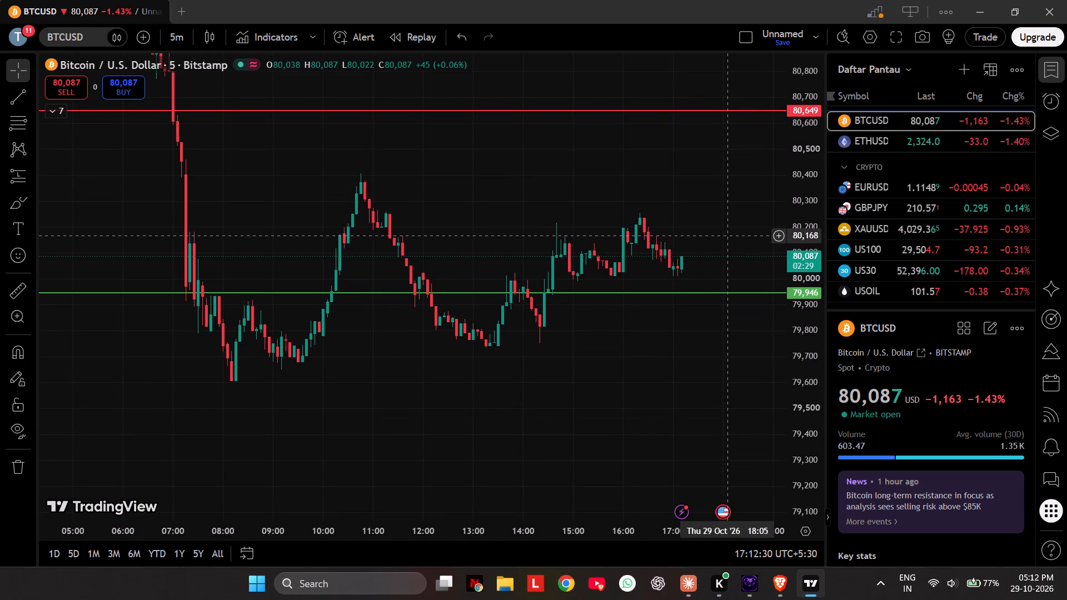
left_click_drag(729, 235, 722, 229)
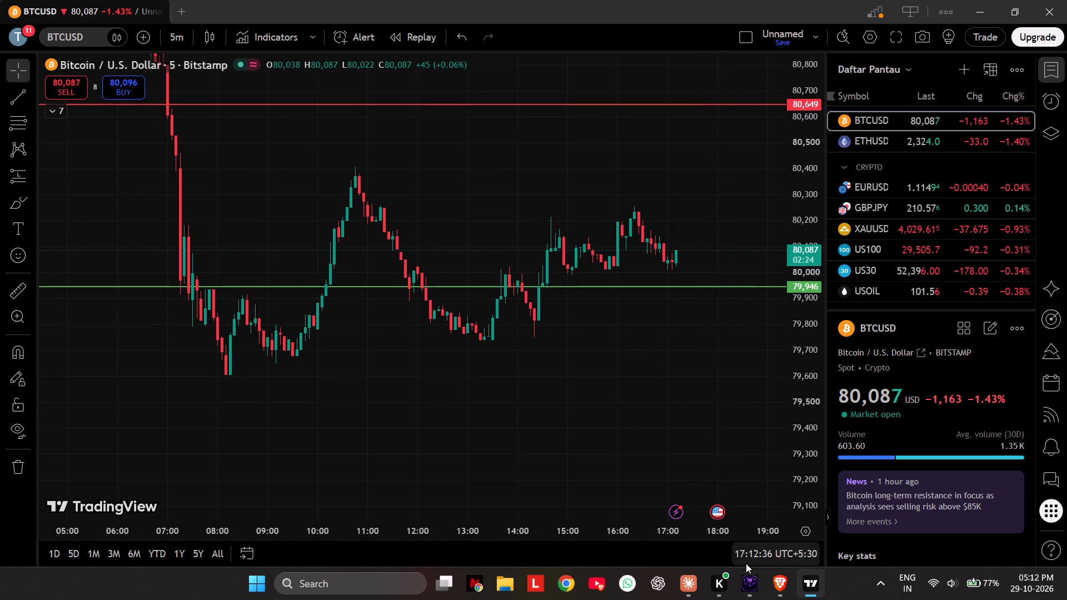
Switch to CobraTerminal, load BTCUSD from the market watch, and buy 0.06 lots at market.
left_click(753, 581)
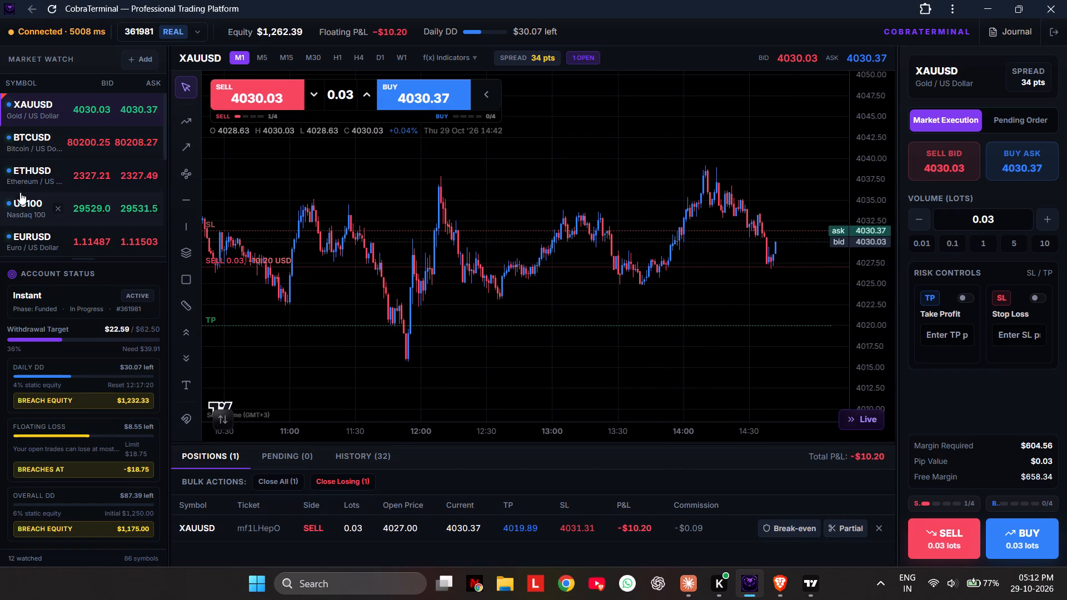
scroll(48, 236, "down", 1)
scroll(48, 236, "up", 2)
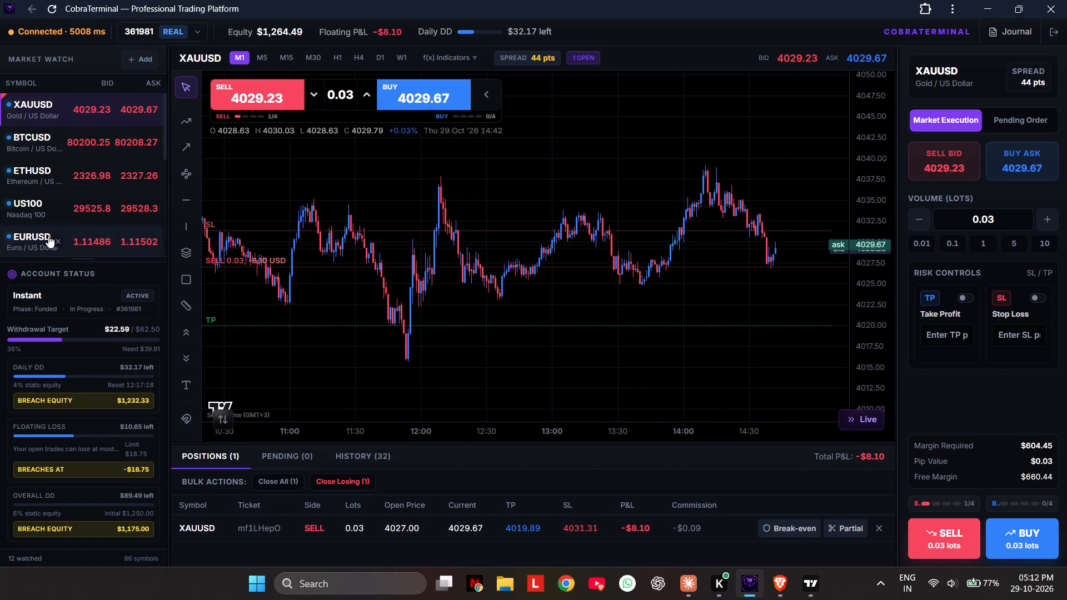
left_click(23, 141)
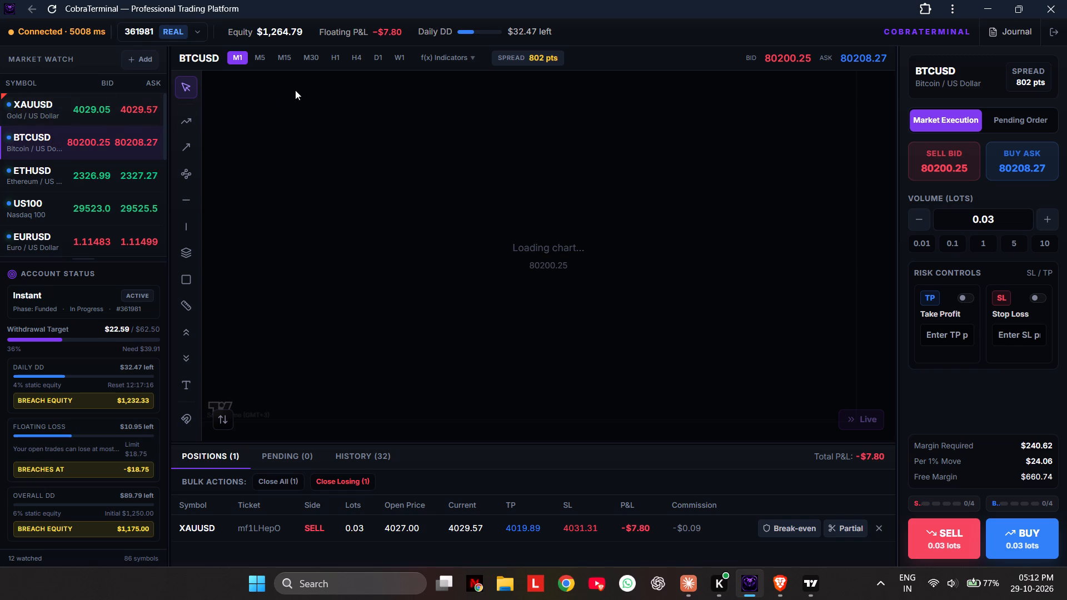
triple_click(363, 98)
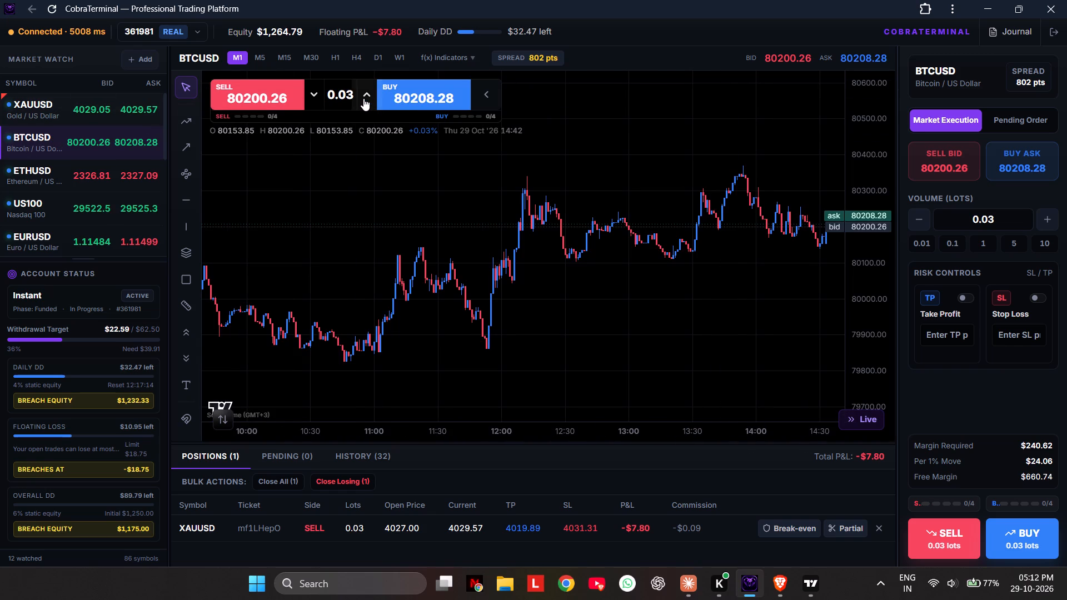
left_click(402, 96)
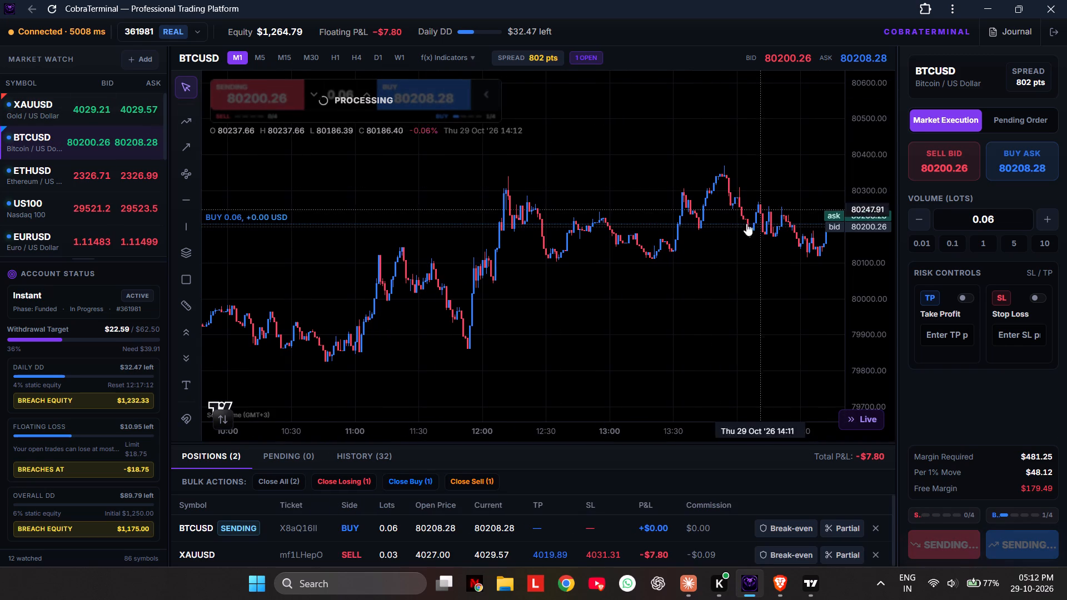
Select the BTCUSD 0.06-lot buy position on the chart and add a take-profit line at 80406.02.
left_click(714, 226)
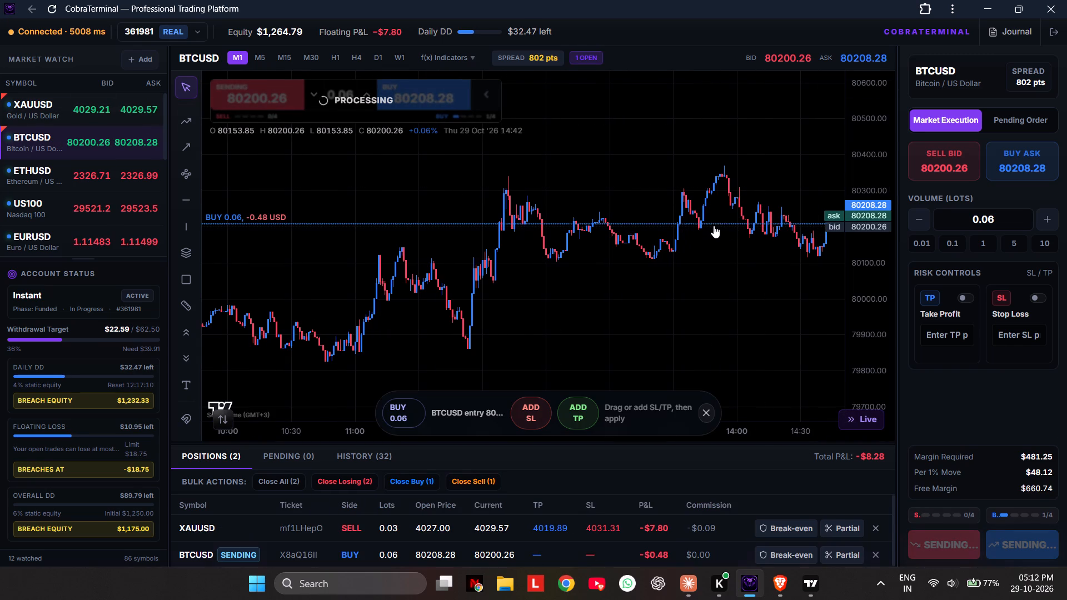
left_click(583, 406)
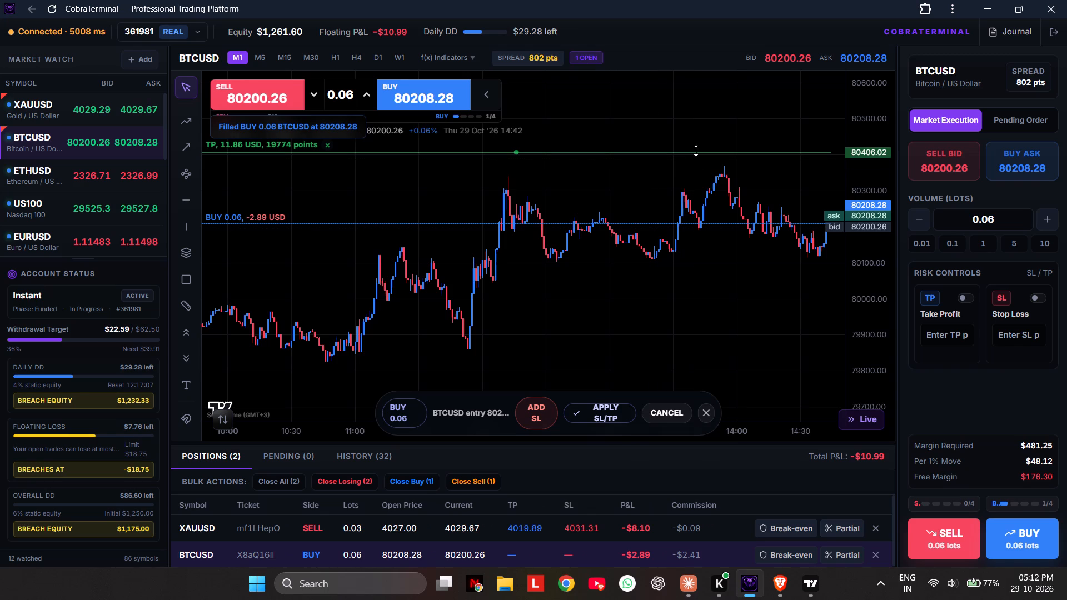
Reduce the order volume to 0.02 lots and buy BTCUSD at market again.
left_click(403, 100)
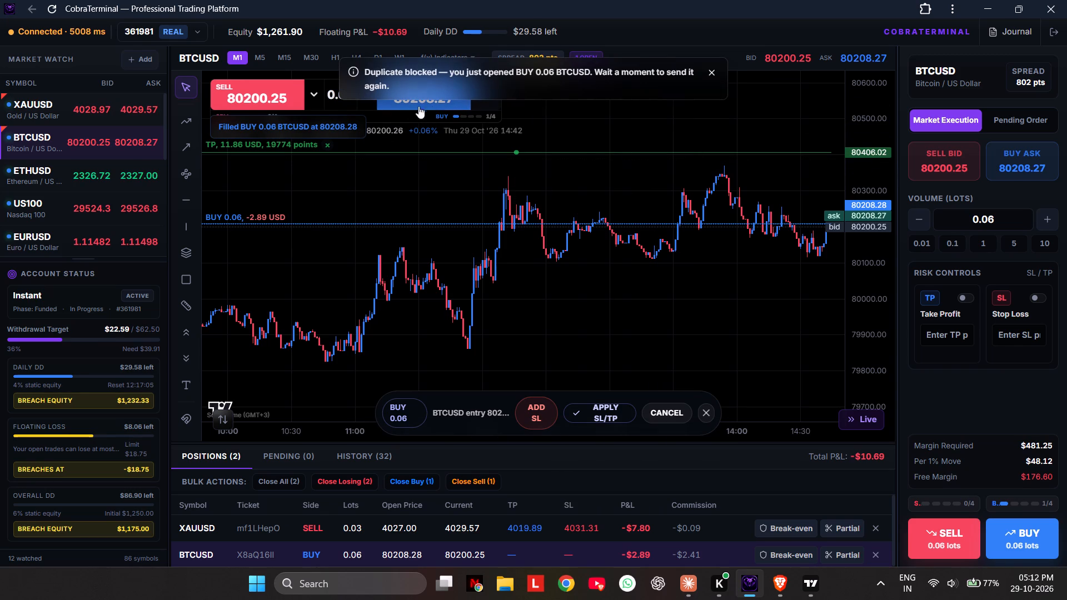
triple_click(310, 96)
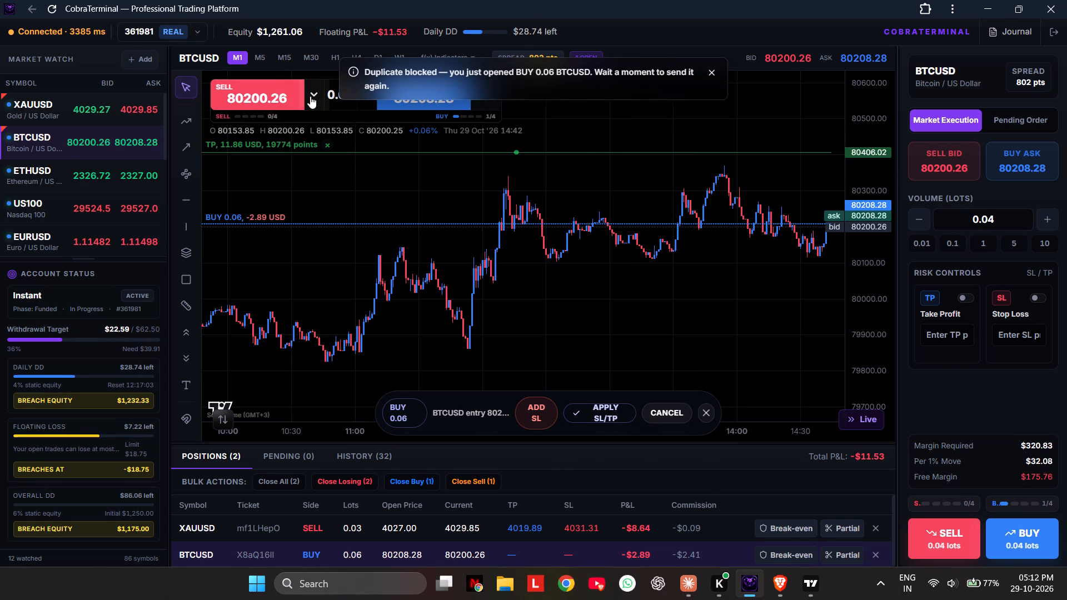
double_click(310, 96)
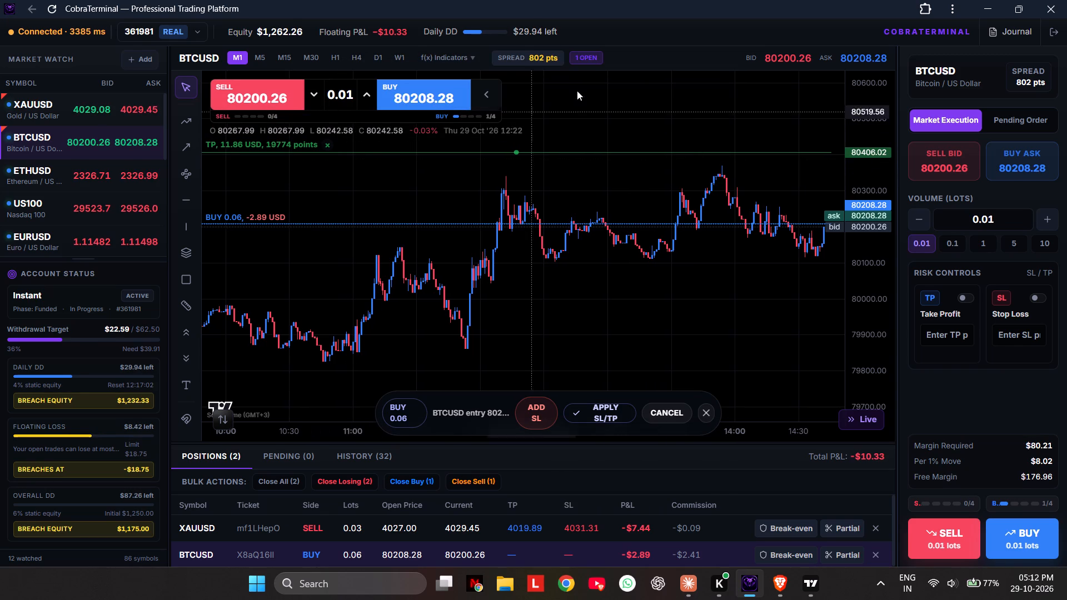
left_click(357, 93)
left_click(447, 105)
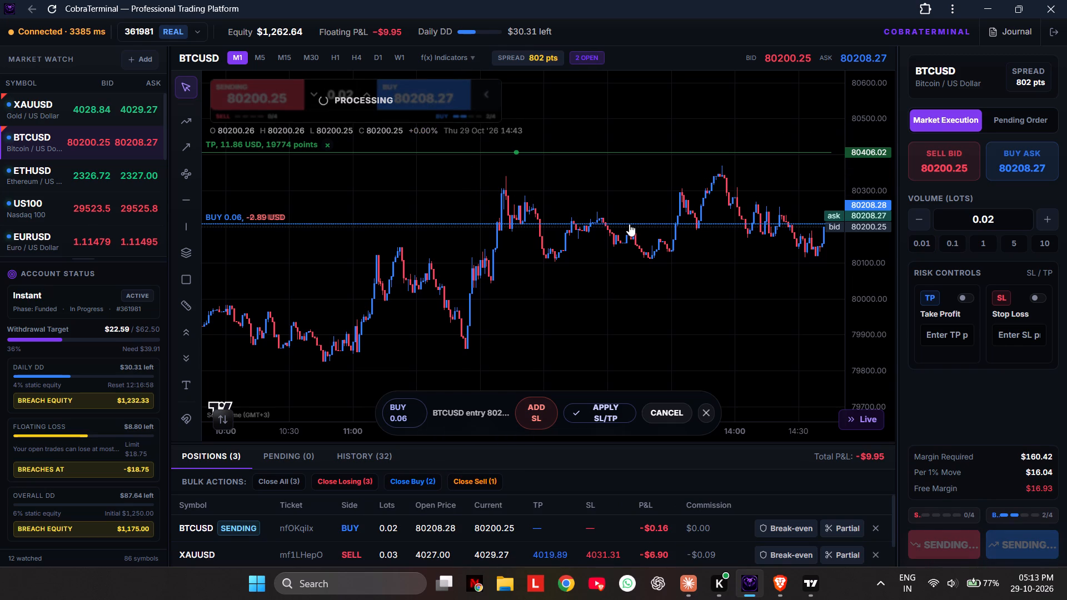
Lower the 0.06-lot BTCUSD position's take profit to 80388.68, add a stop loss at 80077.33, and apply both levels.
left_click_drag(716, 149, 718, 152)
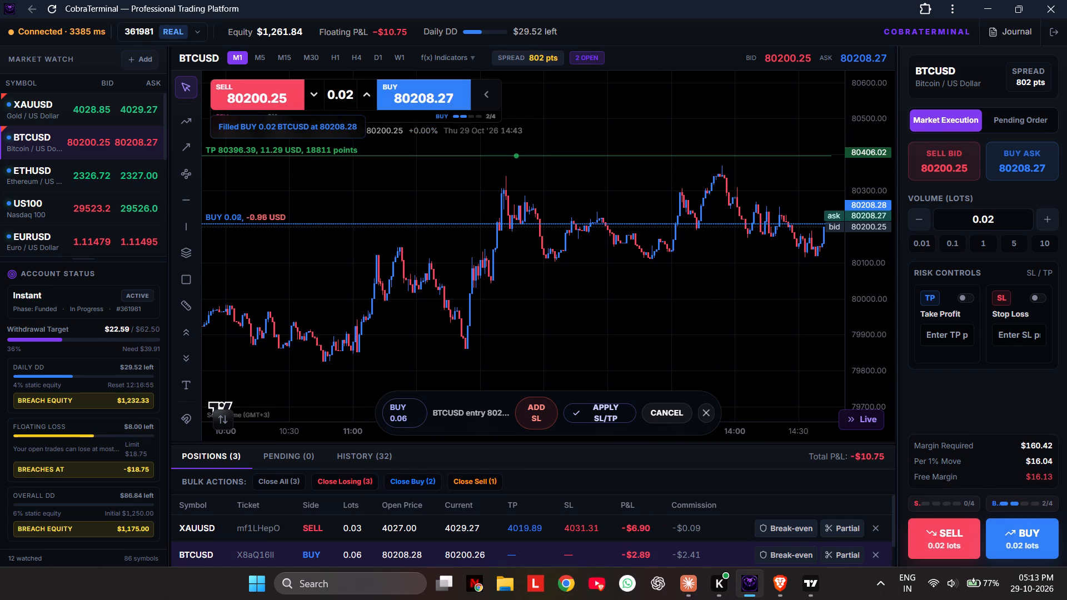
left_click_drag(718, 152, 719, 155)
left_click(528, 410)
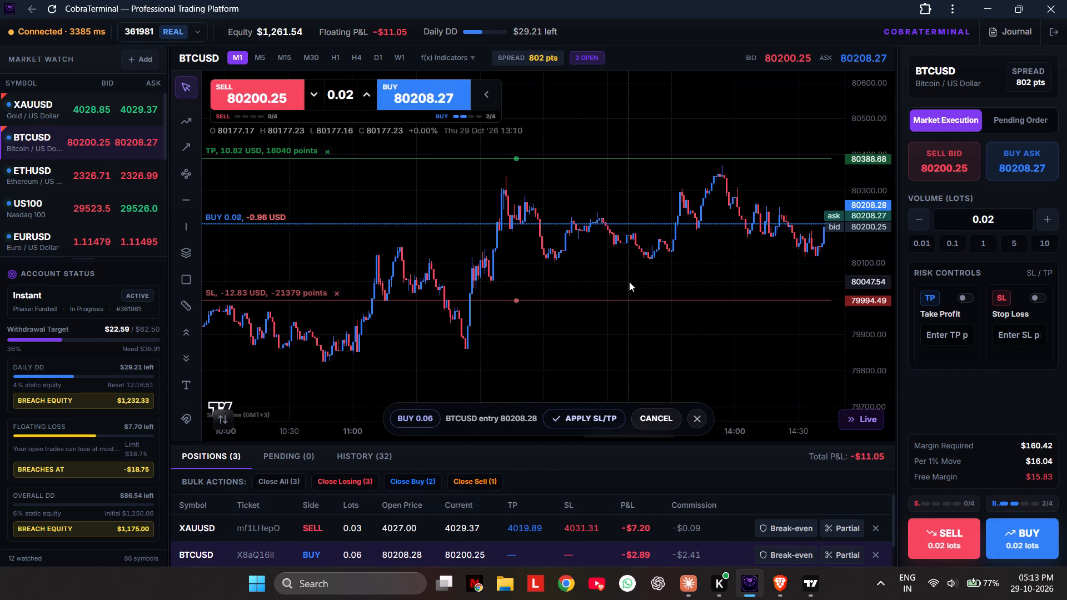
left_click_drag(638, 297, 619, 261)
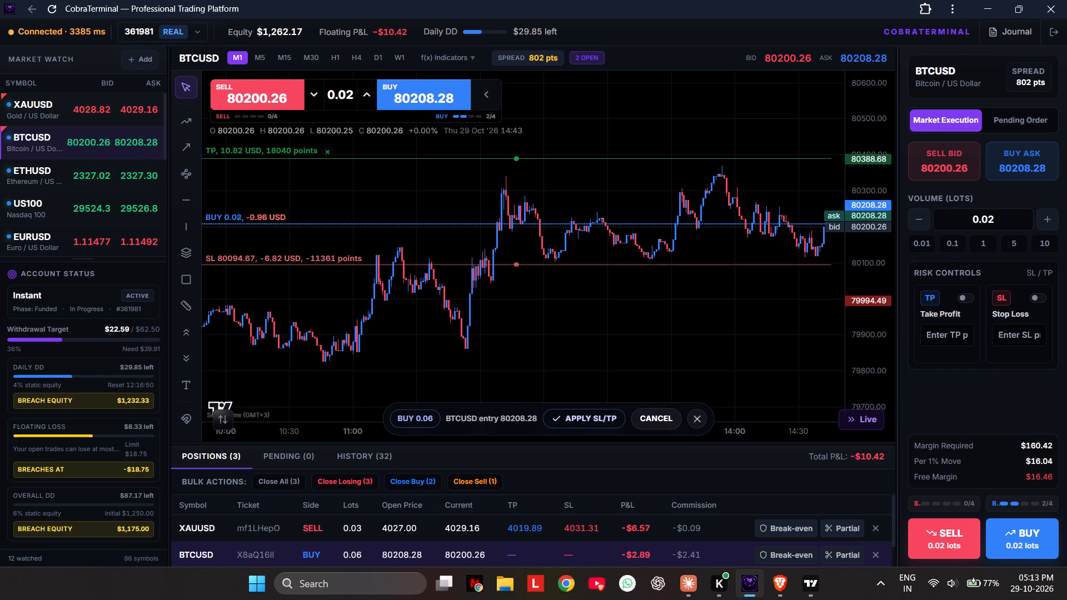
left_click_drag(619, 261, 627, 267)
left_click(597, 411)
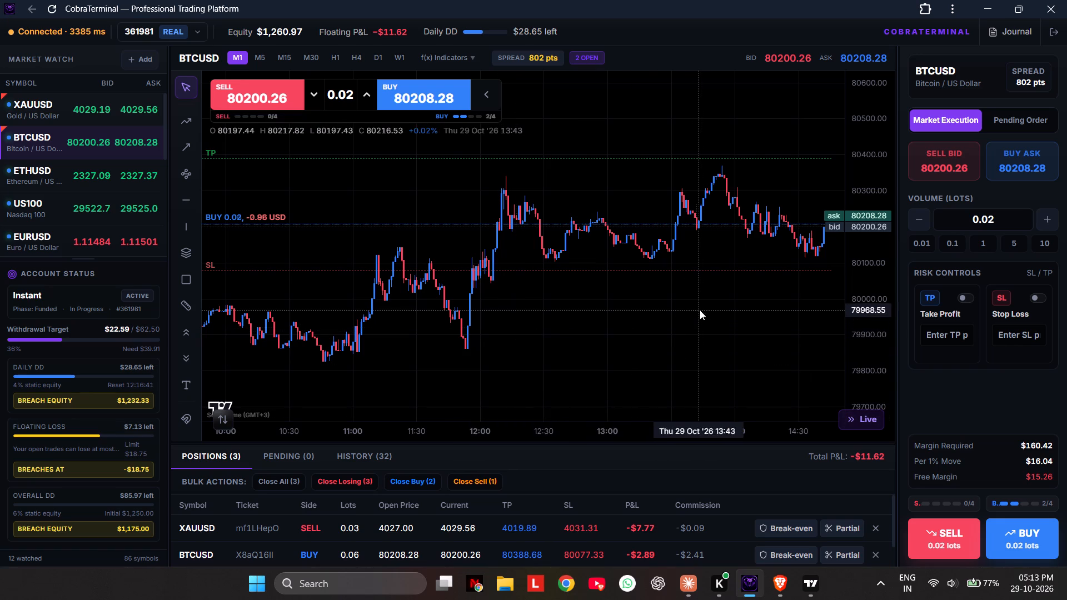
Look over the BTCUSD chart and review the TP and SL entries of the open positions.
left_click_drag(685, 308, 569, 327)
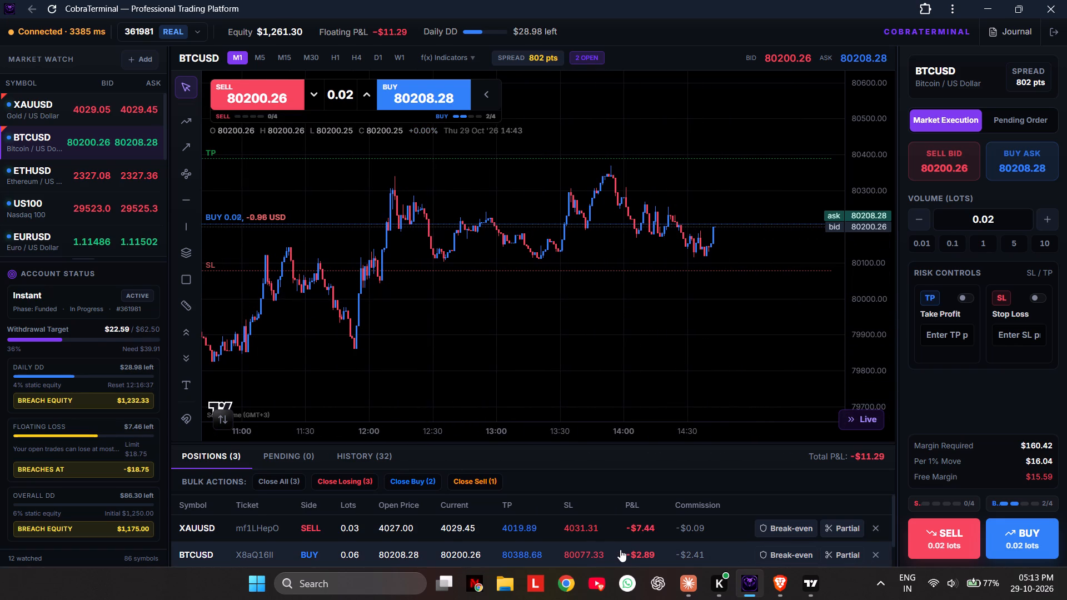
scroll(570, 534, "down", 4)
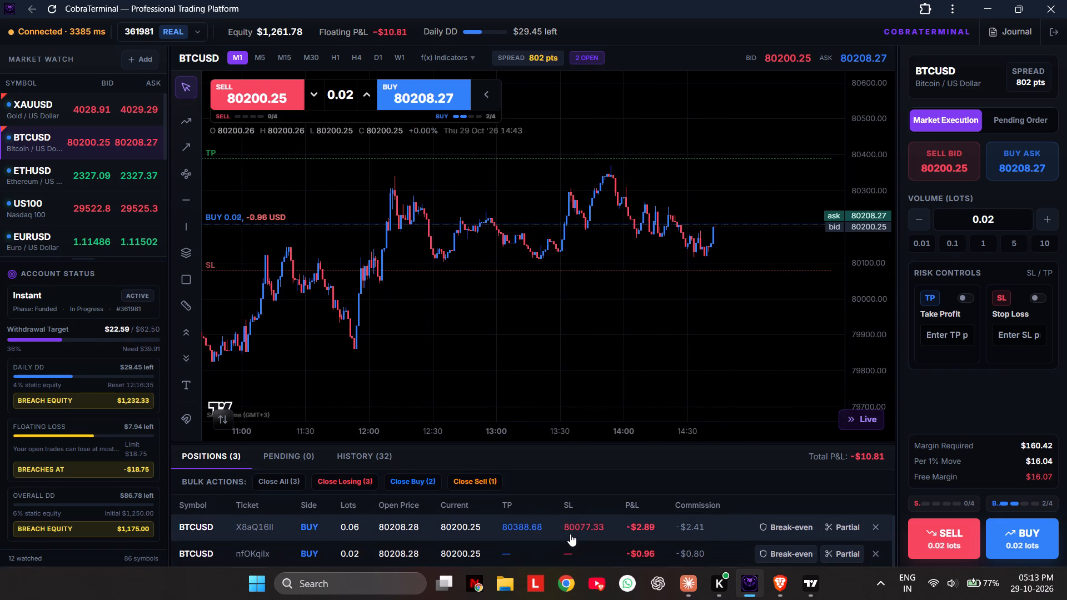
scroll(570, 534, "up", 4)
scroll(570, 534, "down", 4)
scroll(570, 534, "up", 1)
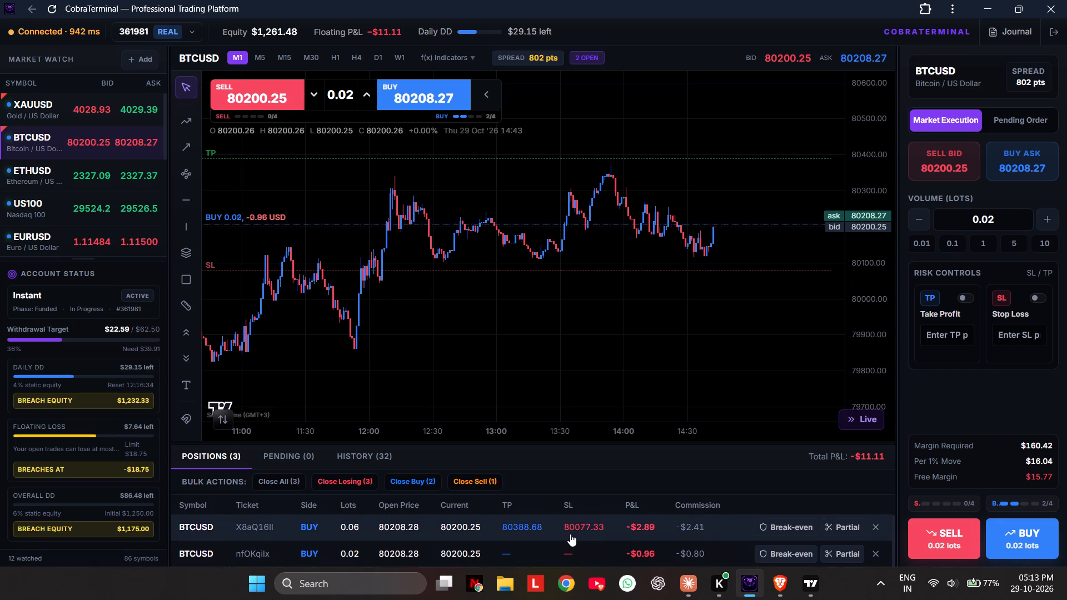
scroll(570, 534, "up", 2)
scroll(570, 534, "down", 3)
scroll(570, 534, "up", 2)
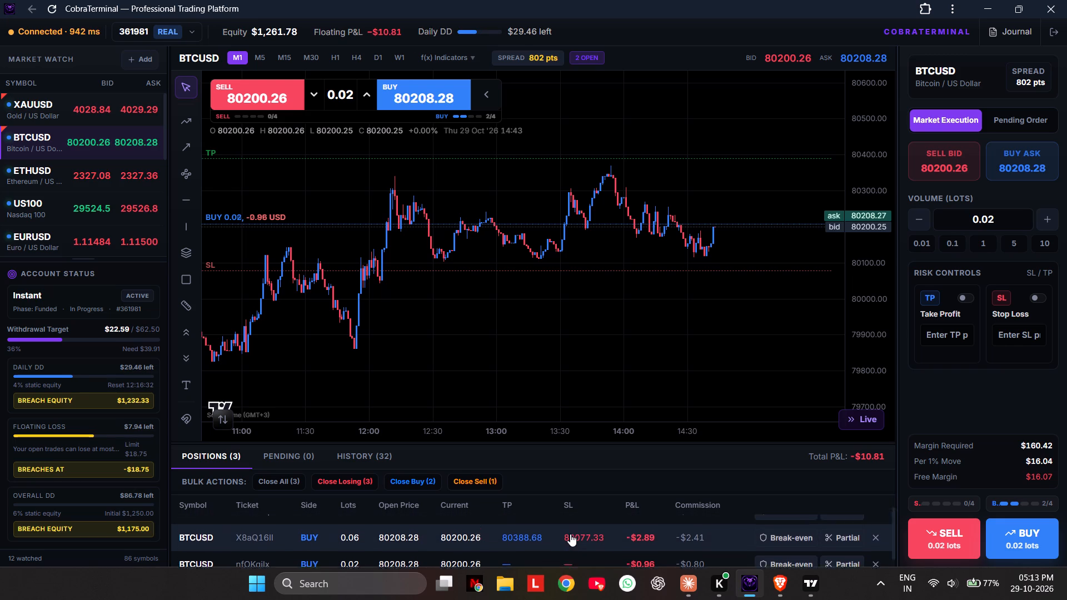
scroll(570, 534, "up", 1)
Select the 0.02-lot BTCUSD buy position and apply a take profit of 80386.75 and a stop loss of 80071.56.
scroll(570, 534, "down", 3)
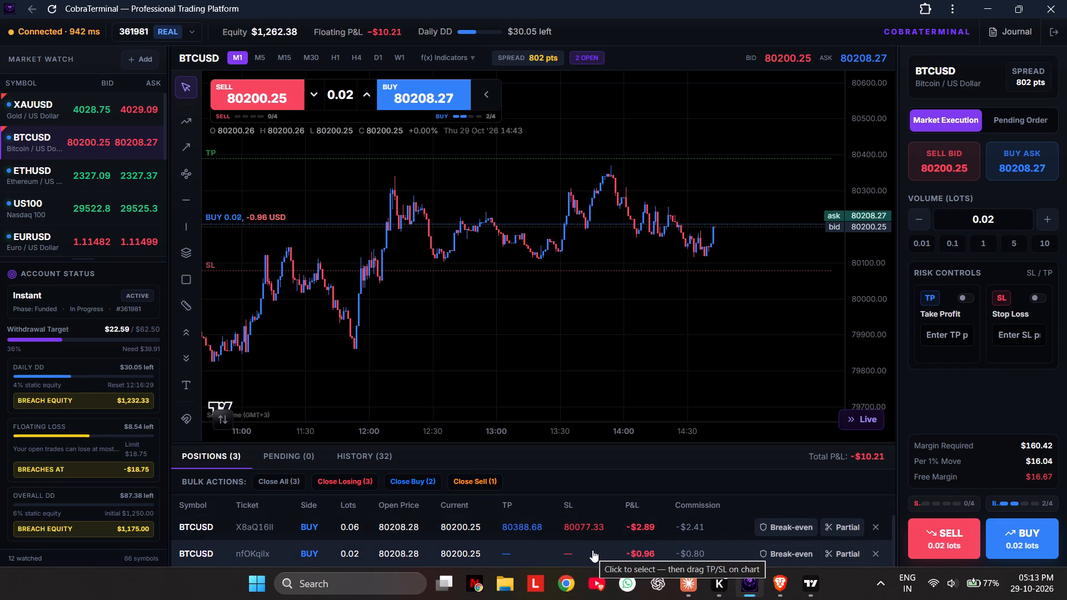
left_click(592, 550)
left_click(580, 409)
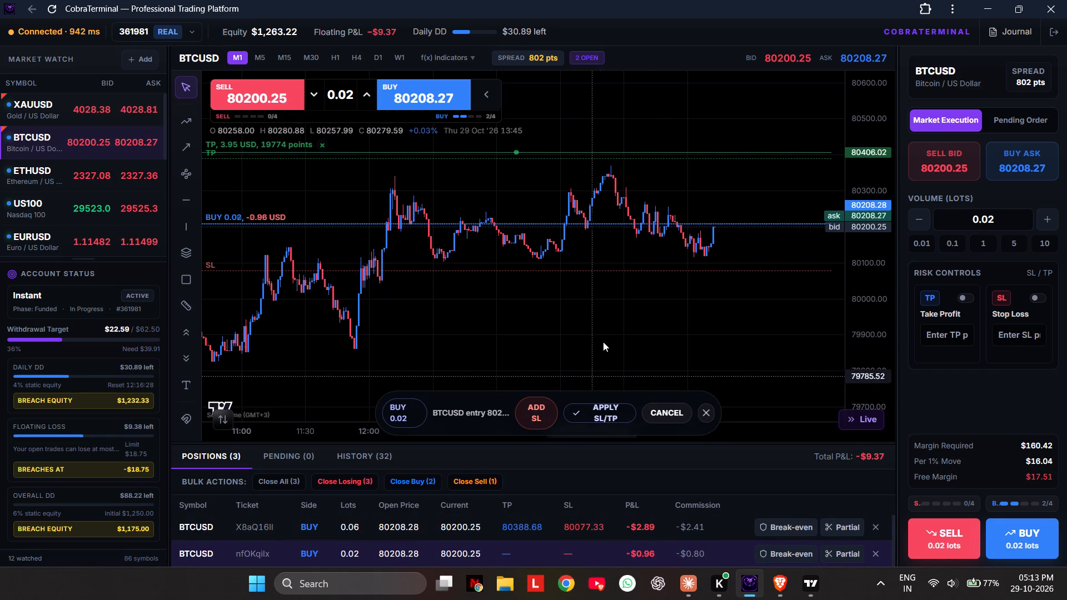
left_click_drag(756, 149, 757, 157)
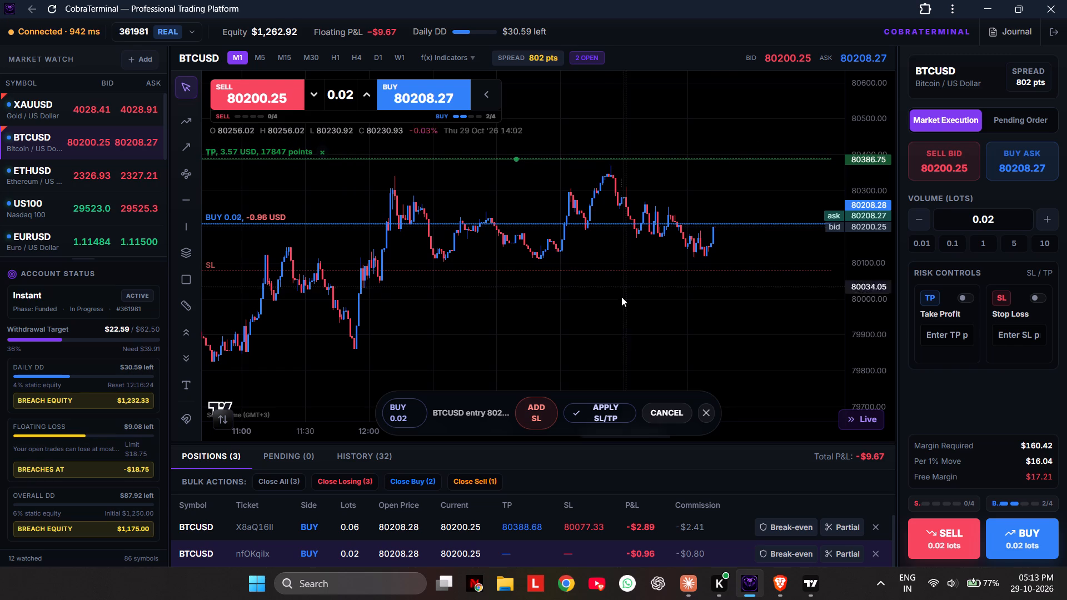
left_click(529, 405)
left_click_drag(642, 298, 634, 271)
left_click(578, 422)
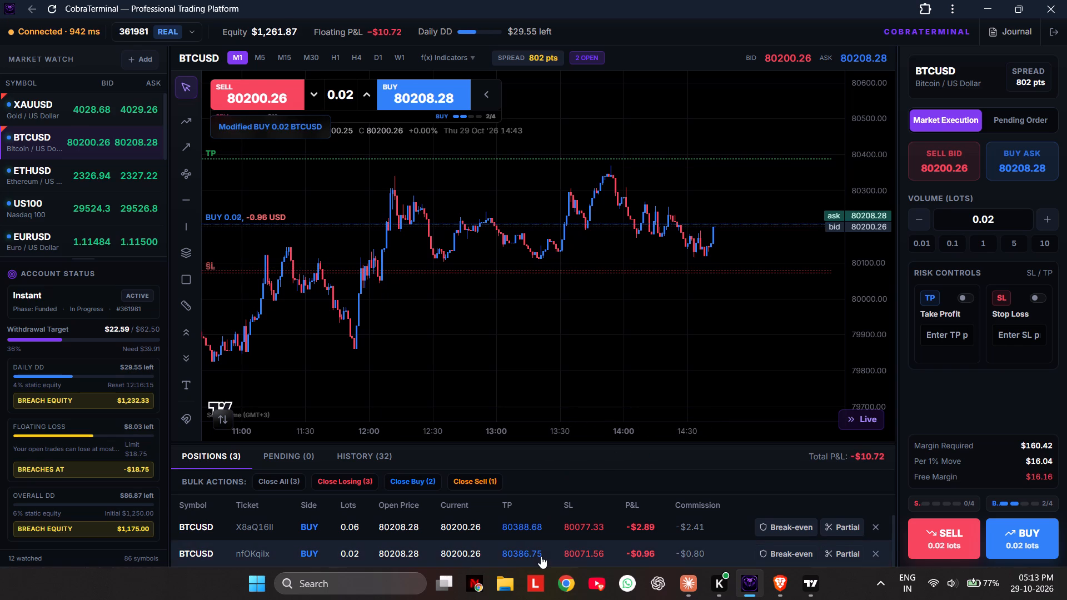
Review the TP, SL and P&L of the open XAUUSD and BTCUSD positions.
scroll(541, 556, "down", 5)
scroll(540, 556, "up", 4)
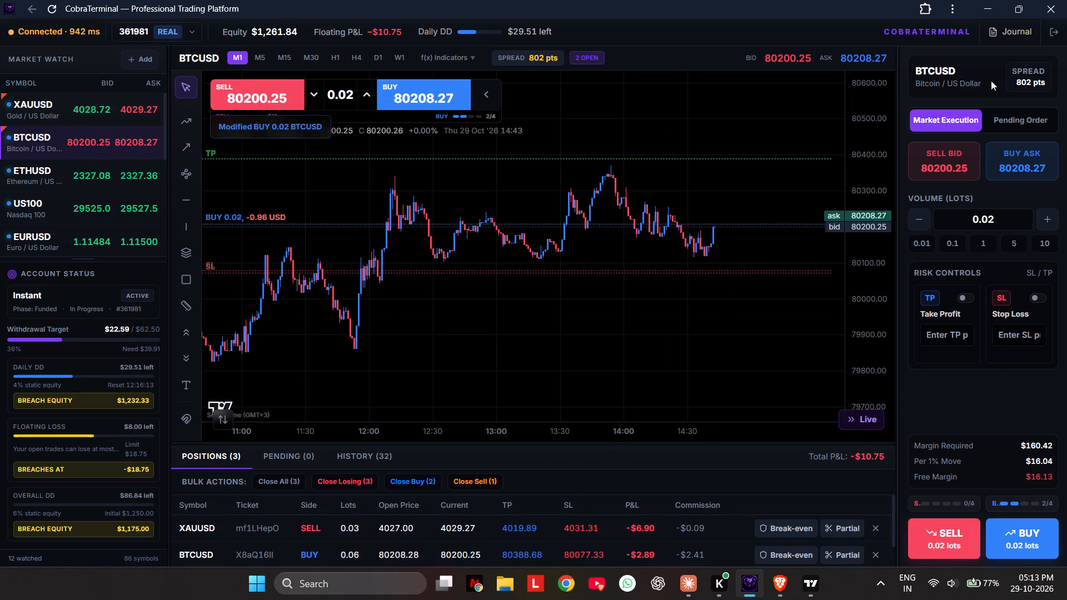
scroll(997, 43, "up", 1)
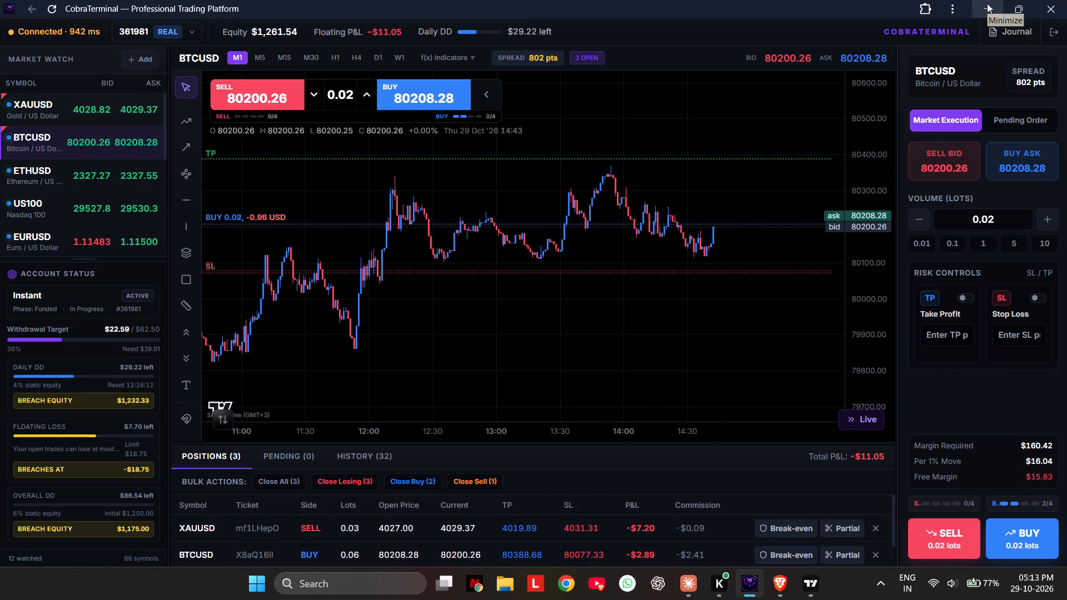
scroll(604, 556, "down", 5)
scroll(604, 556, "up", 4)
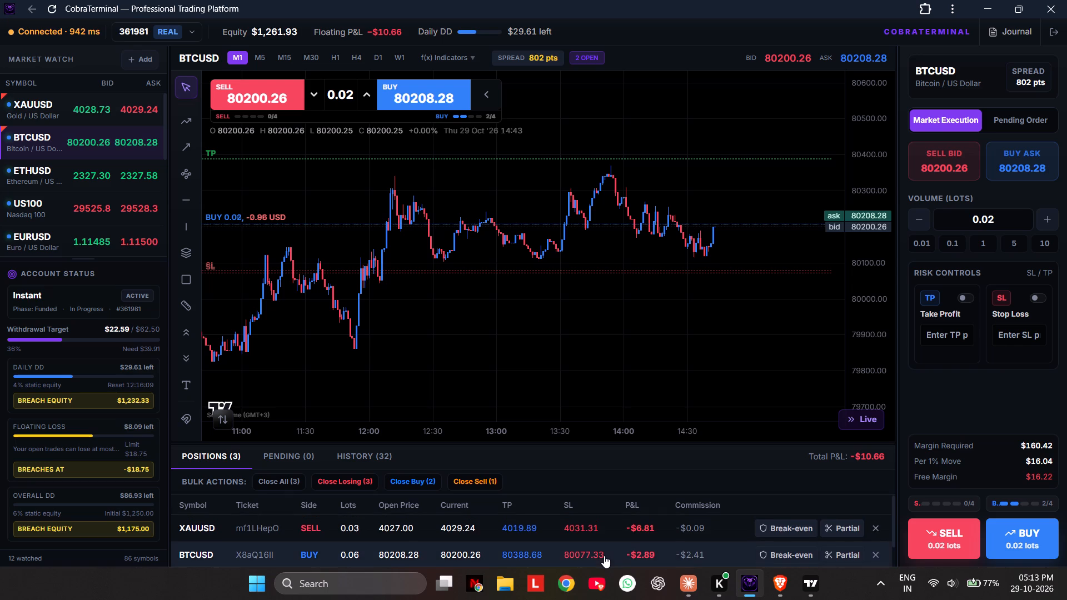
scroll(604, 556, "down", 4)
scroll(604, 556, "up", 4)
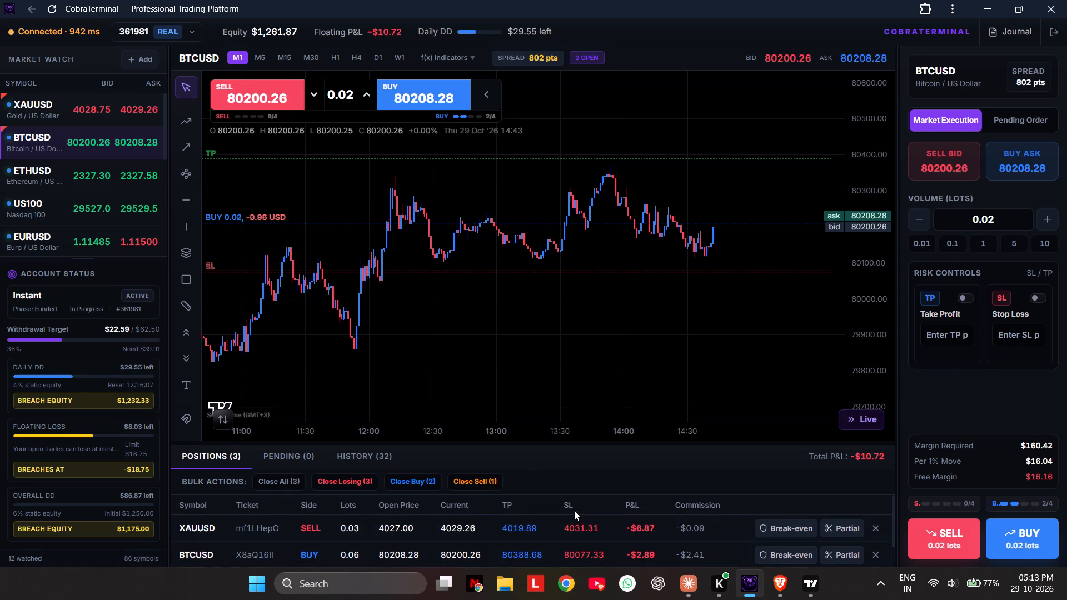
Load XAUUSD from the market watch and change its 0.03-lot sell position to stop loss 4031.97 and take profit 4018.89.
left_click(15, 113)
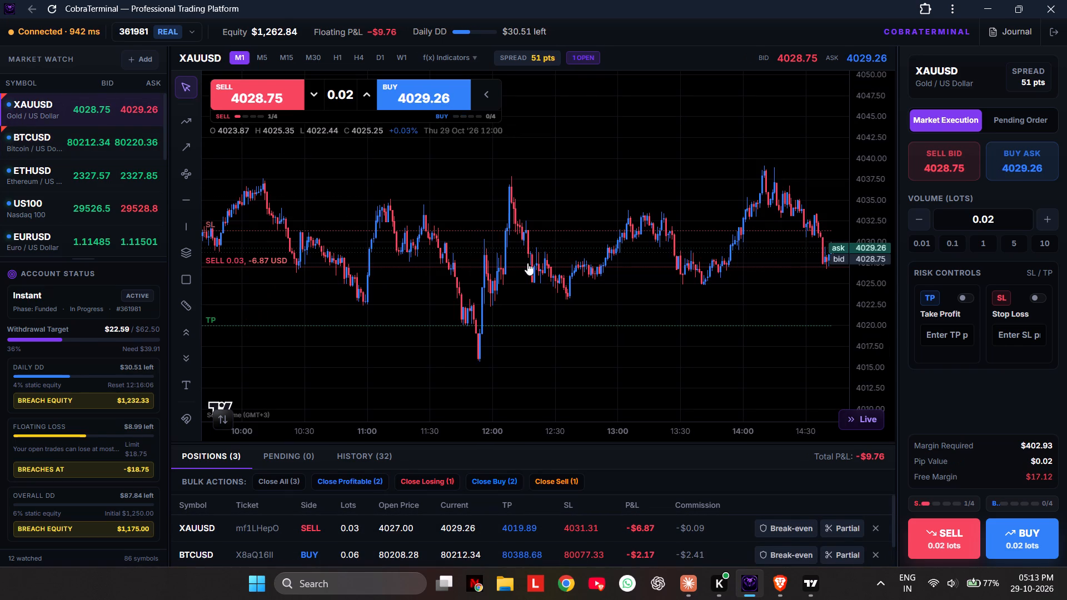
scroll(609, 288, "up", 3)
scroll(609, 288, "down", 4)
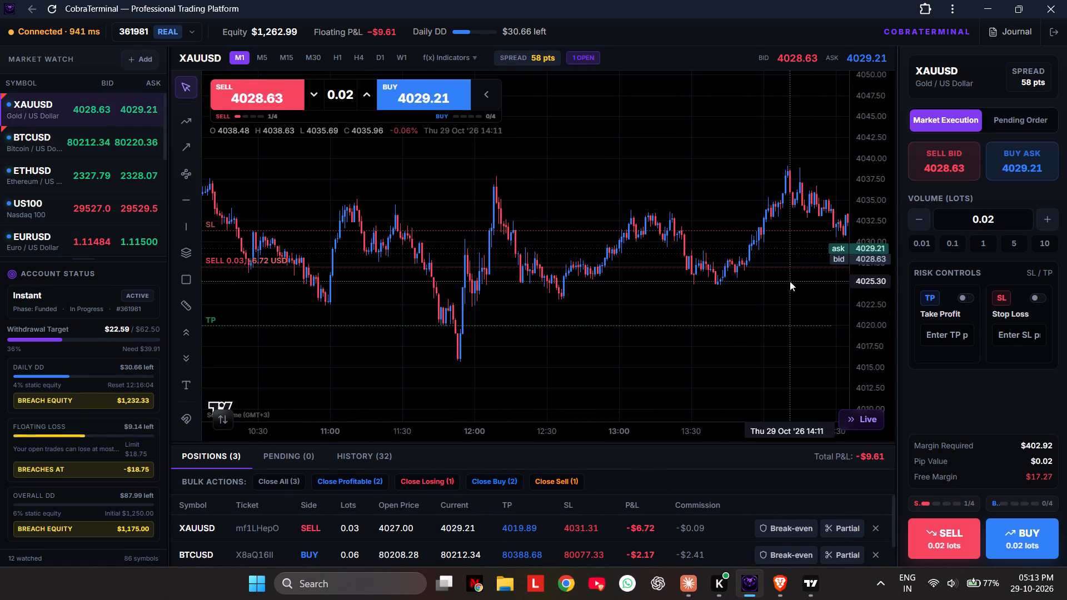
left_click_drag(790, 281, 592, 288)
scroll(880, 319, "up", 3)
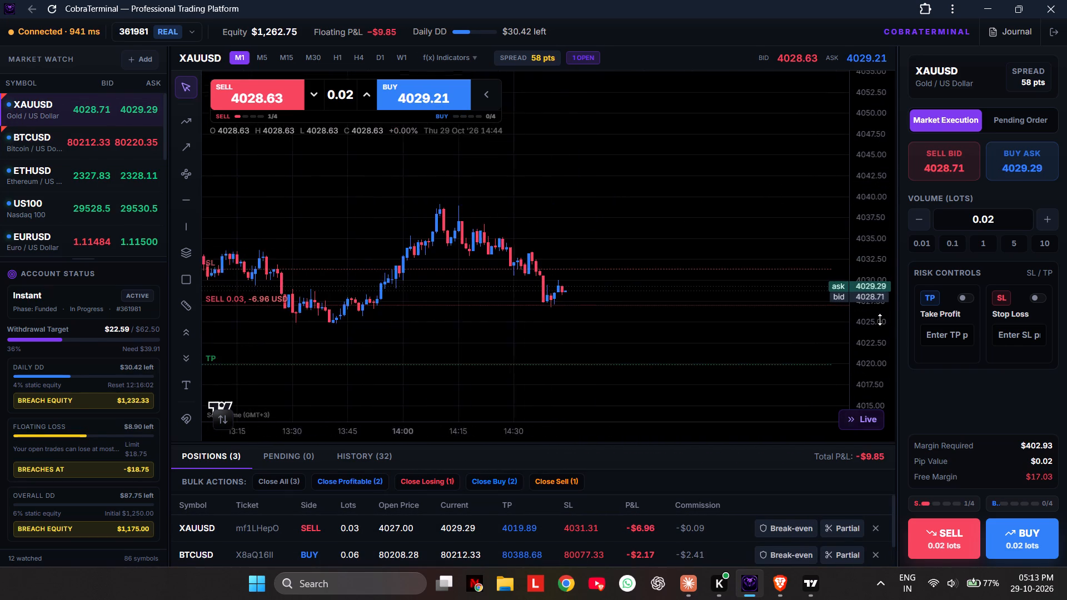
scroll(880, 319, "down", 1)
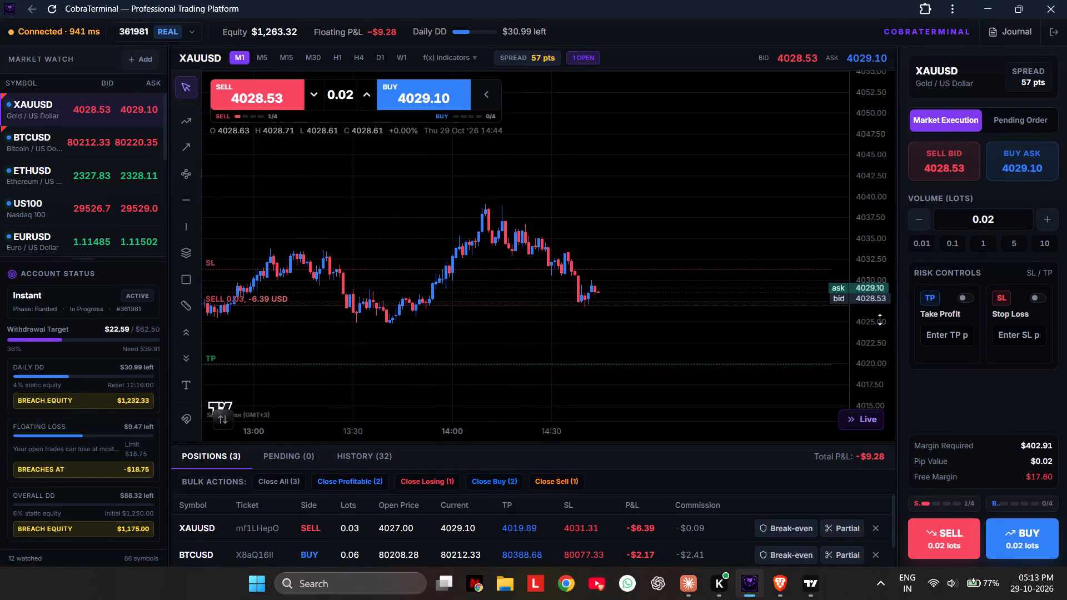
scroll(708, 276, "down", 2)
left_click(684, 233)
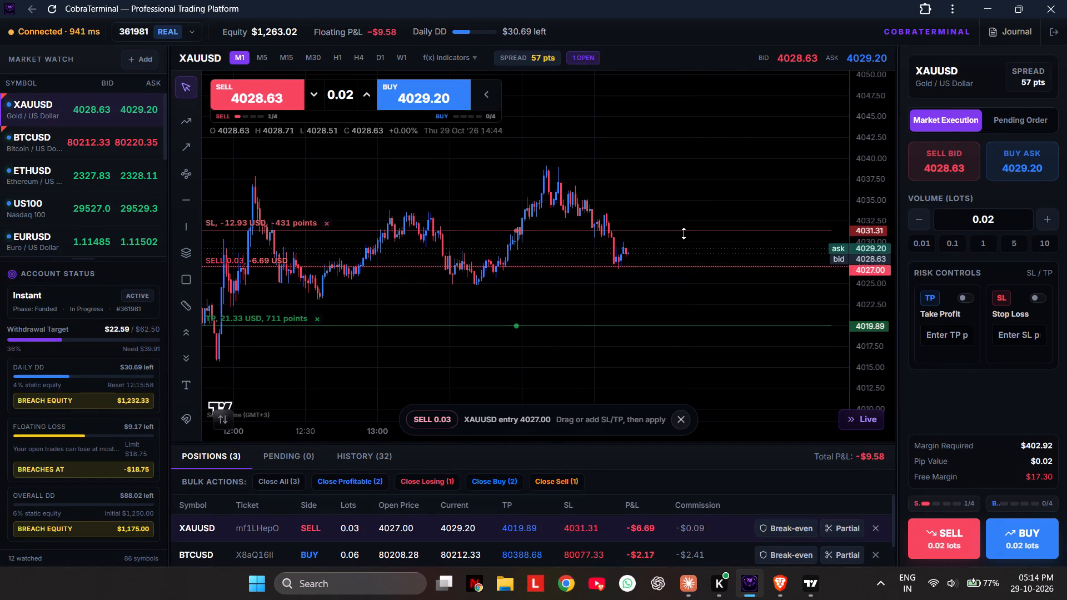
left_click_drag(690, 231, 684, 226)
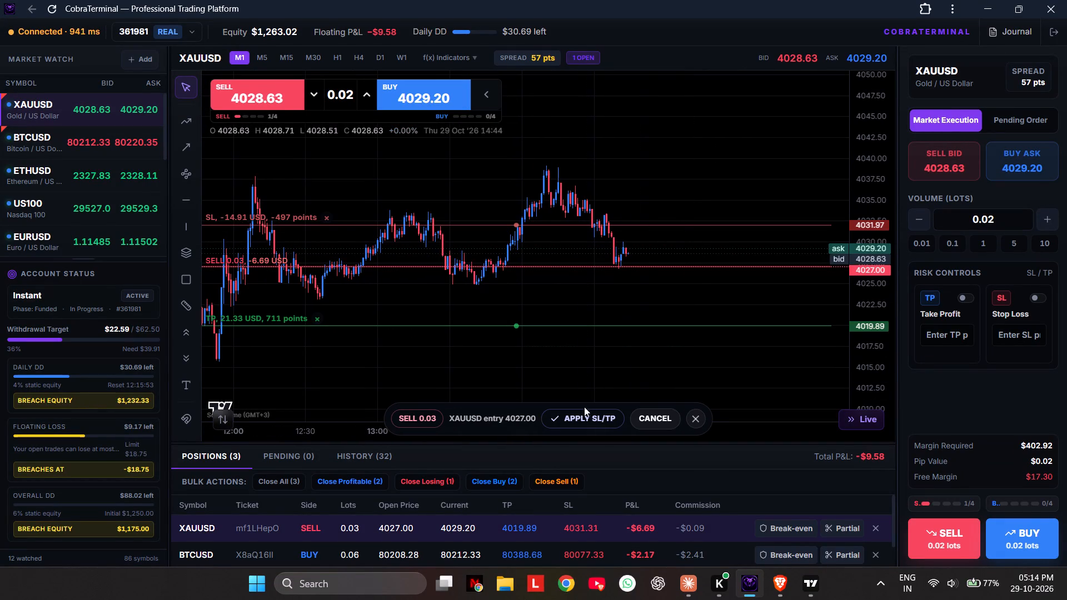
left_click_drag(598, 327, 608, 336)
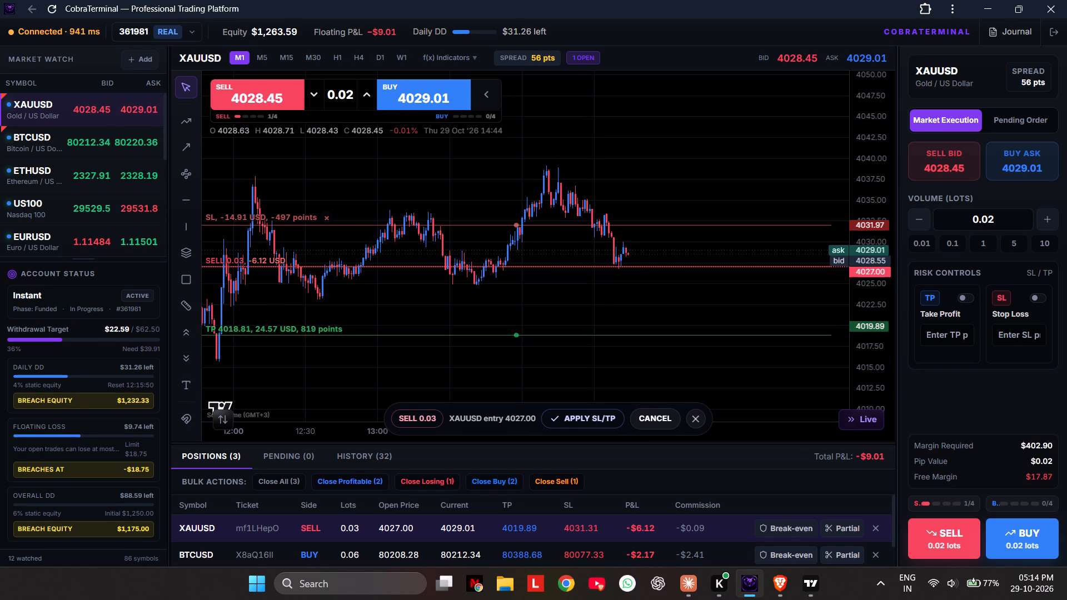
left_click_drag(608, 336, 620, 335)
left_click(582, 413)
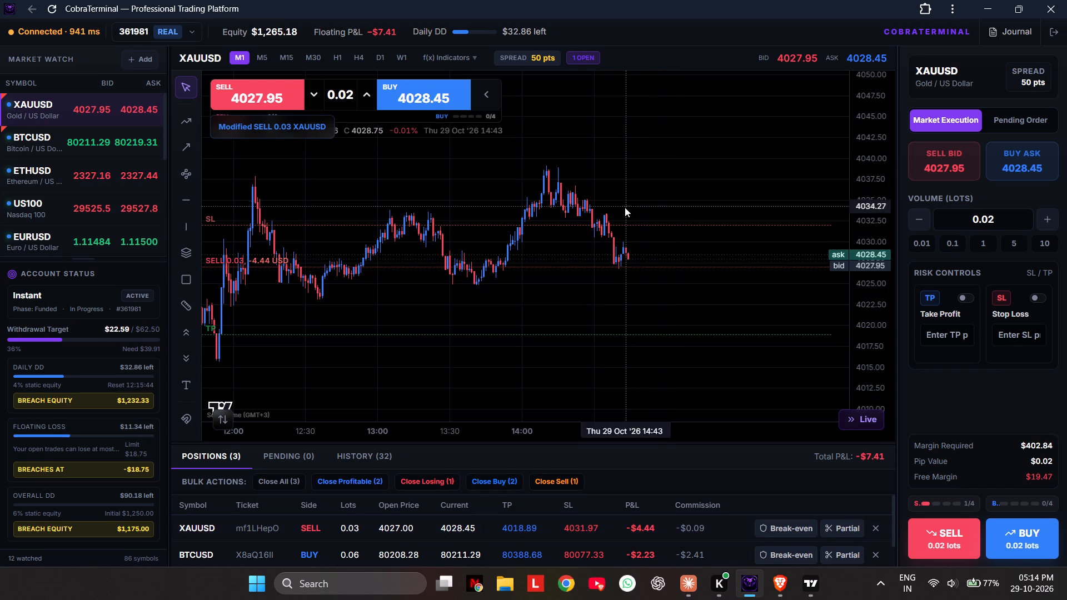
left_click(646, 178)
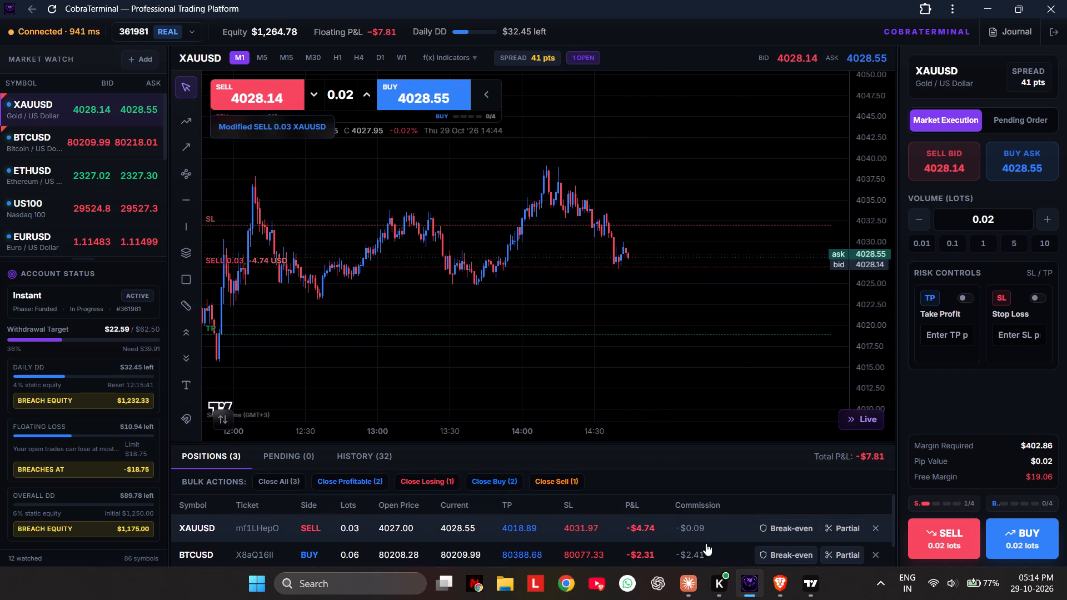
Switch to TradingView and examine recent BTCUSD price action on the 5-minute chart.
left_click(805, 592)
left_click_drag(667, 362, 646, 355)
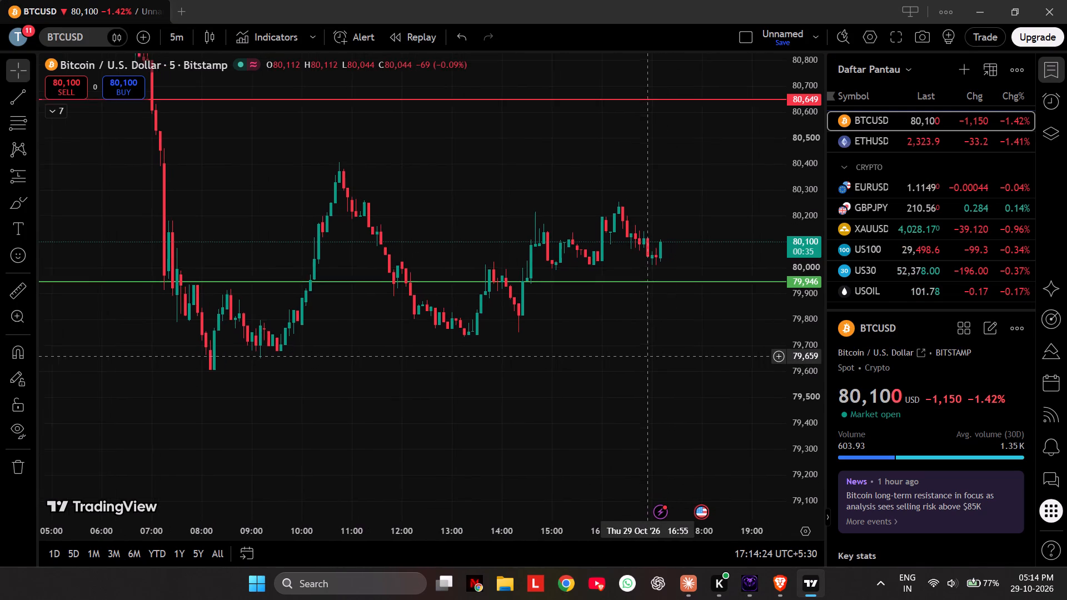
left_click_drag(646, 355, 542, 356)
left_click_drag(688, 383, 675, 370)
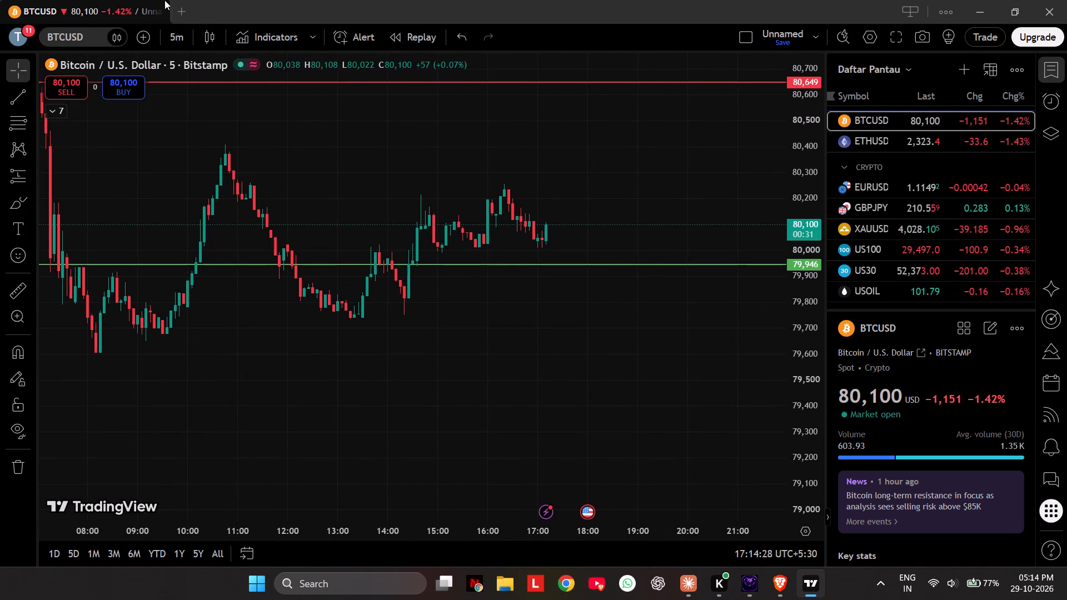
Open a new TradingView tab and load the US30 chart layout in it.
left_click(184, 8)
left_click(102, 0)
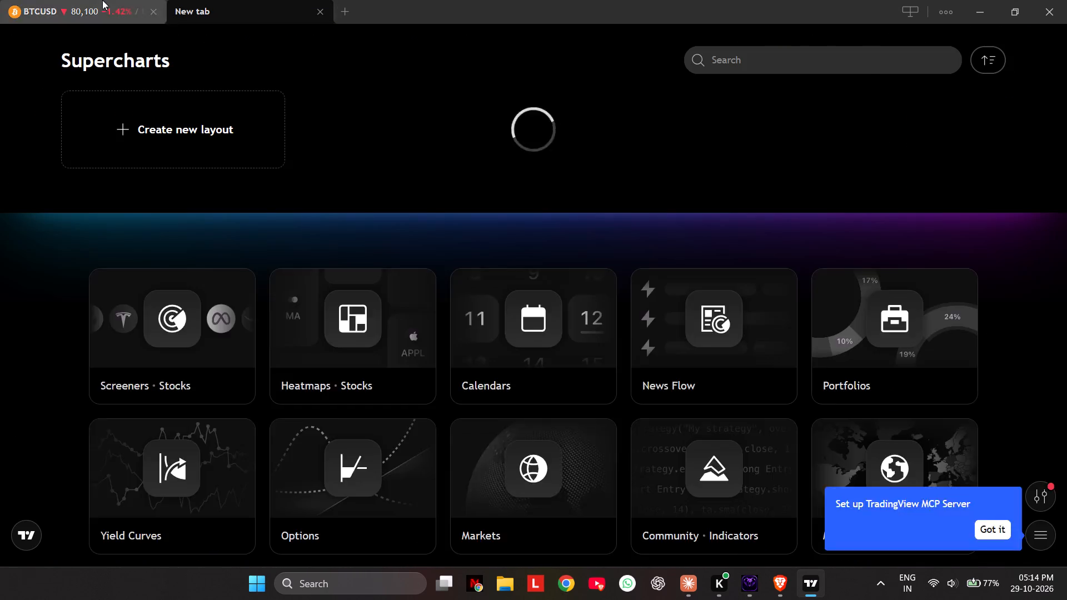
left_click(225, 1)
left_click(347, 140)
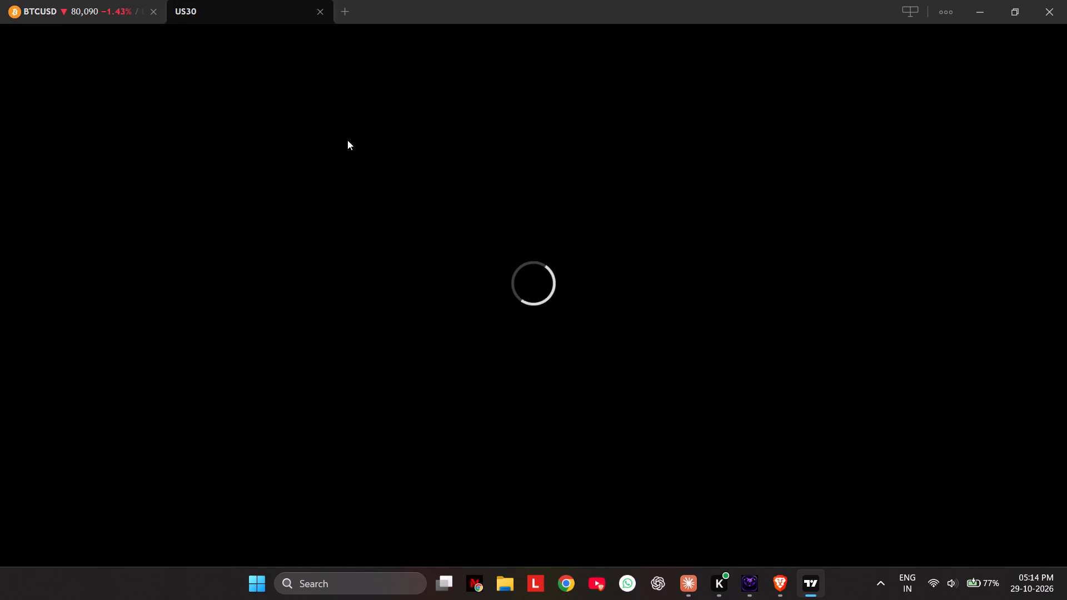
Draw a long position on the BTCUSD 5-minute chart with entry about 80,096, stop about 79,946 and target about 80,663.
left_click(112, 0)
left_click_drag(584, 149, 575, 187)
left_click(24, 172)
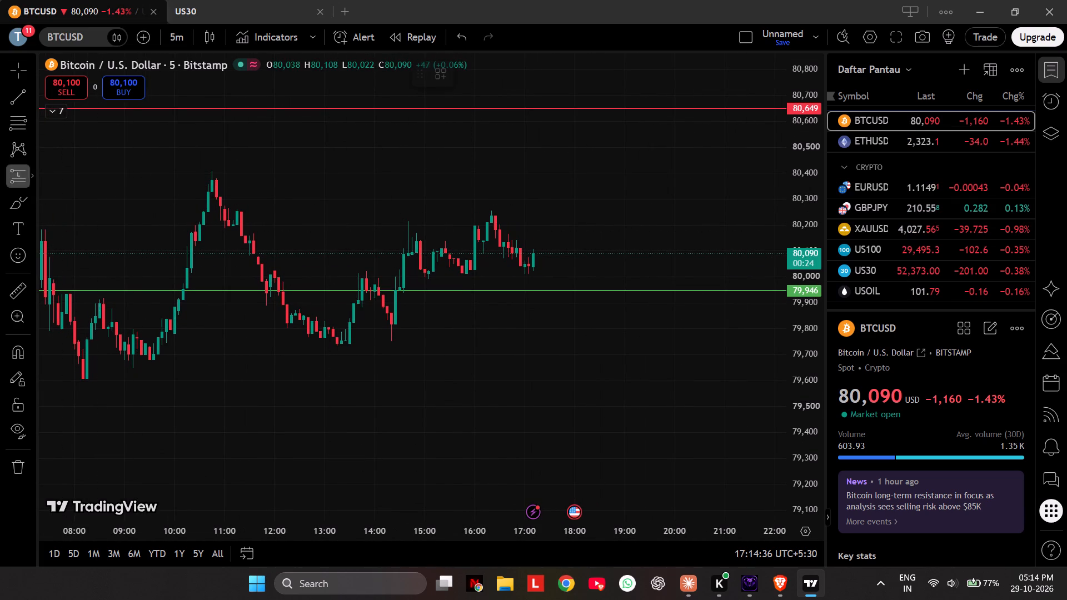
left_click(536, 252)
left_click(537, 296)
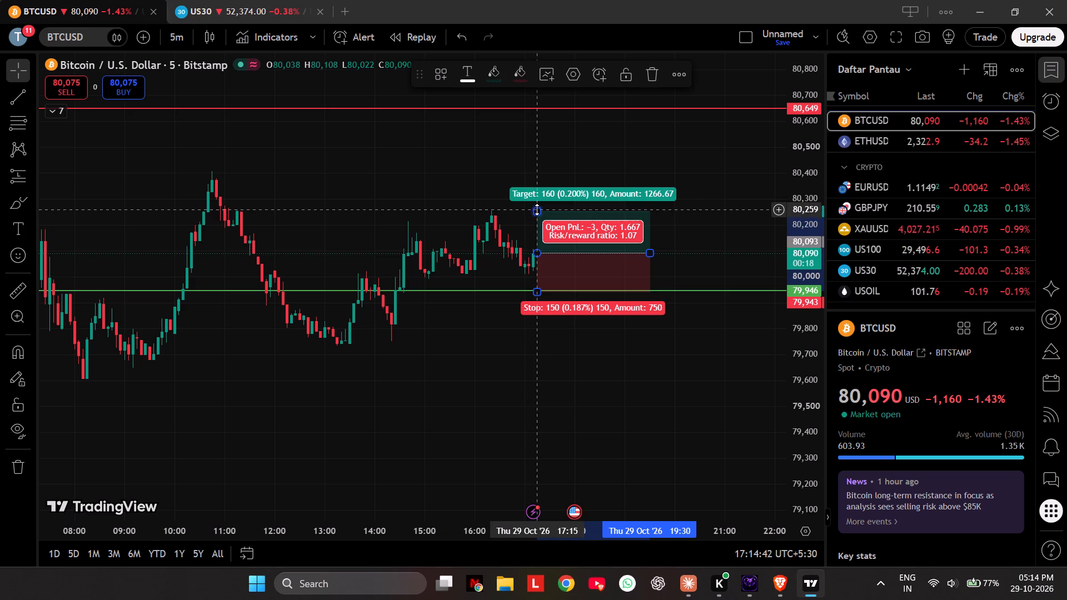
left_click_drag(537, 209, 560, 105)
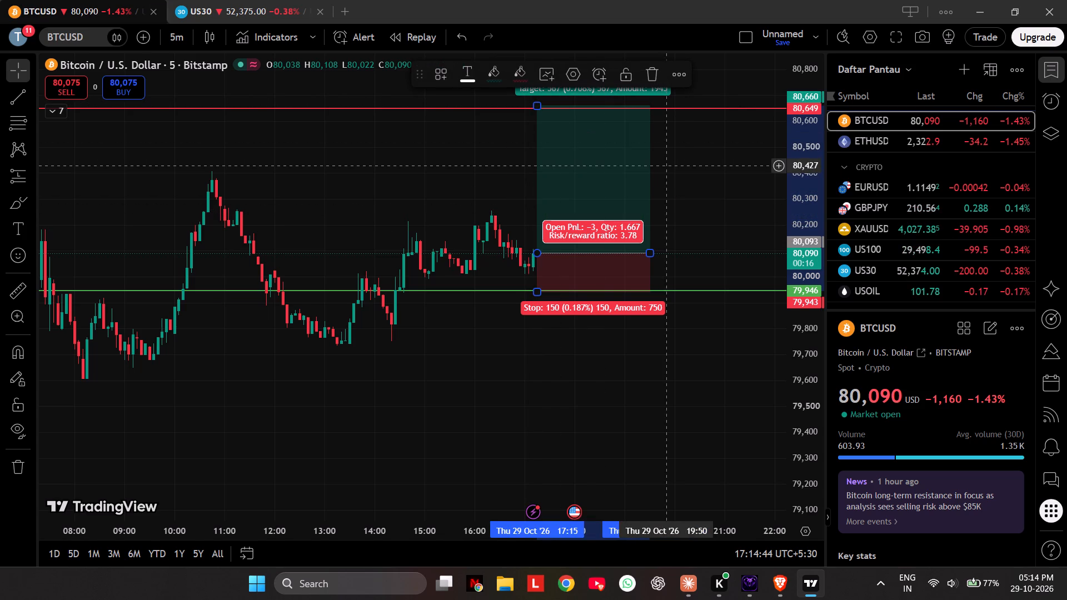
left_click_drag(698, 213, 693, 213)
left_click_drag(594, 235, 589, 234)
left_click(671, 201)
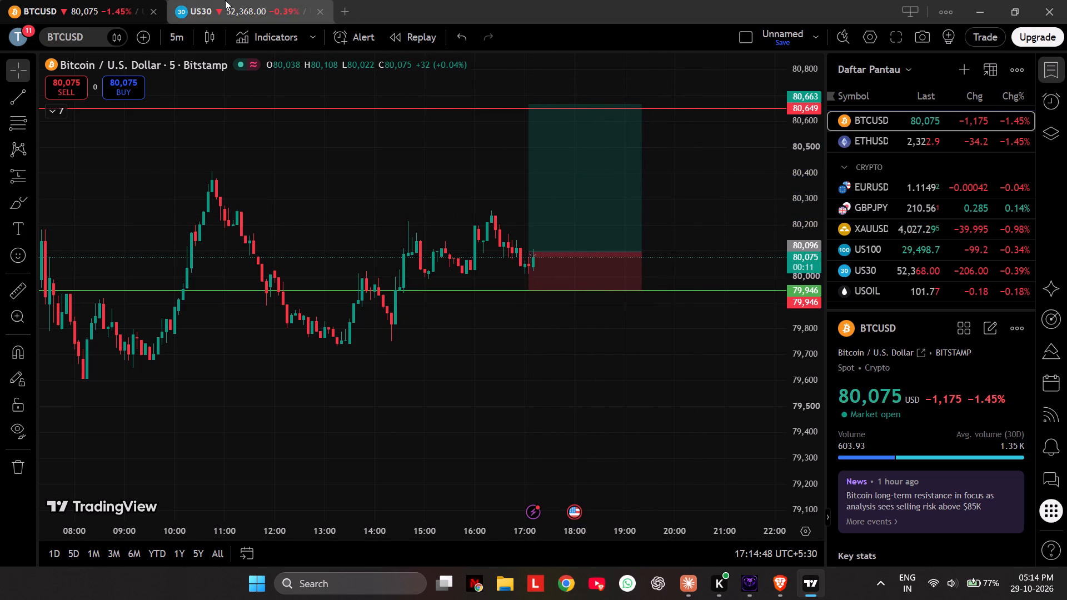
Load XAUUSD in the US30 chart tab and move its short position drawing to an entry of about 4,028.148.
left_click(225, 0)
left_click(872, 236)
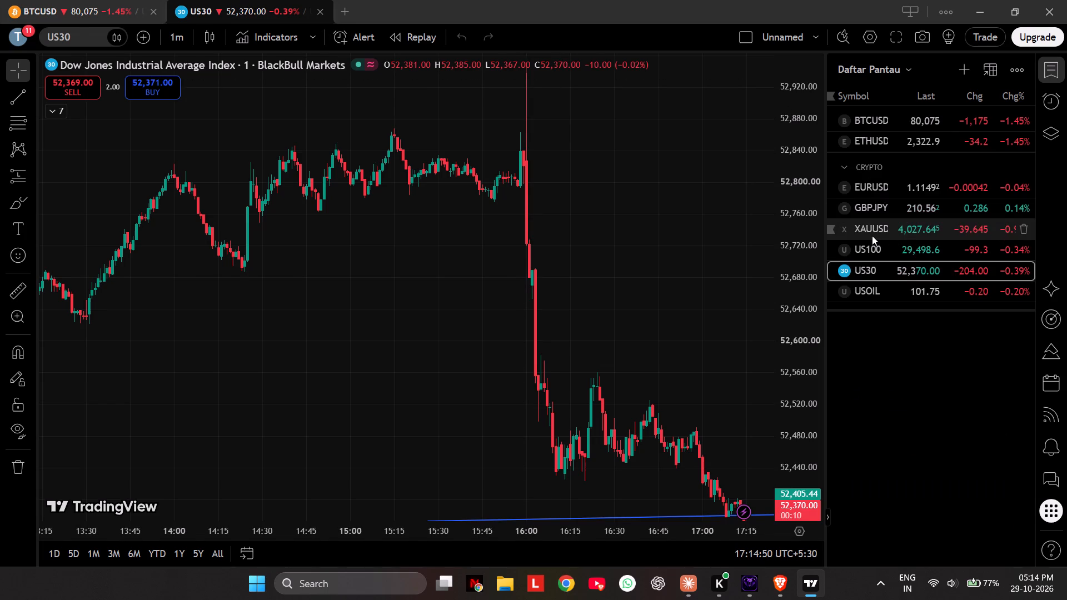
left_click_drag(566, 247, 486, 239)
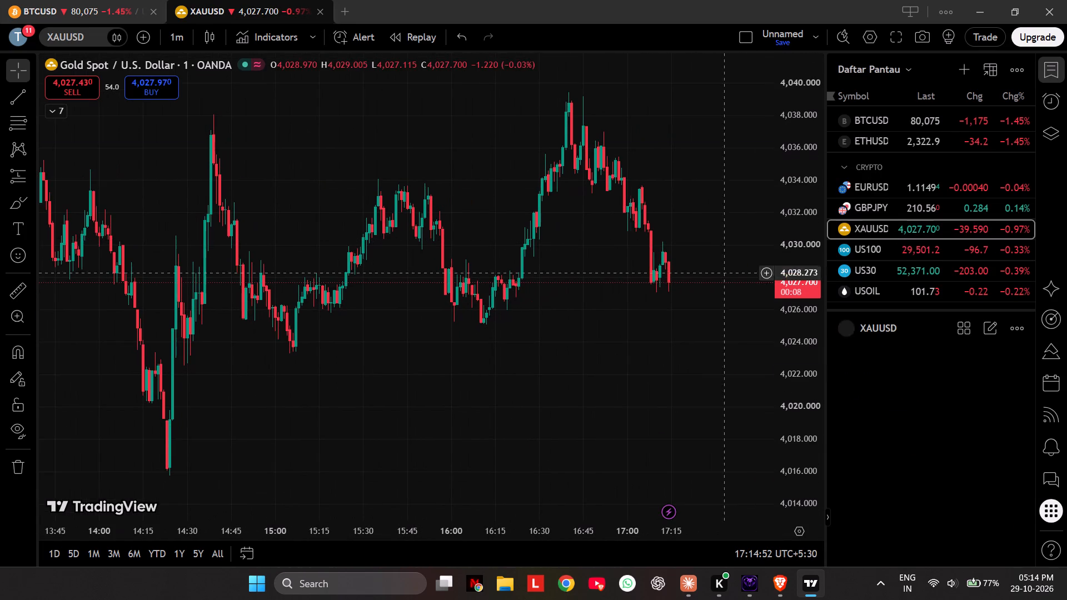
scroll(789, 344, "down", 3)
left_click_drag(729, 389, 704, 378)
left_click_drag(672, 223, 703, 265)
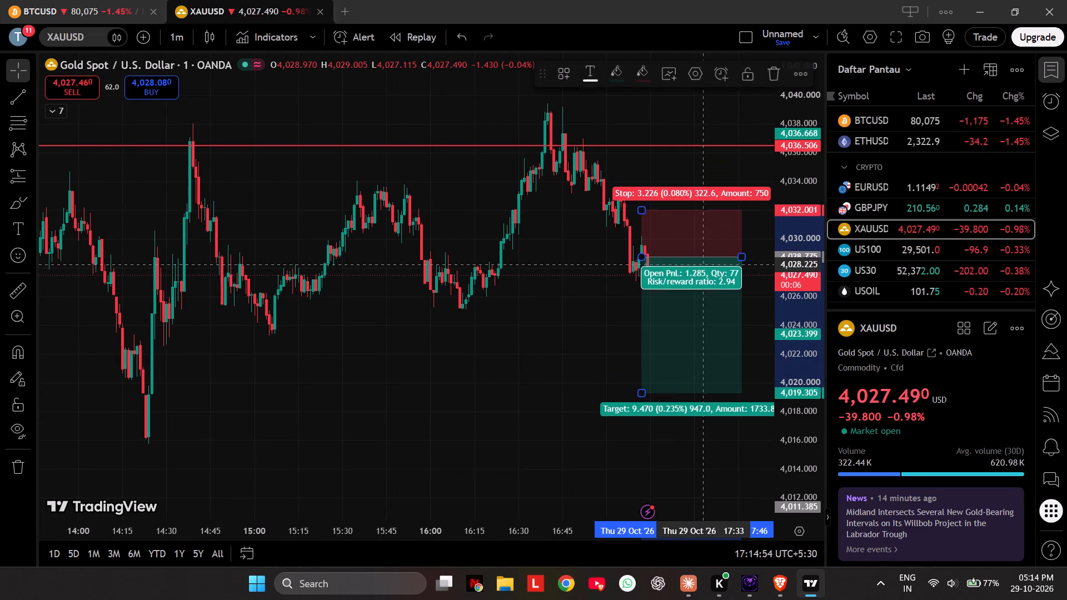
left_click_drag(703, 265, 700, 273)
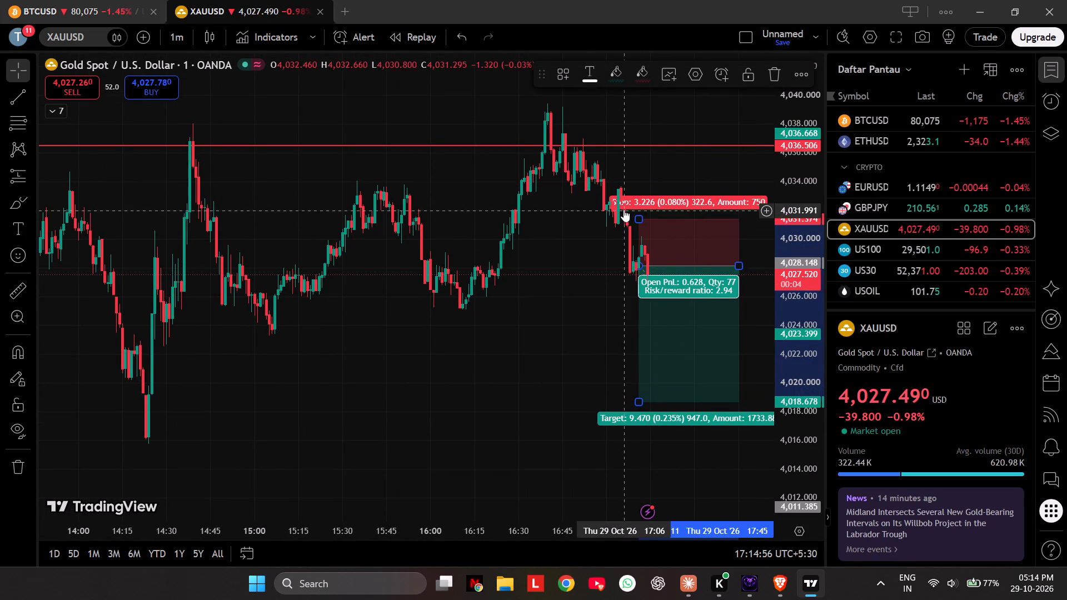
Adjust the XAUUSD short position drawing to stop 4,031.460 and target 4,018.713, and extend its end time slightly.
left_click_drag(642, 219, 636, 218)
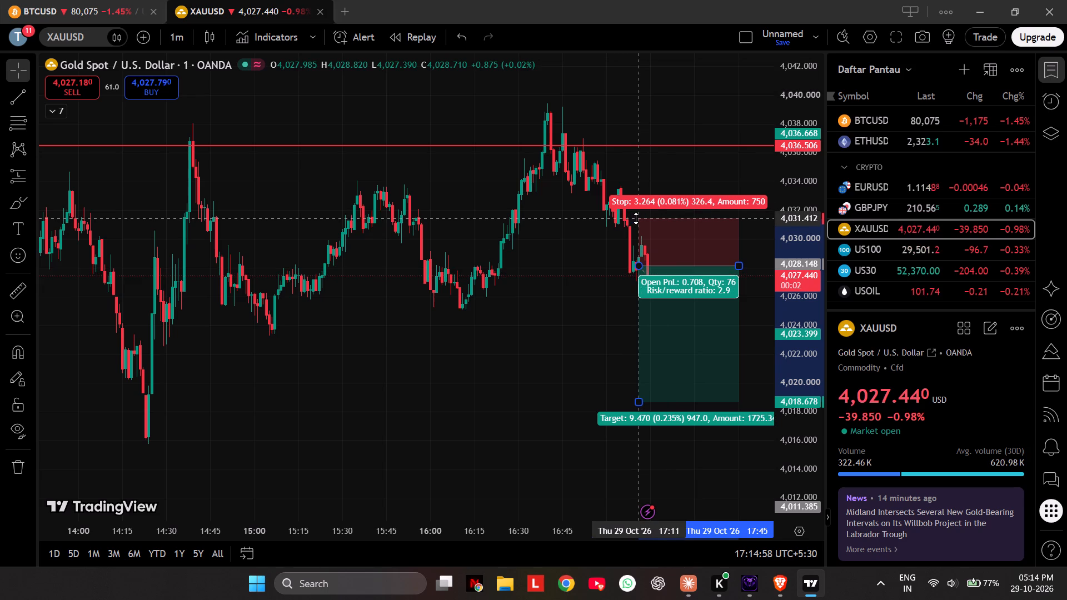
left_click_drag(636, 218, 635, 218)
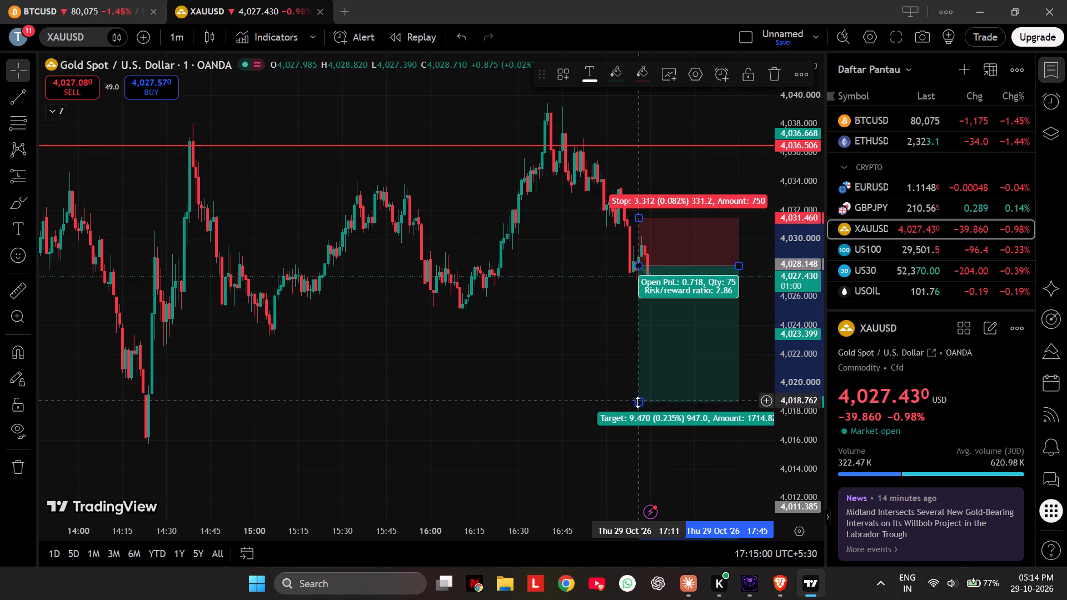
left_click_drag(637, 402, 657, 401)
left_click(576, 380)
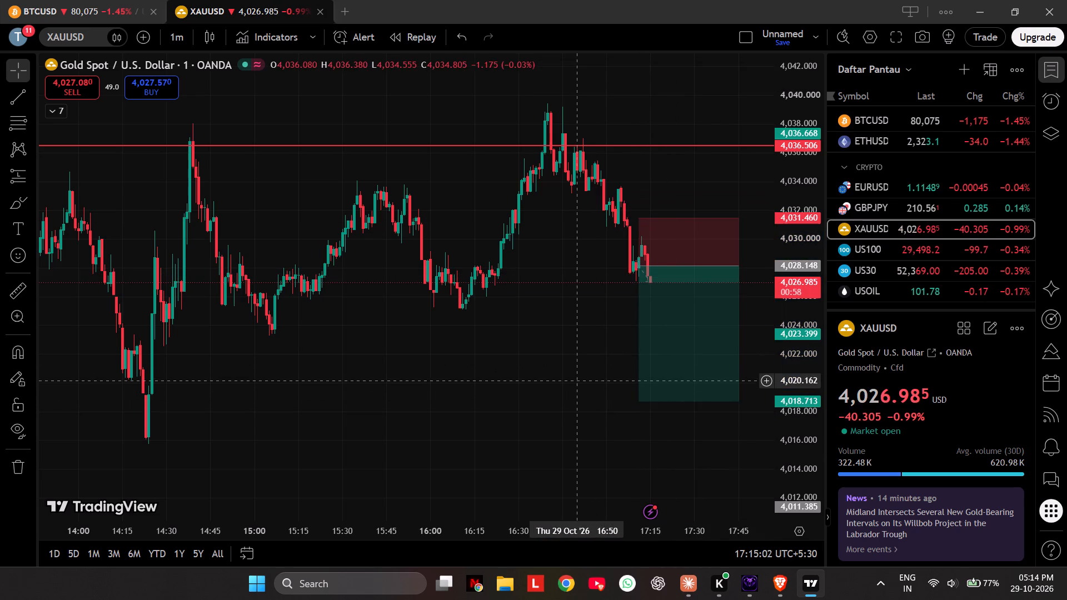
left_click_drag(622, 451, 581, 429)
left_click_drag(700, 243, 714, 243)
left_click(520, 316)
left_click_drag(662, 449, 605, 448)
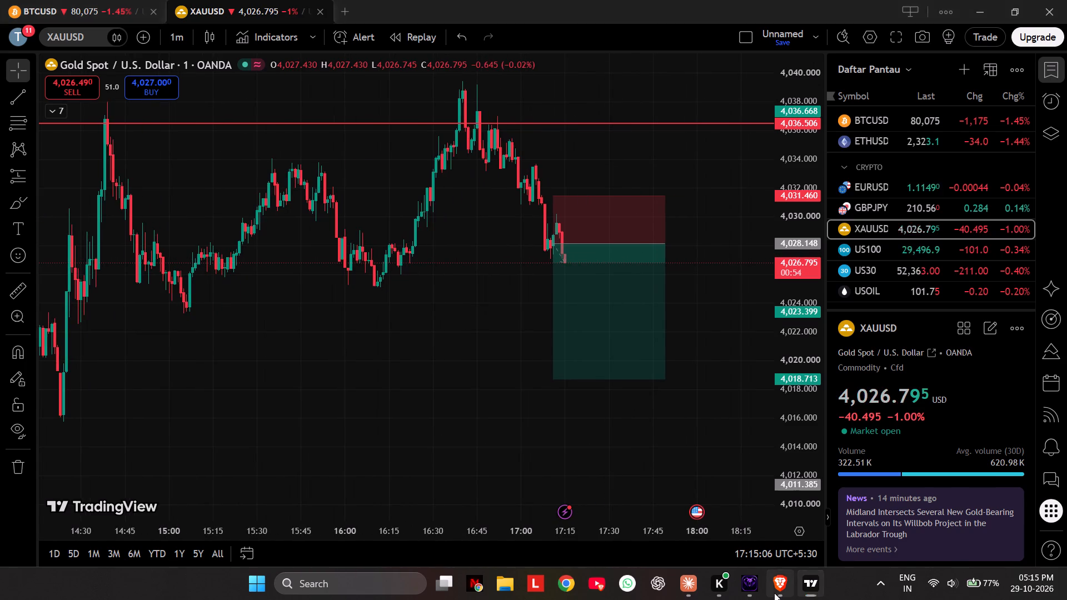
Switch to the Brave browser and watch the full-screen video, pausing and resuming playback.
left_click(774, 593)
left_click(515, 306)
left_click(680, 472)
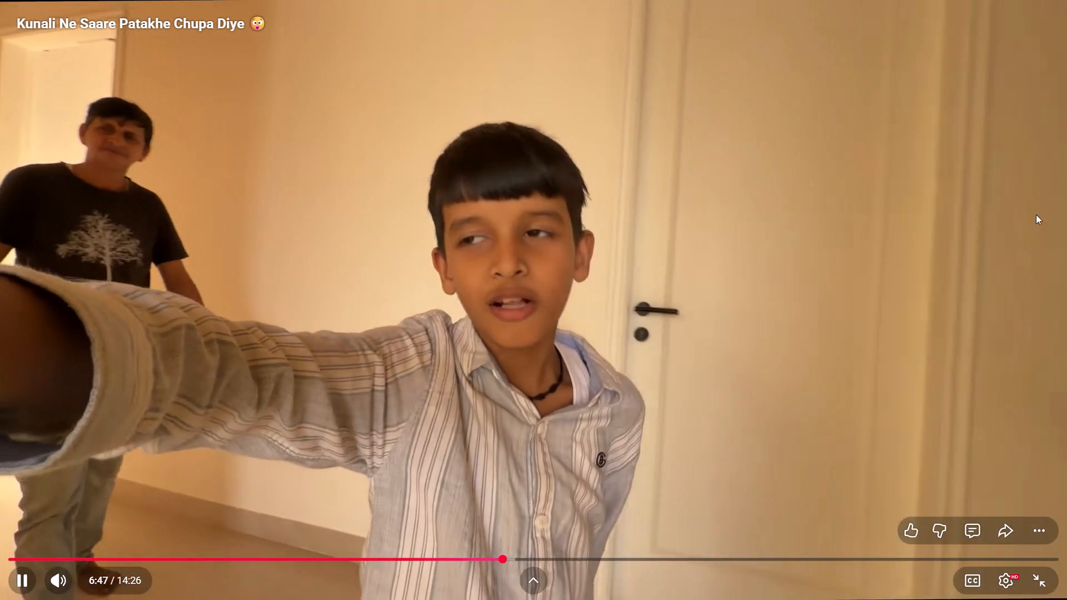
left_click_drag(188, 65, 152, 58)
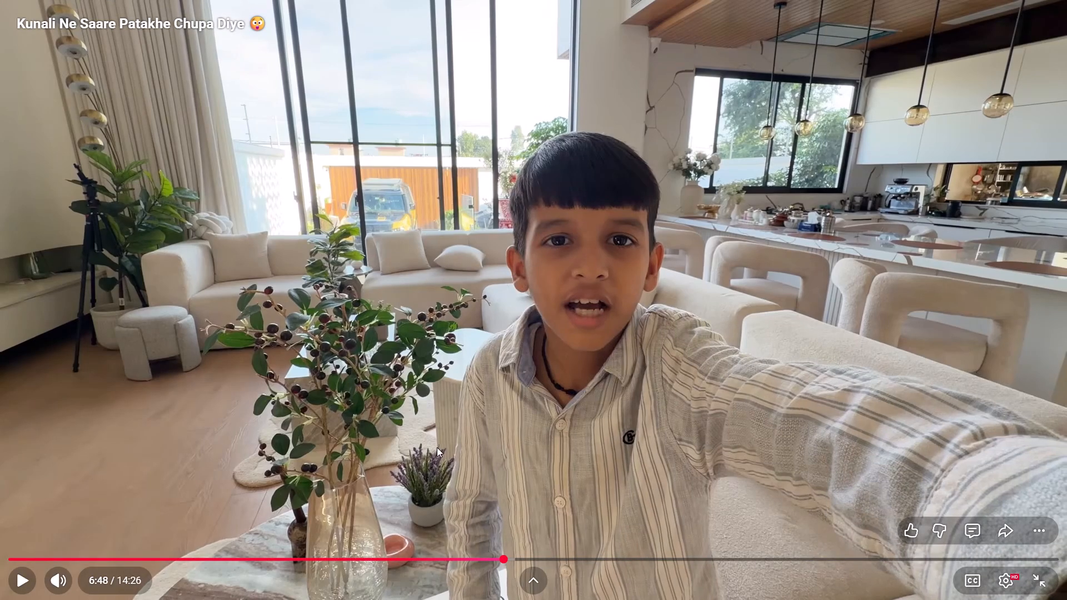
left_click(428, 404)
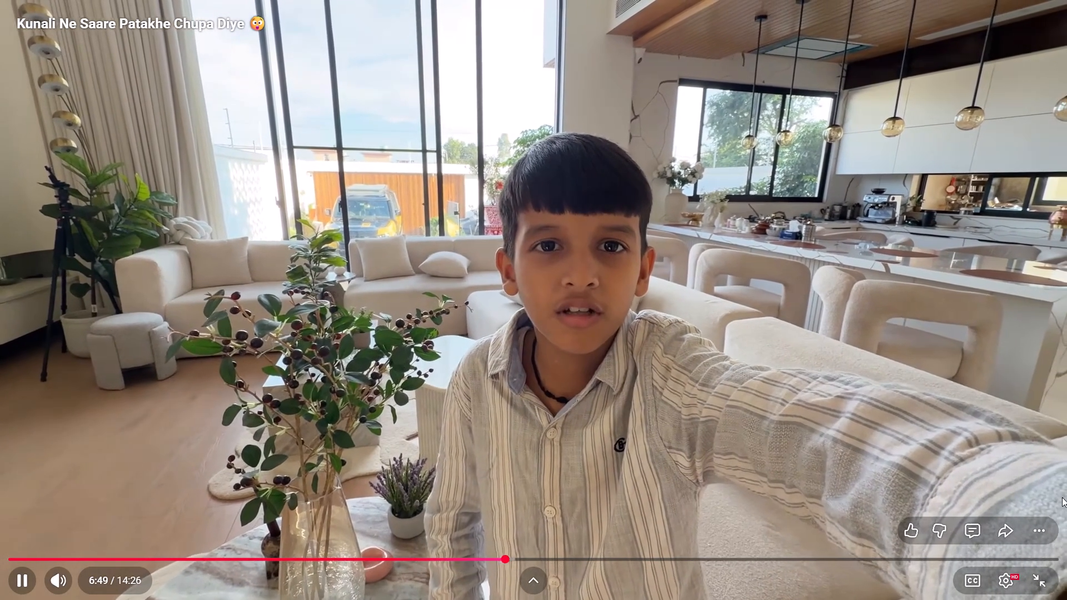
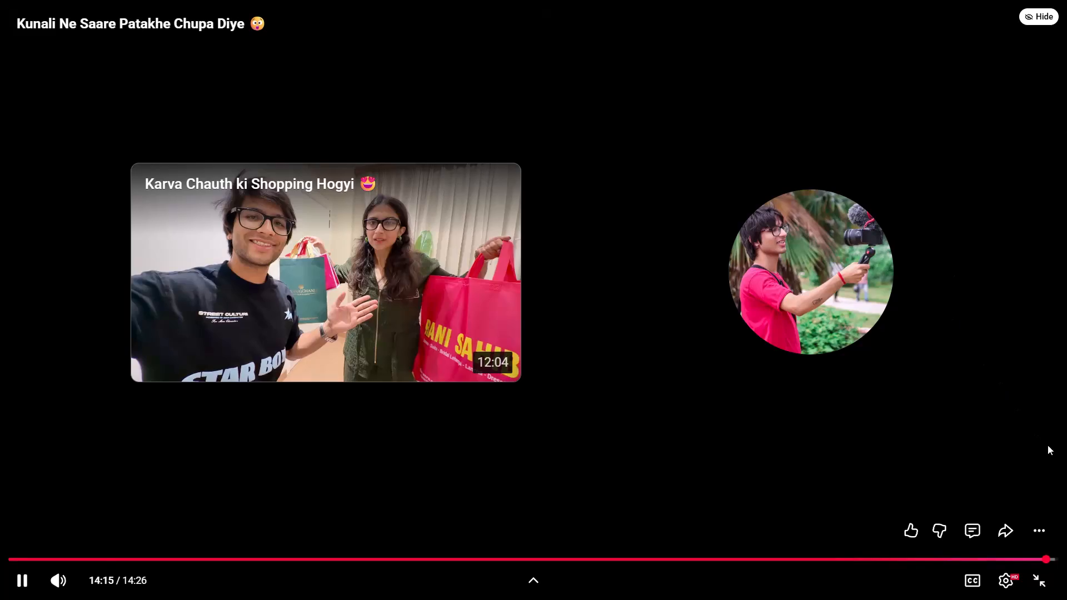
Exit the full-screen video and go back past the search results to the YouTube home page.
left_click(1048, 577)
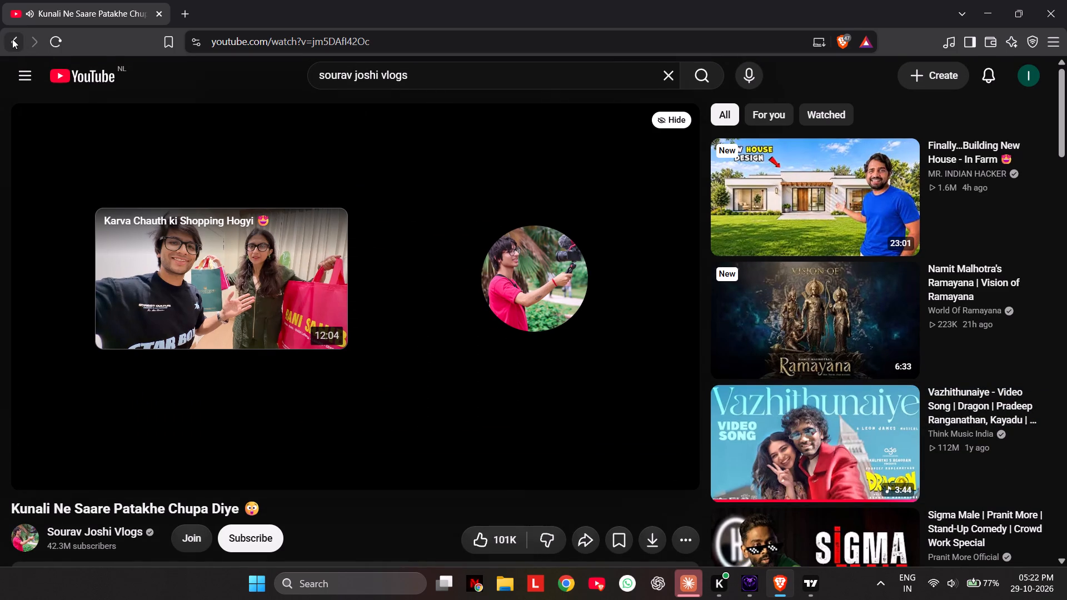
left_click(12, 39)
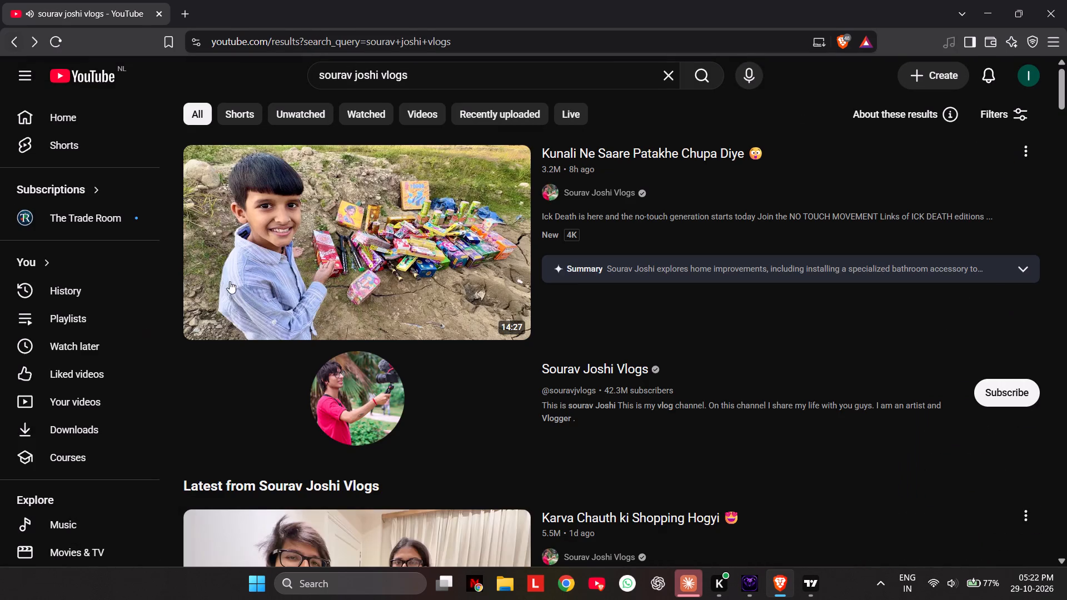
scroll(242, 426, "down", 5)
scroll(242, 426, "up", 5)
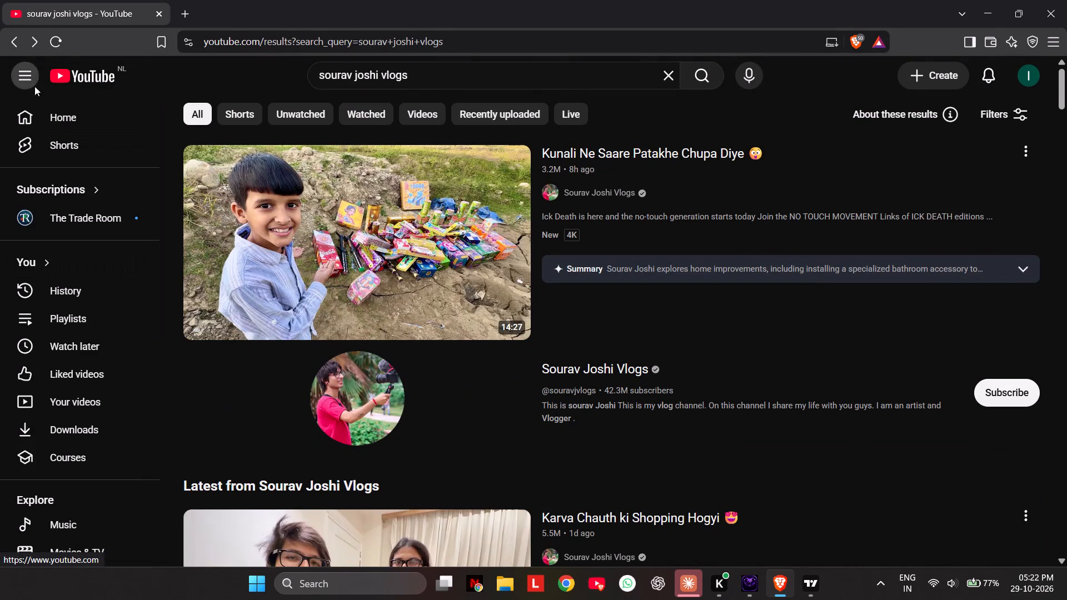
left_click(13, 44)
left_click(13, 44)
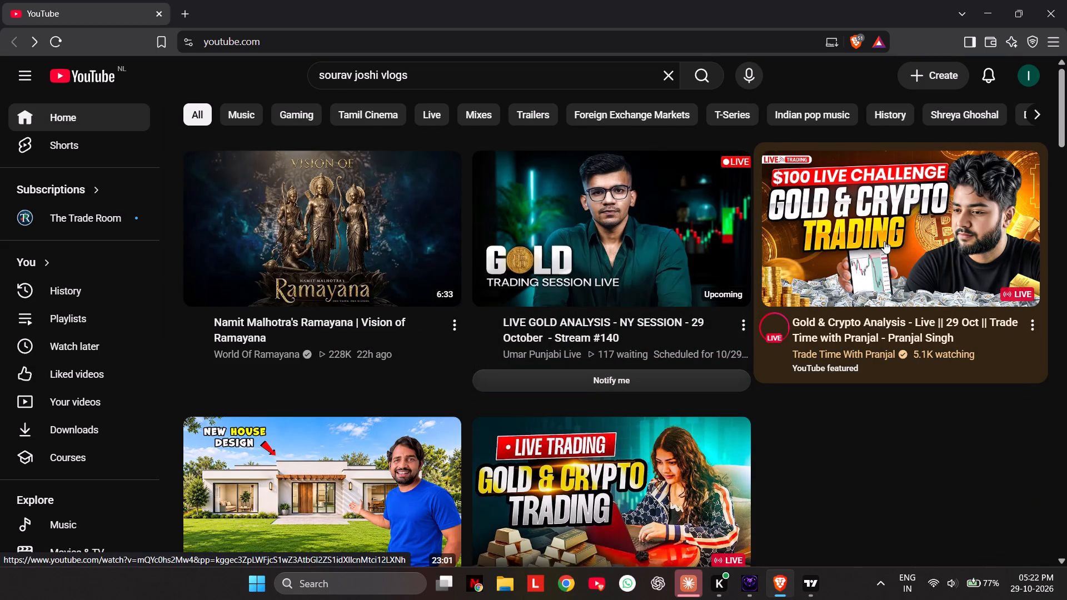
Browse the recommended videos, preview the gold and crypto analysis stream with sound, and open the "Live Gold, Crypto Trading | 29 OCT" stream.
scroll(654, 485, "down", 2)
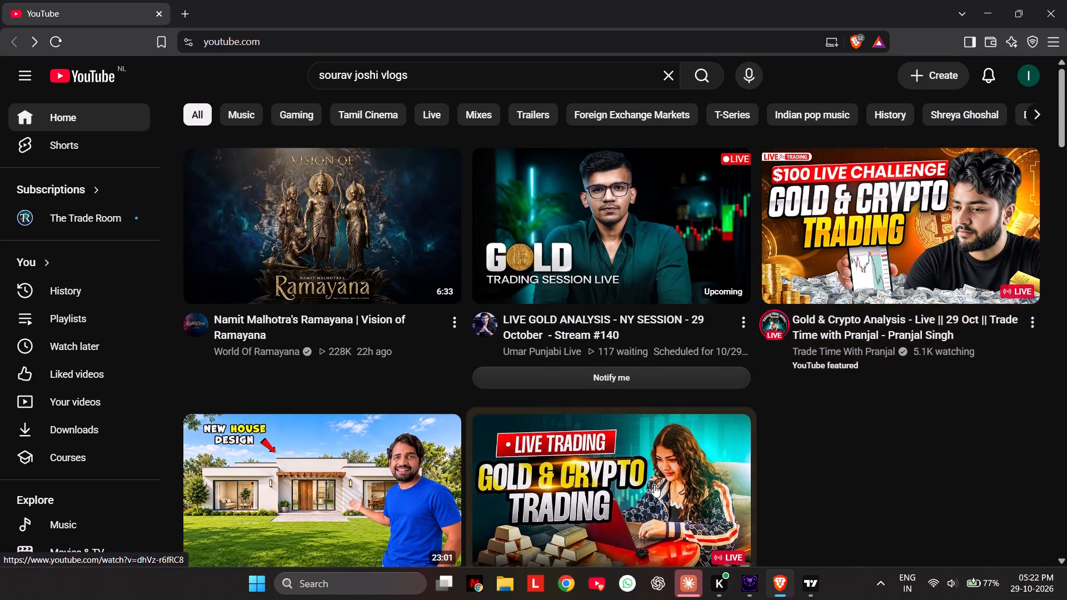
scroll(654, 485, "down", 1)
scroll(654, 485, "up", 4)
left_click(842, 290)
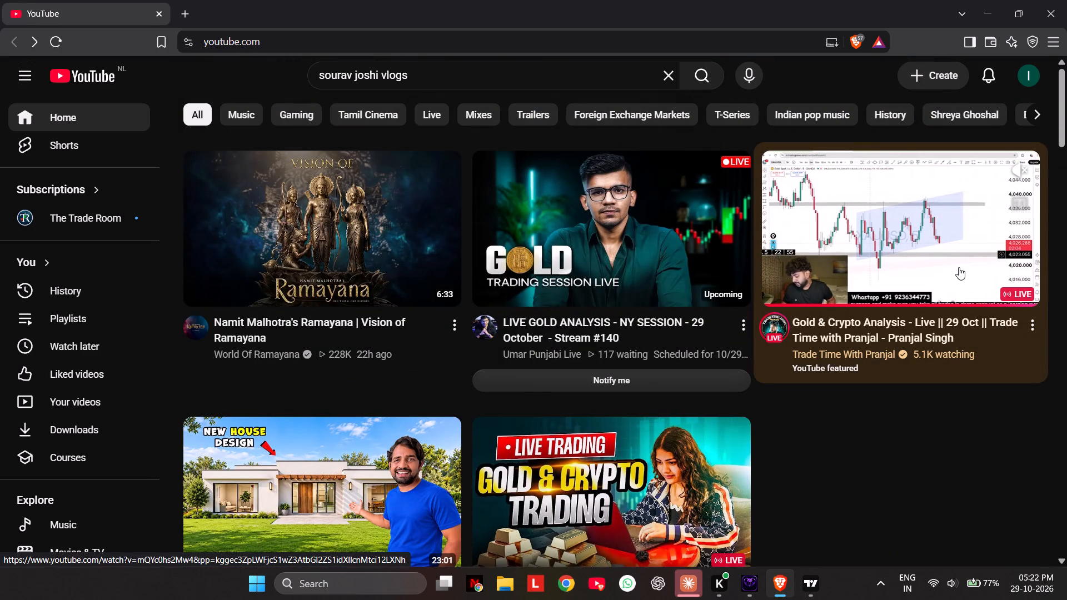
left_click(1019, 171)
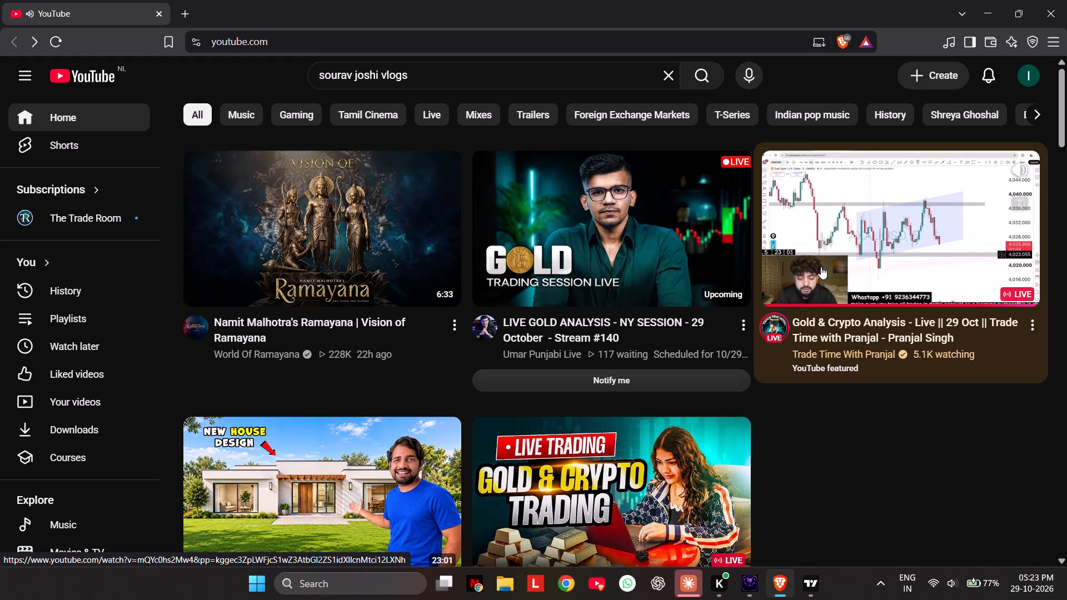
scroll(627, 487, "down", 2)
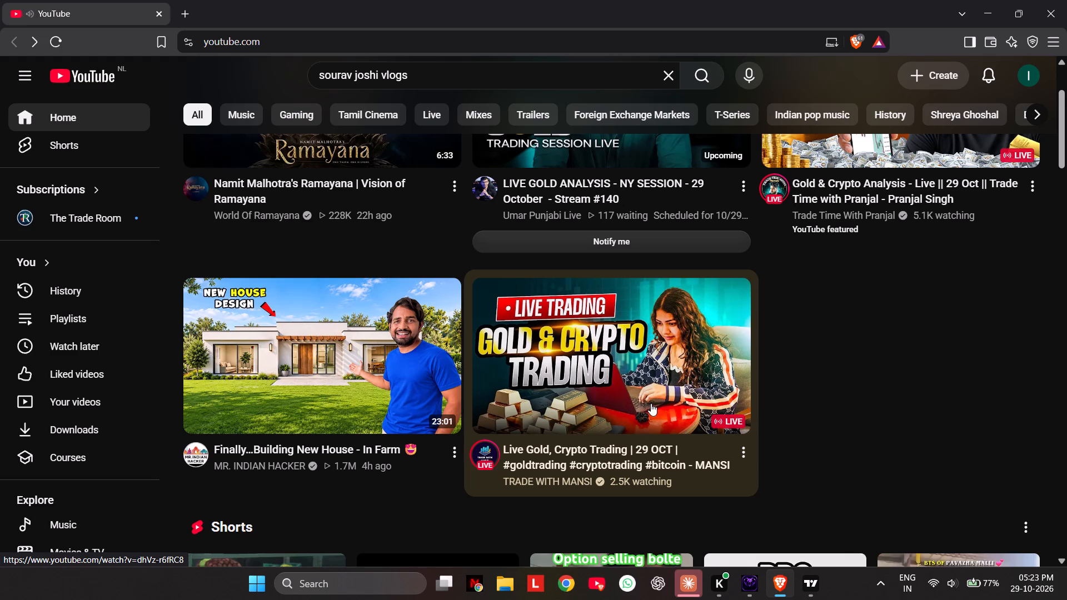
double_click(651, 403)
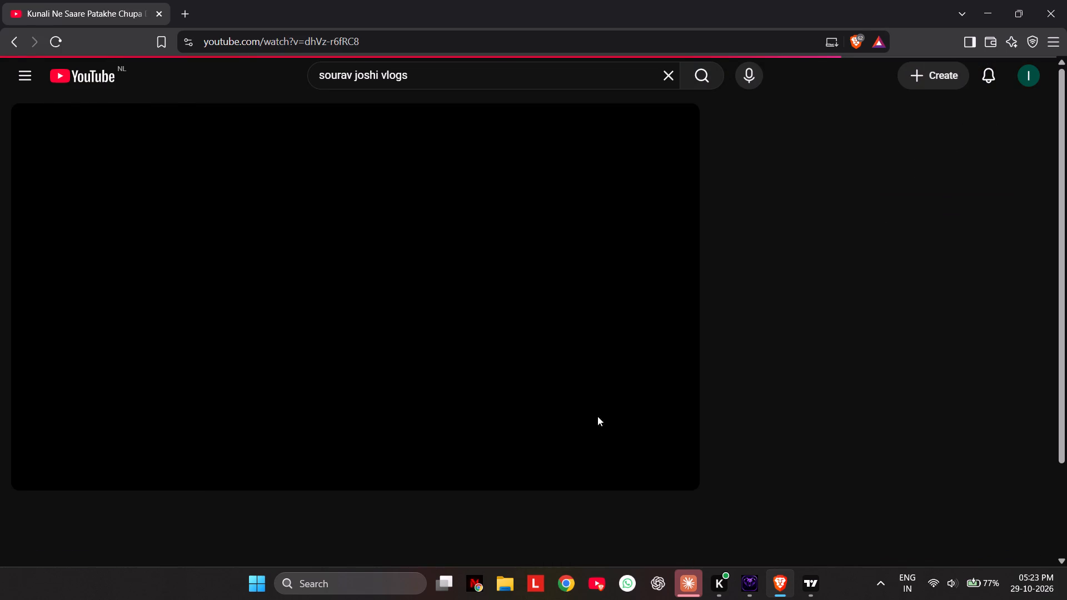
Clear the old search text, play the gold and crypto stream from its live point, and close the live chat.
left_click(662, 78)
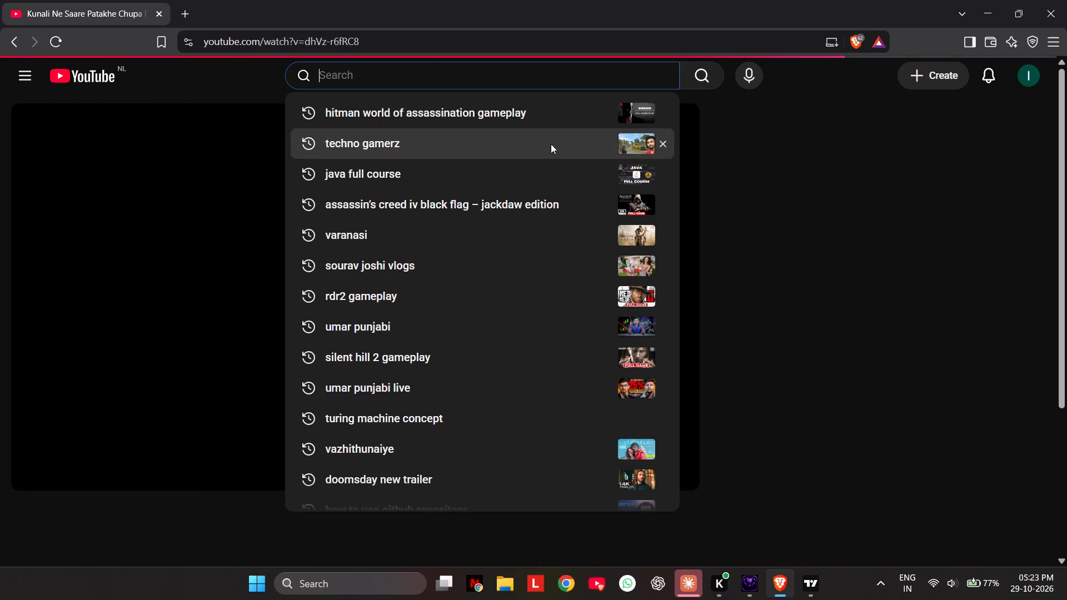
left_click(206, 306)
left_click(227, 317)
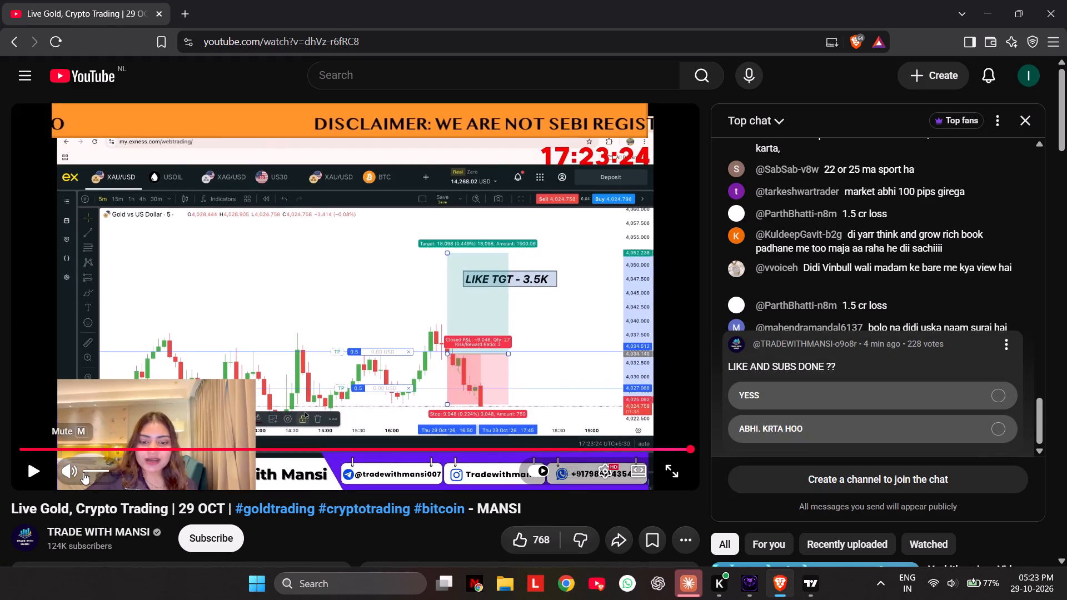
left_click(30, 469)
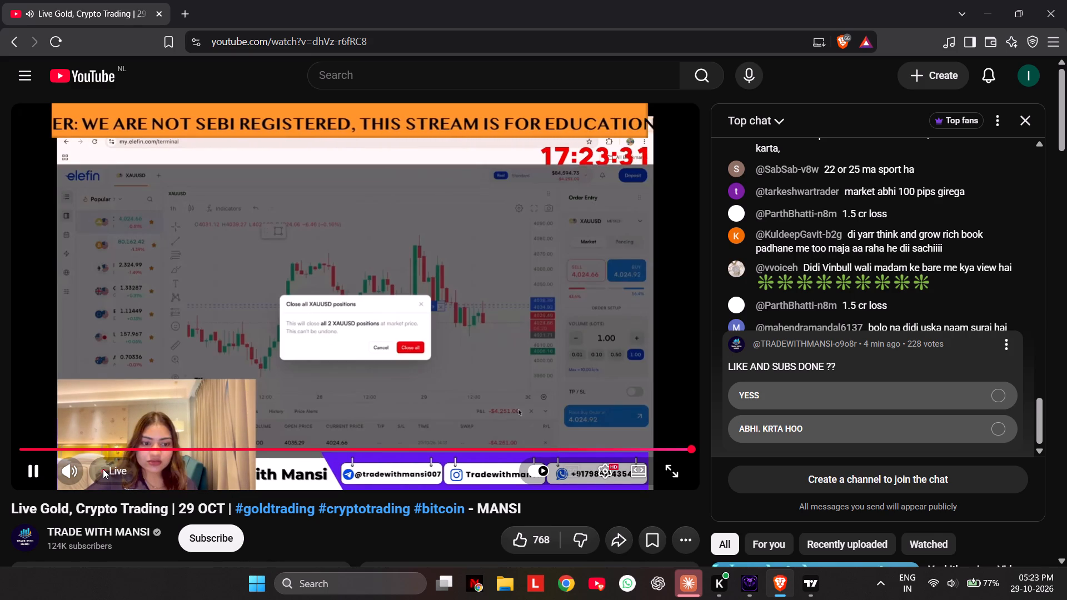
left_click(103, 469)
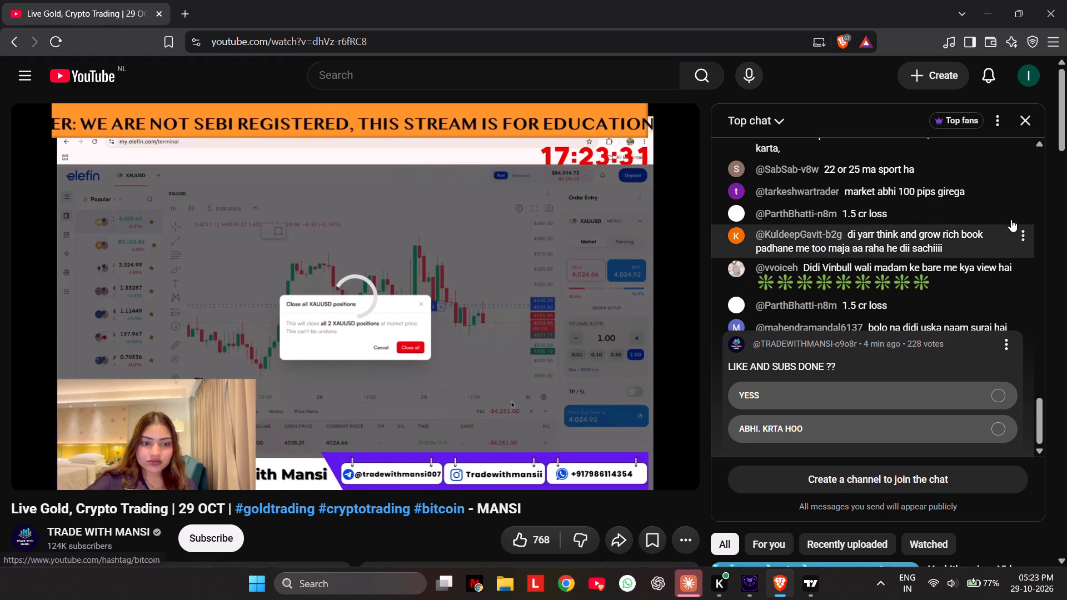
left_click(1032, 123)
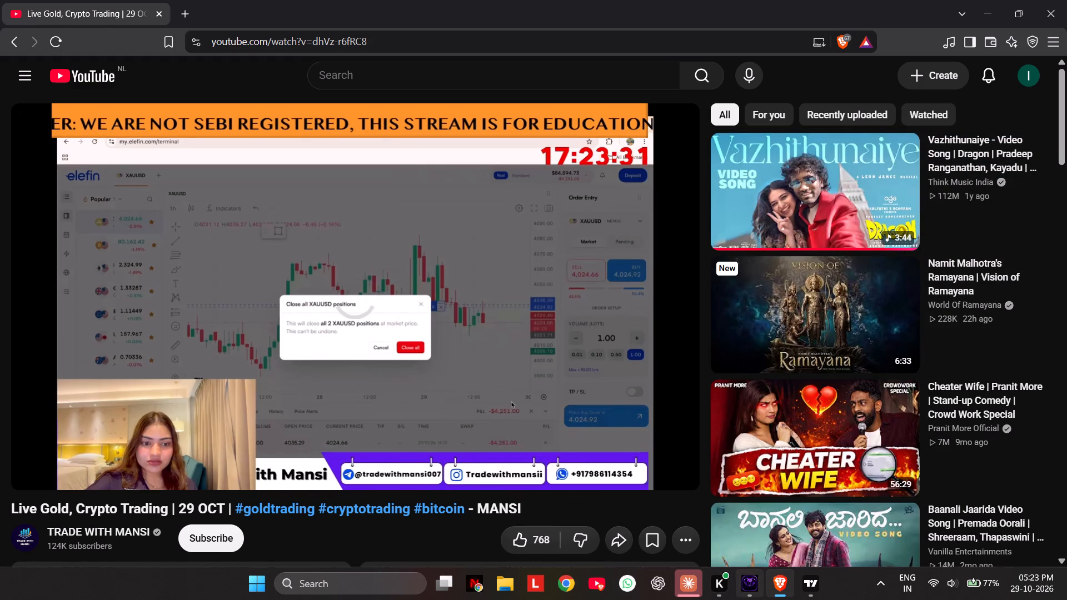
Switch to CobraTerminal and review the open XAUUSD and BTCUSD positions.
left_click(753, 581)
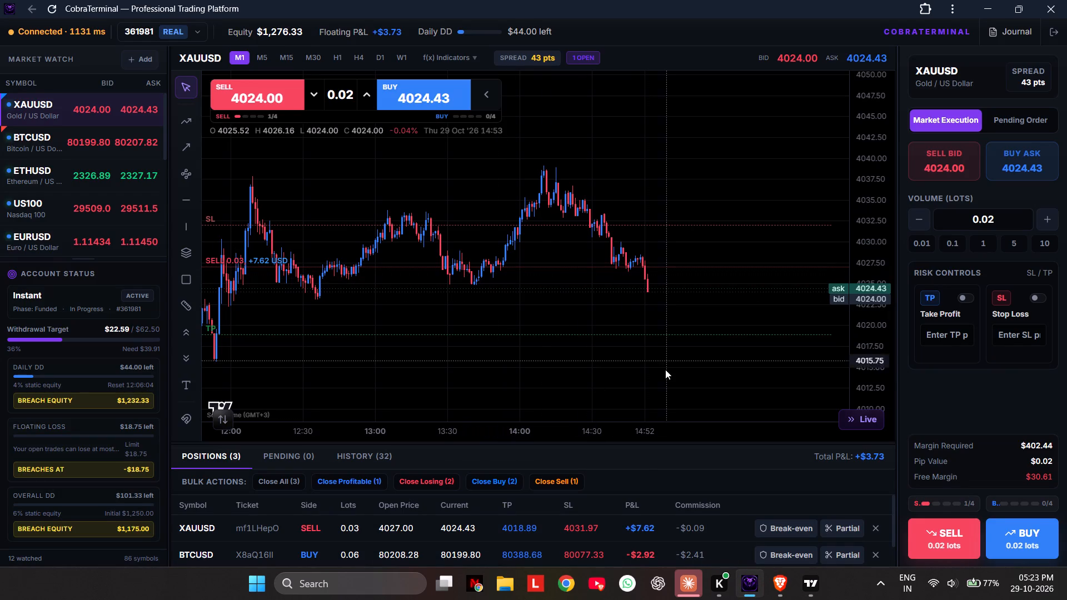
scroll(557, 541, "down", 3)
scroll(557, 541, "up", 2)
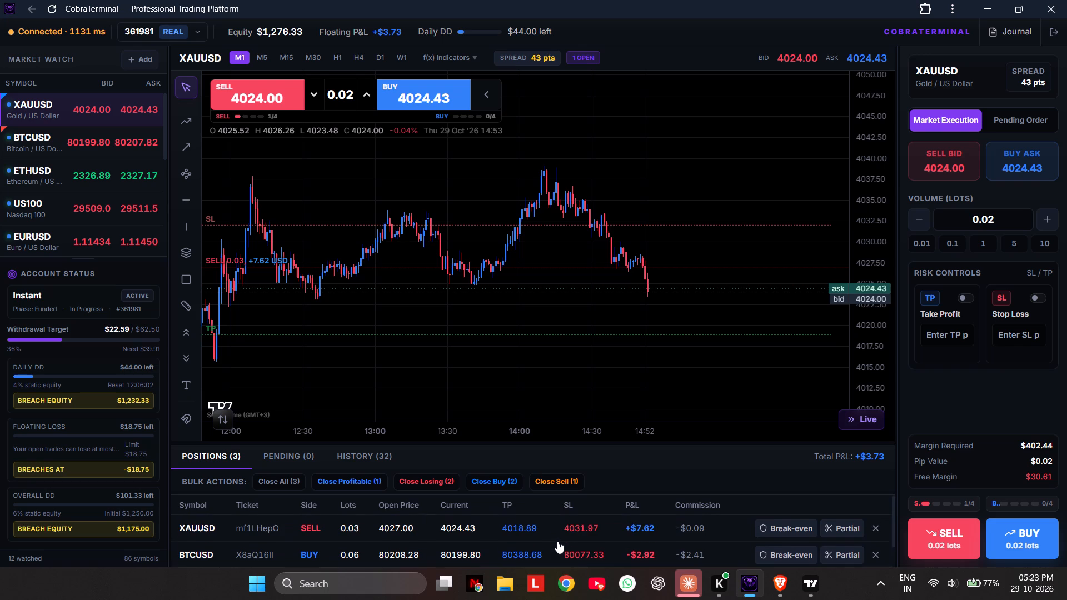
scroll(557, 541, "down", 2)
scroll(557, 541, "up", 2)
scroll(557, 541, "down", 1)
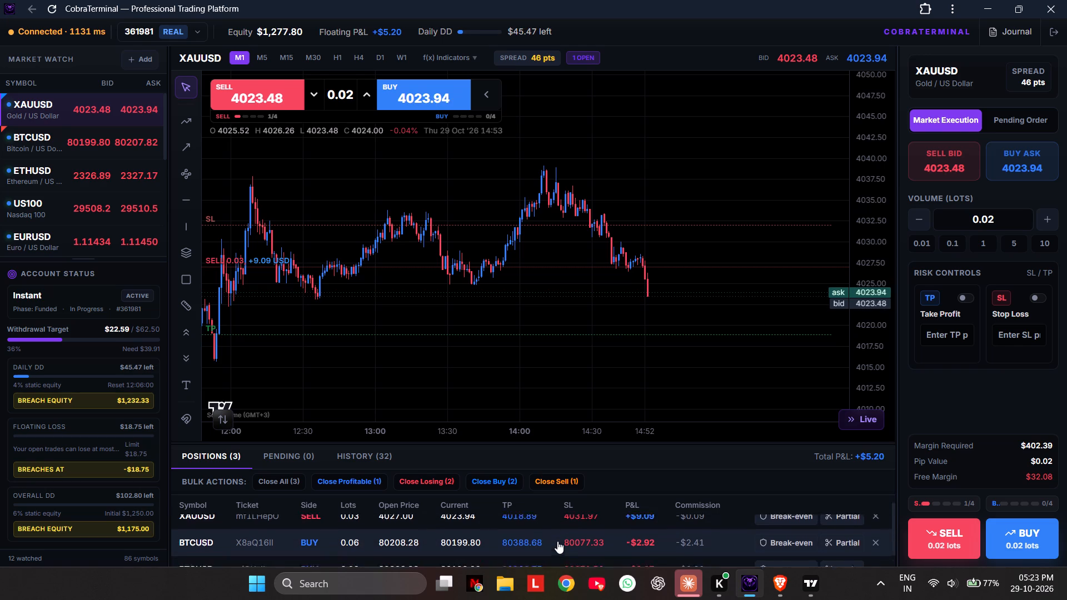
scroll(557, 541, "down", 2)
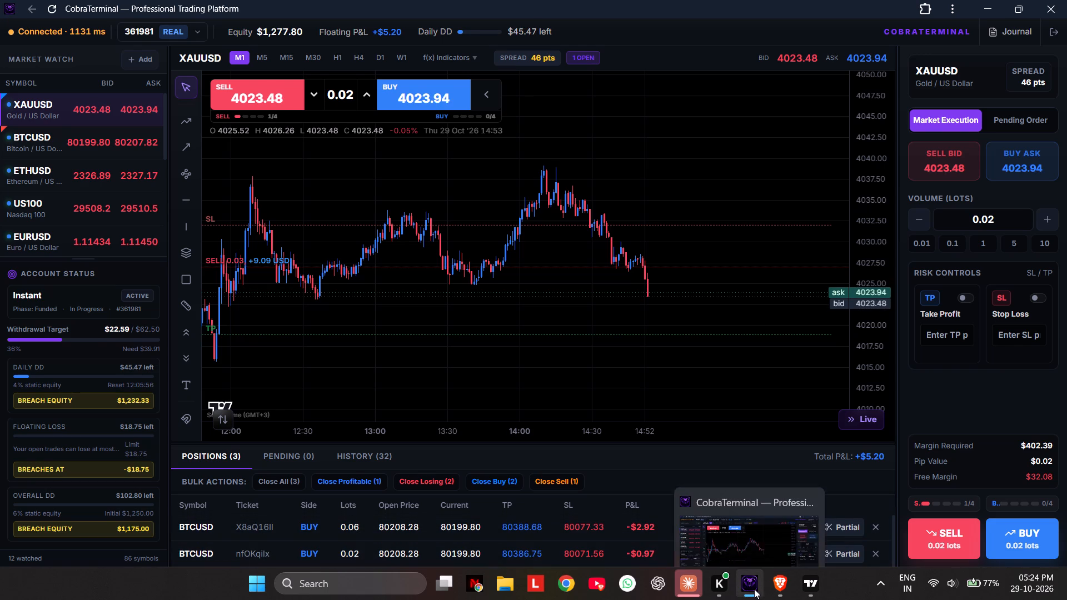
Load the BTCUSD chart and set its timeframe to M5.
left_click(9, 139)
left_click_drag(718, 328, 473, 328)
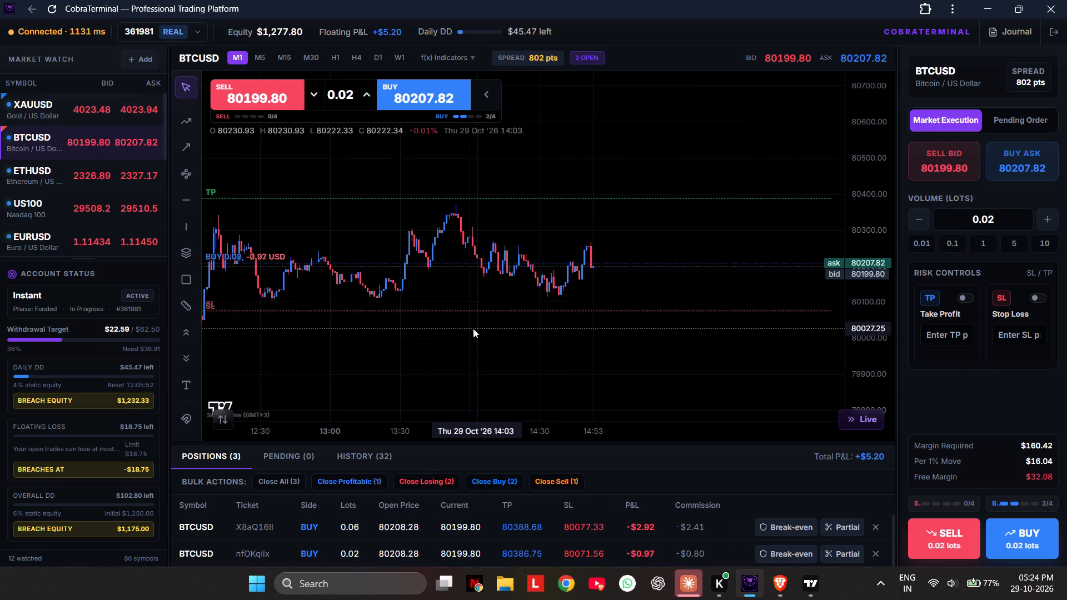
left_click_drag(473, 328, 471, 329)
left_click_drag(471, 329, 459, 325)
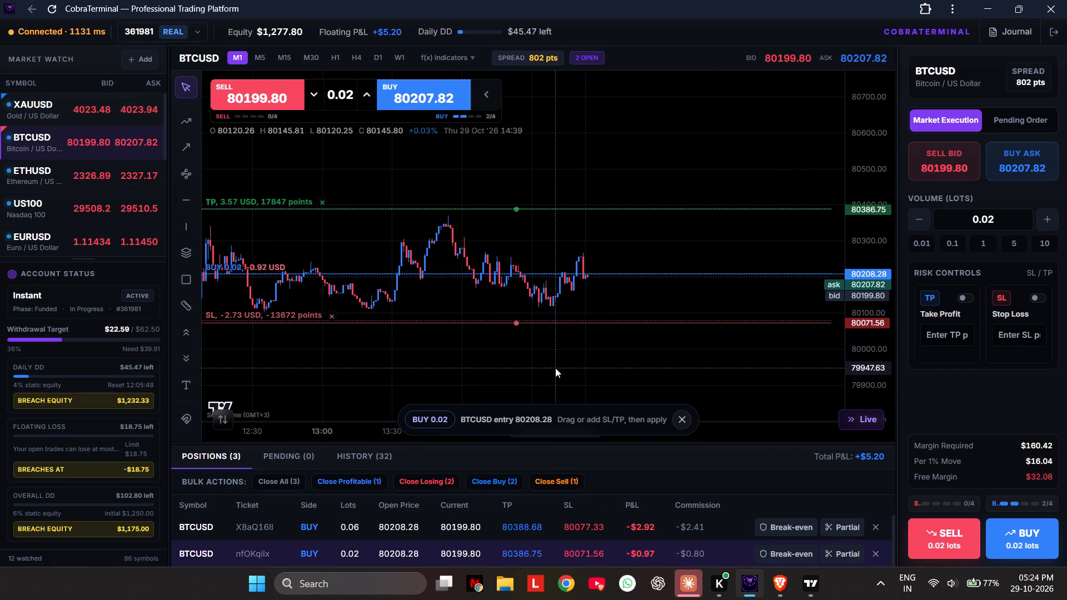
left_click(266, 56)
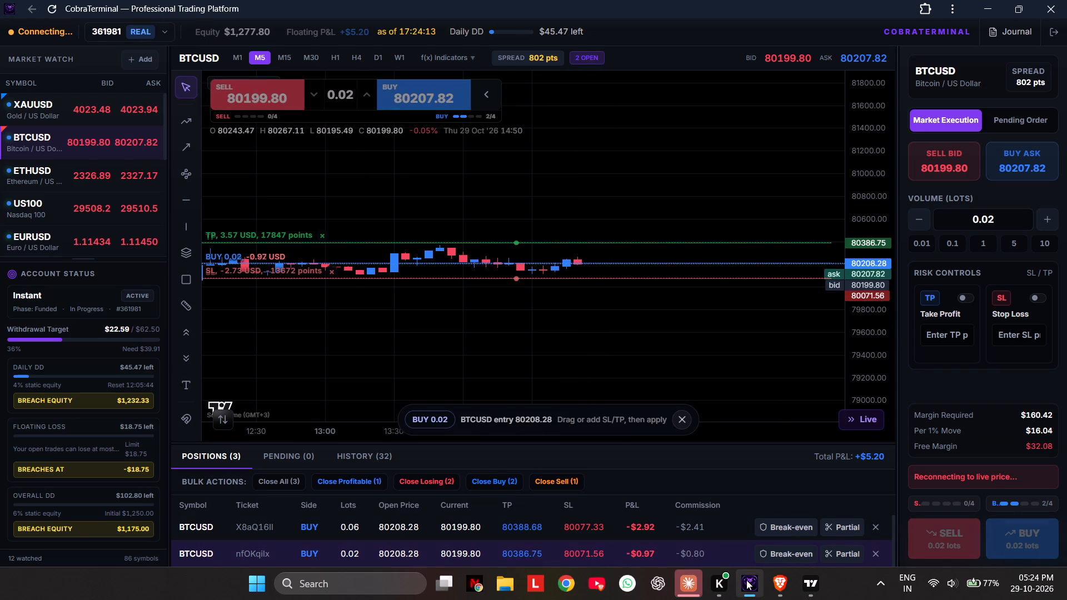
Switch to TradingView and check price against the long position drawing on the BTCUSD 5-minute chart.
left_click(796, 586)
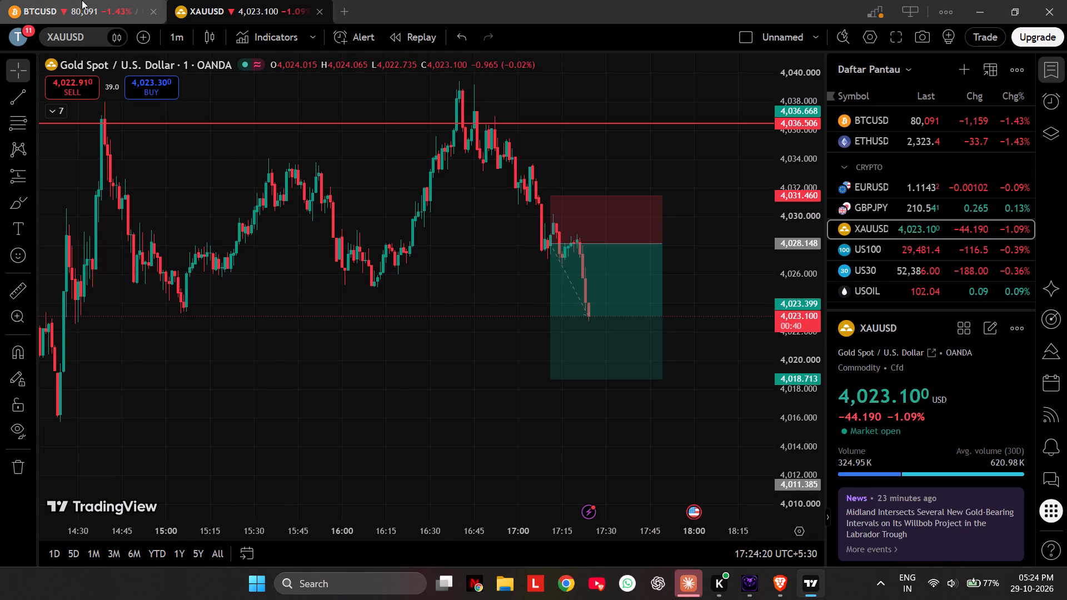
left_click(82, 0)
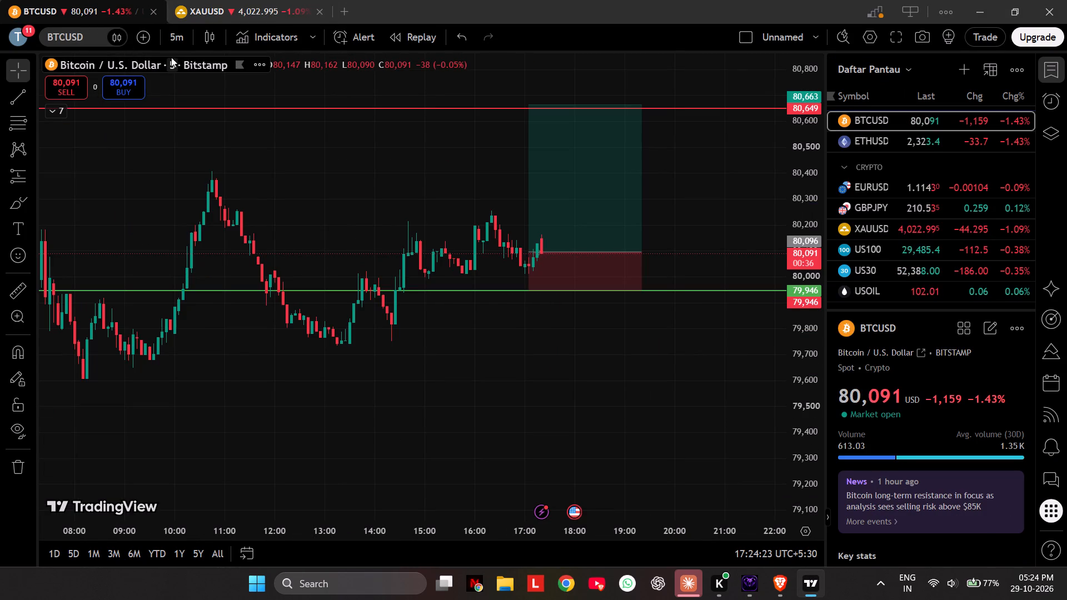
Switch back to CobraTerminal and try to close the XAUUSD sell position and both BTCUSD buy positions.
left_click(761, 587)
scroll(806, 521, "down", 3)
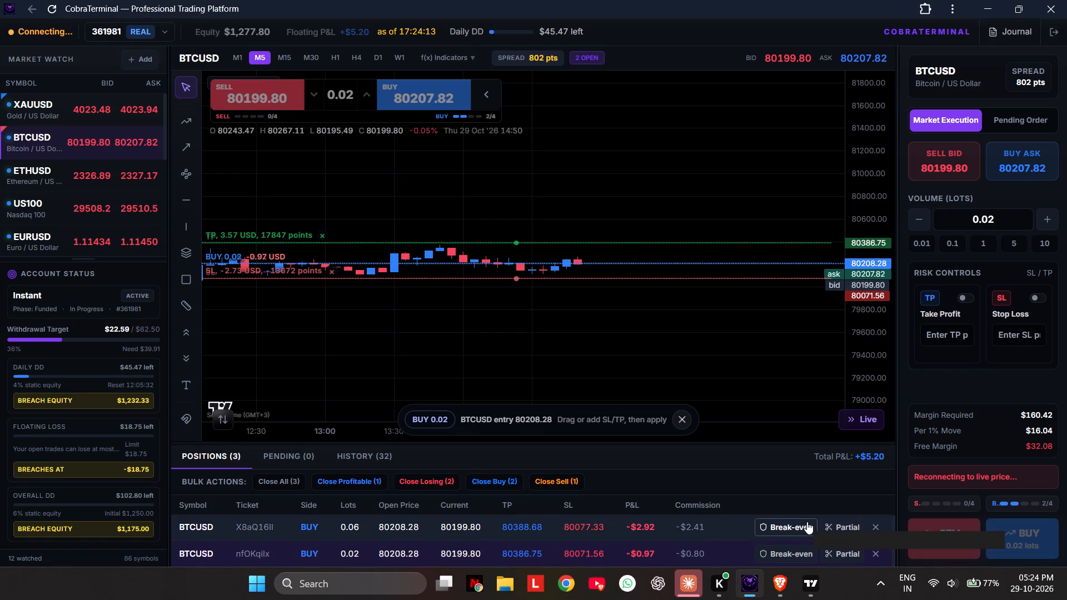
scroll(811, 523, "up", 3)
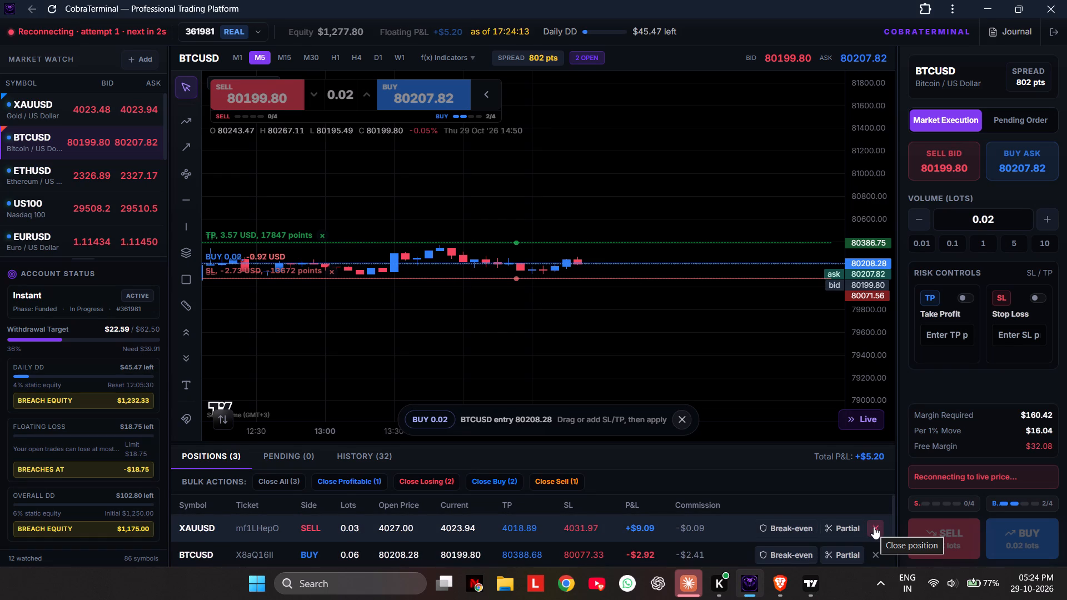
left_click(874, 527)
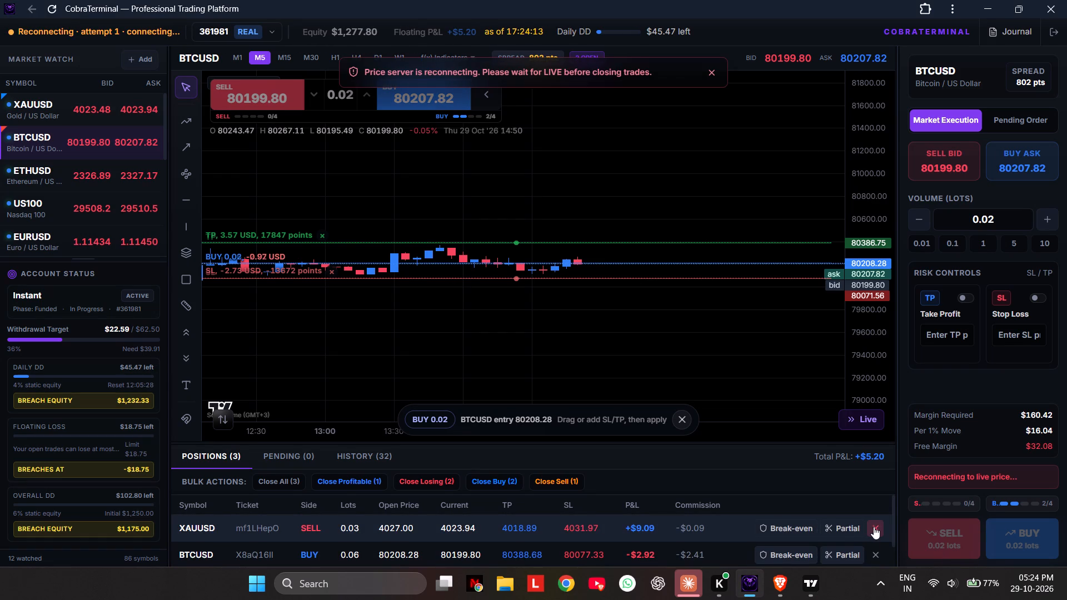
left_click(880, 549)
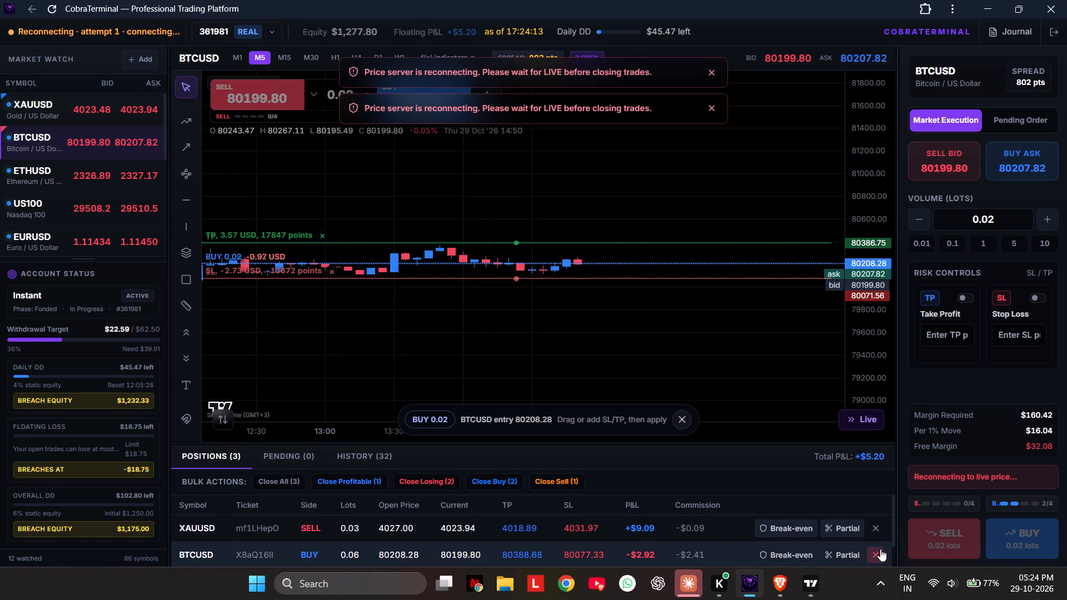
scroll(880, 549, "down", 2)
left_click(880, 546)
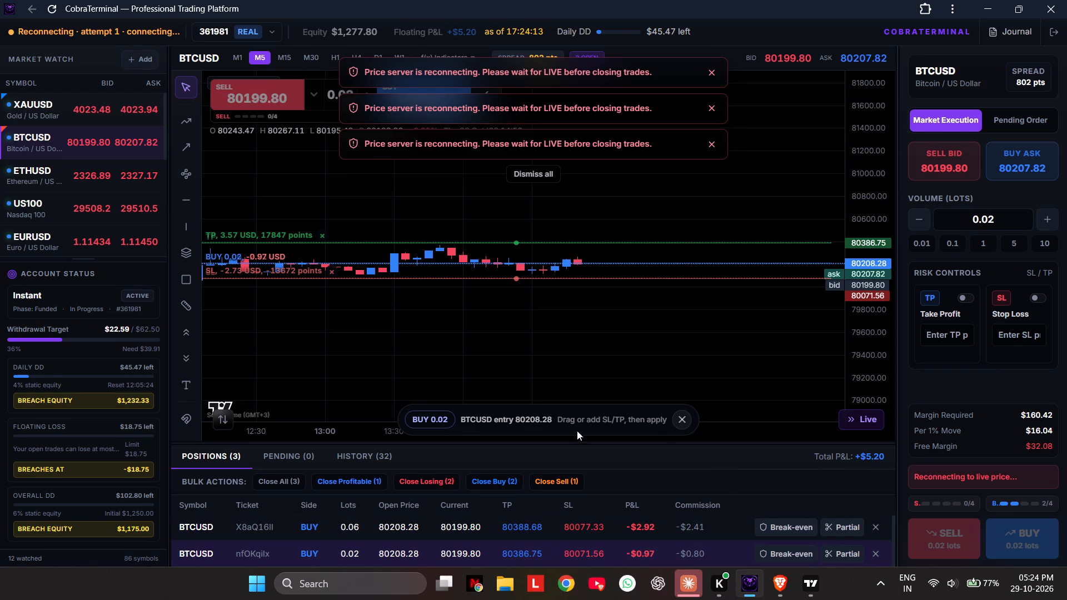
Reload CobraTerminal to re-establish the price server connection.
left_click(57, 2)
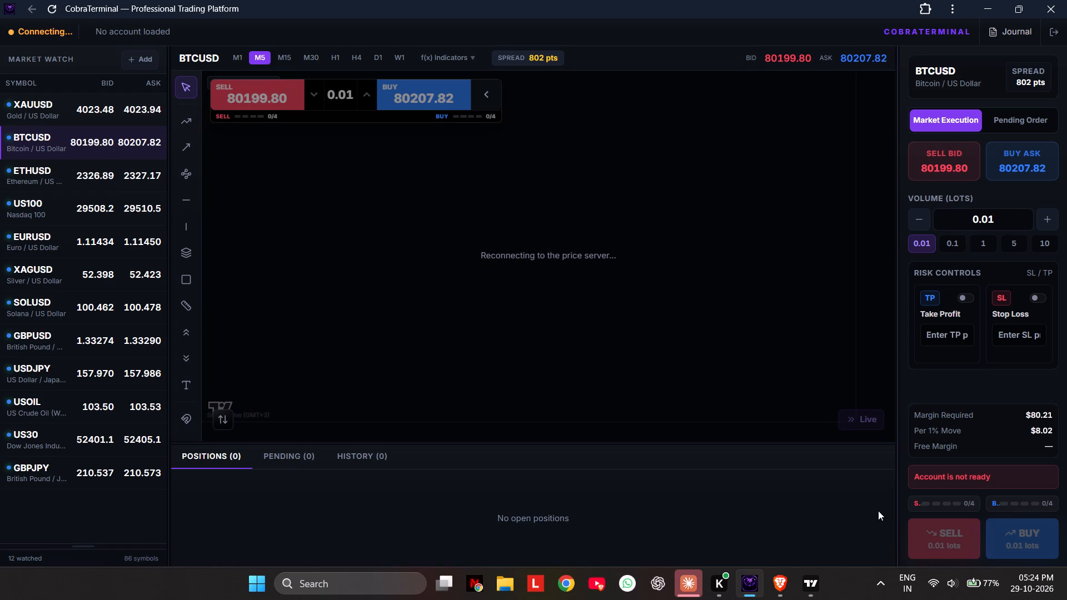
scroll(804, 474, "down", 3)
scroll(804, 474, "up", 3)
Switch to Brave, return to the YouTube home page, and open the "Gold & Crypto Analysis - Live || 29 Oct" stream.
left_click(782, 575)
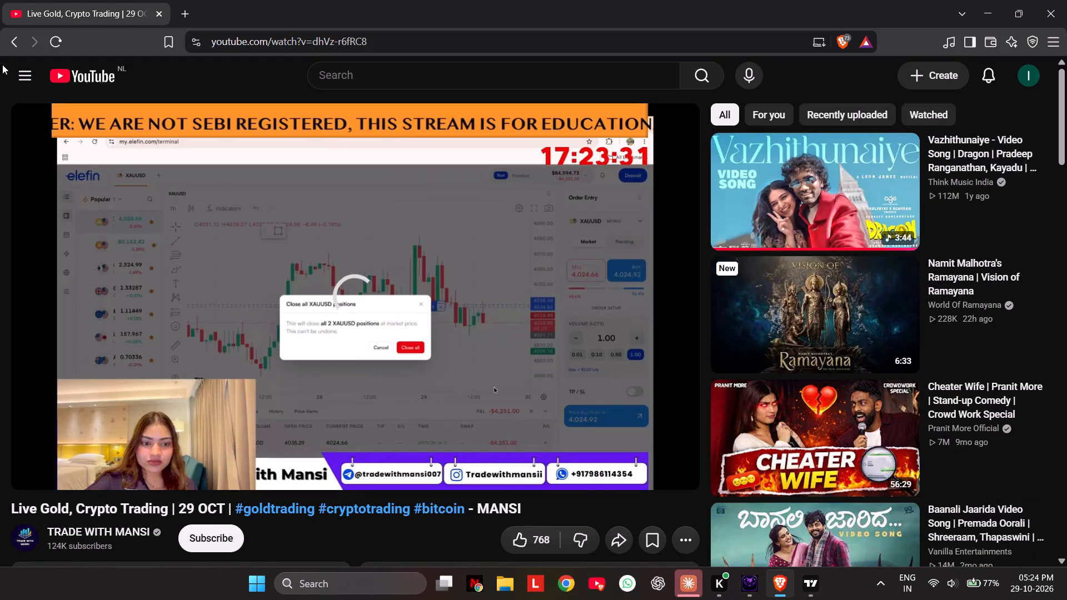
left_click(9, 42)
left_click(862, 153)
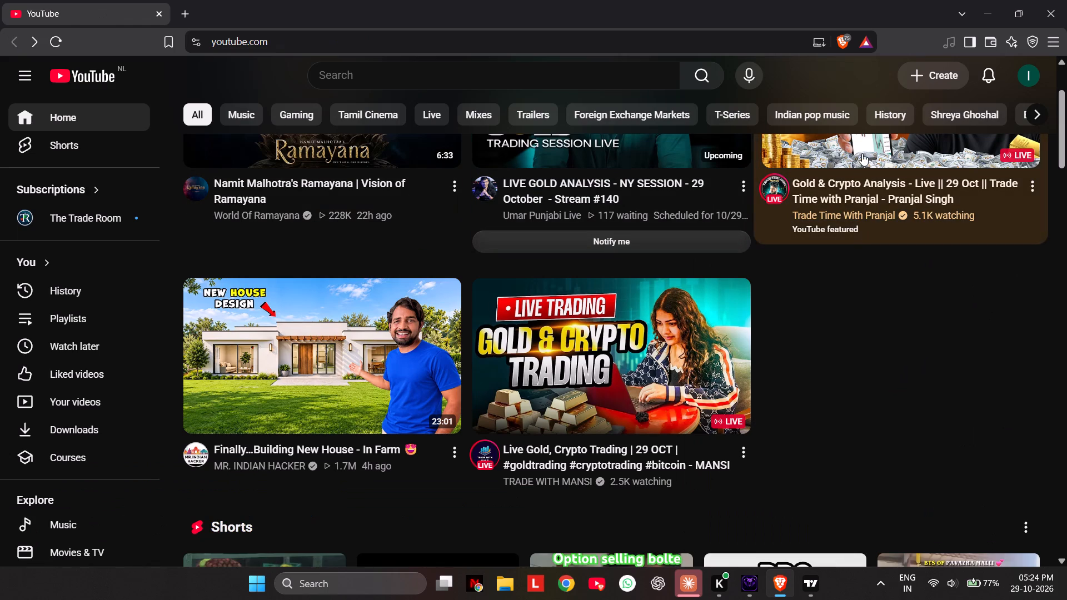
scroll(551, 439, "up", 5)
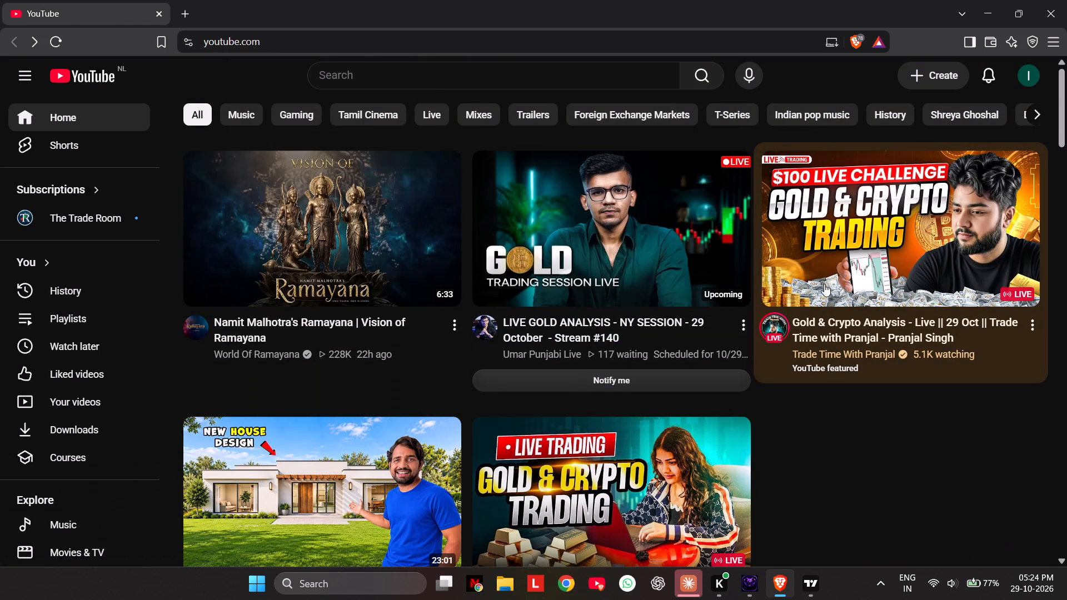
left_click(882, 244)
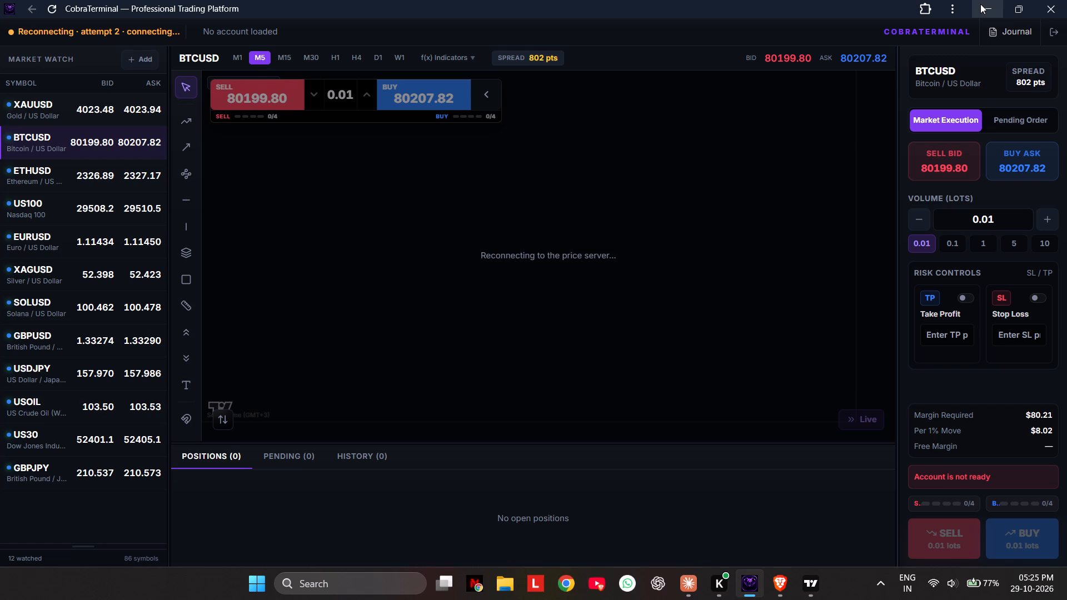
left_click(980, 4)
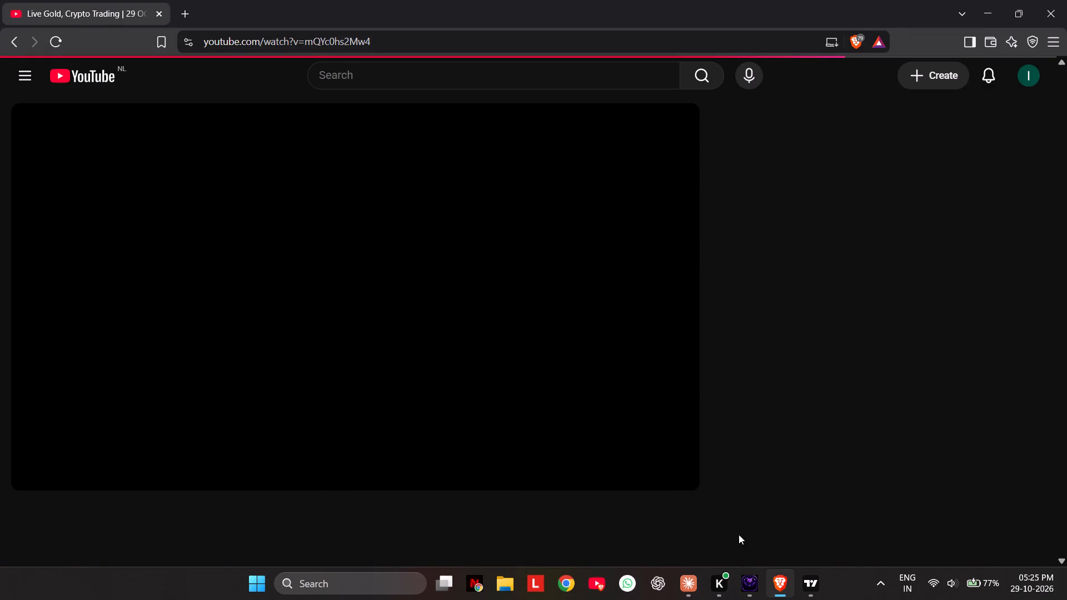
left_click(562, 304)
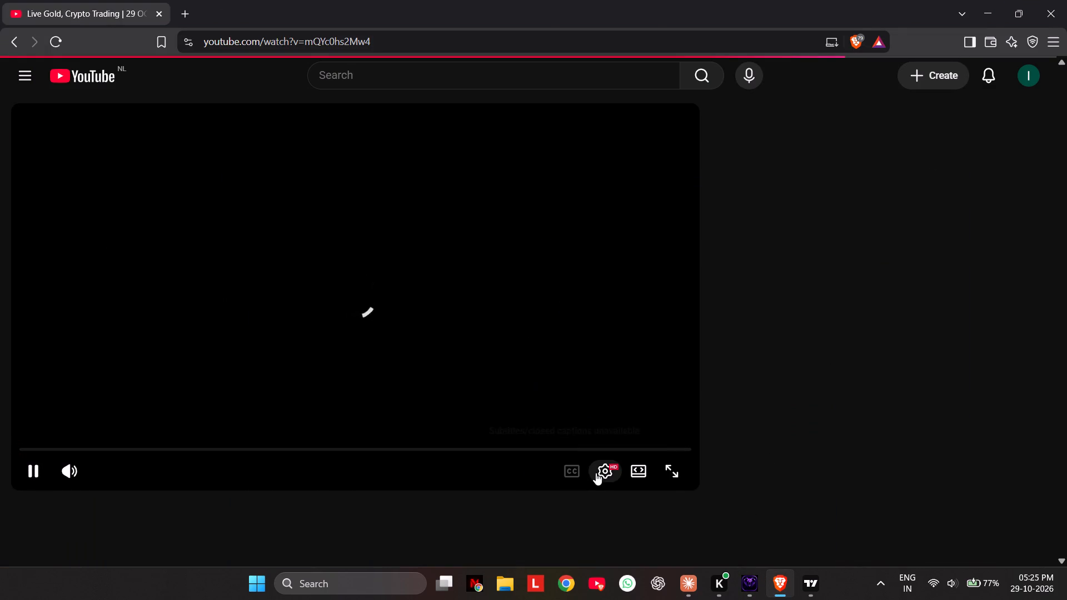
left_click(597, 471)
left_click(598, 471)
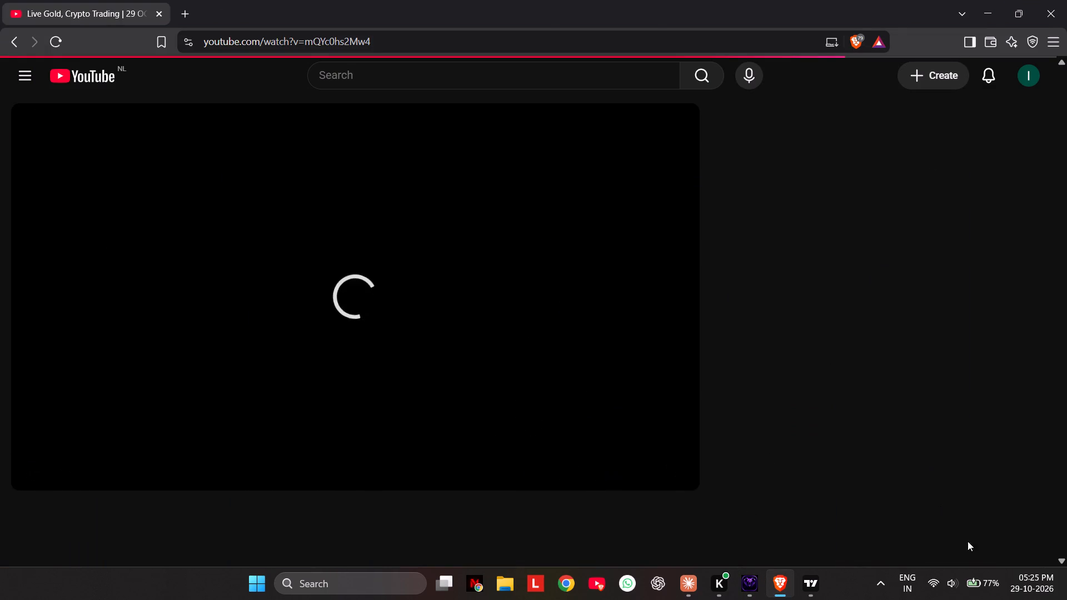
Check the computer's Wi-Fi network connection while the YouTube live stream loads, and return to the stream.
left_click(959, 599)
left_click(884, 318)
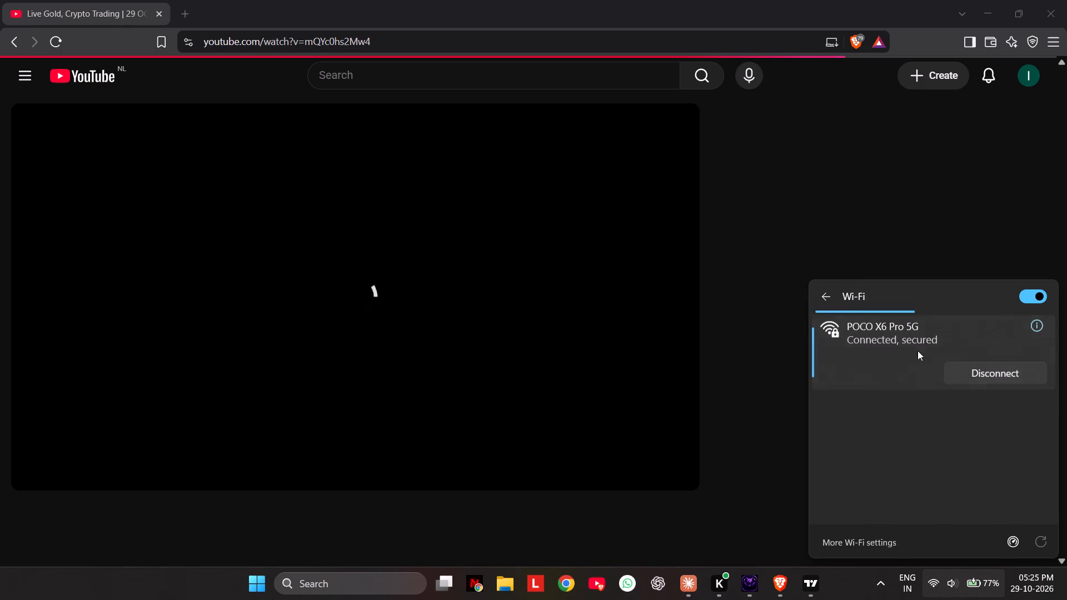
left_click(956, 585)
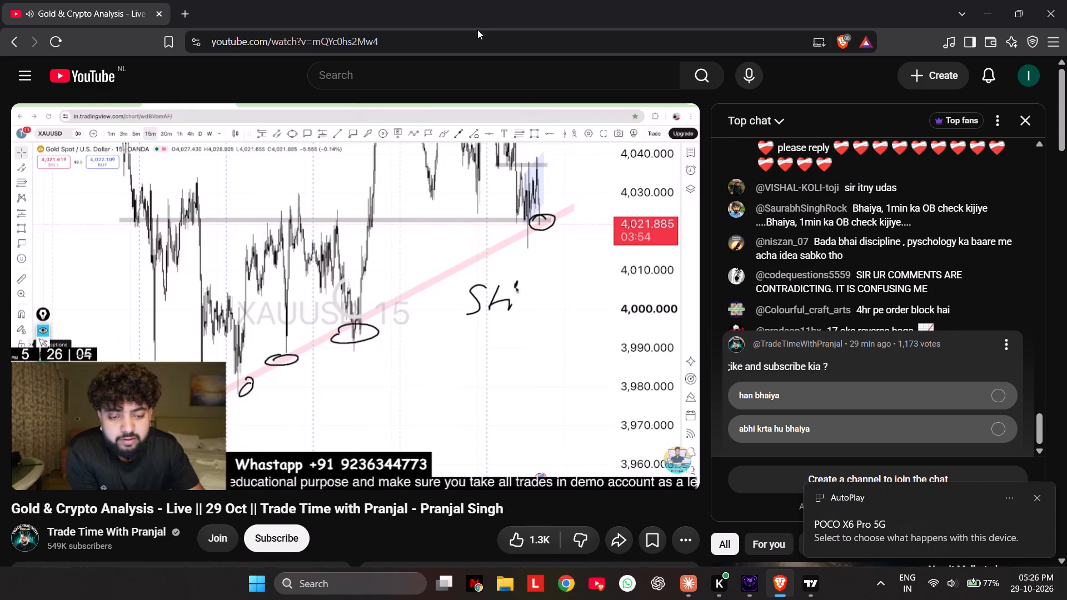
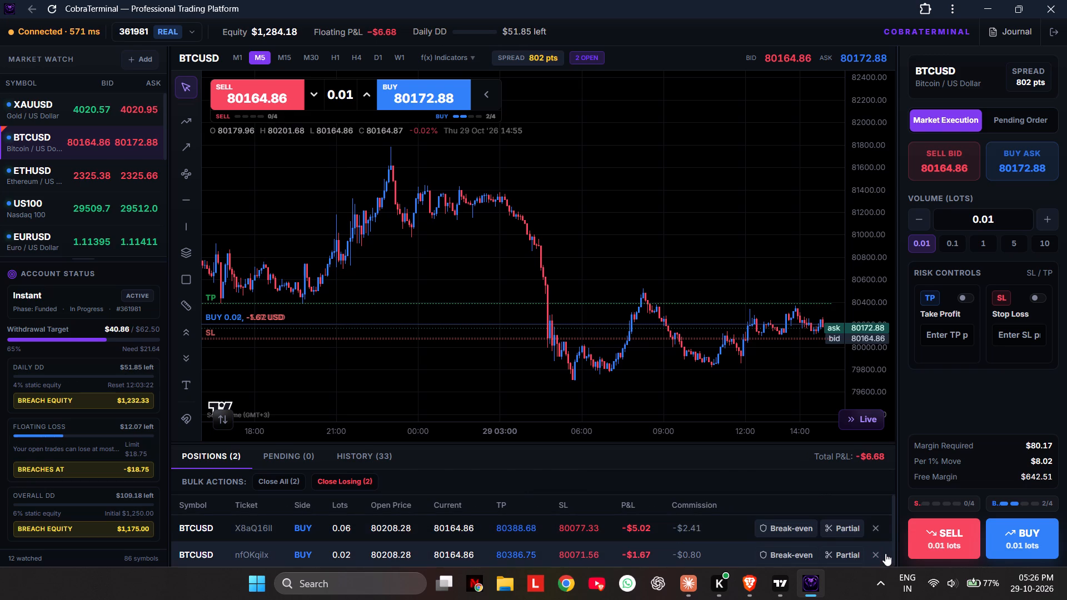
left_click(873, 527)
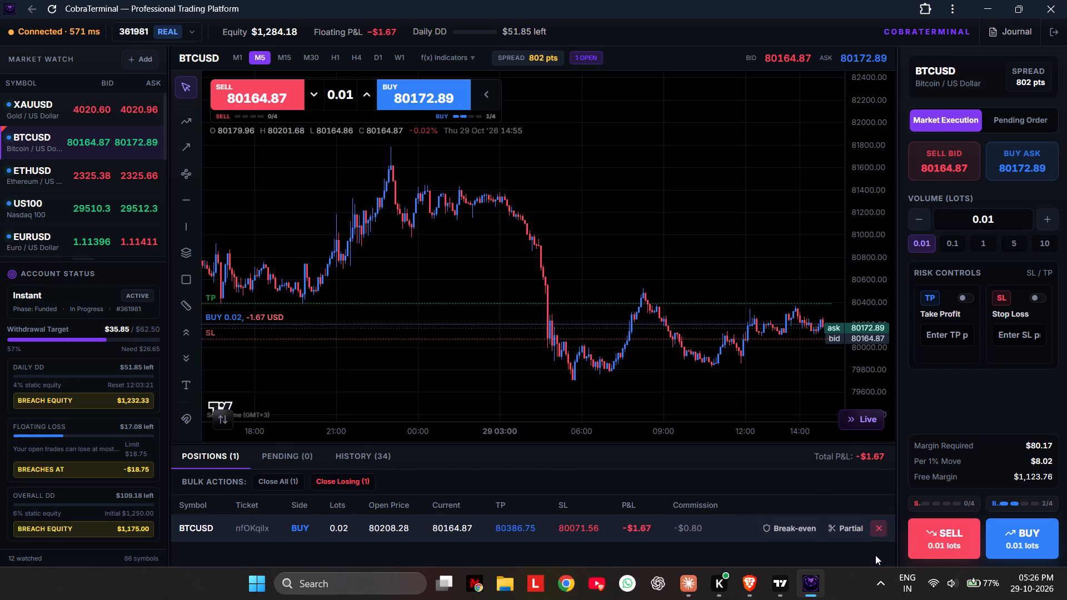
left_click(875, 555)
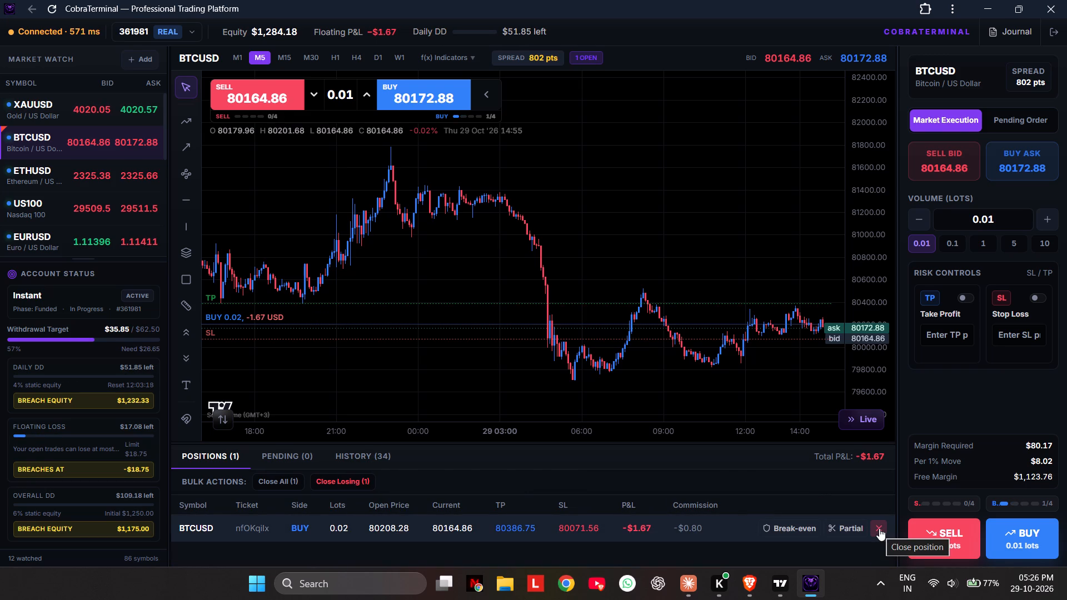
Check the BTCUSD chart in CobraTerminal and TradingView, and close the remaining 0.02-lot BTCUSD buy position in CobraTerminal.
scroll(724, 386, "up", 3)
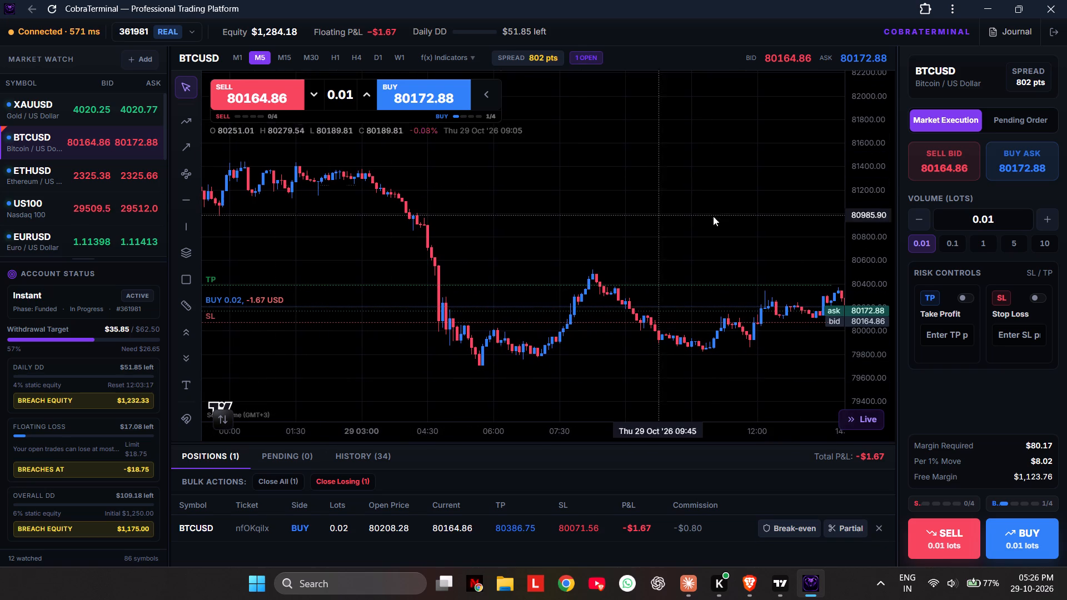
left_click_drag(698, 201, 486, 215)
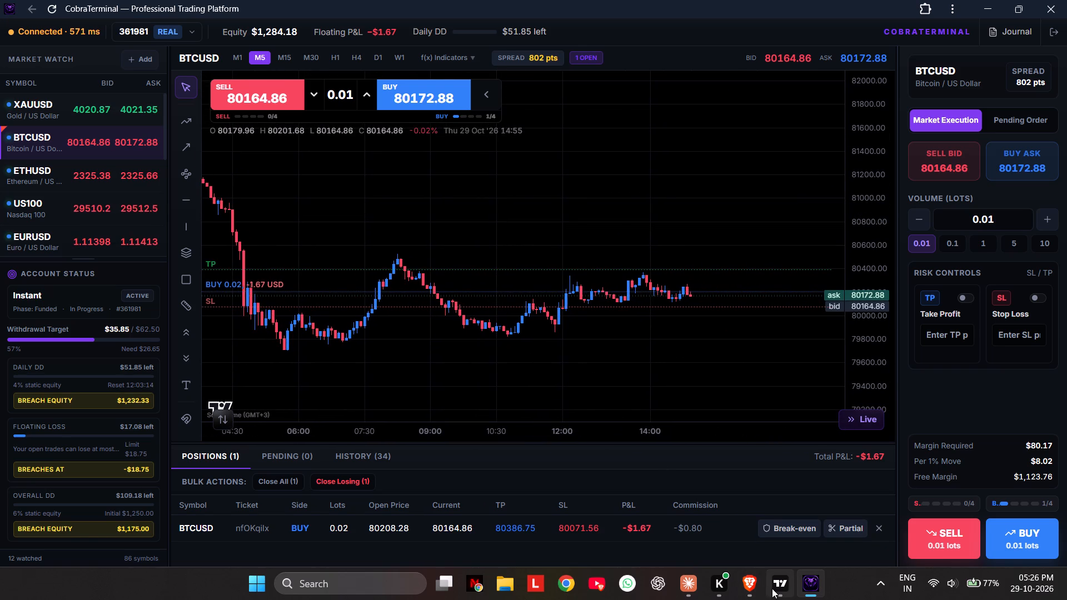
left_click(772, 588)
left_click(388, 199)
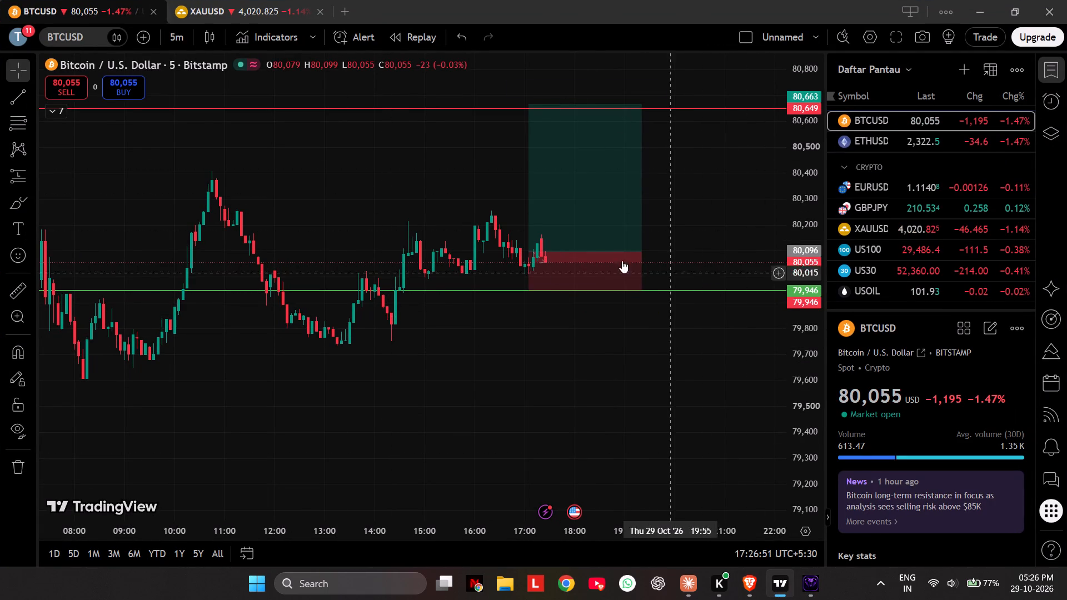
left_click(814, 590)
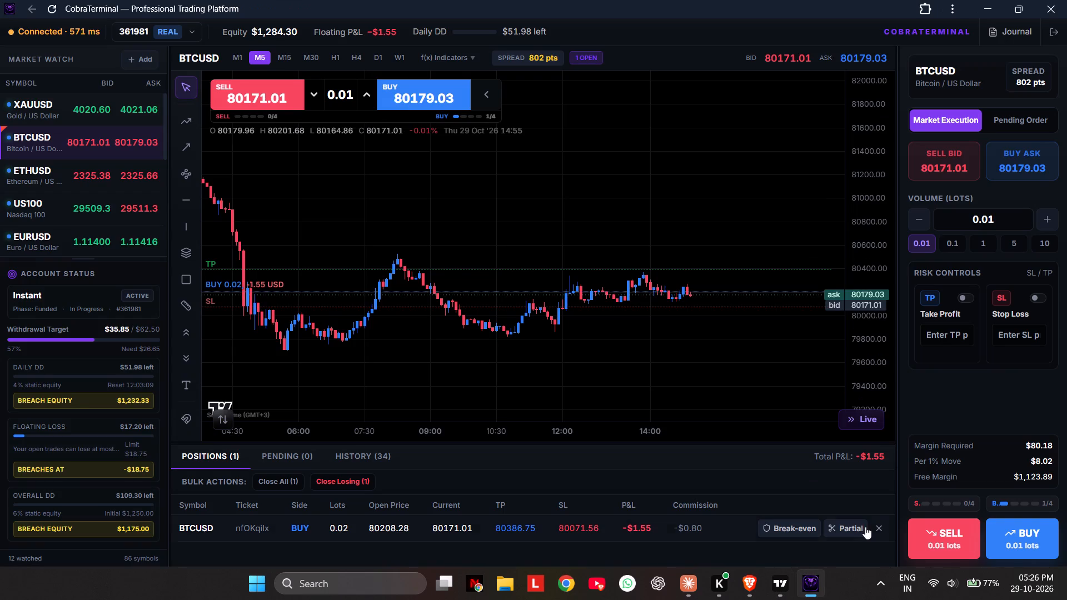
left_click(883, 527)
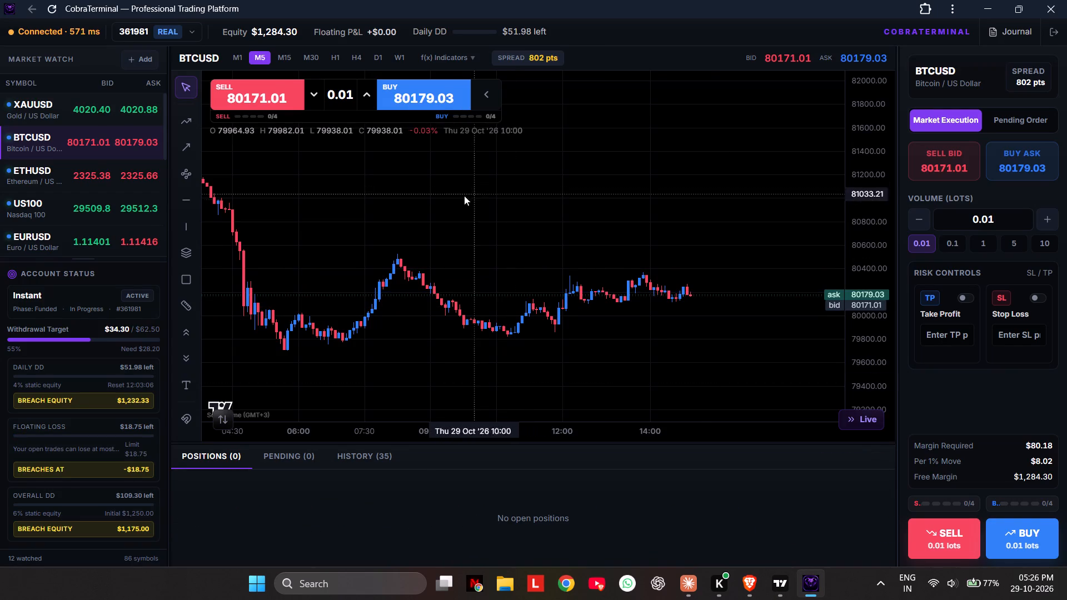
Examine the recent BTCUSD price action on the M5 chart at different zoom levels.
left_click_drag(432, 201, 412, 204)
left_click_drag(413, 204, 435, 203)
scroll(587, 317, "down", 4)
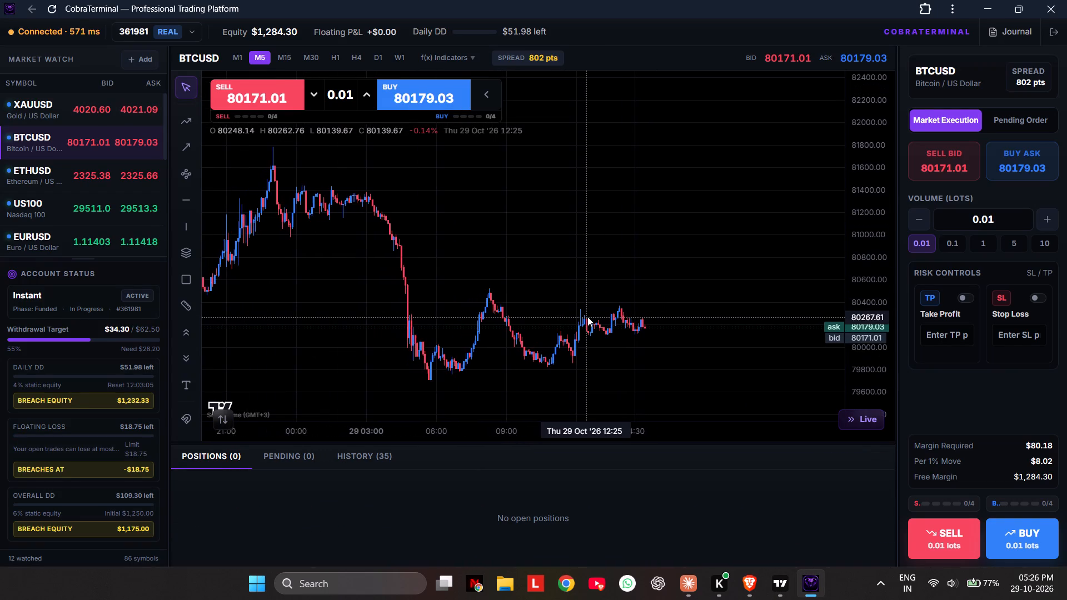
scroll(587, 317, "down", 4)
scroll(587, 317, "up", 7)
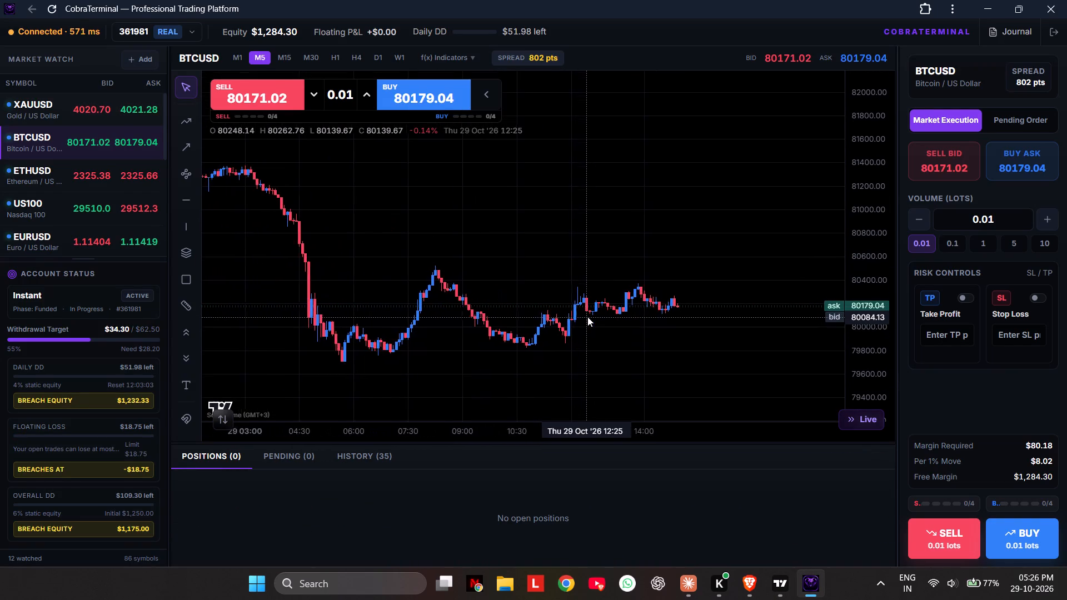
scroll(587, 317, "up", 4)
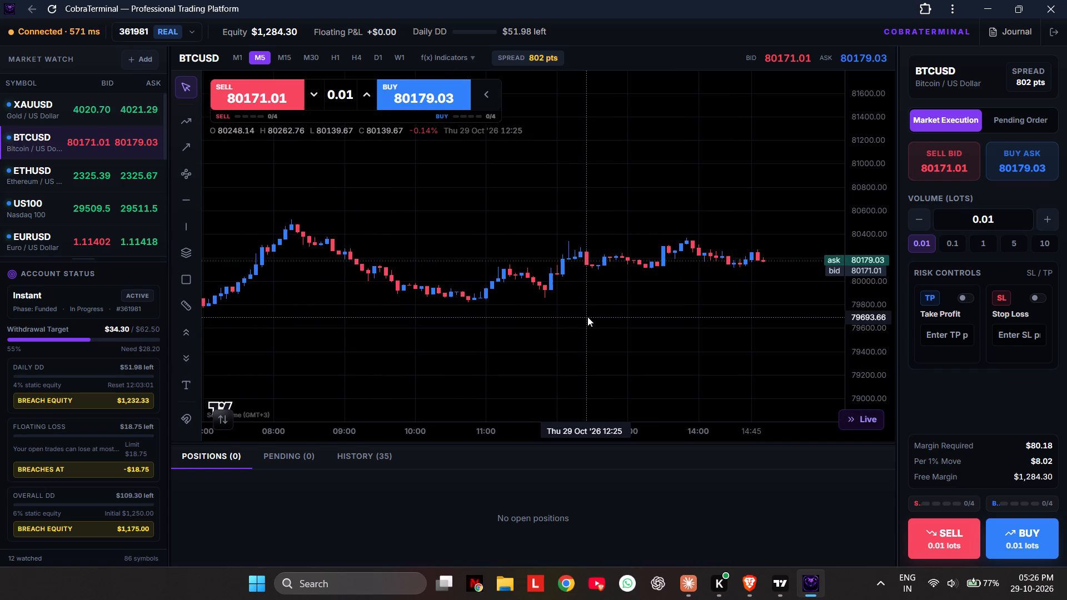
scroll(587, 317, "down", 4)
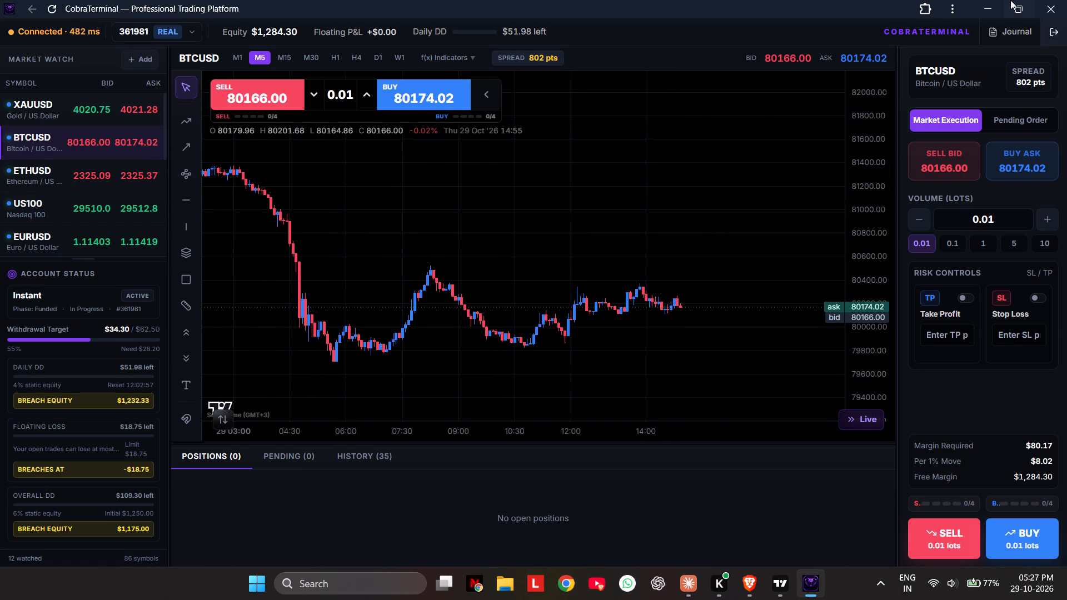
Close the CobraTerminal window.
left_click(1066, 2)
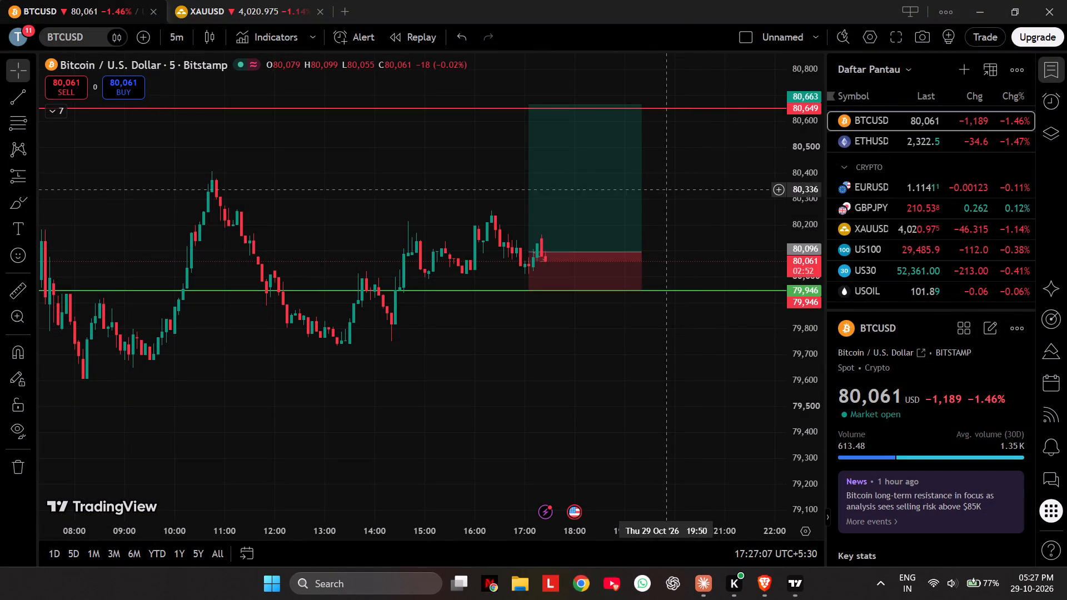
Delete the long position drawing from the BTCUSD chart in TradingView.
left_click(575, 207)
left_click(650, 79)
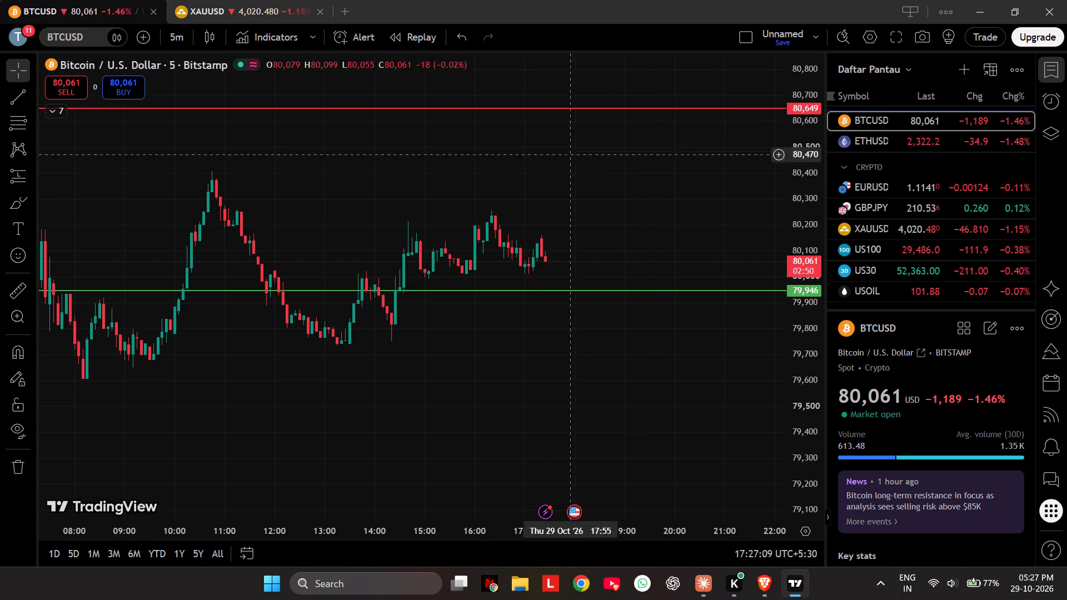
left_click_drag(579, 199, 559, 145)
On the XAUUSD 1-minute chart, set the short position drawing's target to about 4,020.500 and shorten its time span to end near 17:30.
left_click(236, 0)
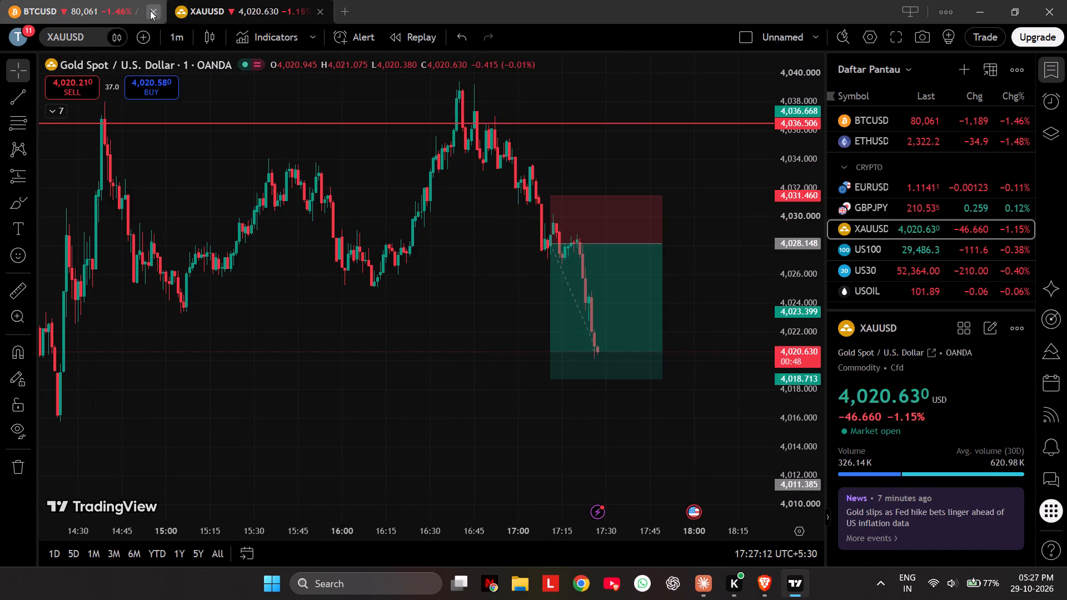
left_click_drag(410, 298, 385, 267)
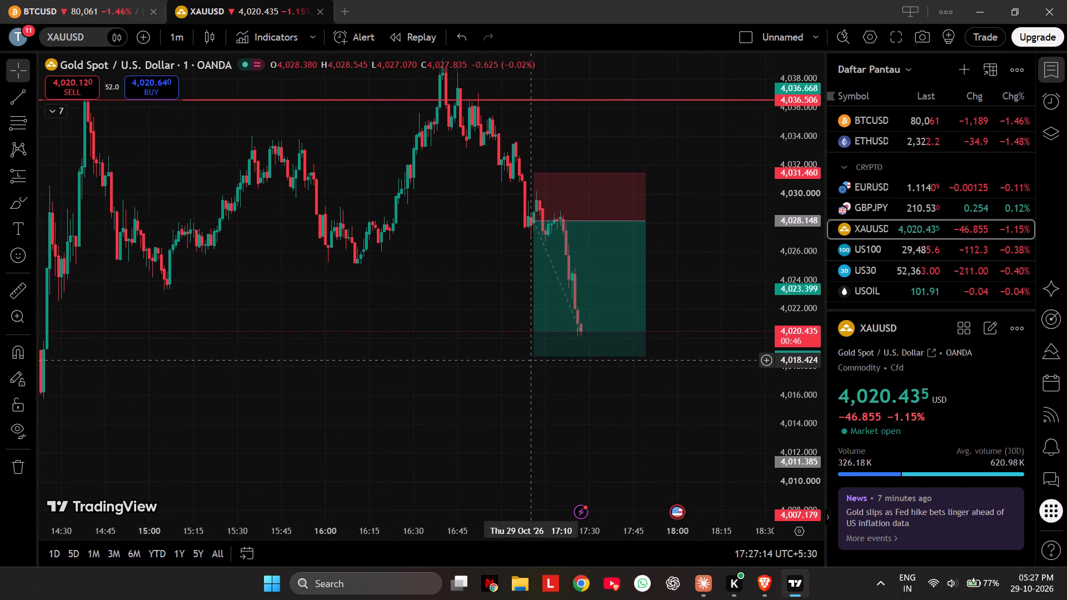
left_click_drag(535, 353, 537, 330)
left_click_drag(646, 219, 594, 216)
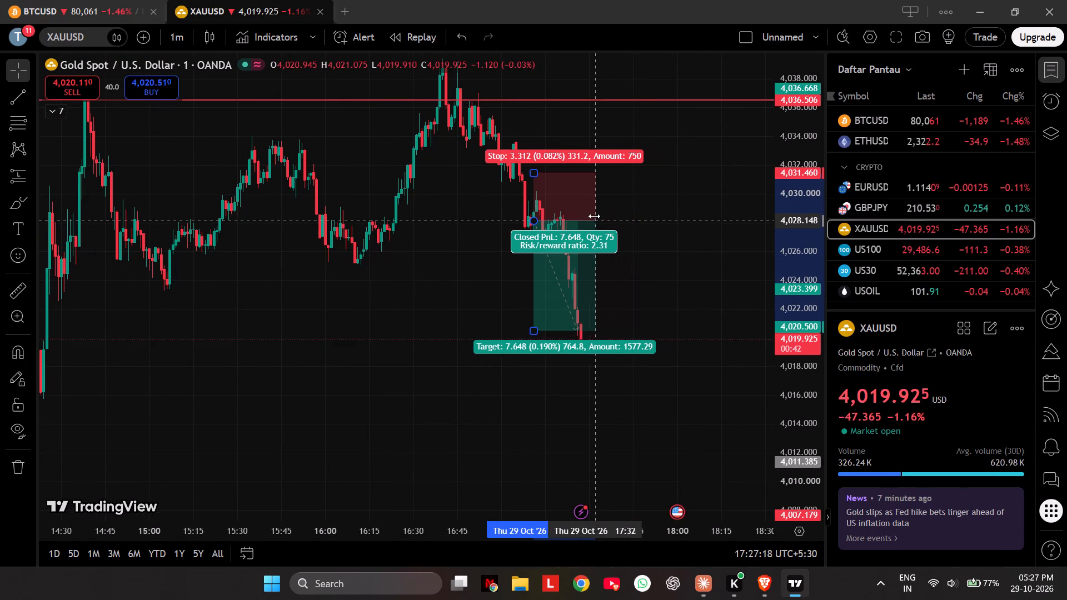
left_click_drag(594, 216, 590, 224)
left_click(650, 237)
left_click_drag(648, 391, 621, 391)
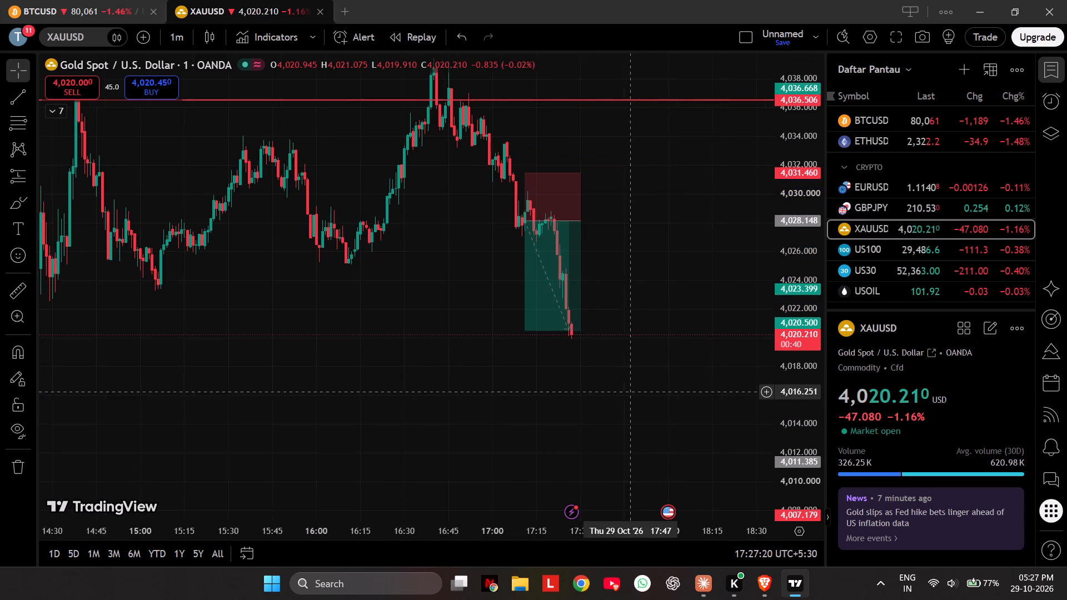
left_click_drag(621, 391, 619, 345)
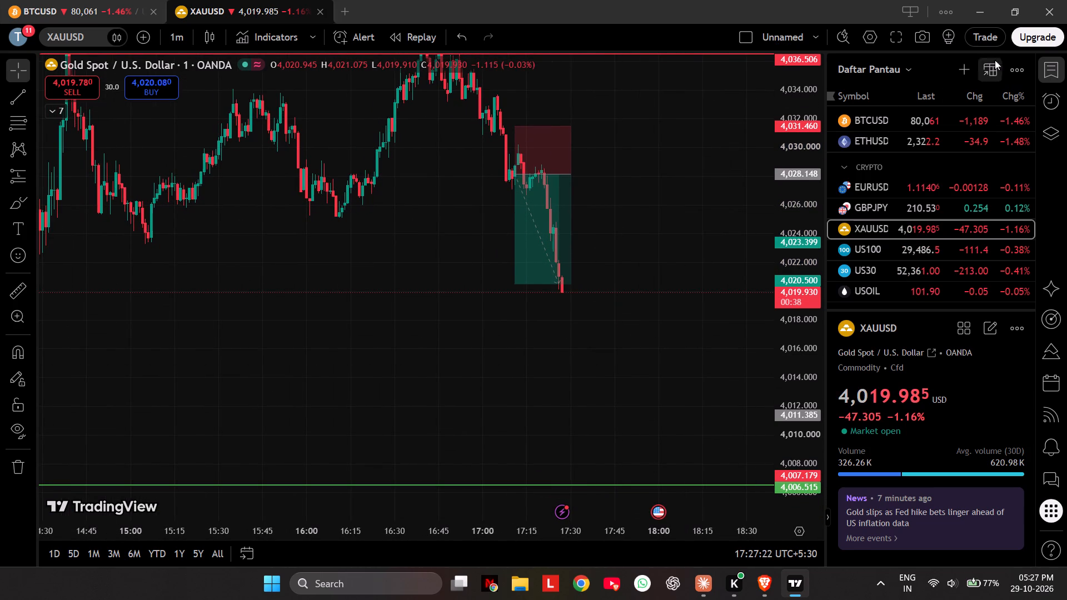
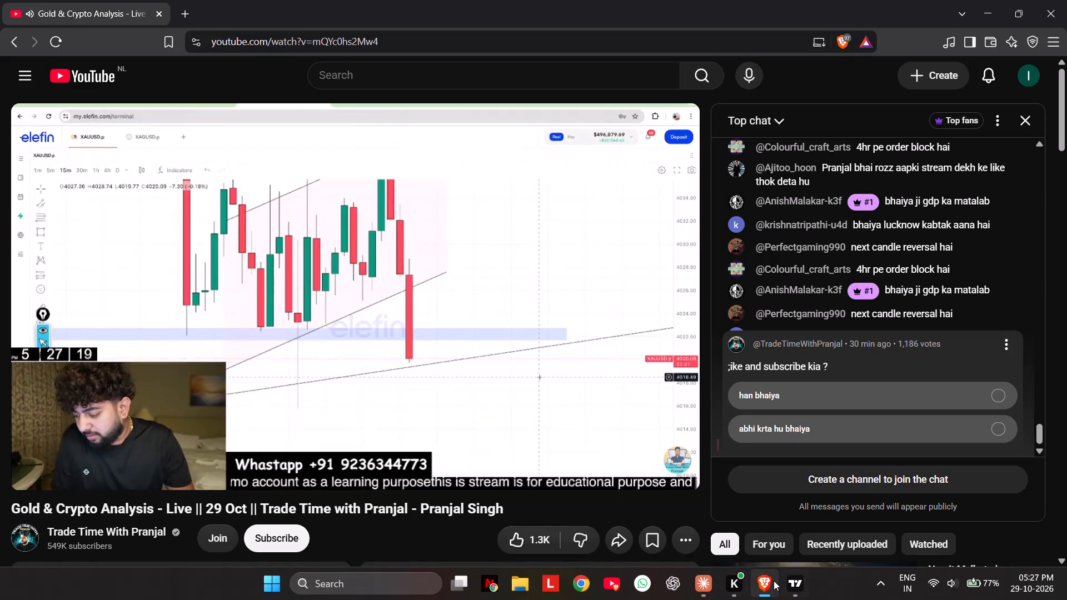
Switch to TradingView and examine the recent XAUUSD price action around the short position on the 1-minute chart at different zoom levels.
left_click(791, 590)
left_click_drag(627, 439, 604, 423)
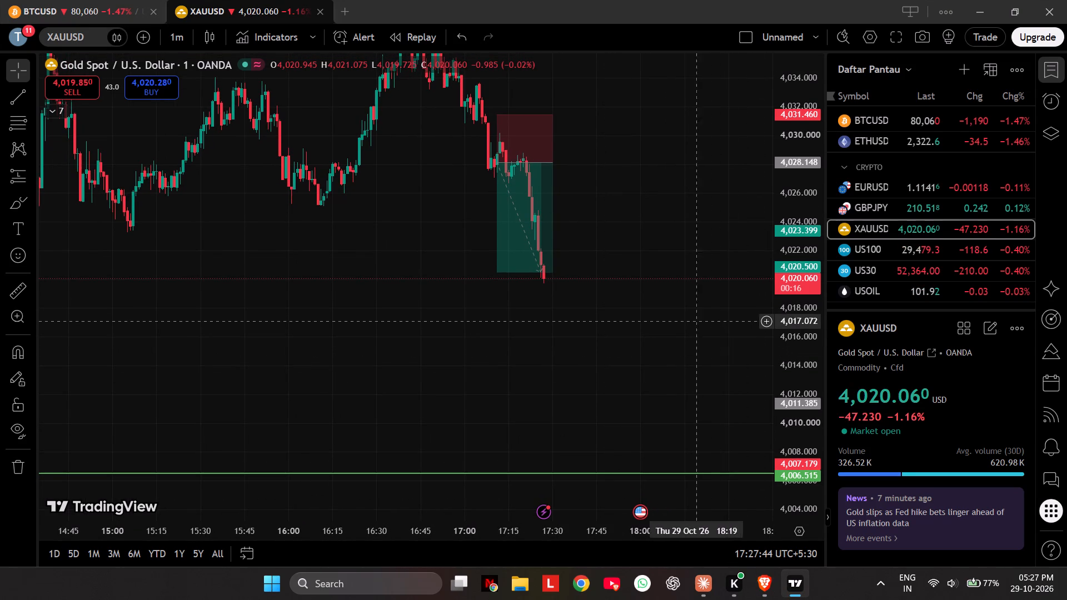
scroll(648, 343, "down", 5)
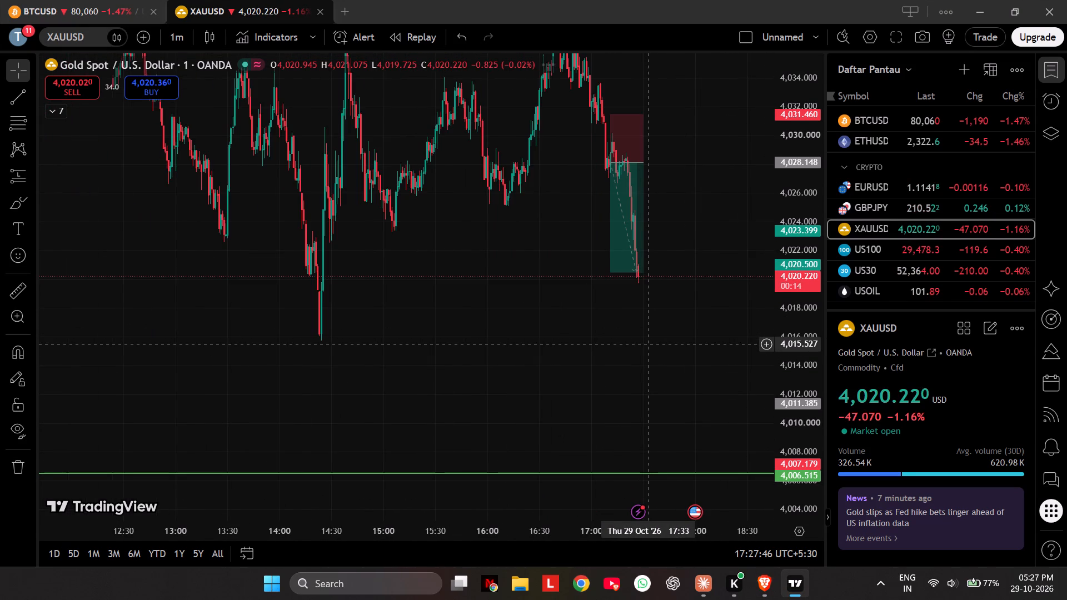
scroll(648, 343, "up", 5)
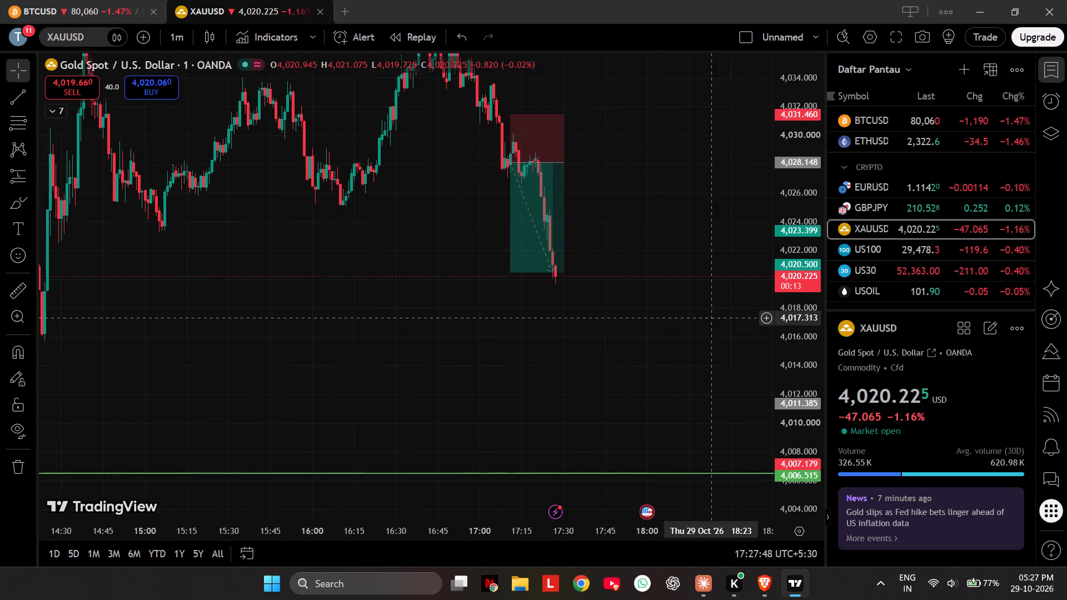
scroll(797, 371, "down", 5)
scroll(544, 420, "down", 4)
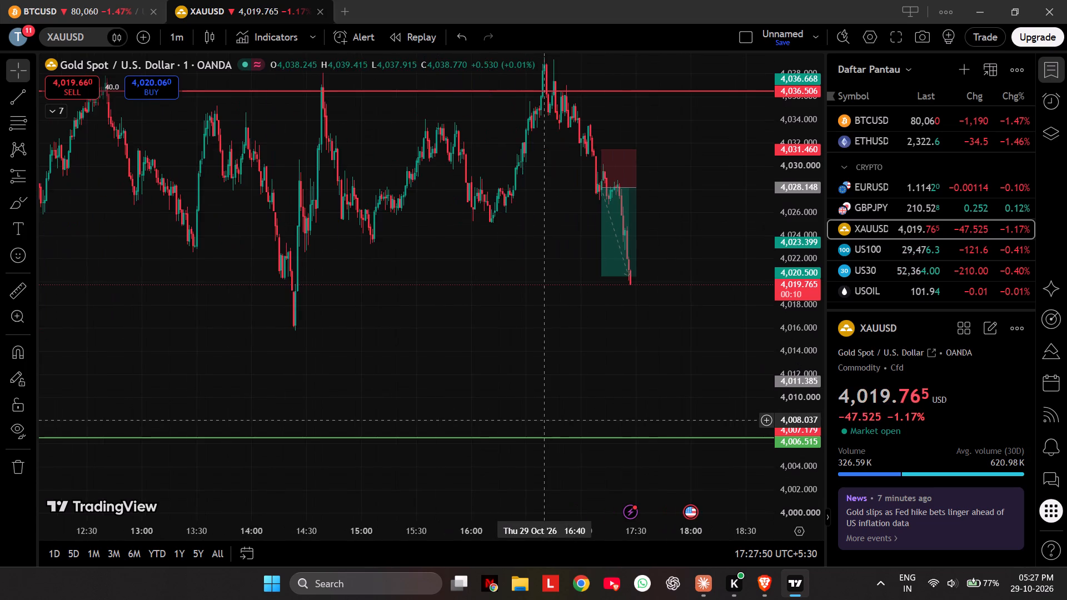
scroll(544, 420, "up", 4)
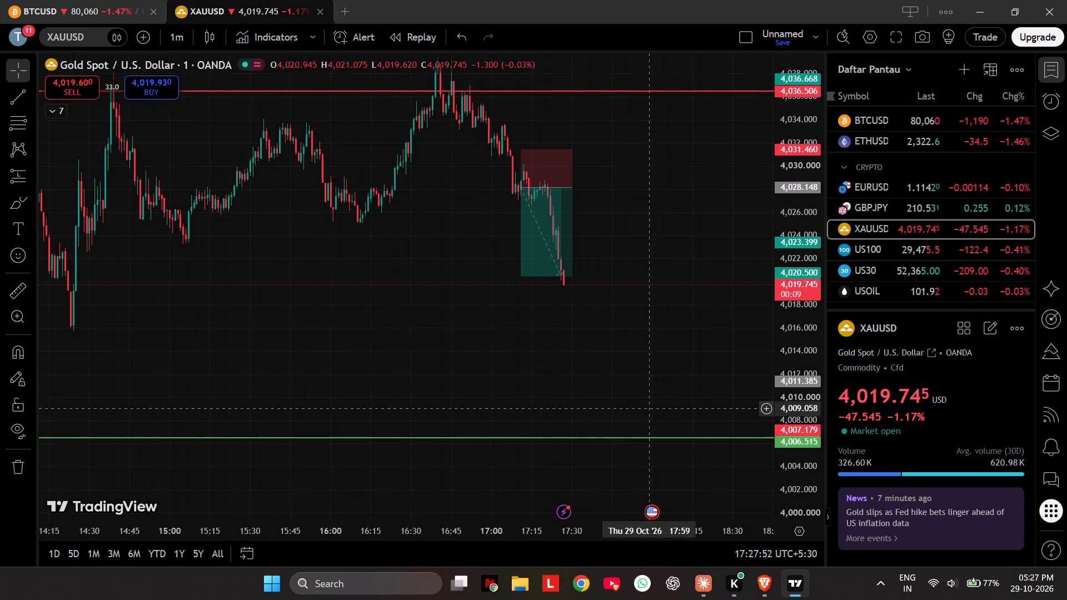
scroll(880, 256, "down", 2)
scroll(880, 256, "up", 2)
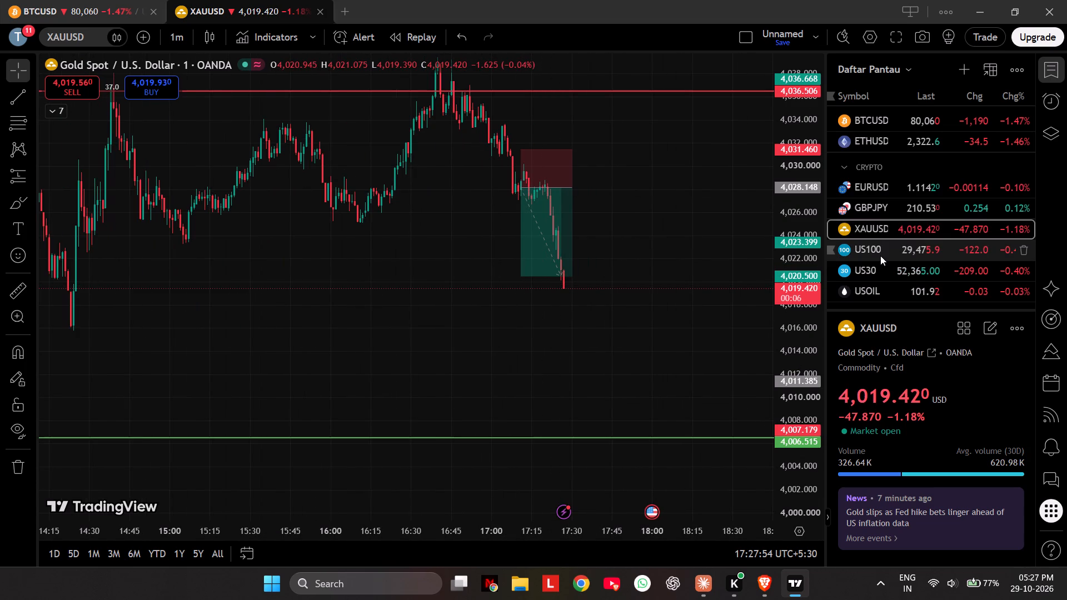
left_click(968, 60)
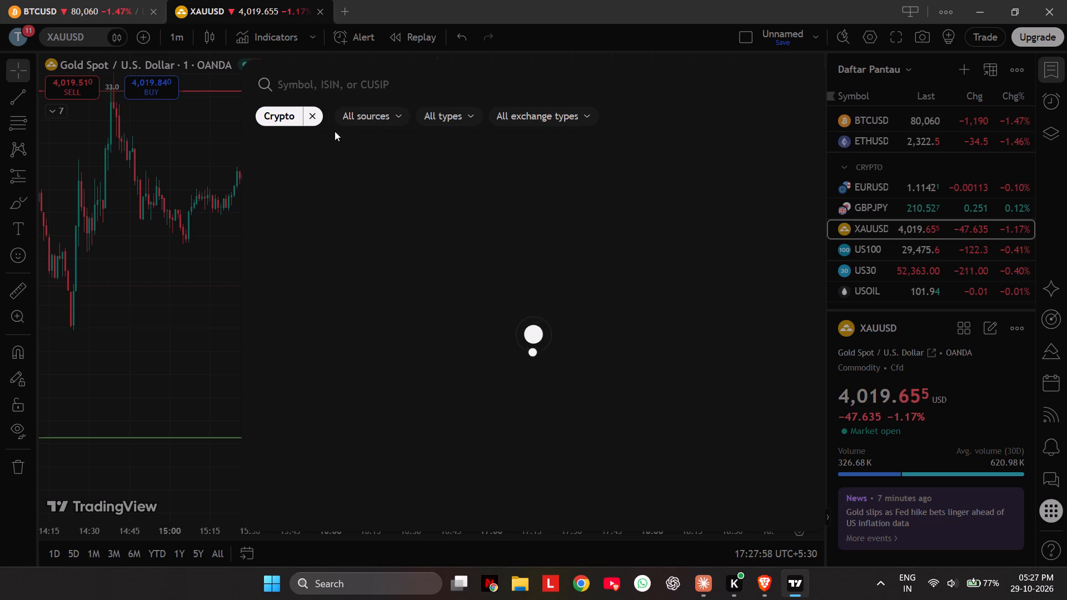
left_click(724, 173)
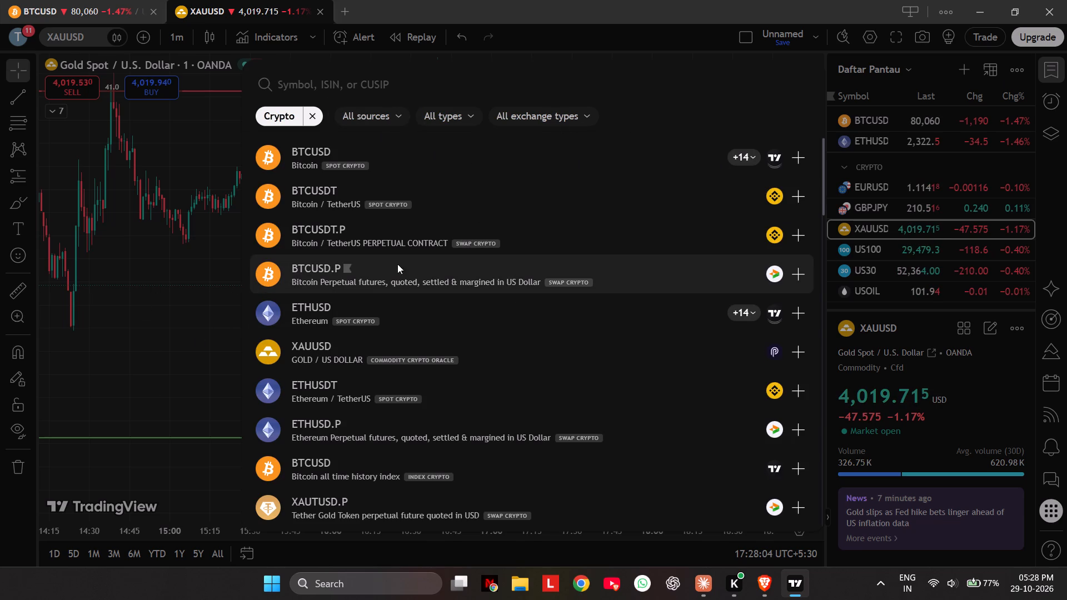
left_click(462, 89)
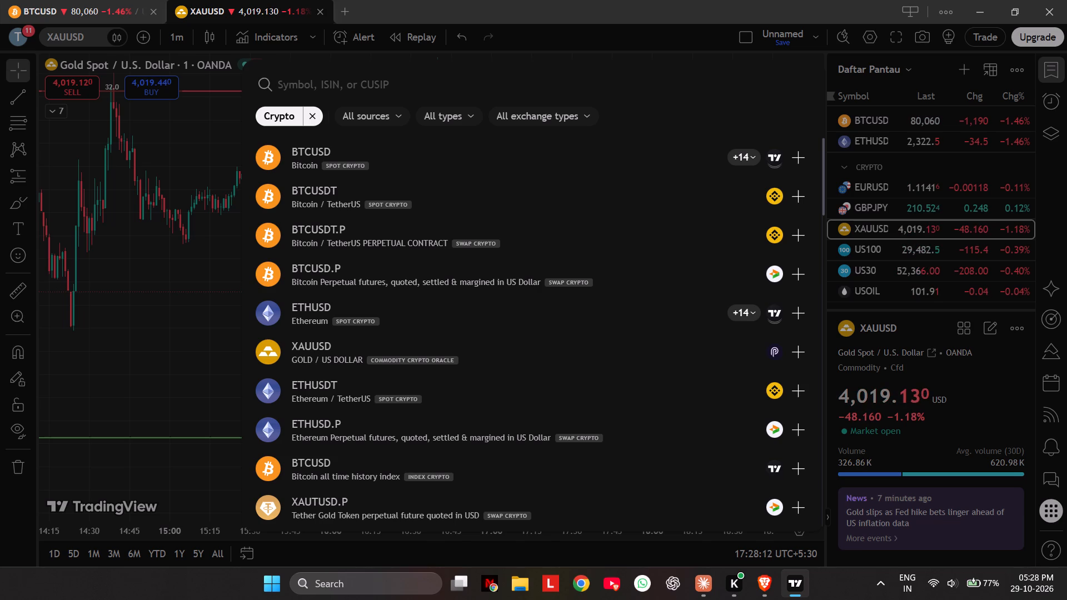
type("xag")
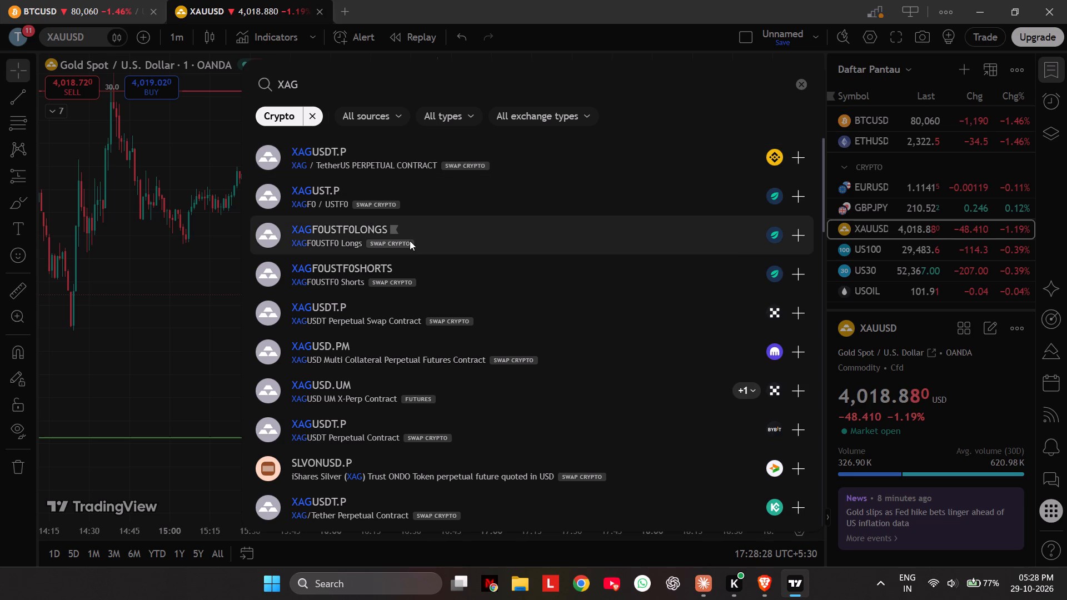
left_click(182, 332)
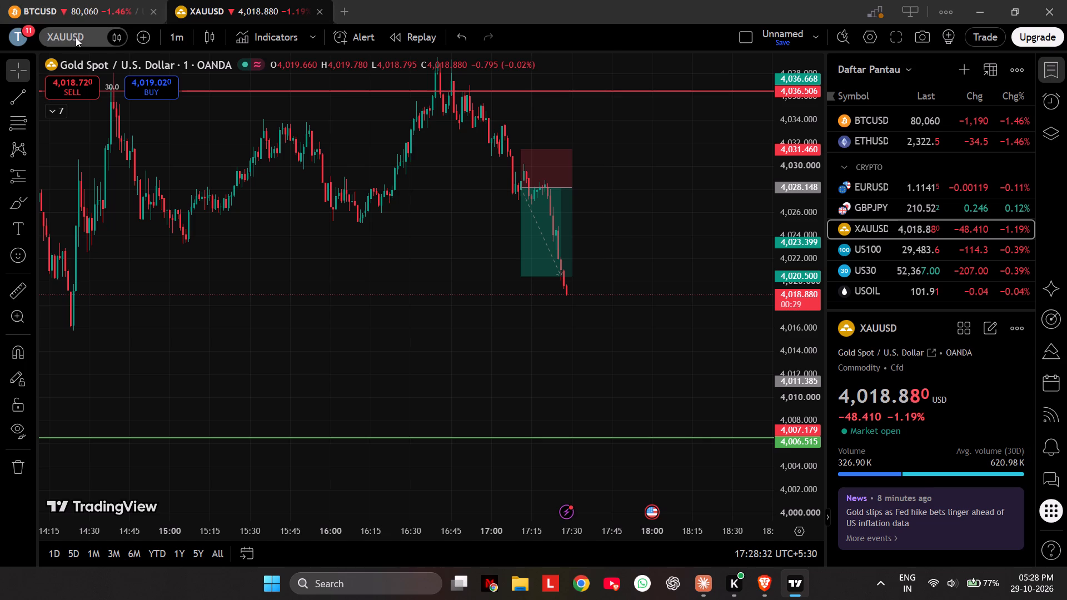
Search crypto symbols for xag and change the chart's symbol from XAUUSD to Binance's XAGUSDT.P perpetual contract.
left_click(76, 37)
left_click(766, 84)
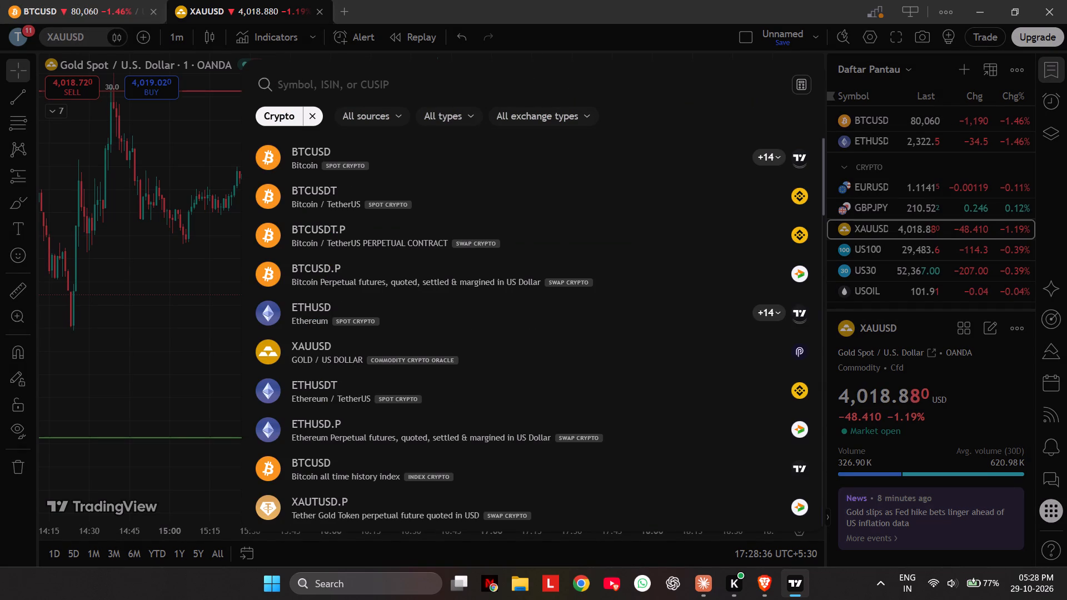
type("ag")
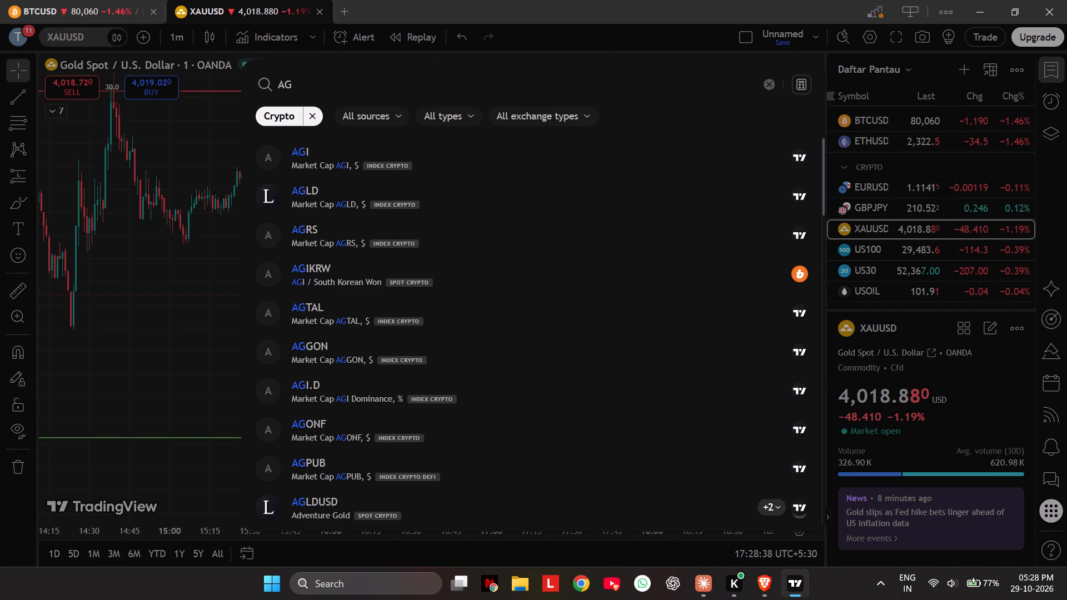
key("BackSpace")
key("BackSpace")
key("BackSpace")
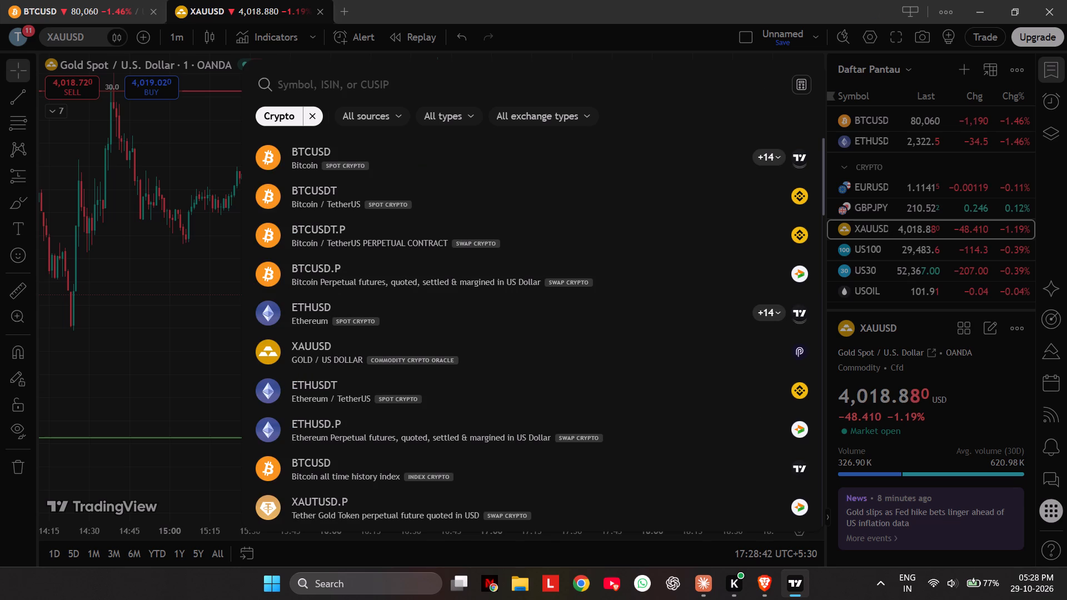
type("xag")
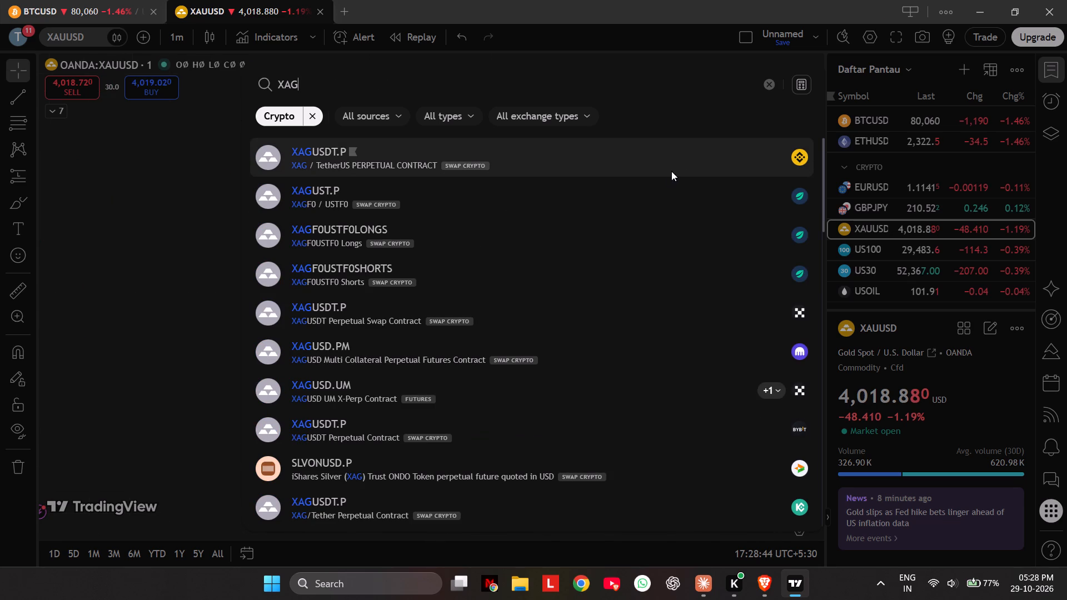
left_click(752, 151)
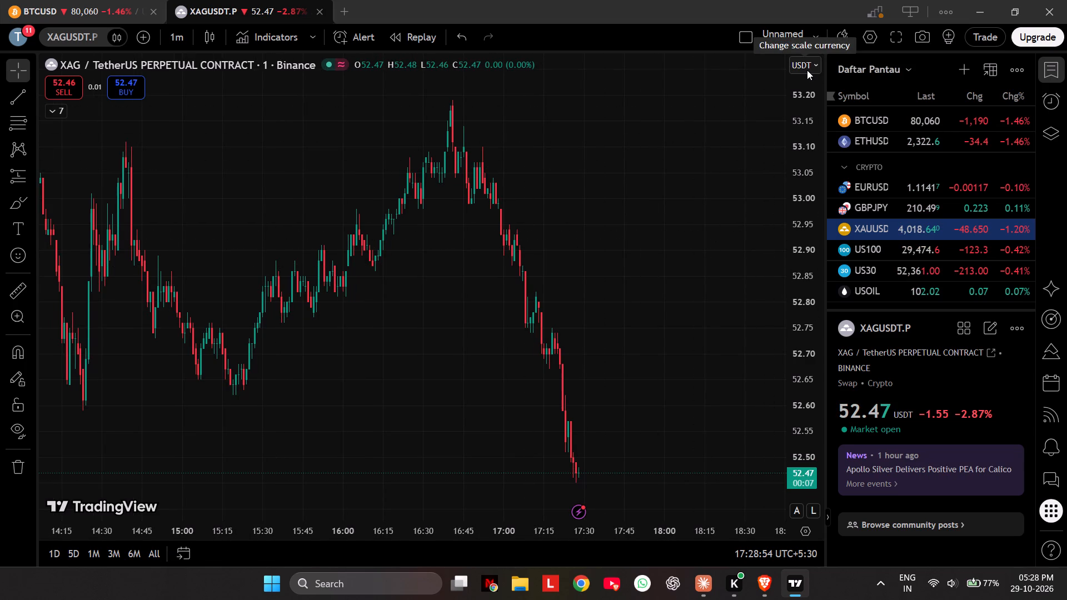
Examine the recent XAGUSDT.P price action on the 1-minute chart at different zoom levels.
scroll(796, 333, "down", 5)
scroll(578, 354, "down", 6)
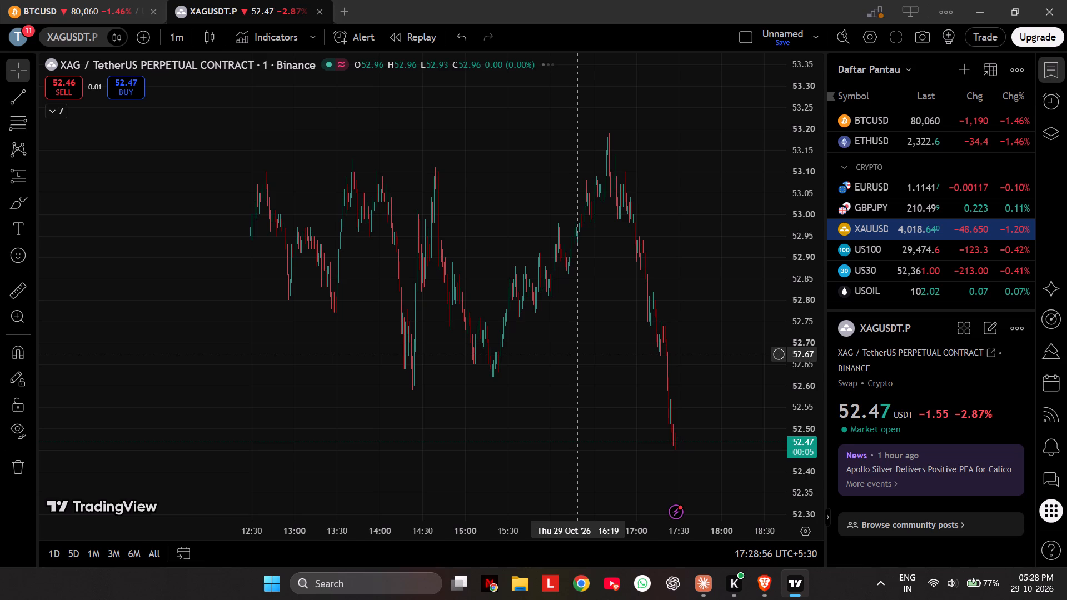
scroll(578, 354, "up", 10)
left_click_drag(596, 366, 631, 295)
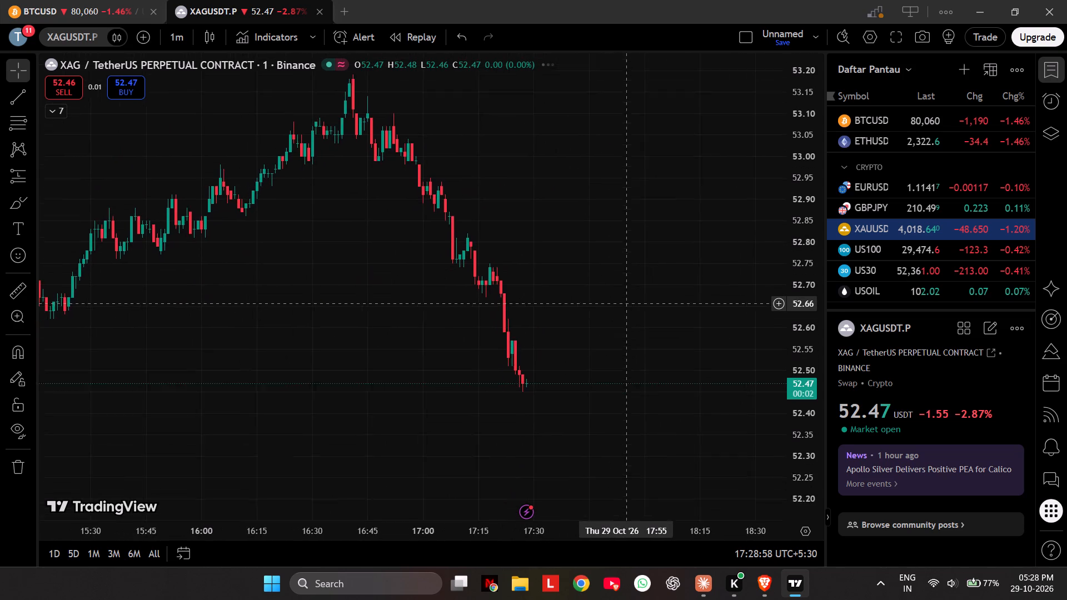
left_click_drag(631, 295, 641, 274)
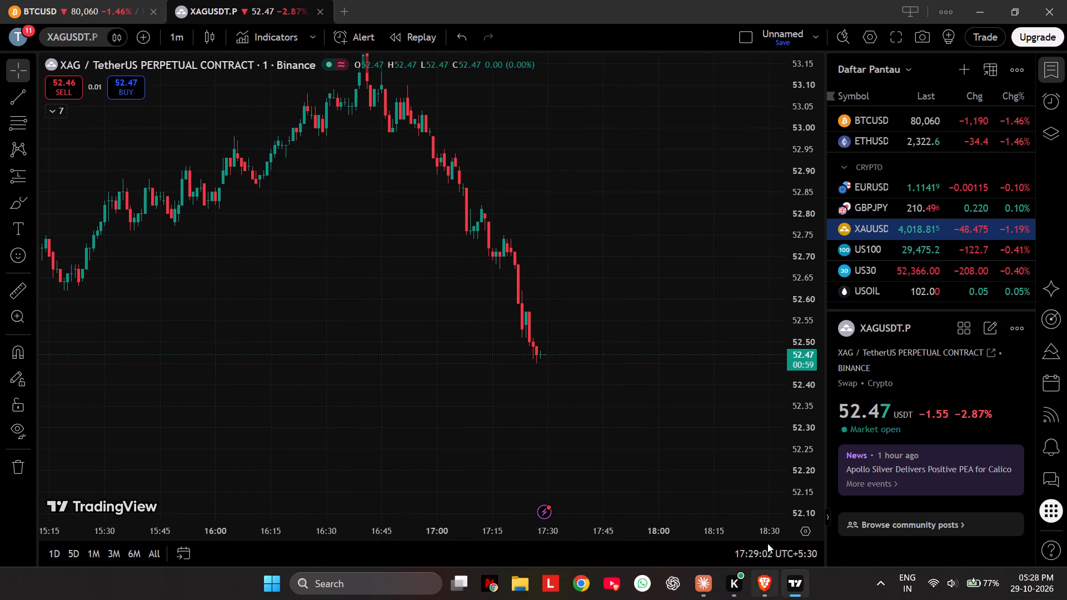
Minimize TradingView to return to the Gold & Crypto Analysis live stream.
left_click(974, 5)
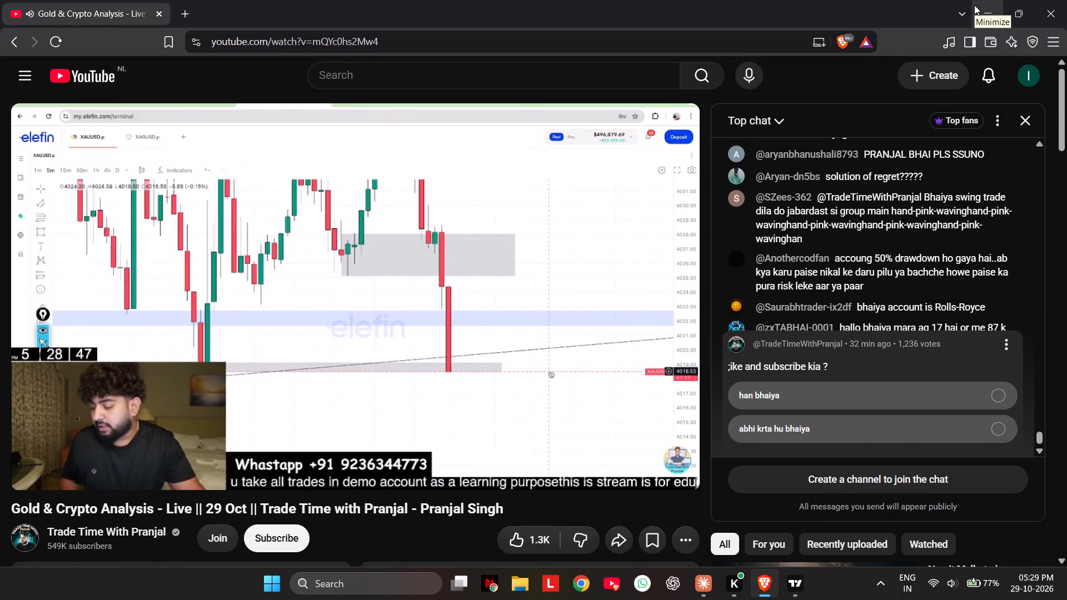
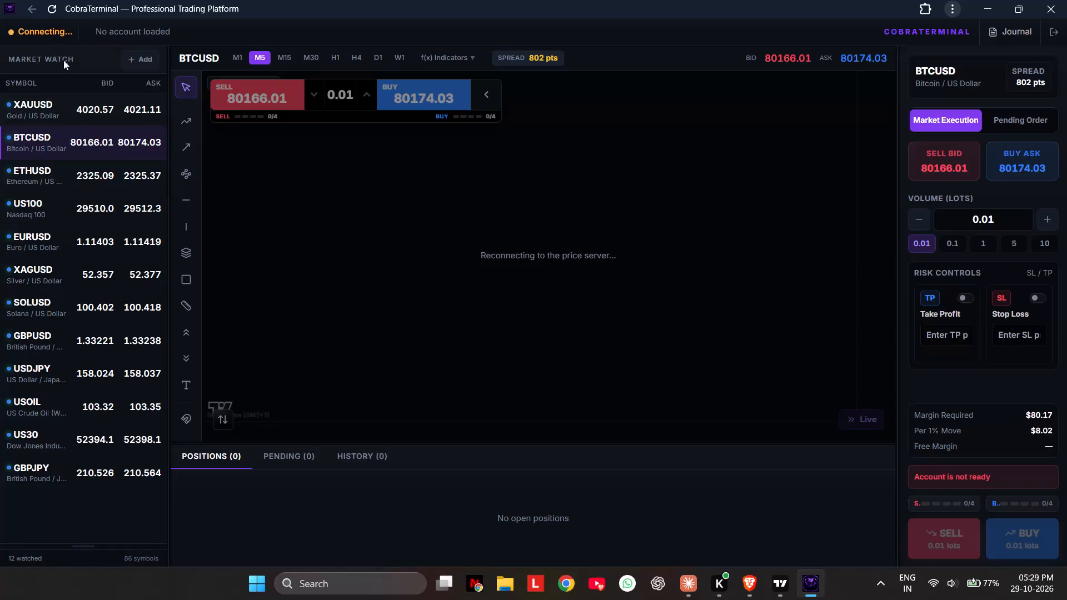
Search the Market Watch symbols for xag and look through the watched symbols to find XAGUSD.
left_click(125, 60)
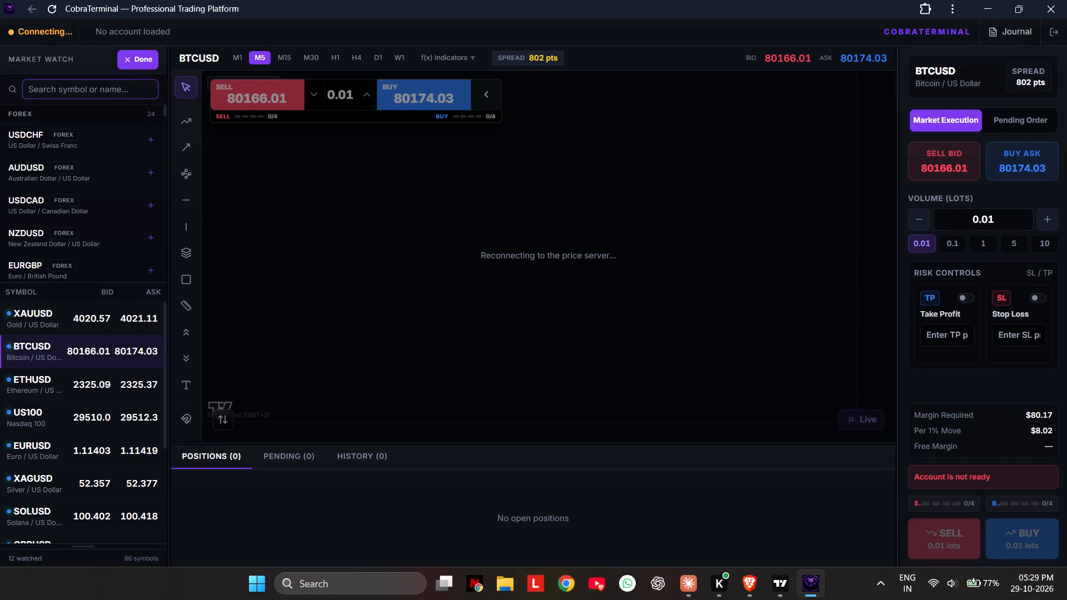
type("xa")
key("g")
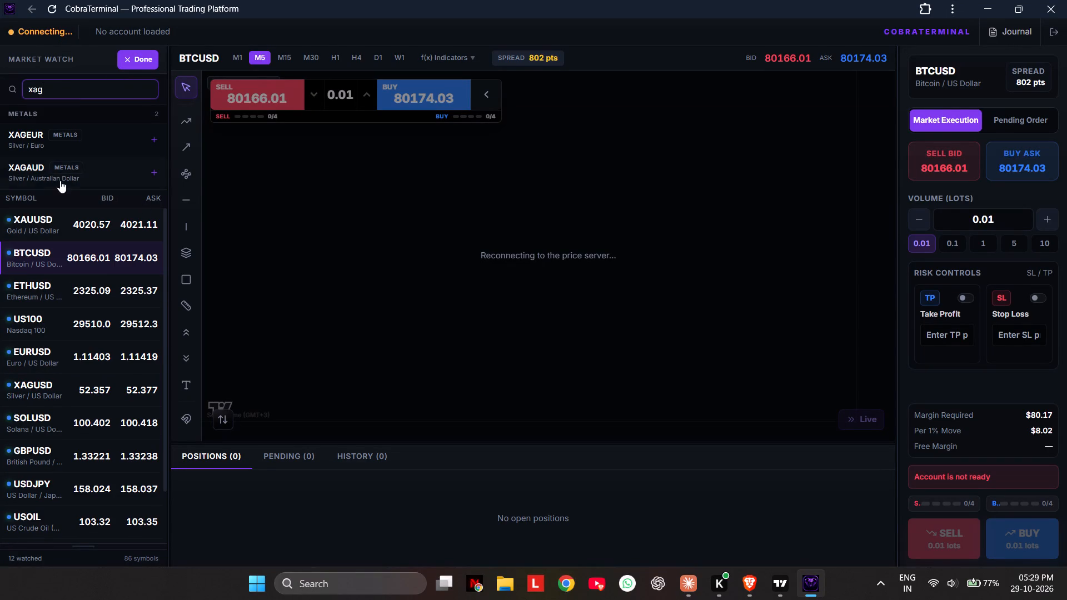
scroll(97, 178, "up", 3)
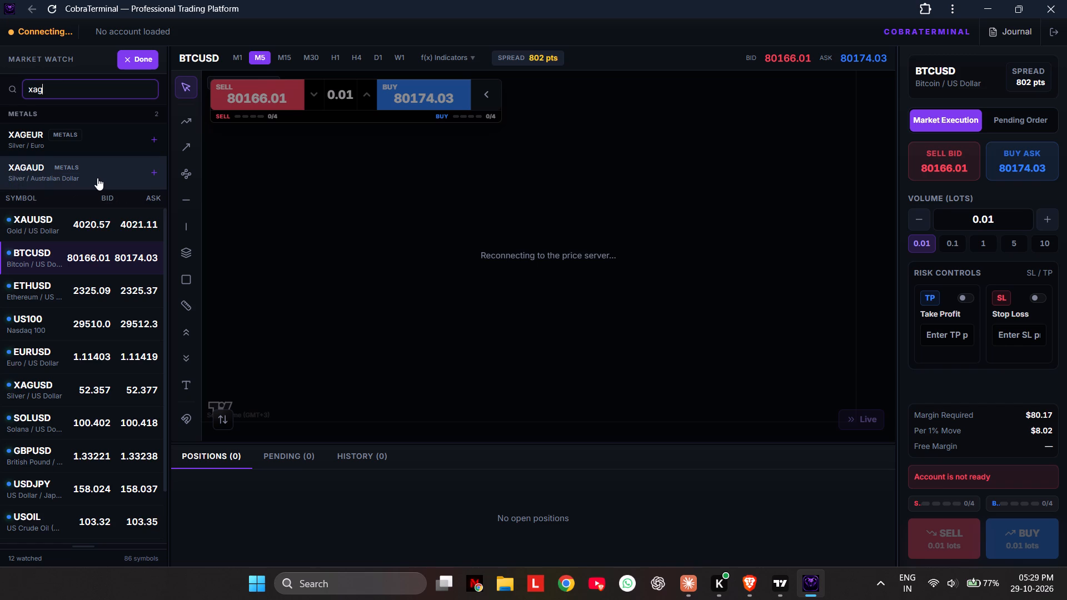
left_click(102, 116)
left_click(102, 116)
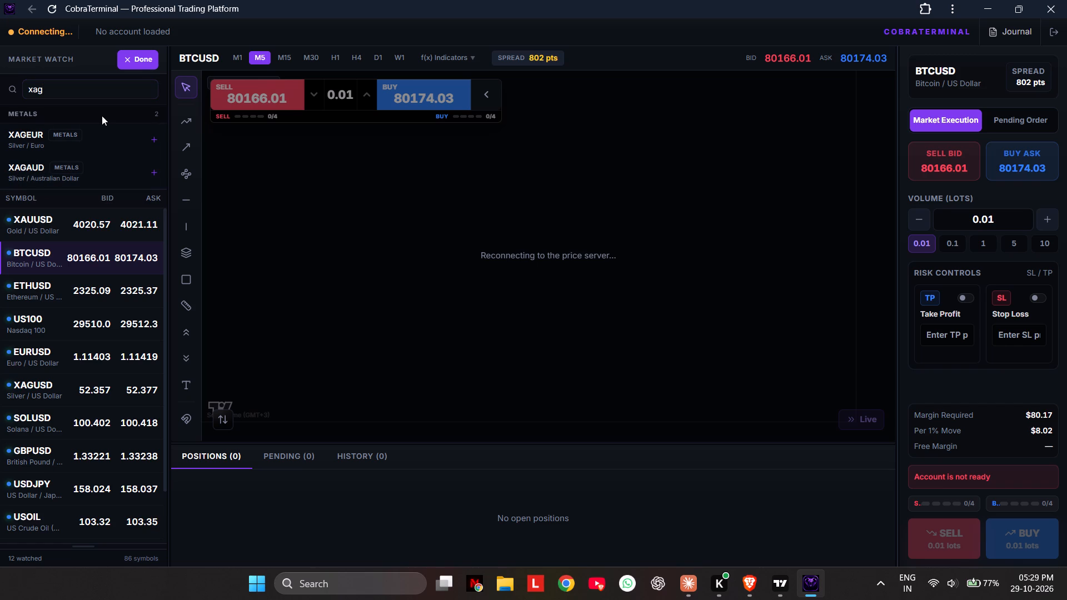
left_click(76, 83)
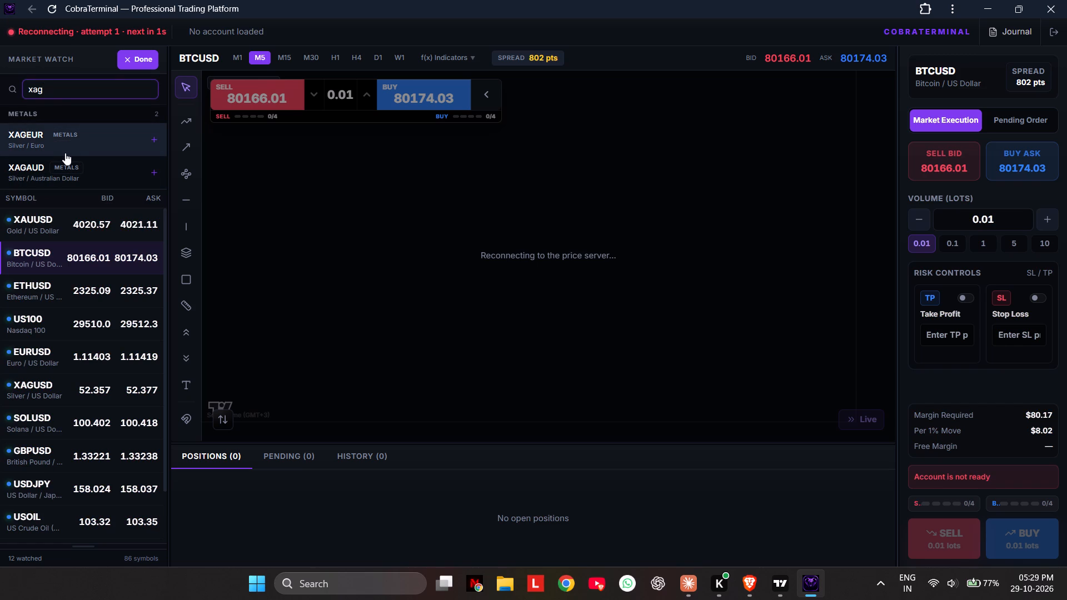
scroll(81, 359, "down", 3)
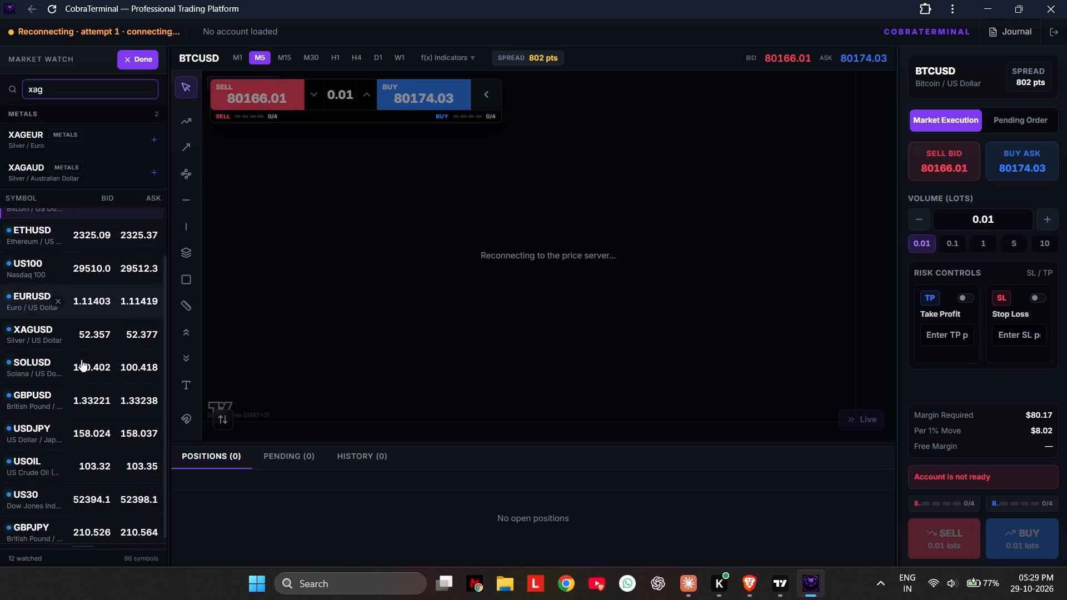
scroll(81, 359, "down", 1)
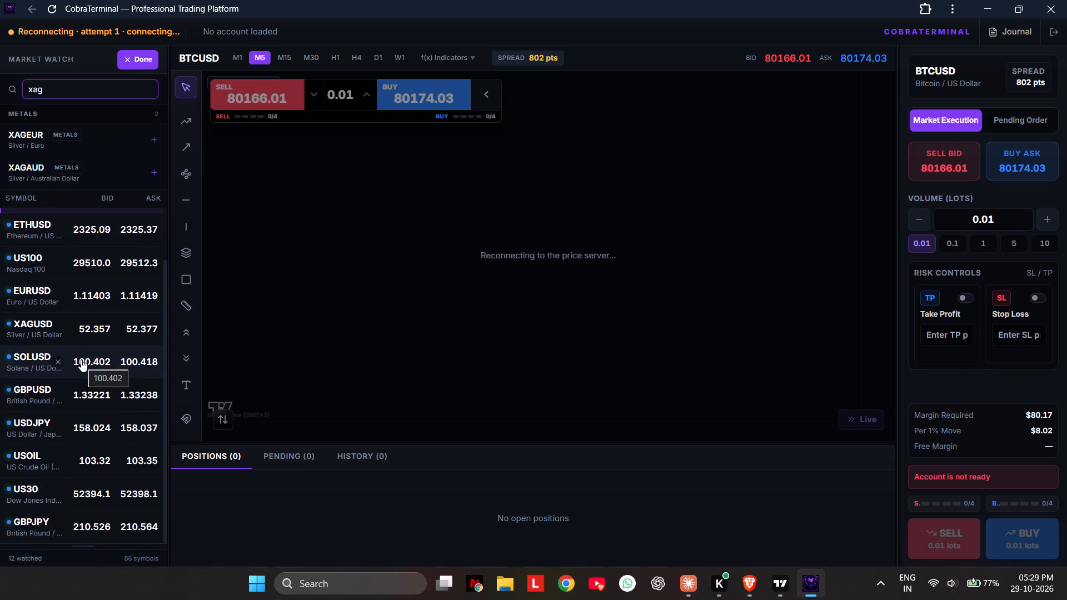
scroll(81, 359, "up", 3)
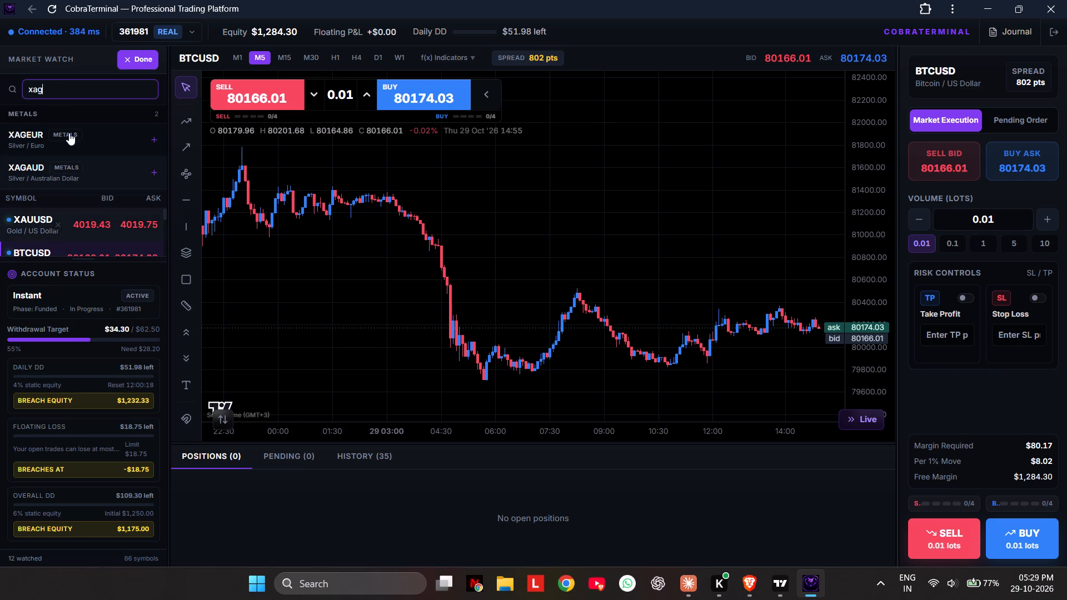
scroll(88, 206, "down", 5)
scroll(86, 240, "up", 1)
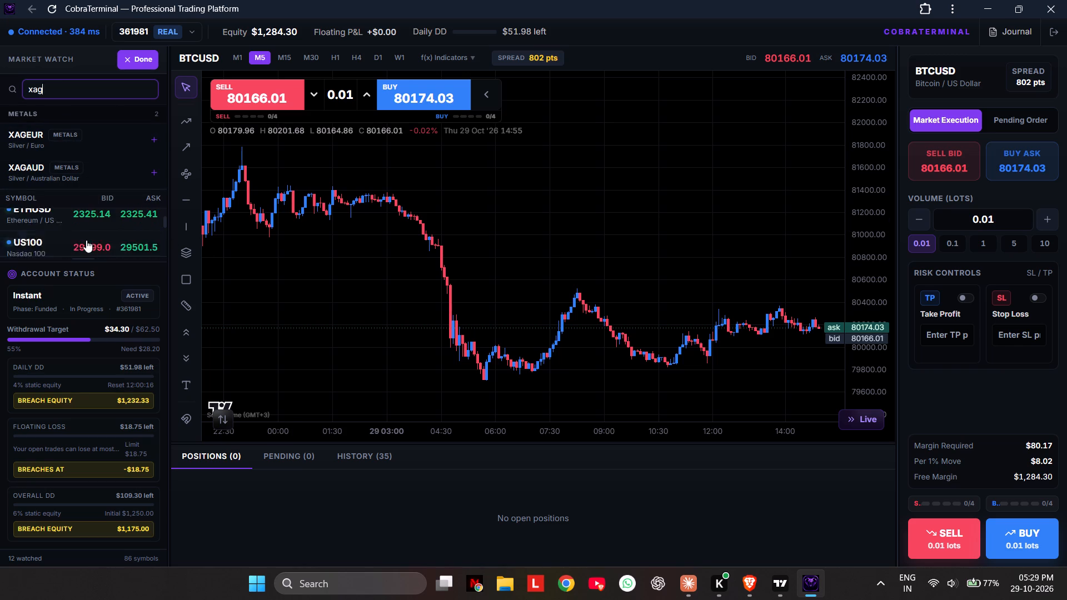
scroll(86, 240, "down", 2)
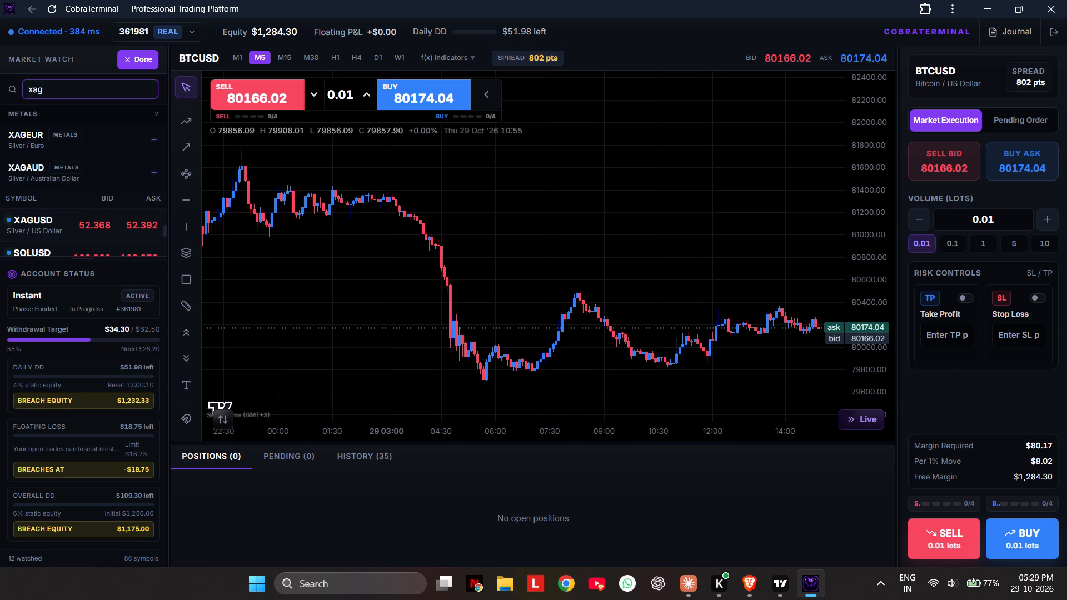
Switch to TradingView and change the 5-minute BTCUSD chart to XAUUSD, examining the price action around the short position.
left_click(774, 588)
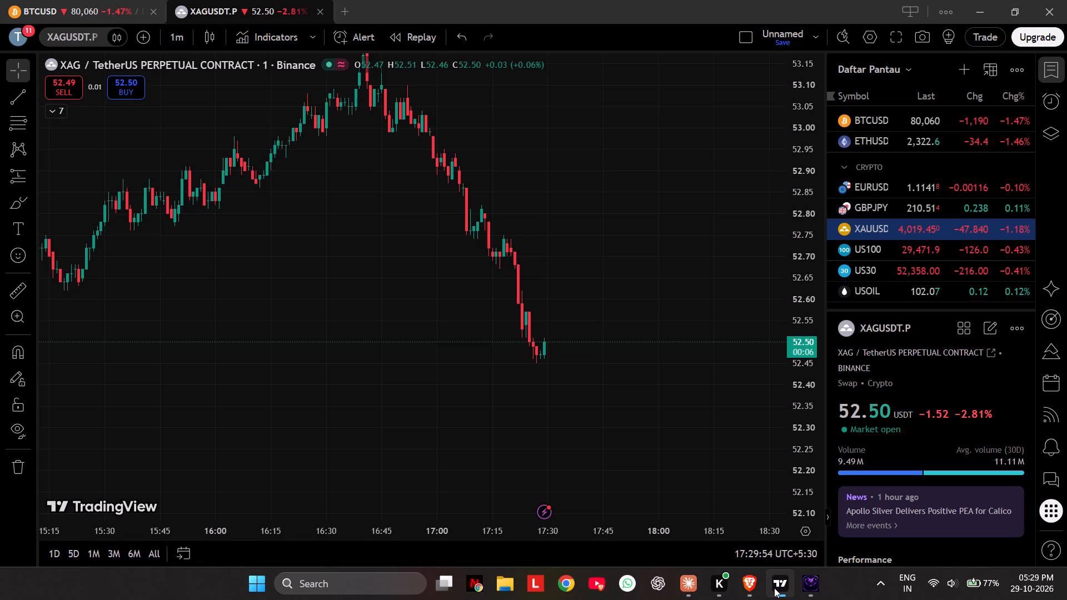
left_click(98, 0)
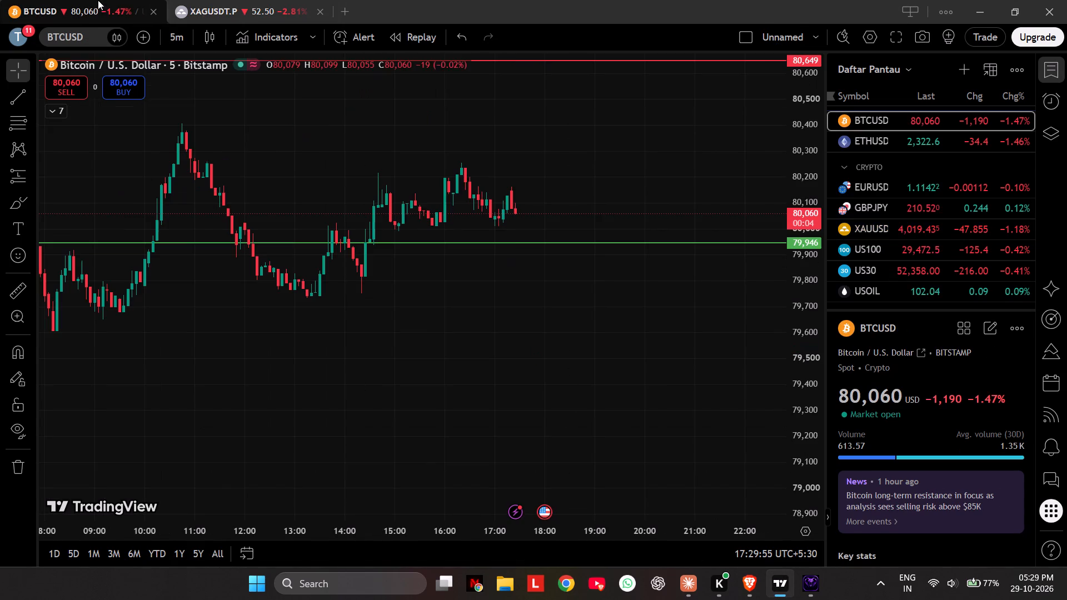
left_click(869, 227)
scroll(791, 343, "down", 4)
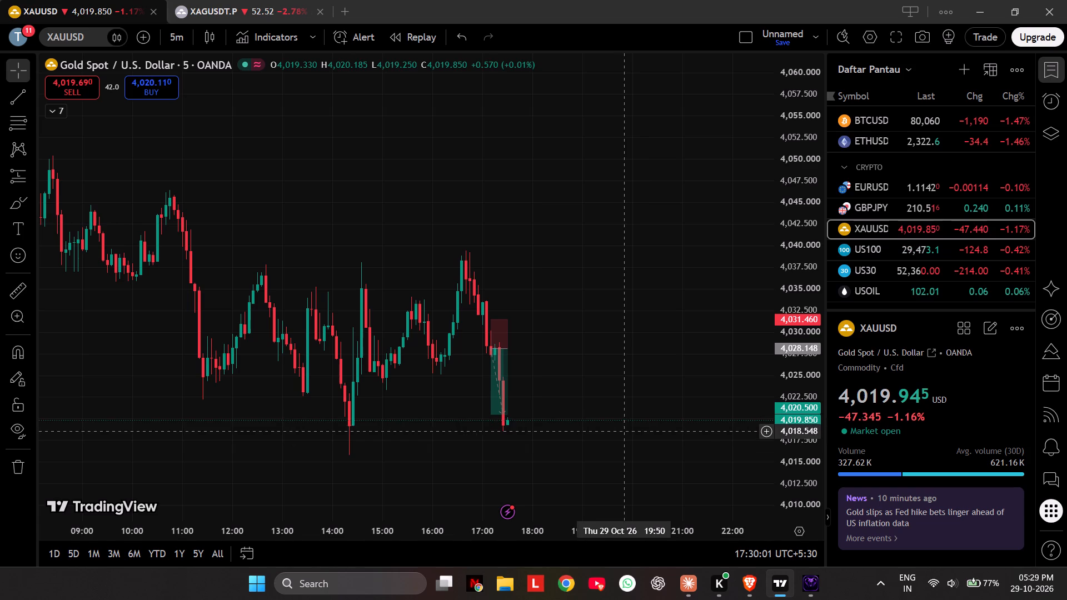
scroll(692, 427, "up", 4)
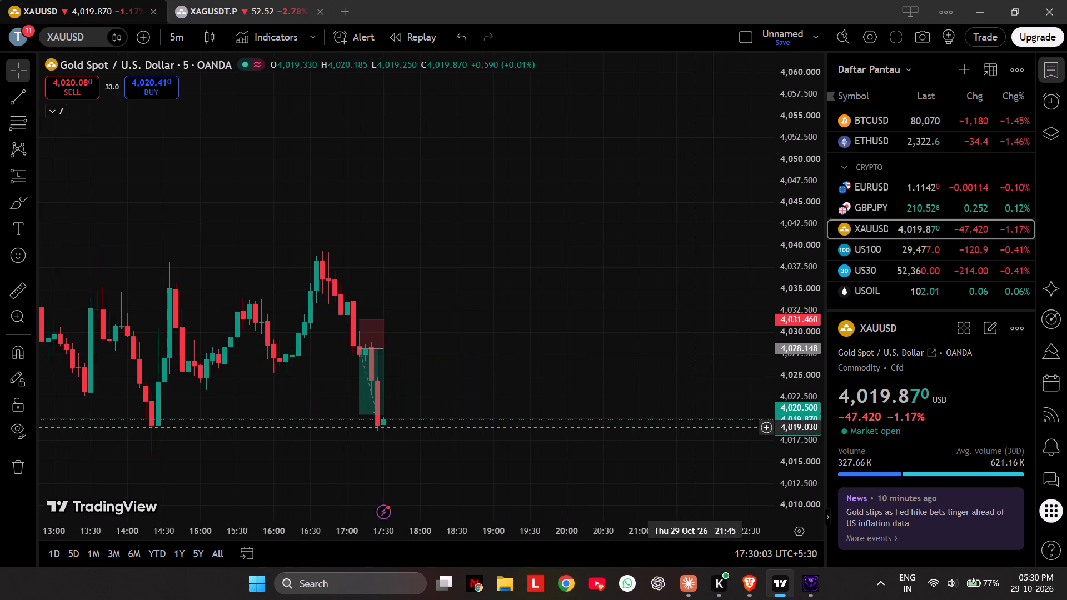
left_click_drag(666, 448, 667, 353)
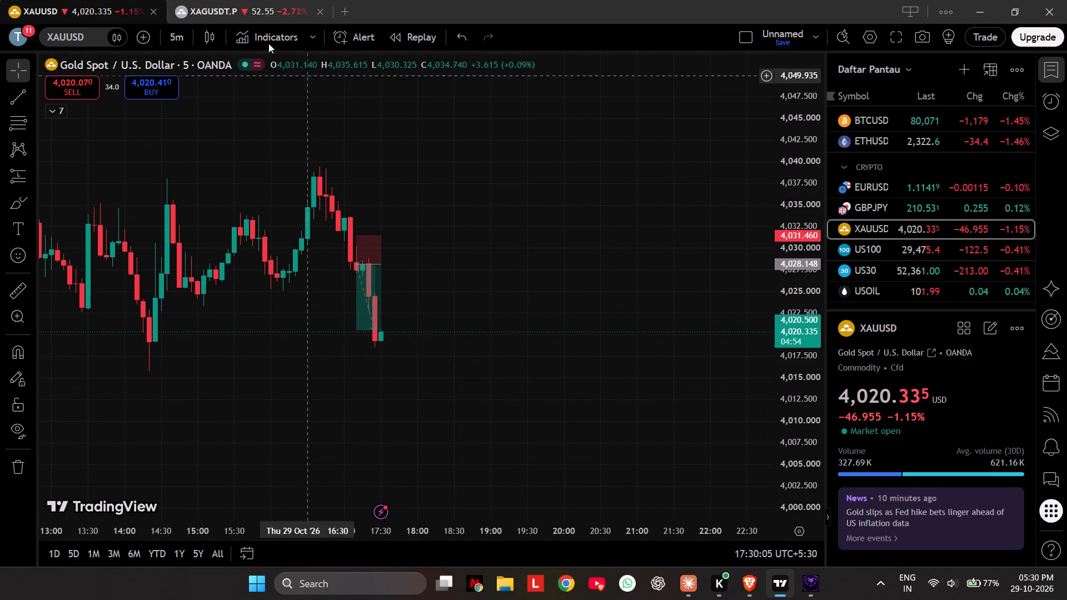
left_click(234, 0)
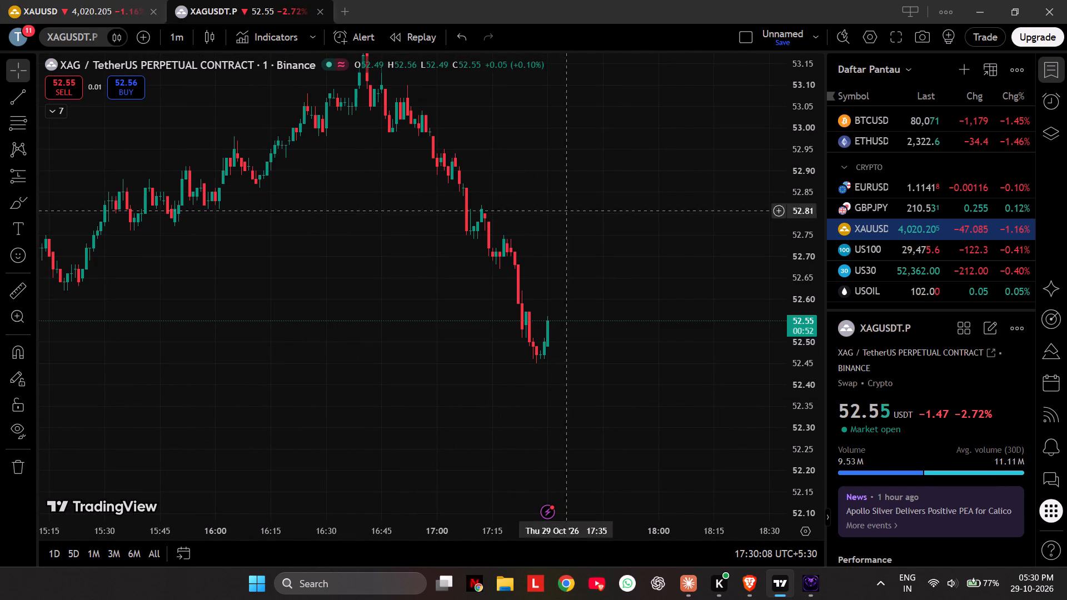
Switch to CobraTerminal and load the XAGUSD chart from the watchlist, bringing its latest candles into view.
left_click(811, 587)
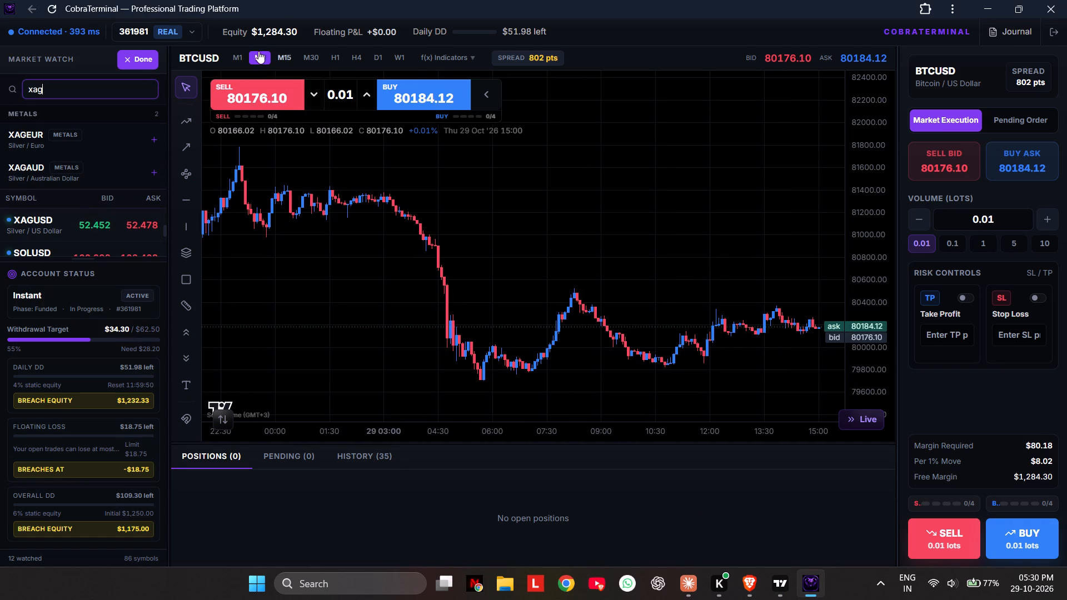
left_click(54, 234)
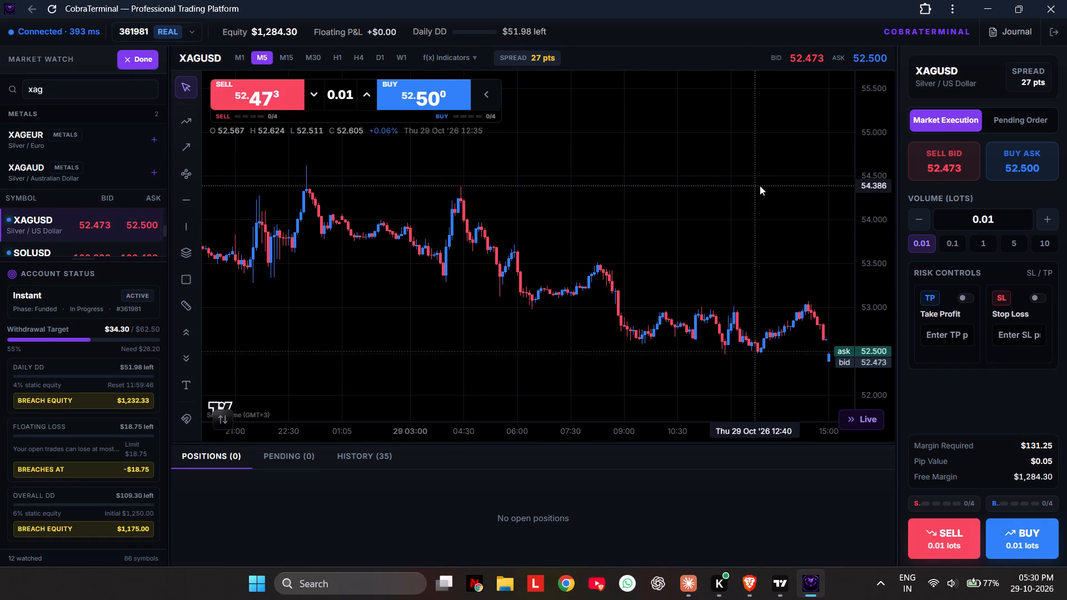
left_click_drag(740, 186, 577, 182)
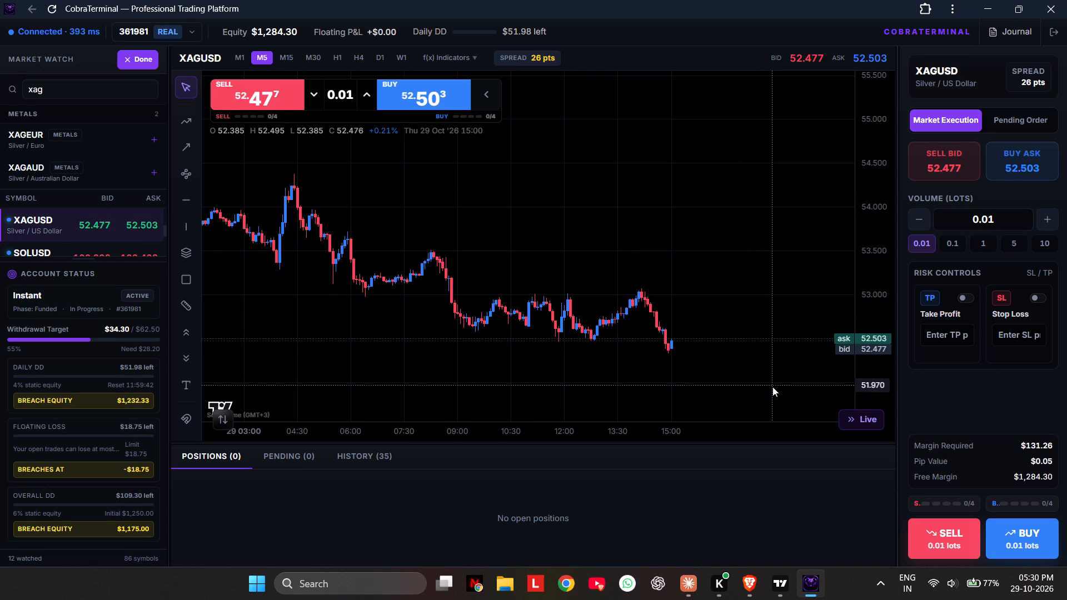
Switch to TradingView, search crypto symbols for xag and add Binance's XAGUSDT.P perpetual contract to the watchlist.
left_click(771, 589)
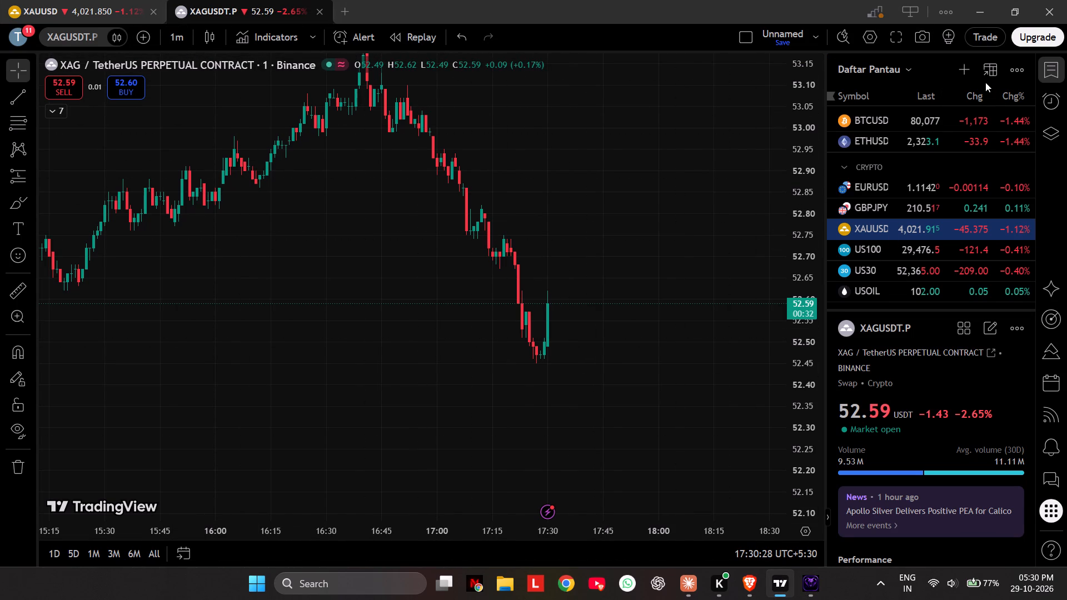
scroll(903, 199, "down", 3)
scroll(903, 199, "up", 2)
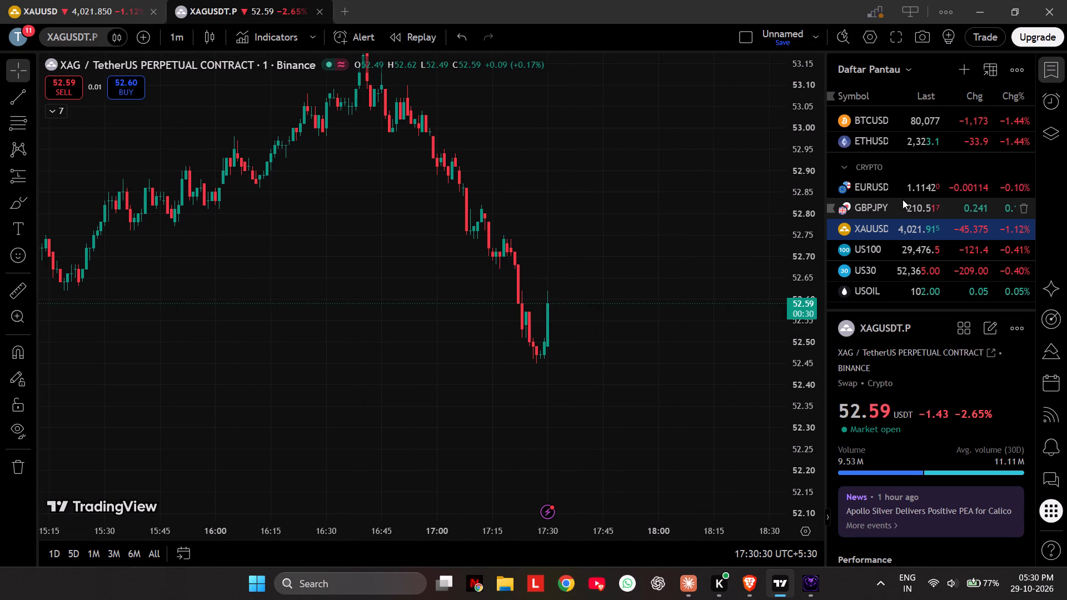
left_click(955, 74)
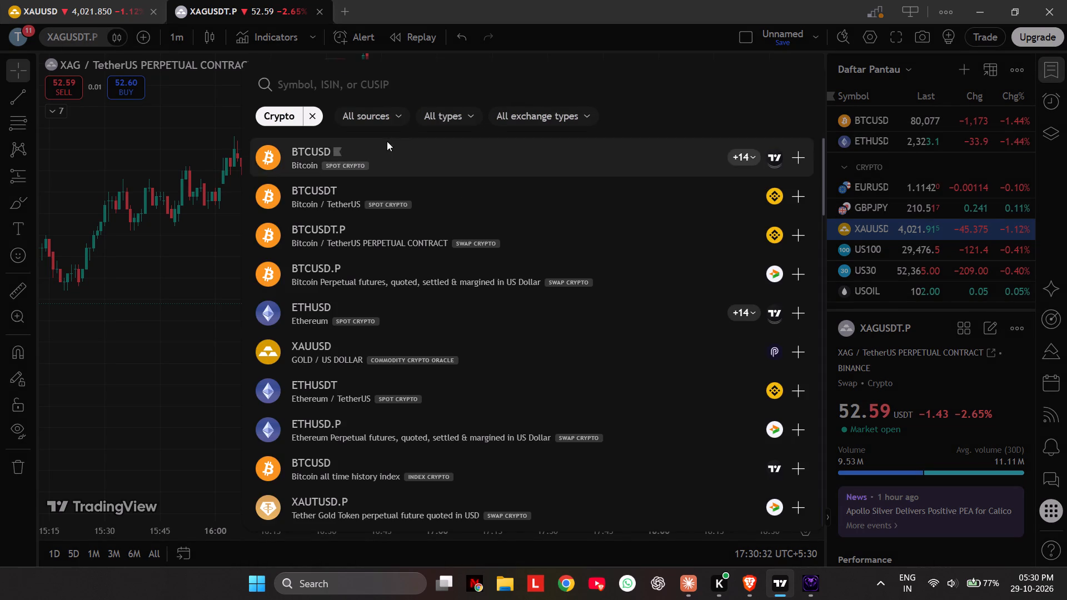
type("xag")
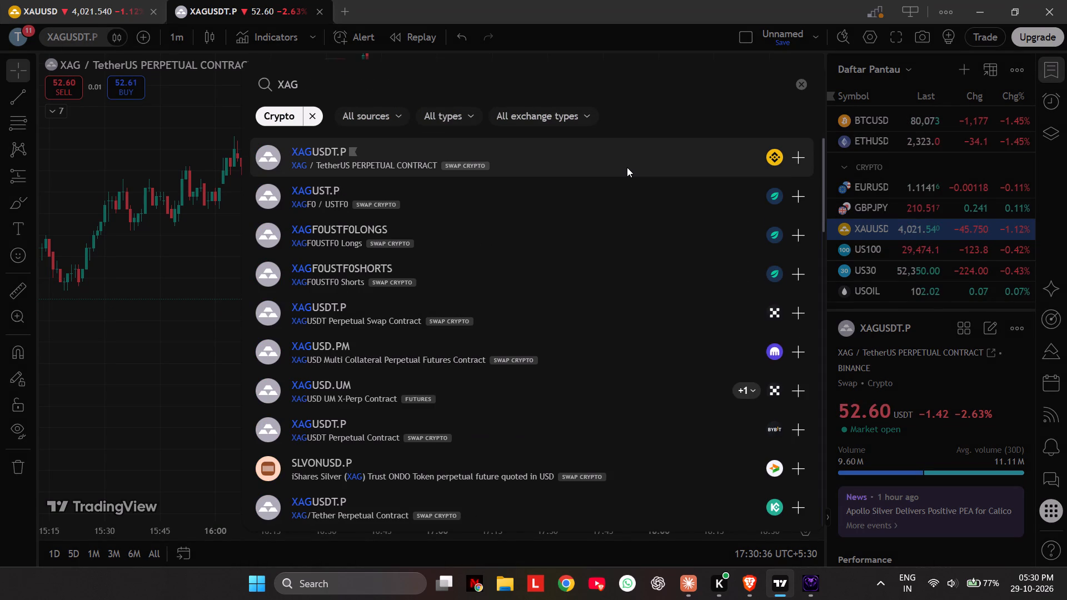
left_click(802, 154)
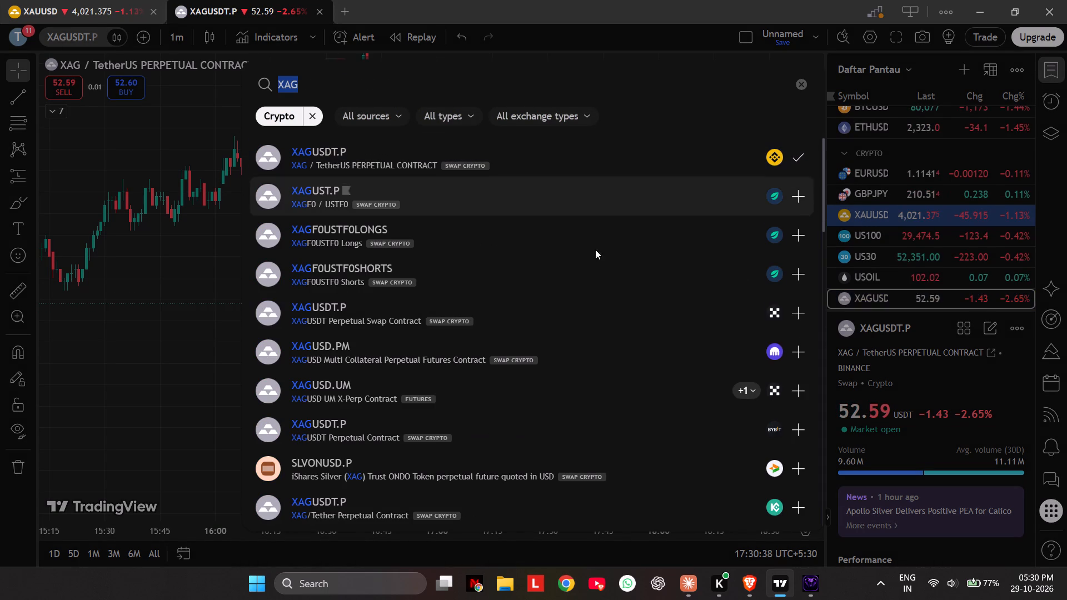
left_click(238, 353)
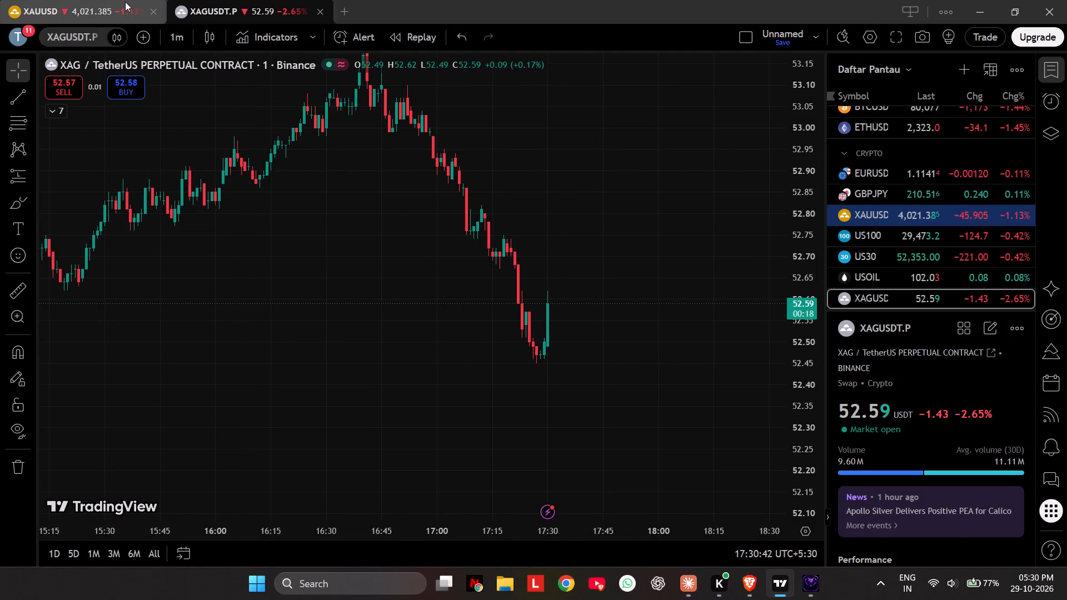
left_click(569, 268)
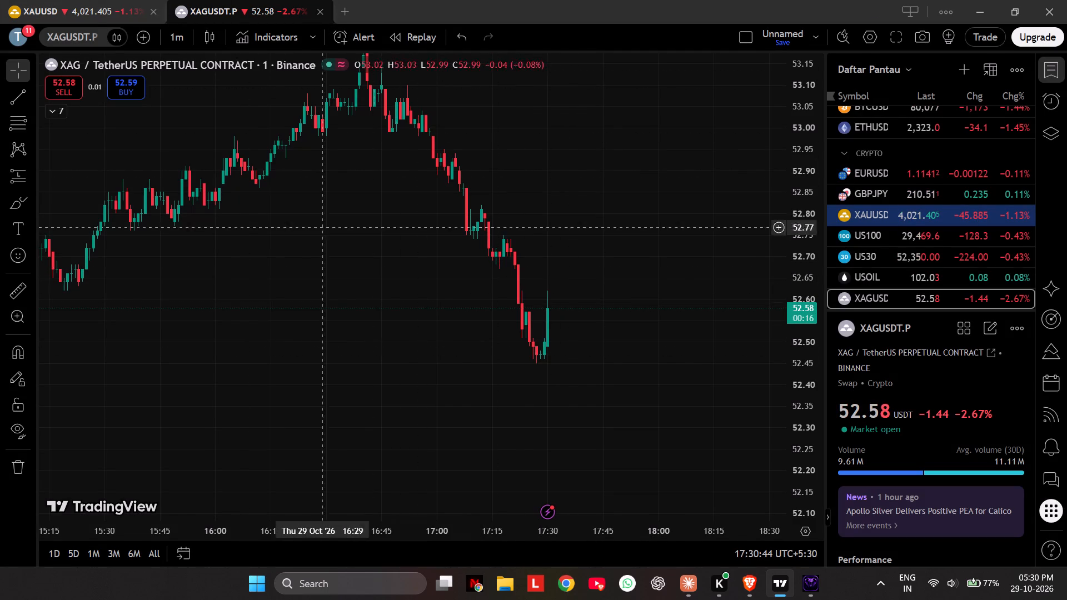
Show XAGUSDT.P on the 5-minute interval, reset the chart view and examine the recent price action.
left_click(170, 47)
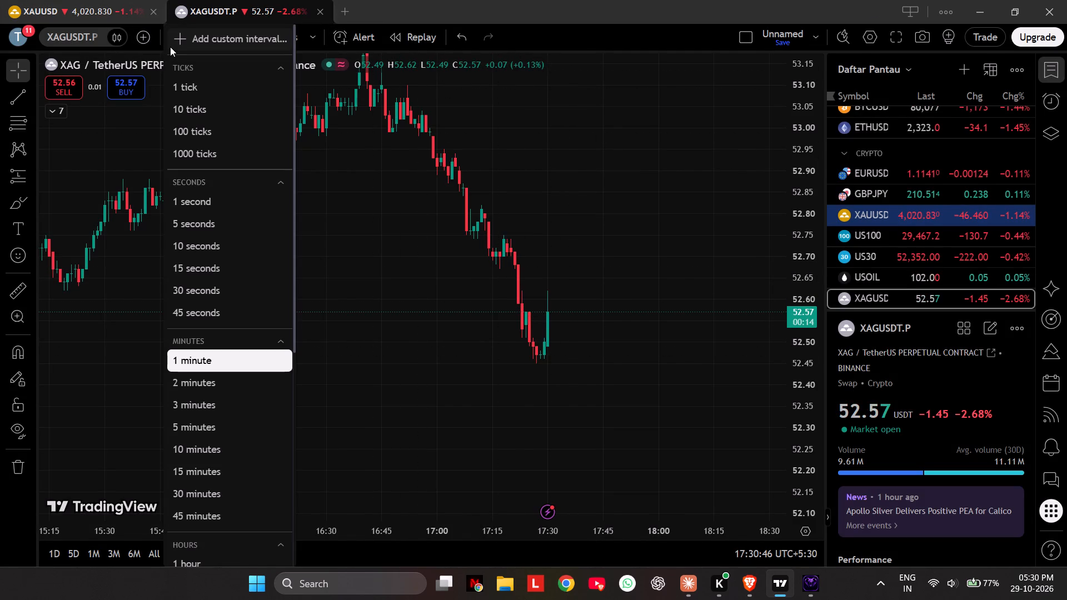
left_click(216, 432)
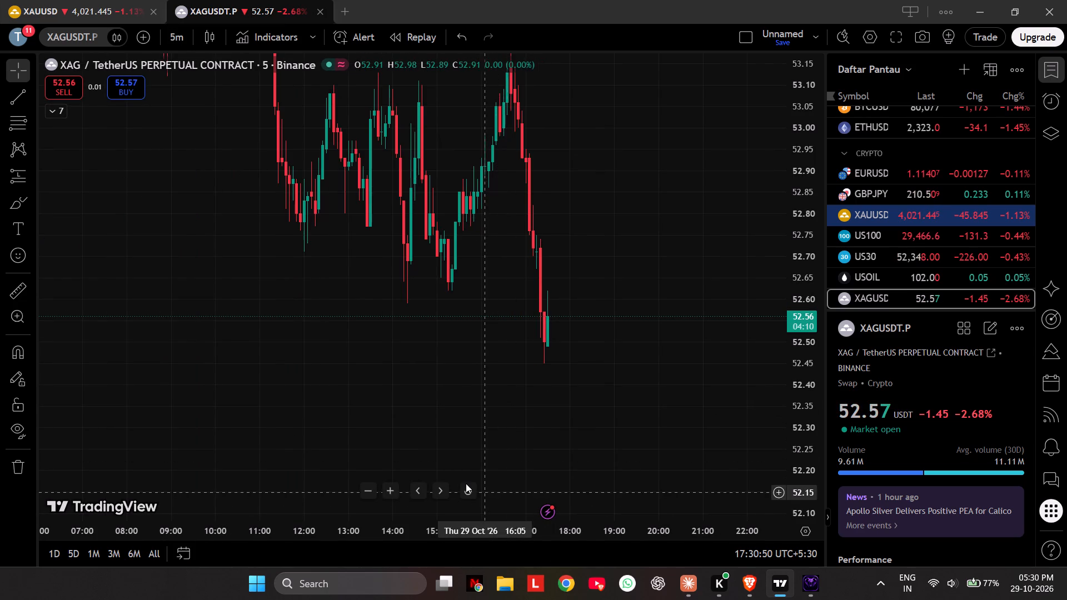
left_click(466, 492)
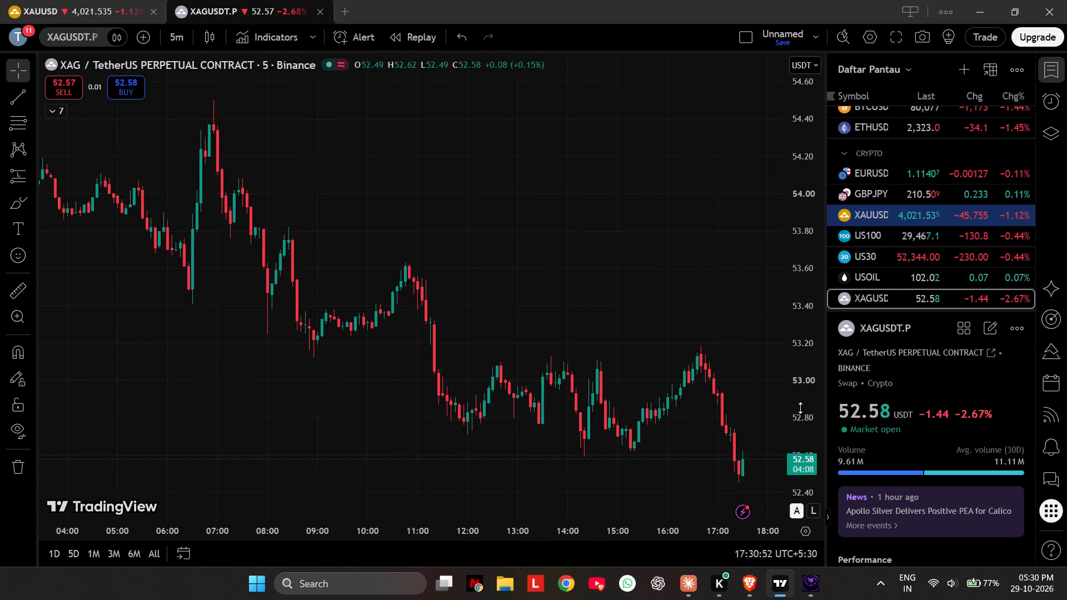
scroll(801, 408, "down", 5)
left_click_drag(654, 443, 430, 234)
scroll(430, 234, "down", 7)
scroll(430, 234, "up", 6)
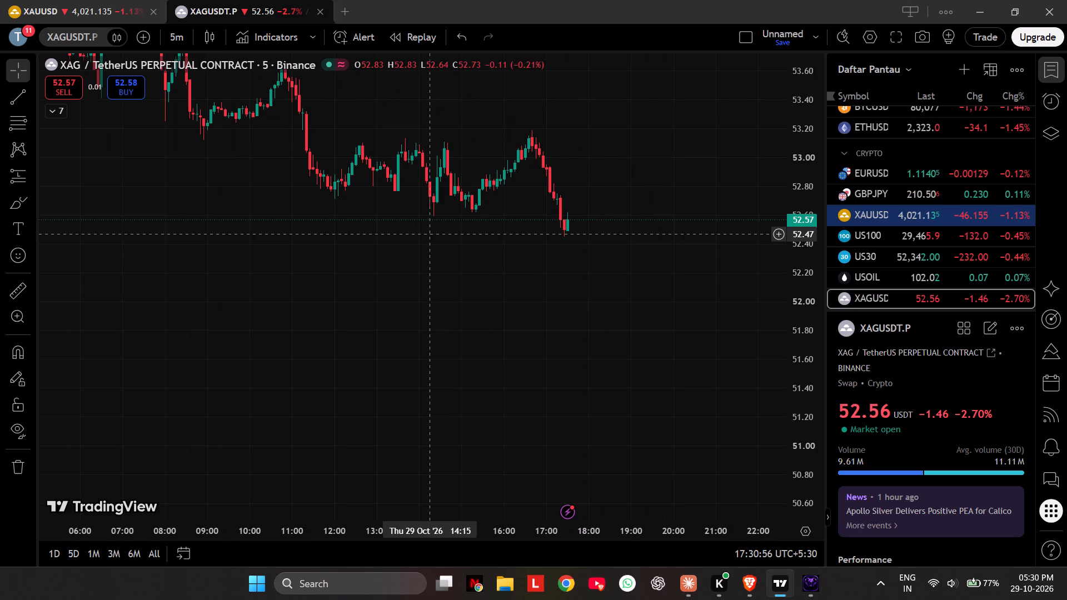
Set the XAGUSDT.P chart's interval to 4 hours.
left_click(173, 38)
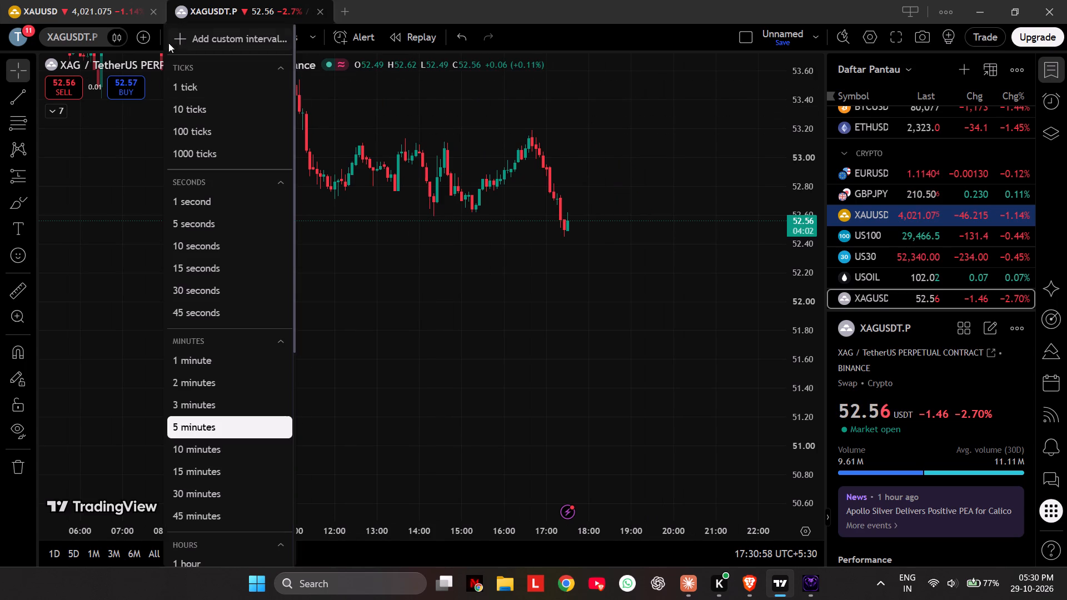
scroll(198, 491, "down", 3)
left_click(200, 429)
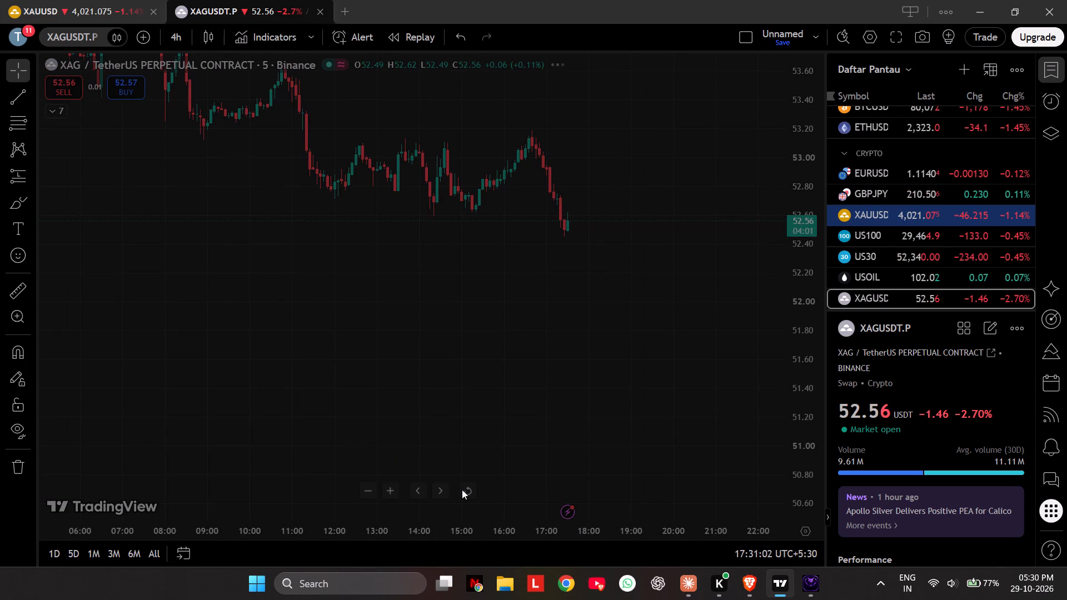
left_click(81, 0)
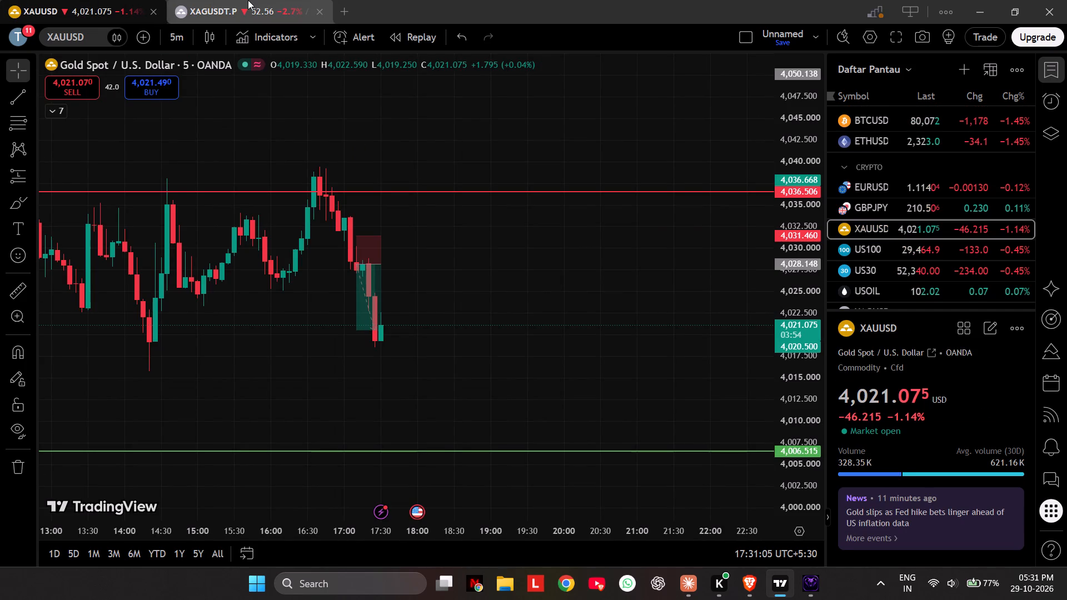
left_click(248, 0)
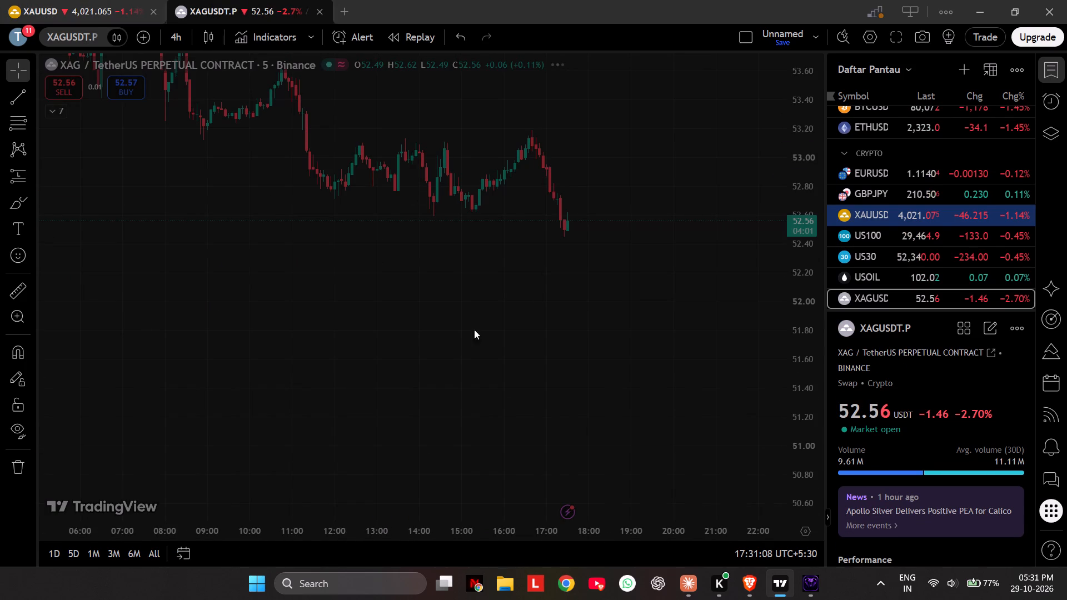
left_click(123, 0)
left_click(282, 0)
Switch to CobraTerminal and close its window.
left_click(816, 579)
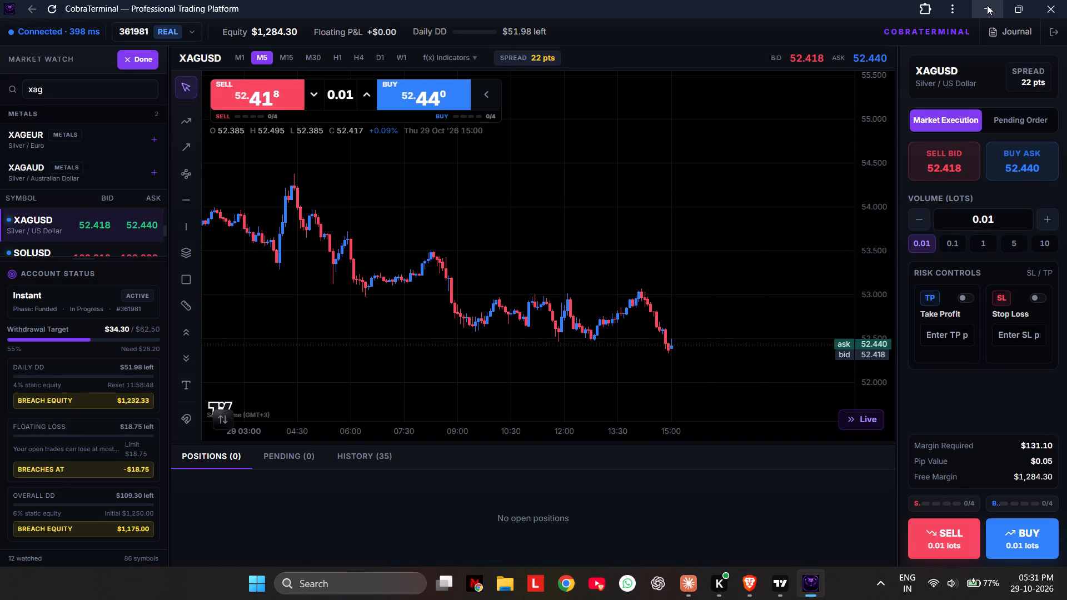
left_click(1066, 0)
Examine the XAGUSDT.P price action on the 4-hour chart at different zoom levels.
left_click_drag(575, 322, 564, 379)
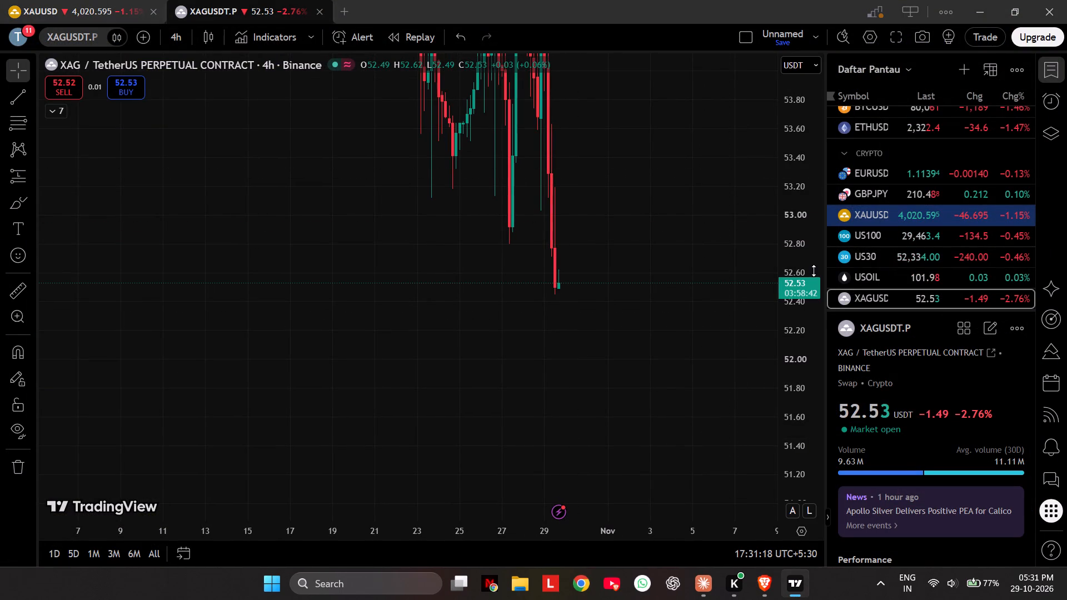
scroll(810, 271, "down", 14)
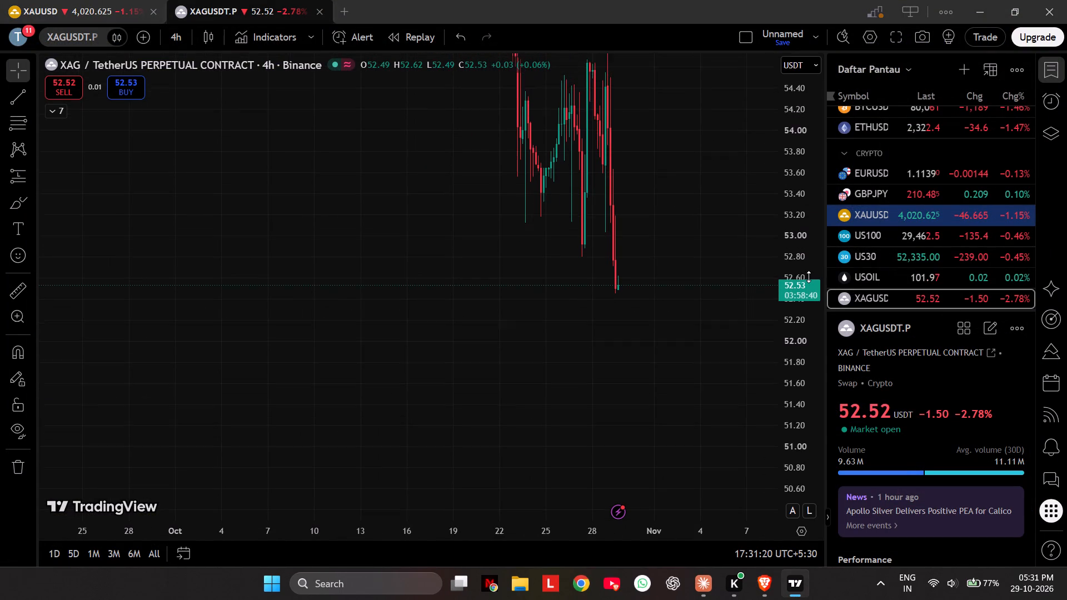
scroll(809, 277, "down", 4)
scroll(528, 329, "up", 9)
left_click_drag(515, 329, 557, 442)
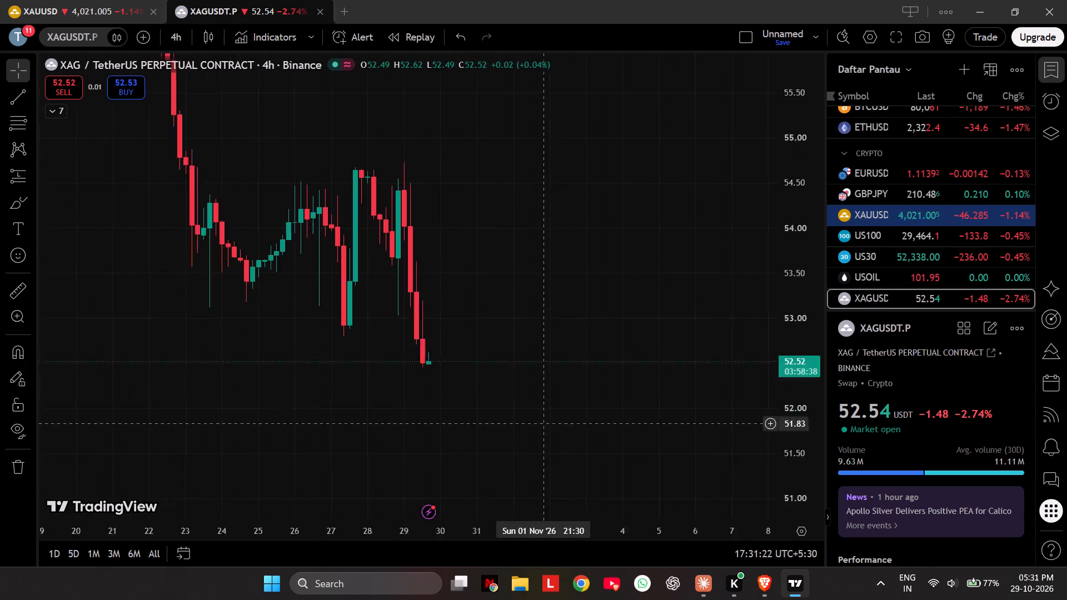
left_click_drag(557, 442, 578, 474)
Return to the XAUUSD 5-minute chart and examine the price action around the short position.
left_click(71, 0)
left_click_drag(577, 362, 594, 360)
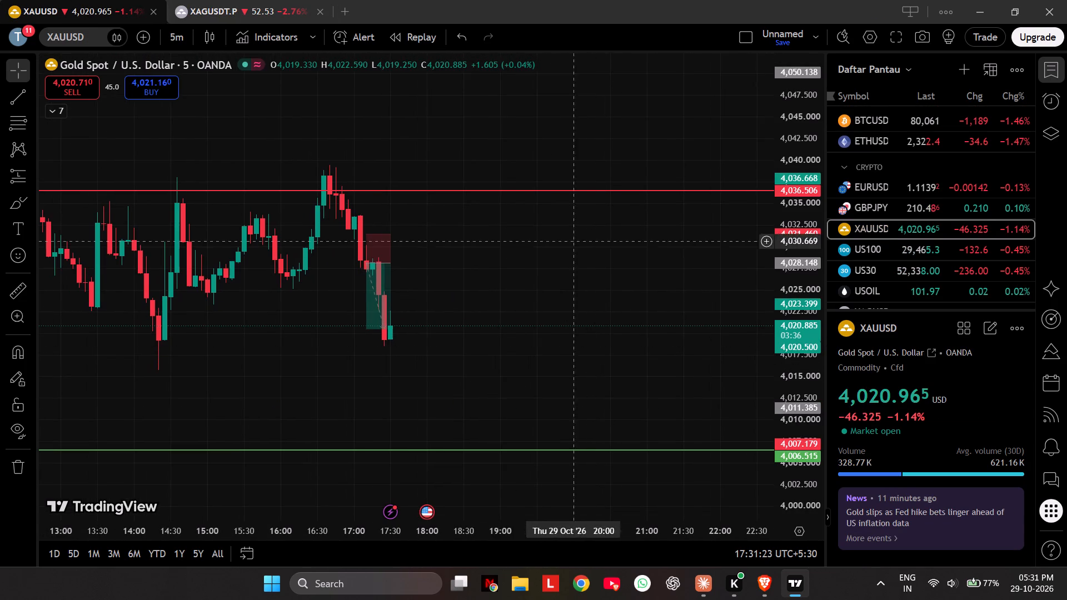
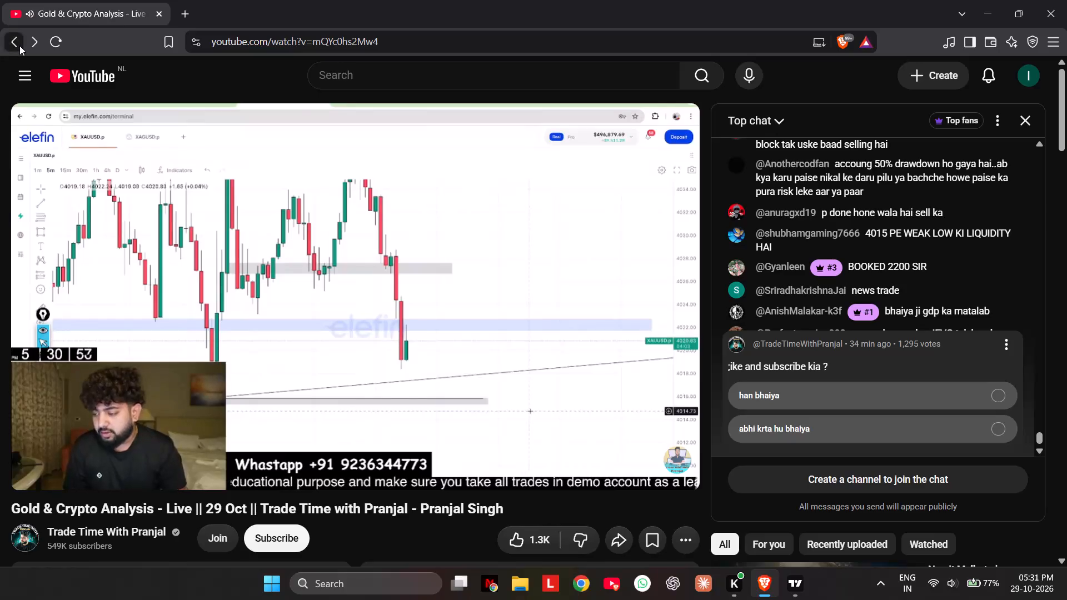
Leave the Gold & Crypto Analysis live stream and go back to the YouTube home feed.
triple_click(19, 46)
left_click(19, 46)
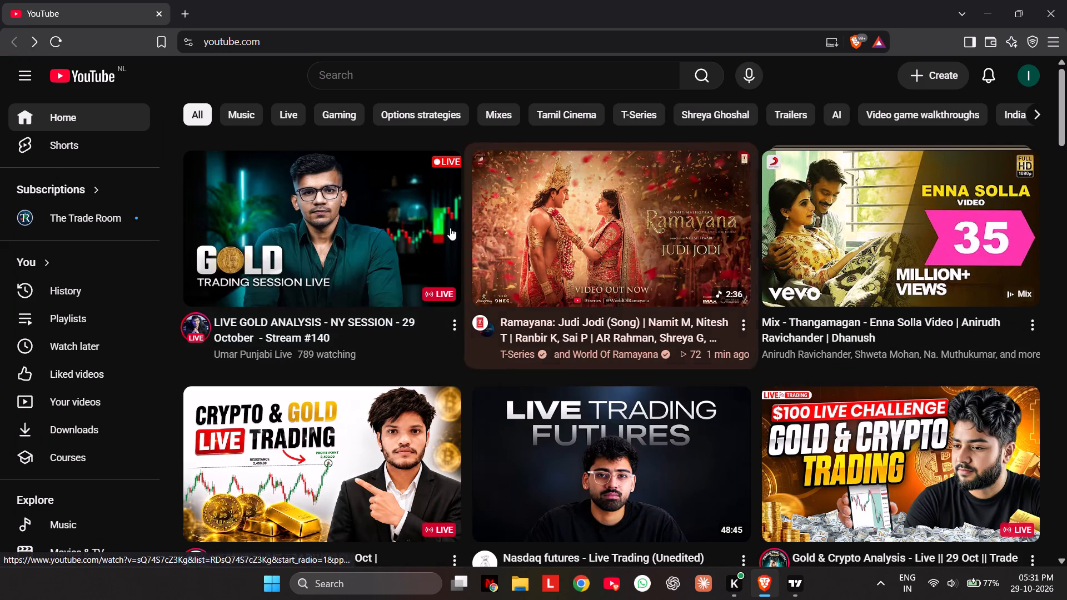
Open the LIVE GOLD ANALYSIS - NY SESSION - 29 October Stream #140 video and retry loading its page.
left_click(406, 213)
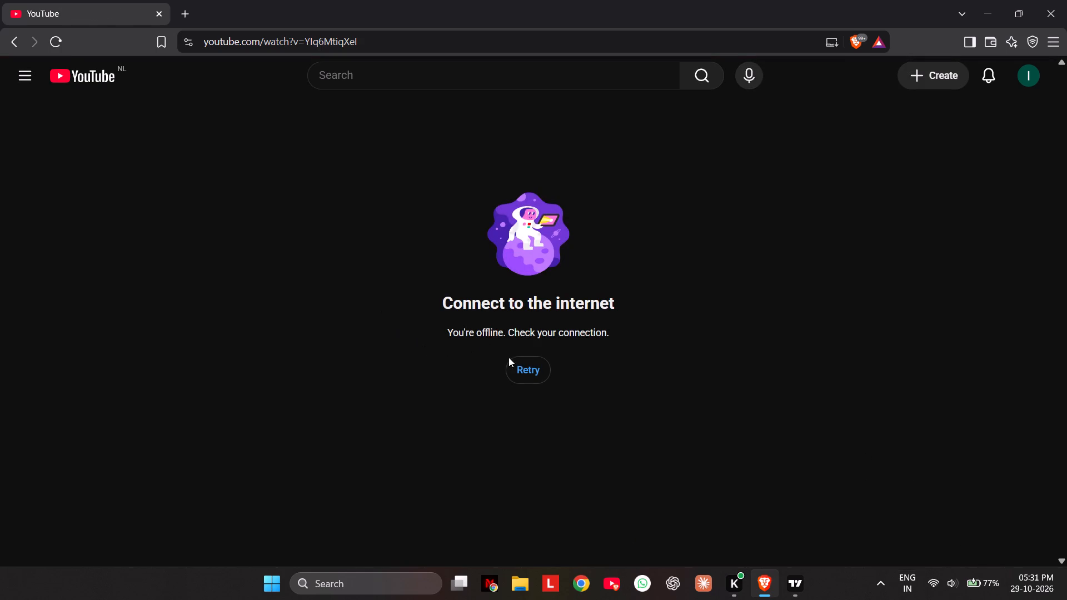
left_click(526, 366)
Turn off Wi-Fi to disconnect from the POCO X6 Pro 5G network and dismiss the Settings notification.
left_click(968, 592)
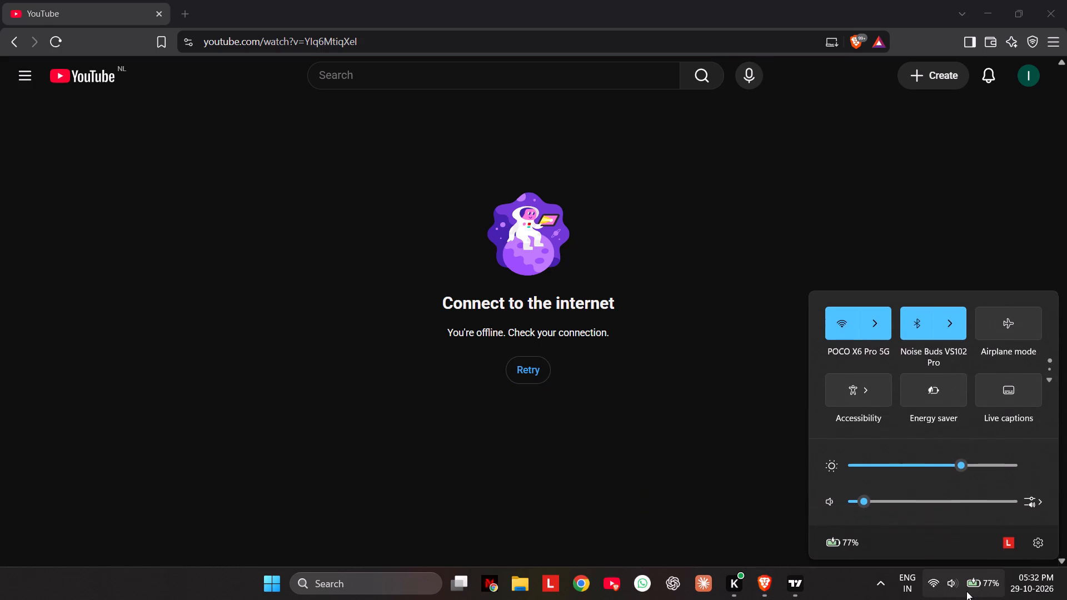
left_click(854, 310)
left_click(975, 584)
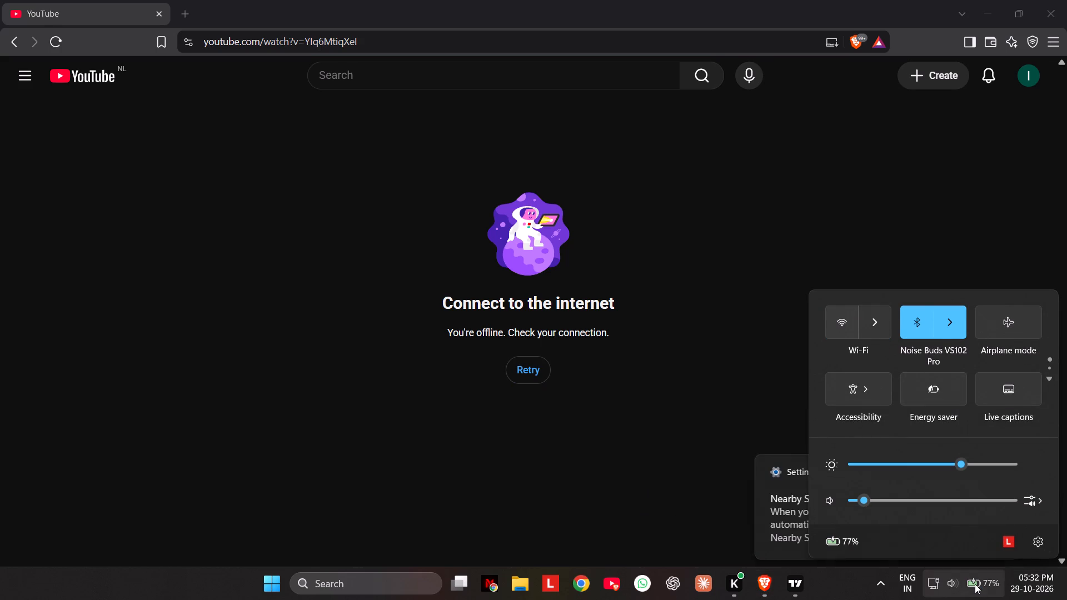
left_click(1037, 469)
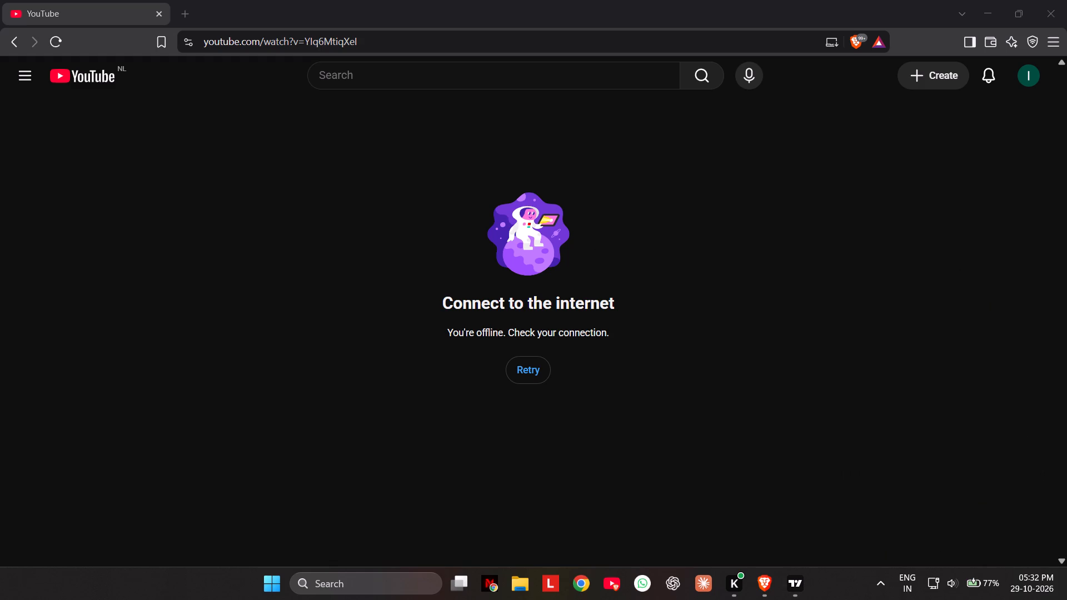
Retry loading the live gold stream page, checking the network state between attempts.
left_click(529, 377)
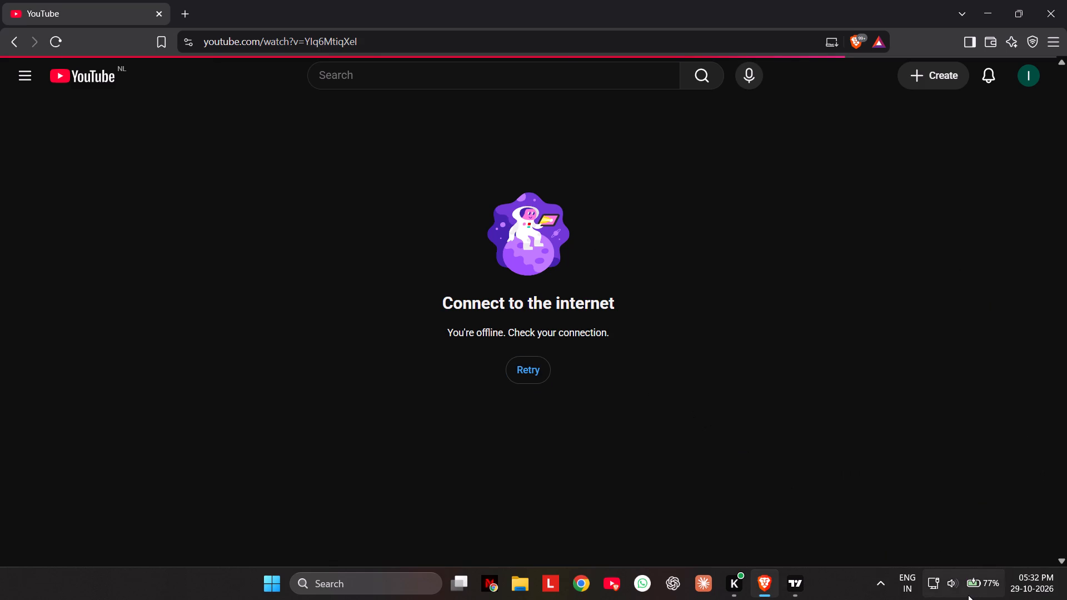
left_click(968, 595)
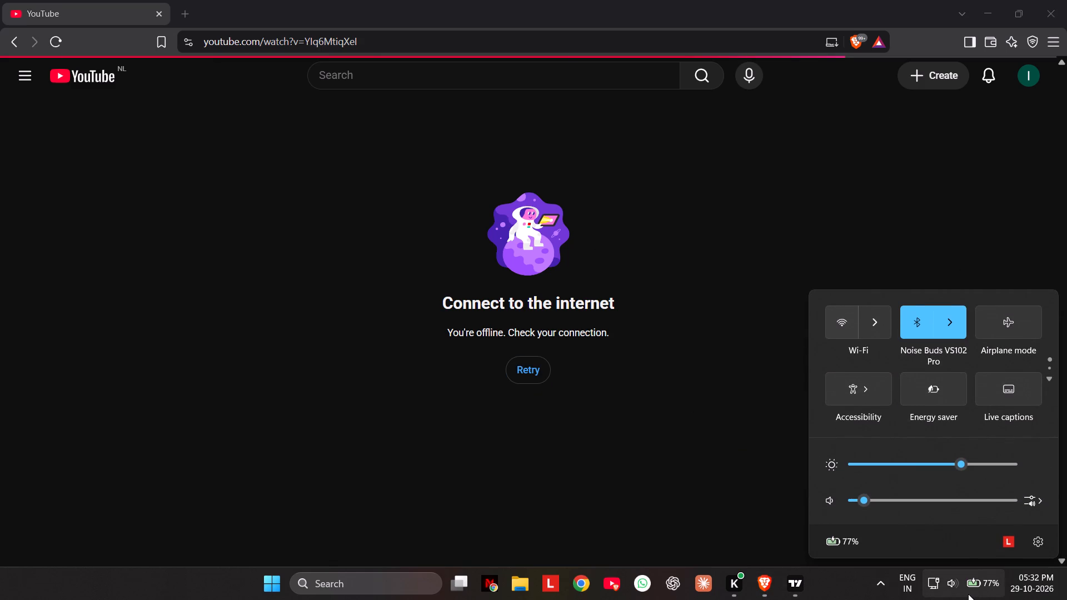
left_click(967, 597)
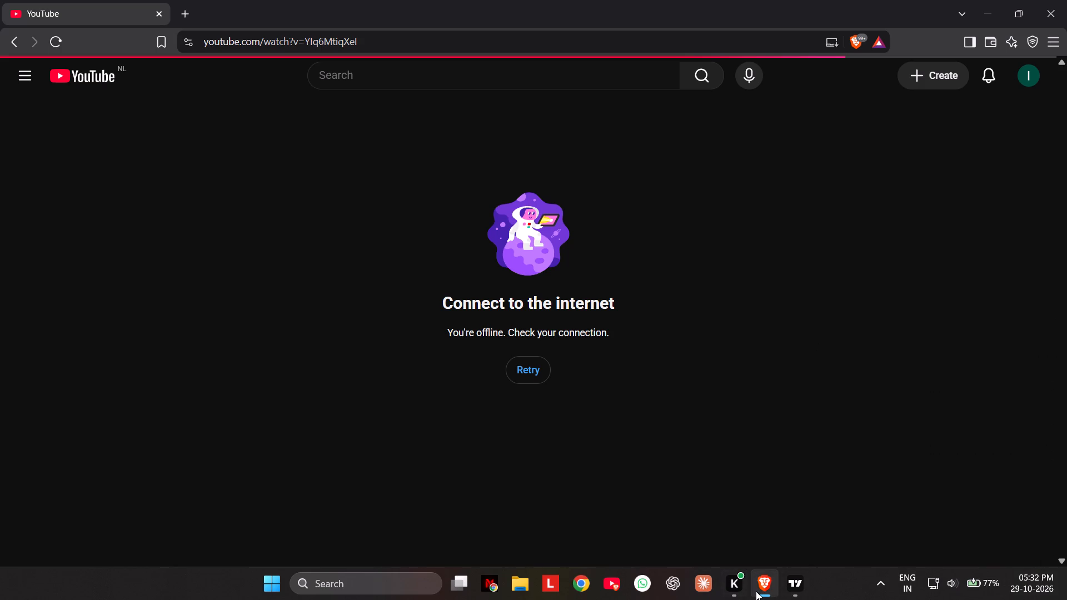
left_click(528, 370)
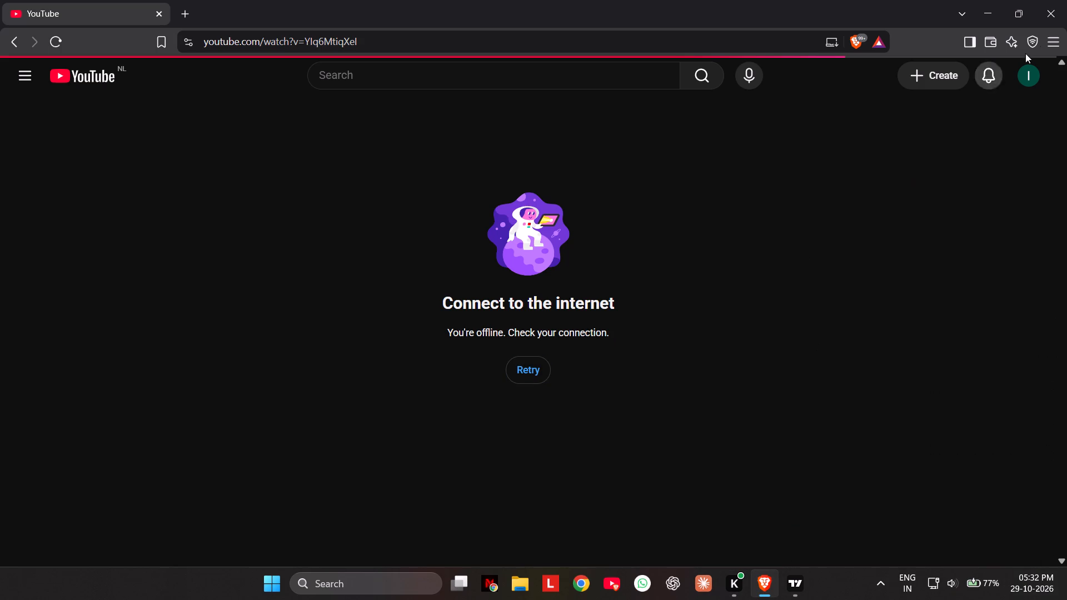
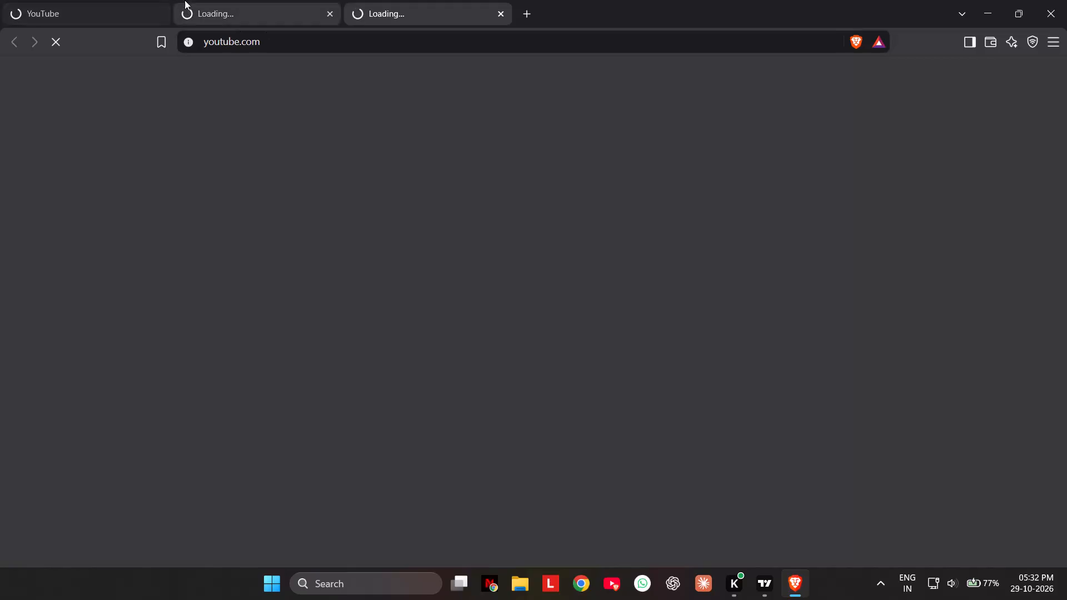
Close the surplus loading browser tabs, keeping only a single YouTube tab open.
double_click(161, 9)
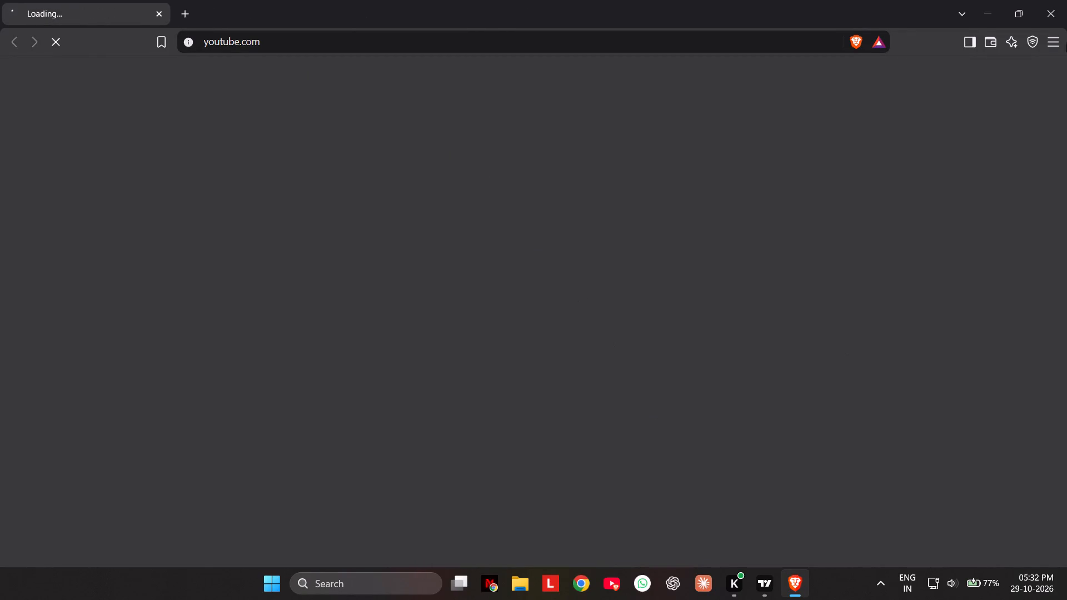
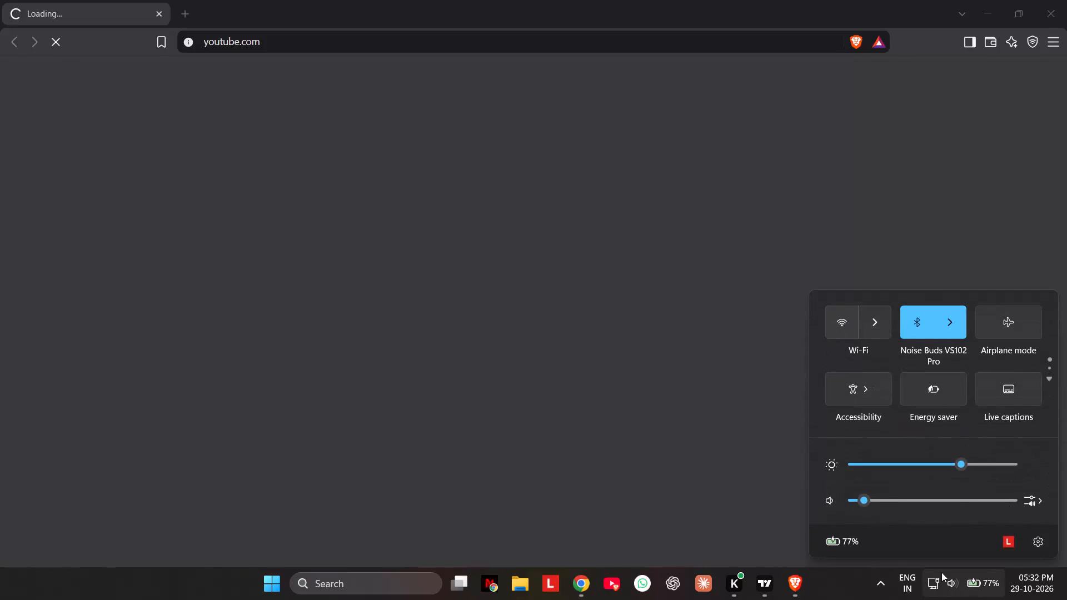
Dismiss the system quick settings flyout and return to the loading YouTube page.
left_click(716, 411)
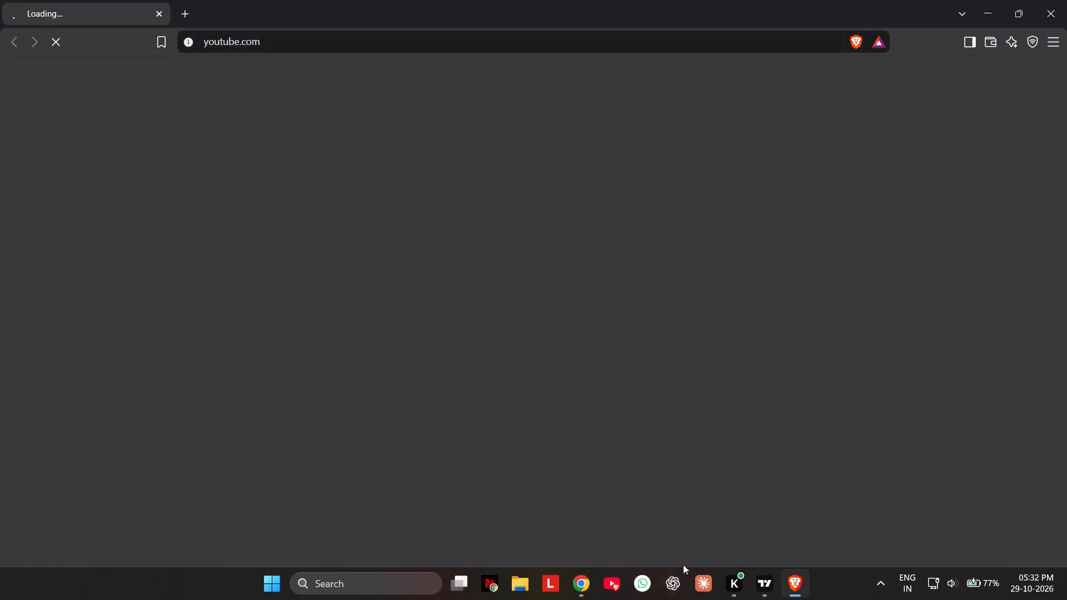
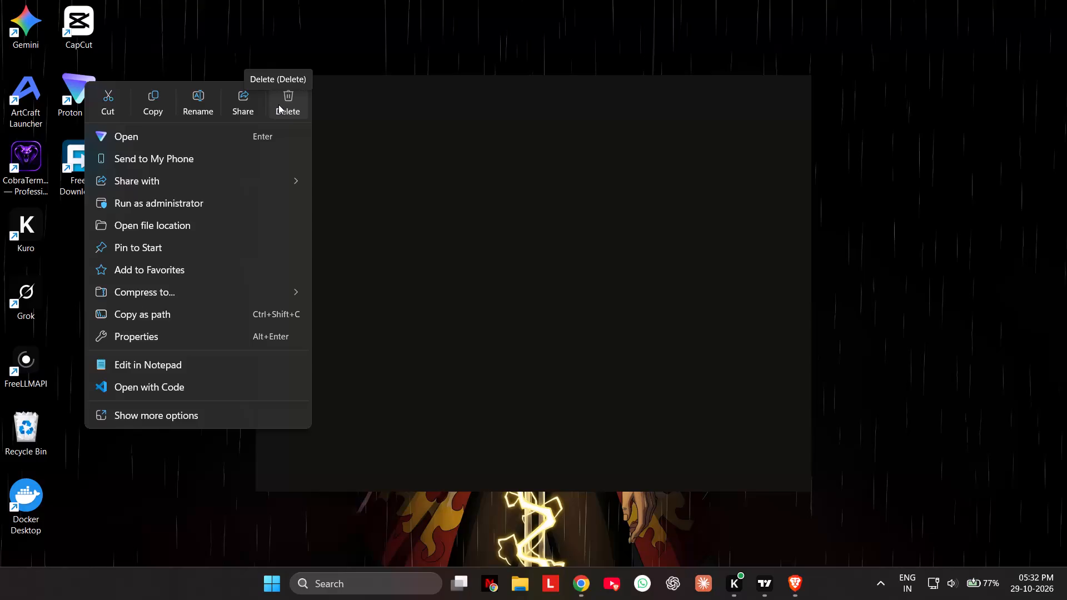
Delete the Proton shortcut from the desktop and refresh the desktop.
left_click(278, 104)
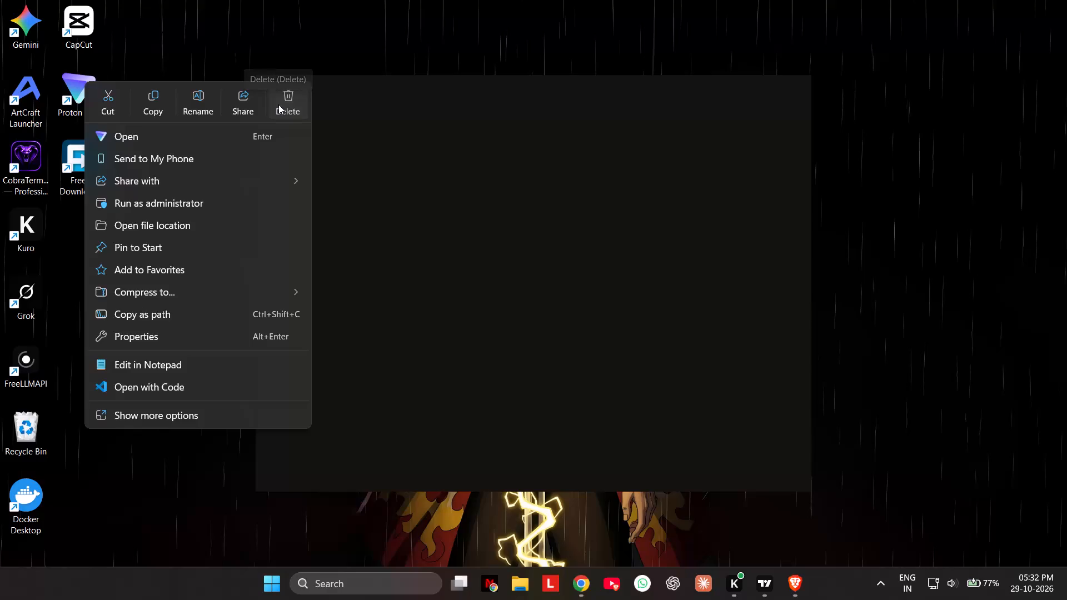
right_click(109, 251)
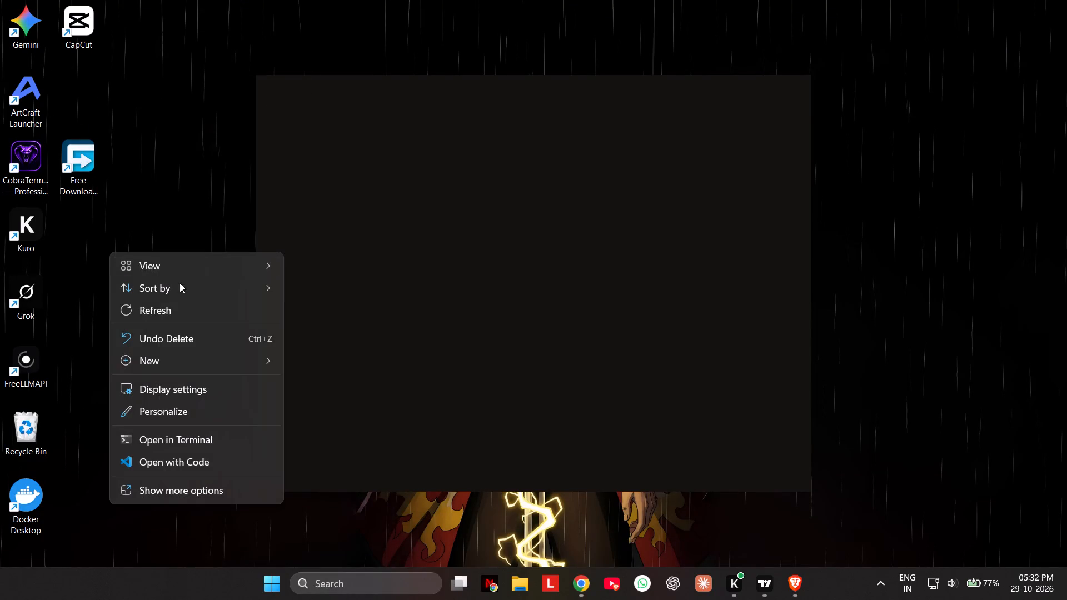
left_click(186, 304)
right_click(93, 87)
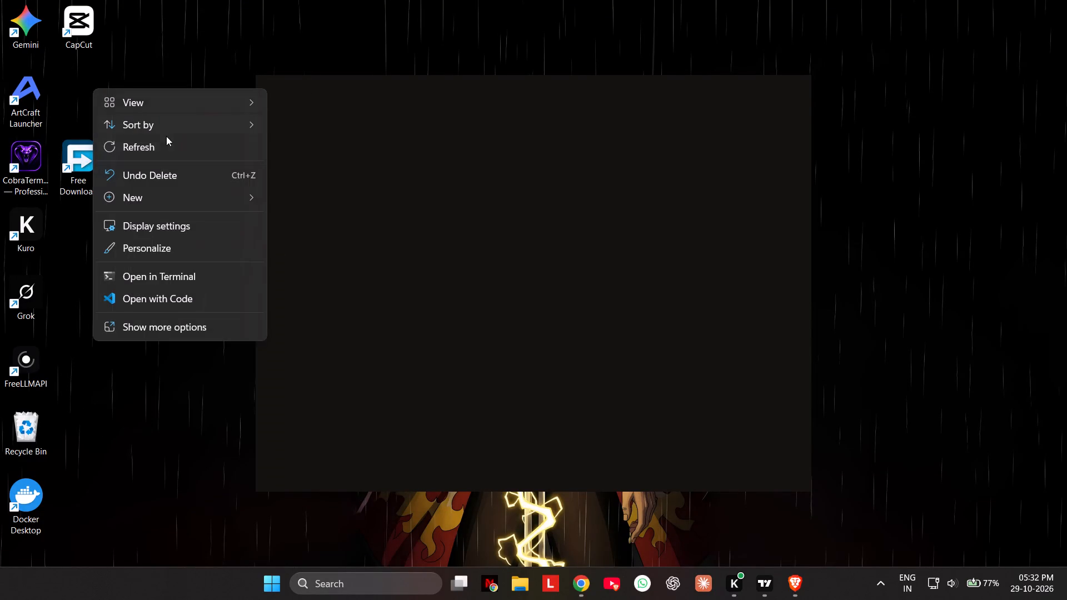
left_click(173, 141)
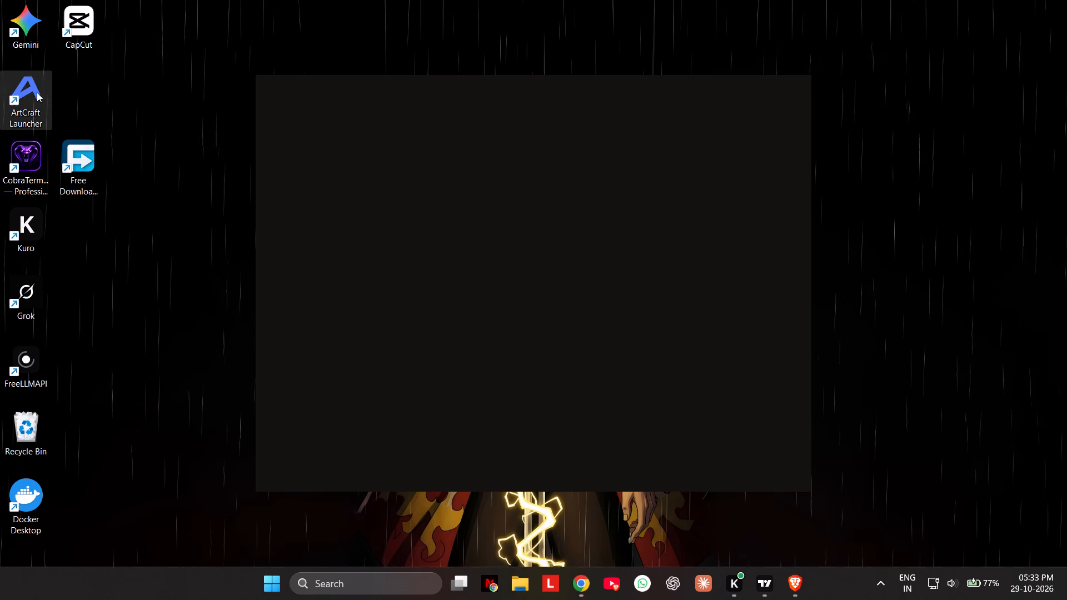
left_click(123, 280)
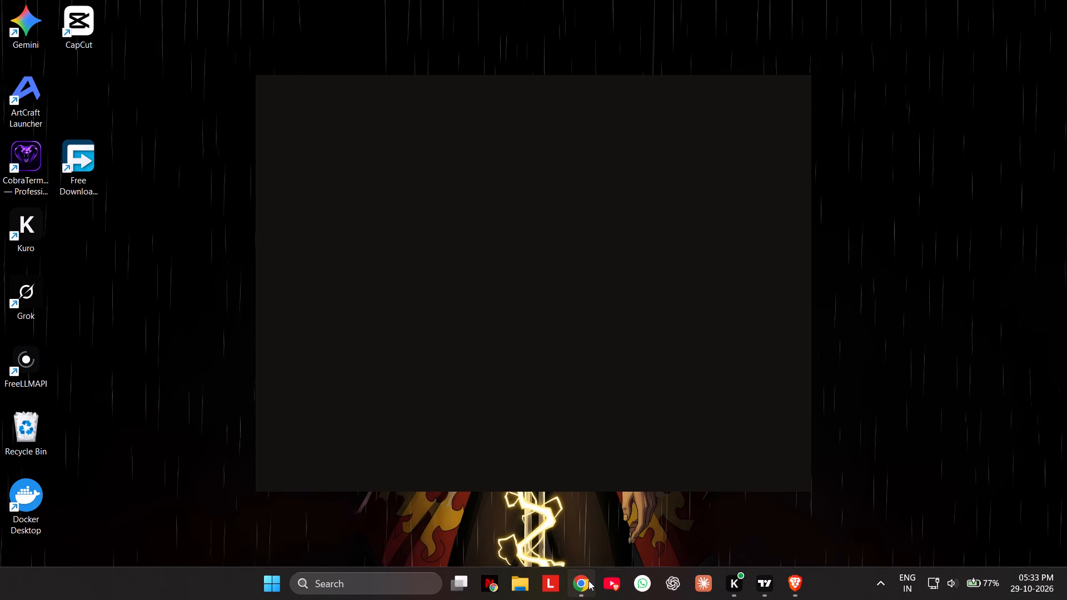
Switch to Chrome and check the 1VPN extension's connection status.
left_click(591, 588)
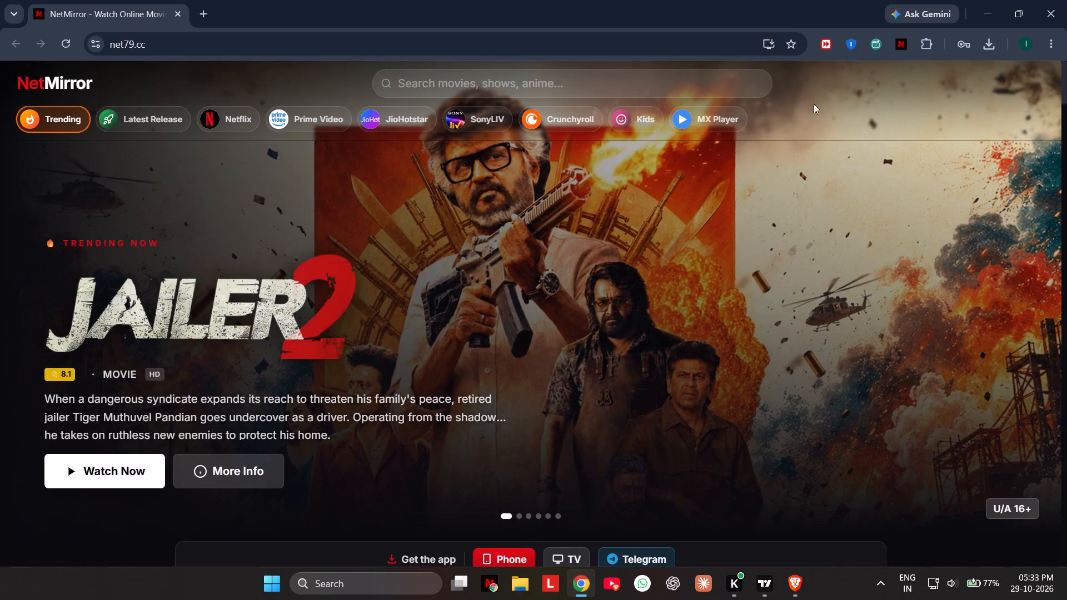
left_click(852, 37)
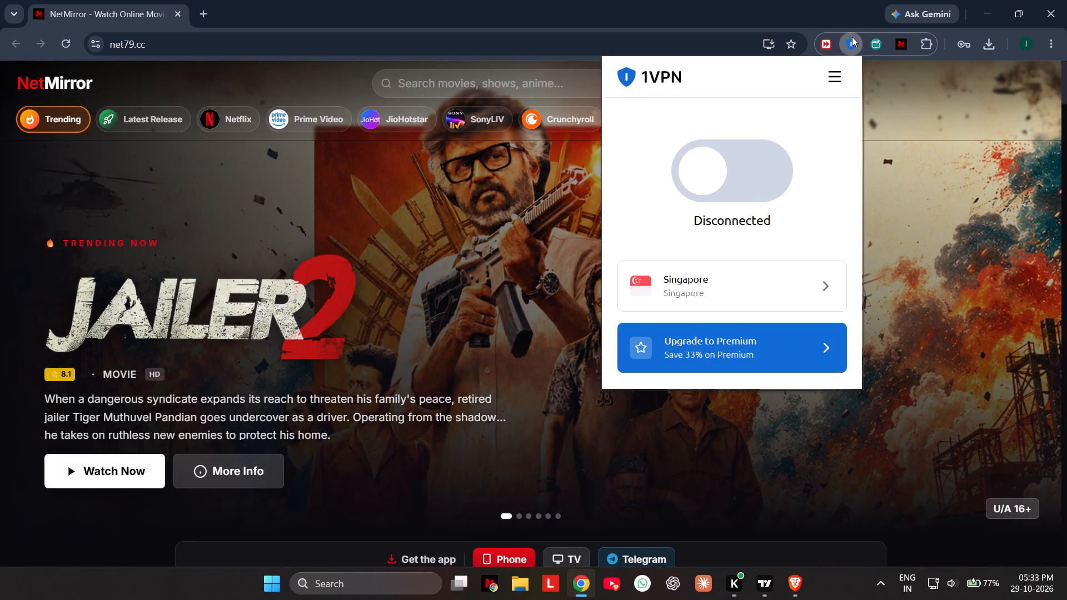
left_click(852, 37)
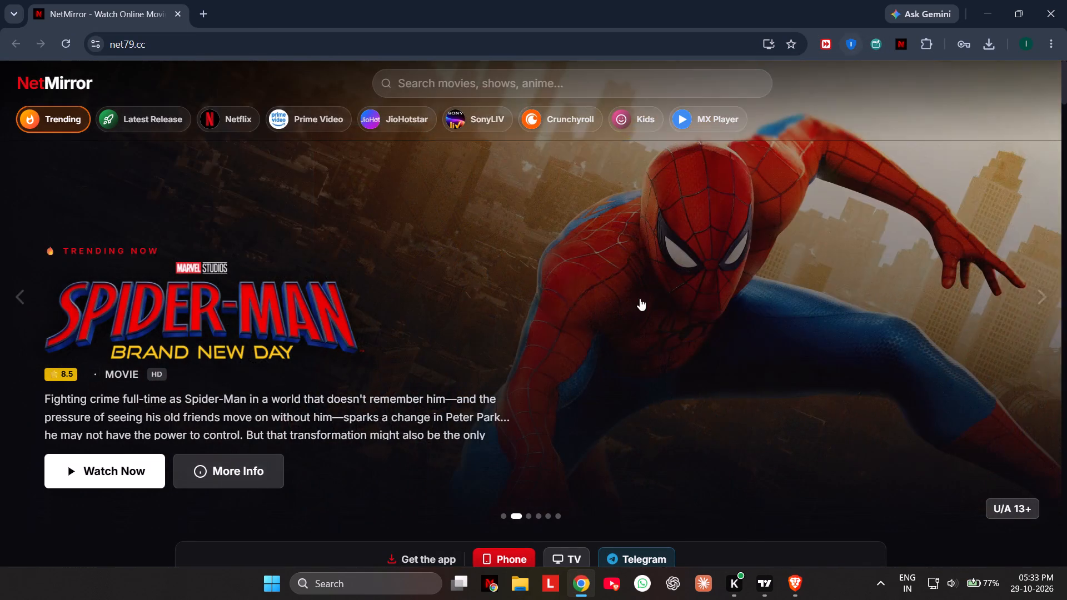
Switch to Brave, filter the YouTube home feed to Live, and play Umar Punjabi Live's gold analysis NY session stream at the live point.
left_click(787, 591)
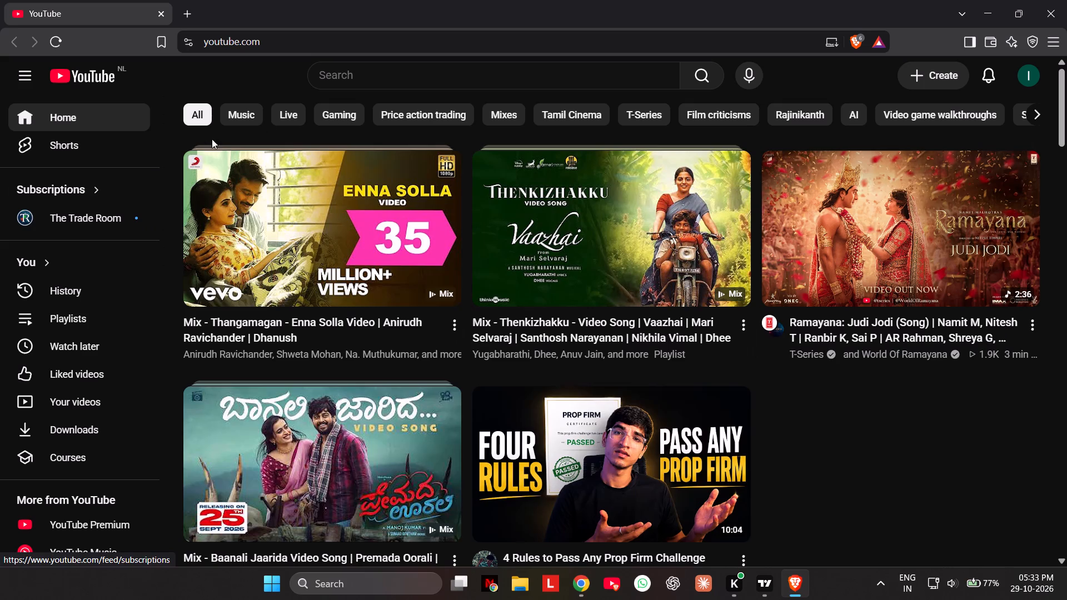
left_click(282, 121)
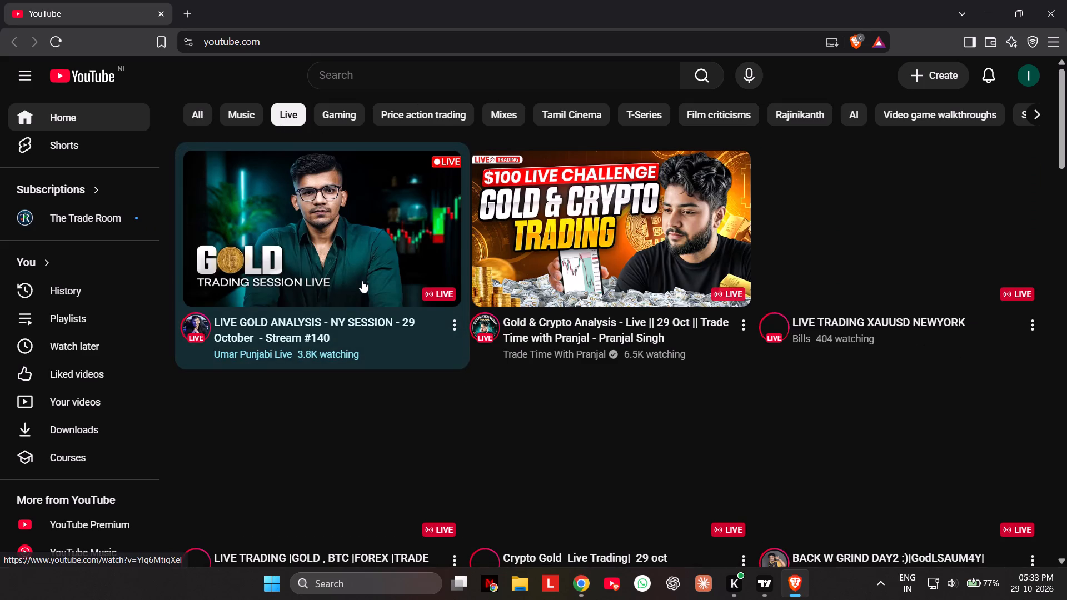
left_click(359, 279)
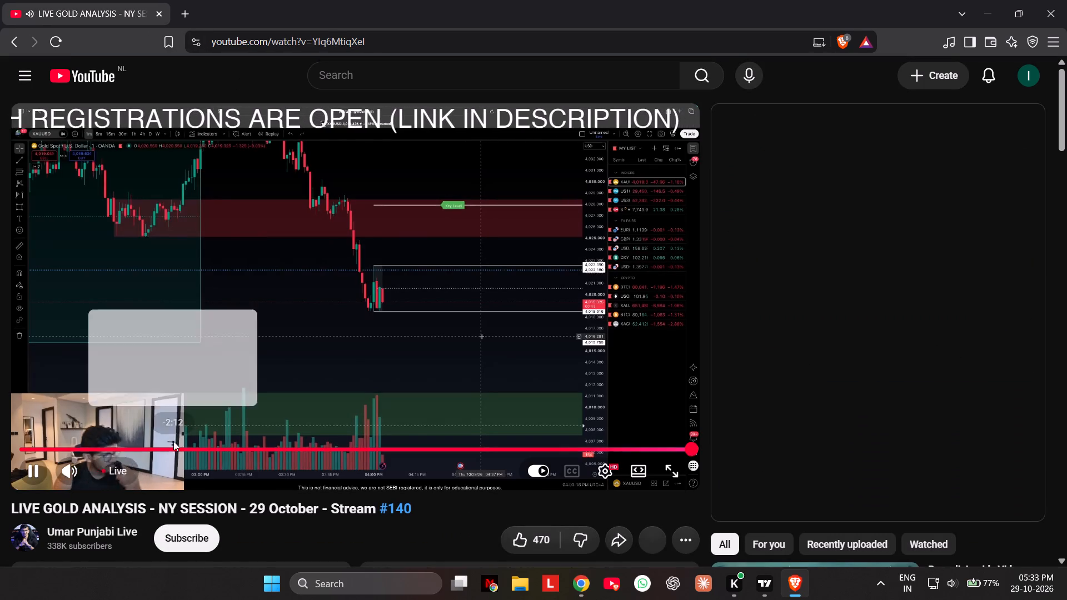
left_click(121, 464)
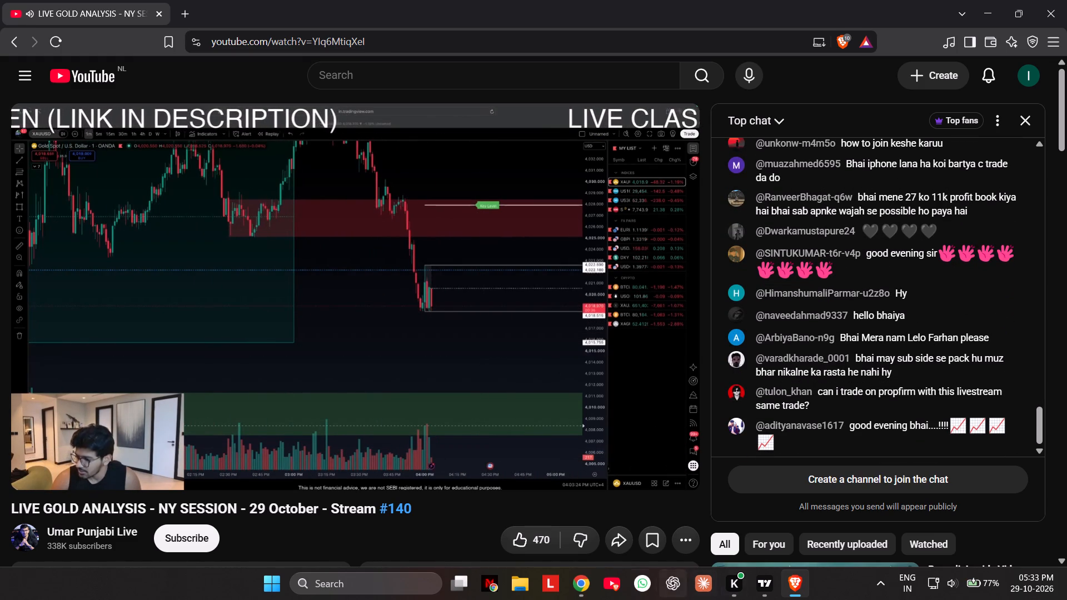
Switch to Chrome, search NetMirror for "Drive the pre", and review the details page of Drive - The Pretenders.
left_click(585, 582)
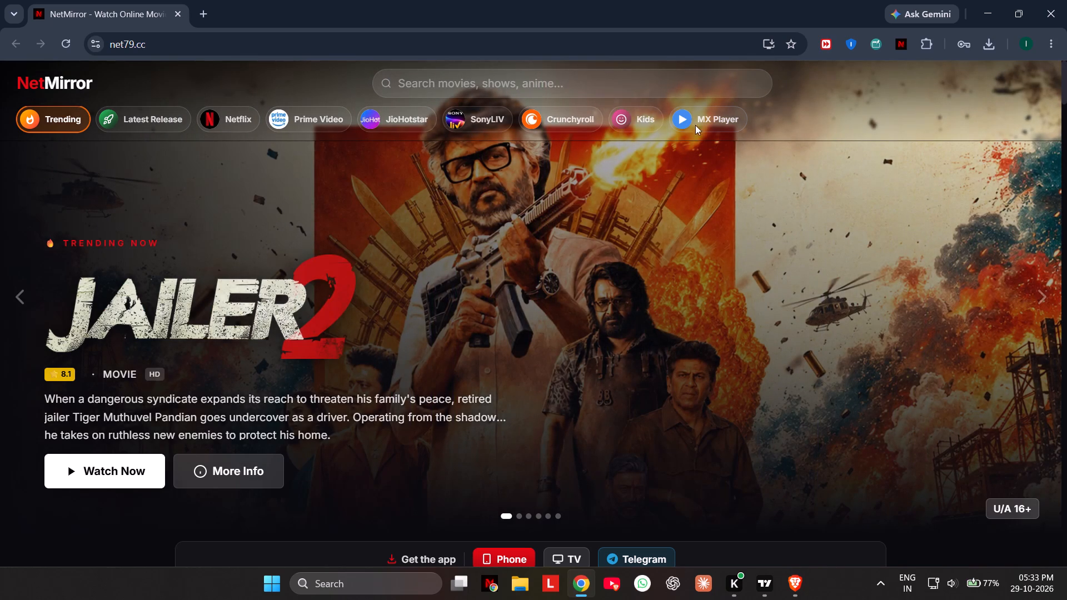
left_click(517, 82)
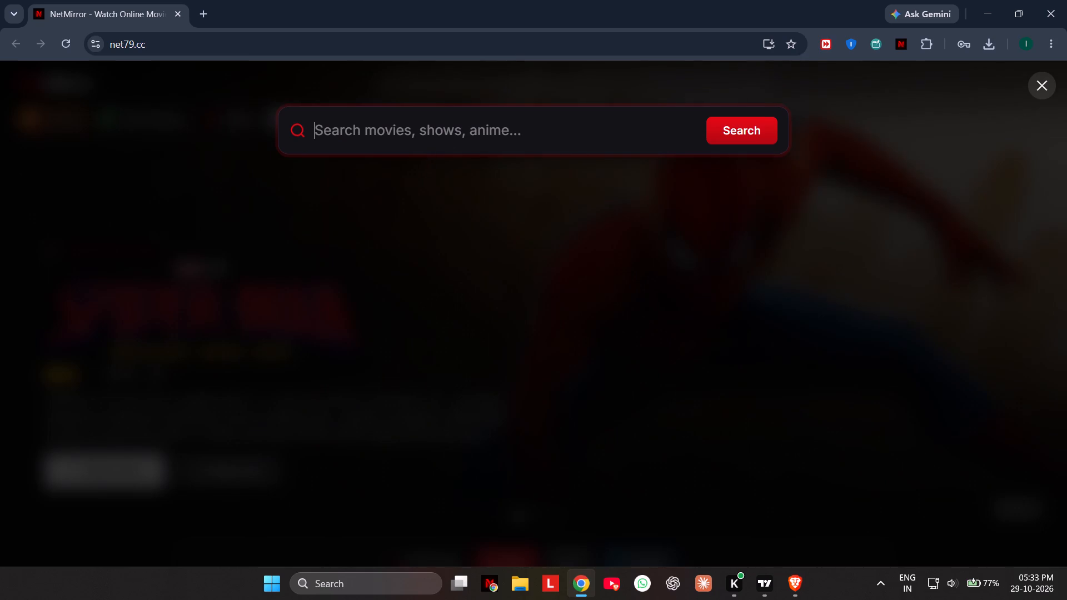
left_click(433, 130)
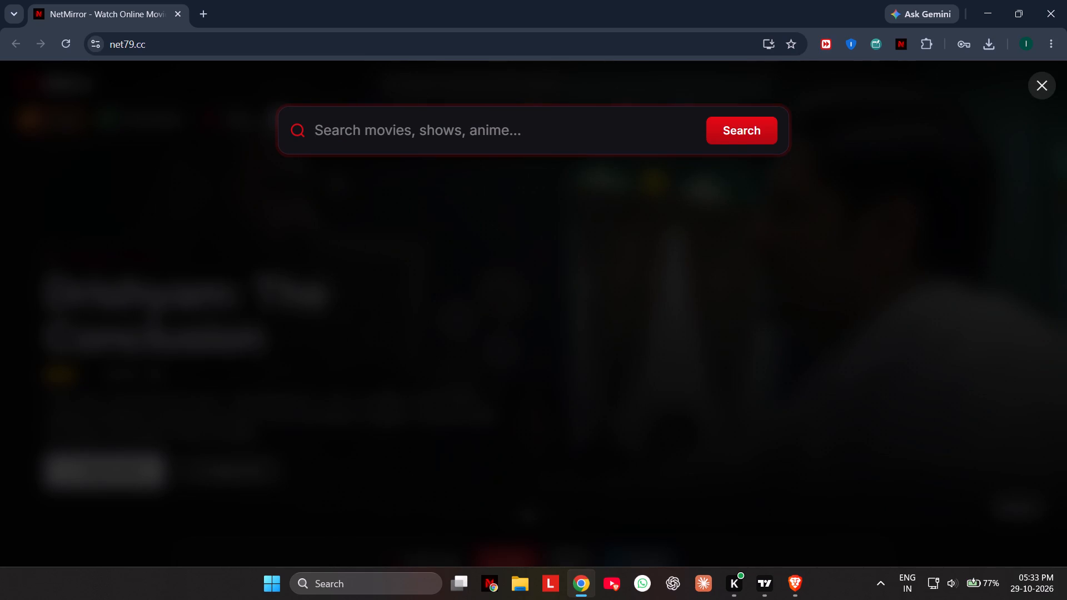
key("shift+d")
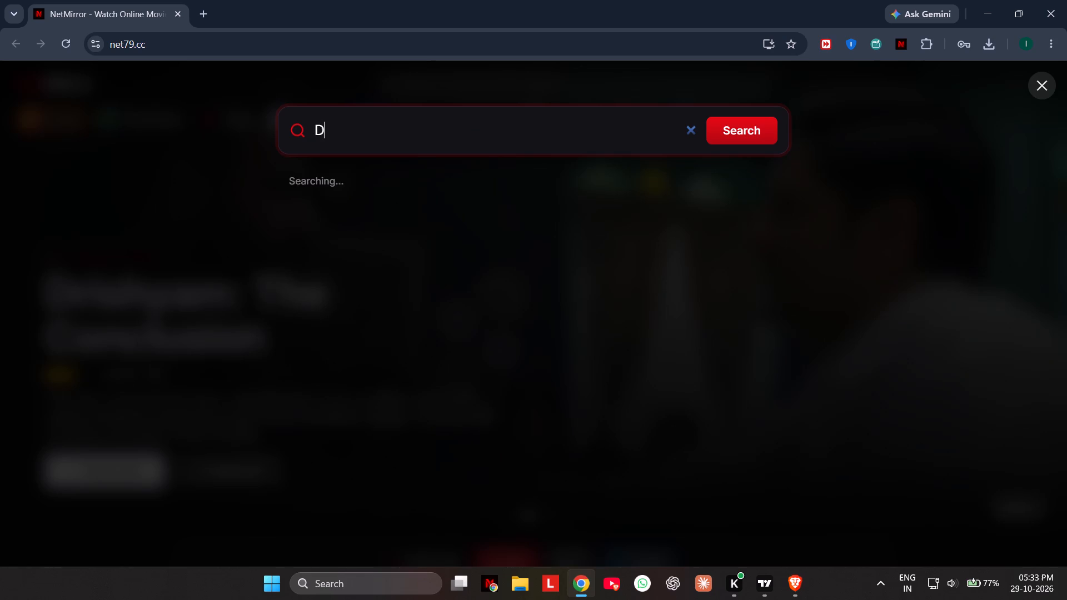
type("rive")
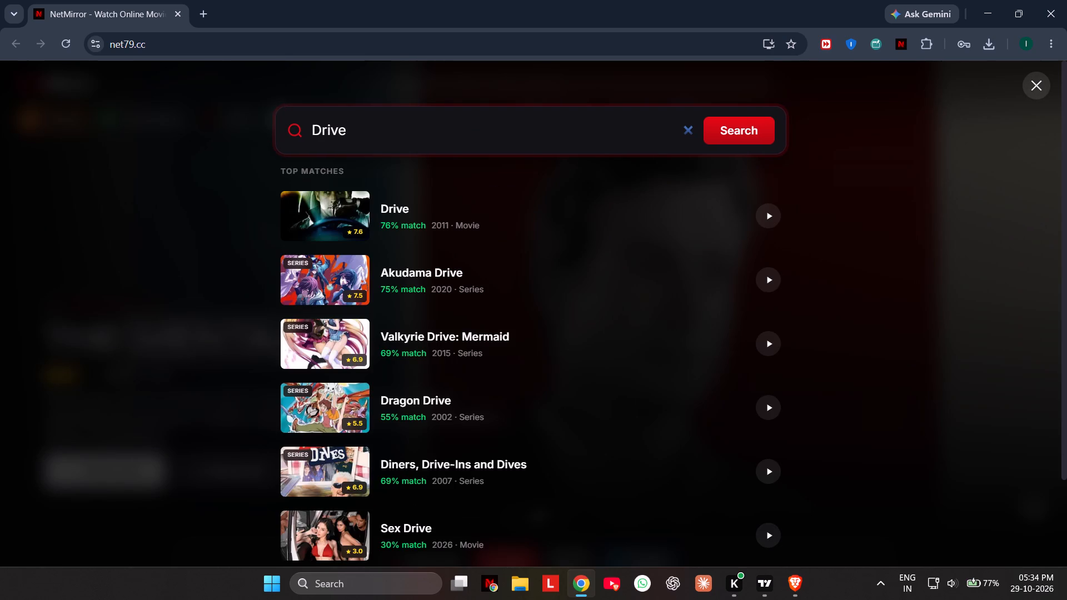
key("space")
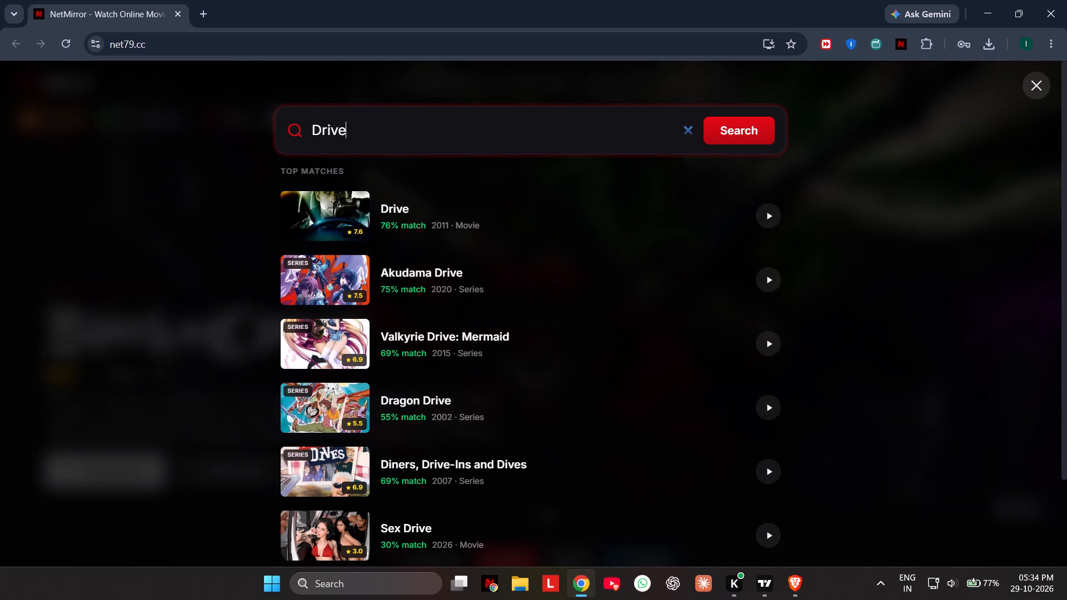
type("the")
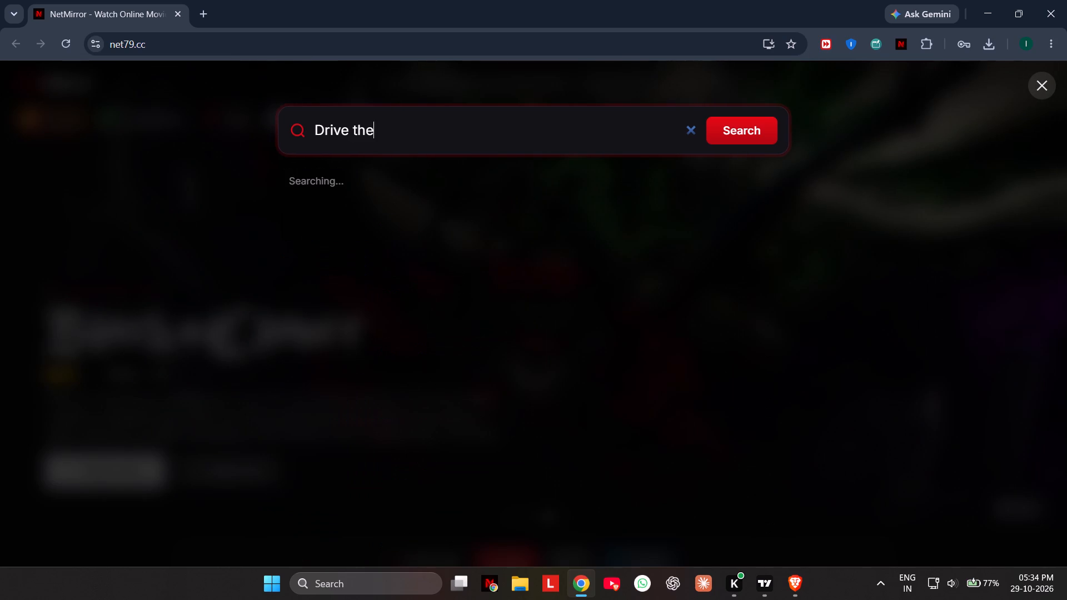
key("space")
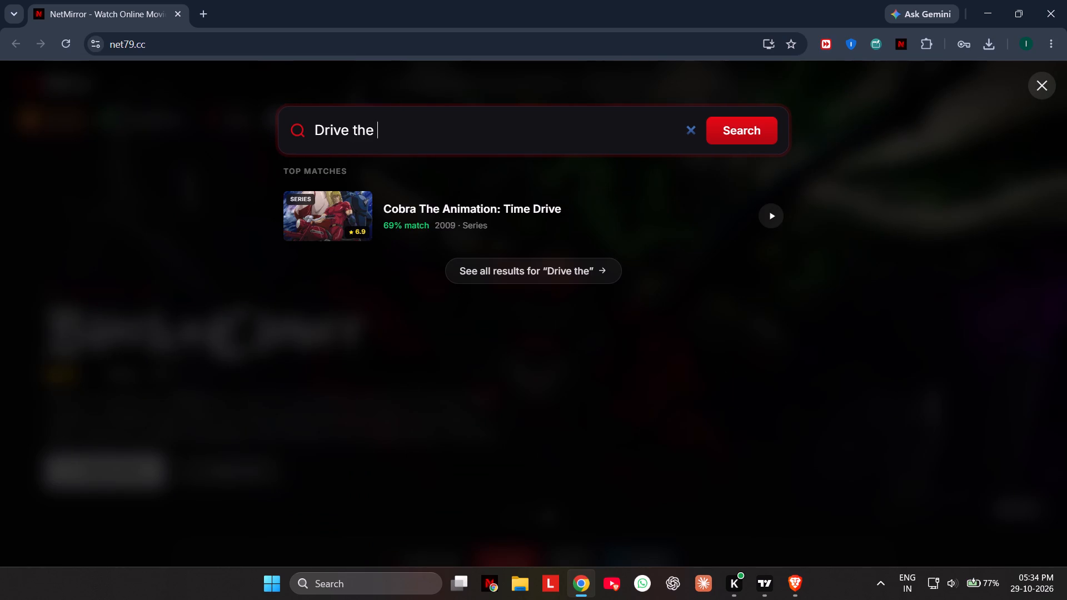
type("pre")
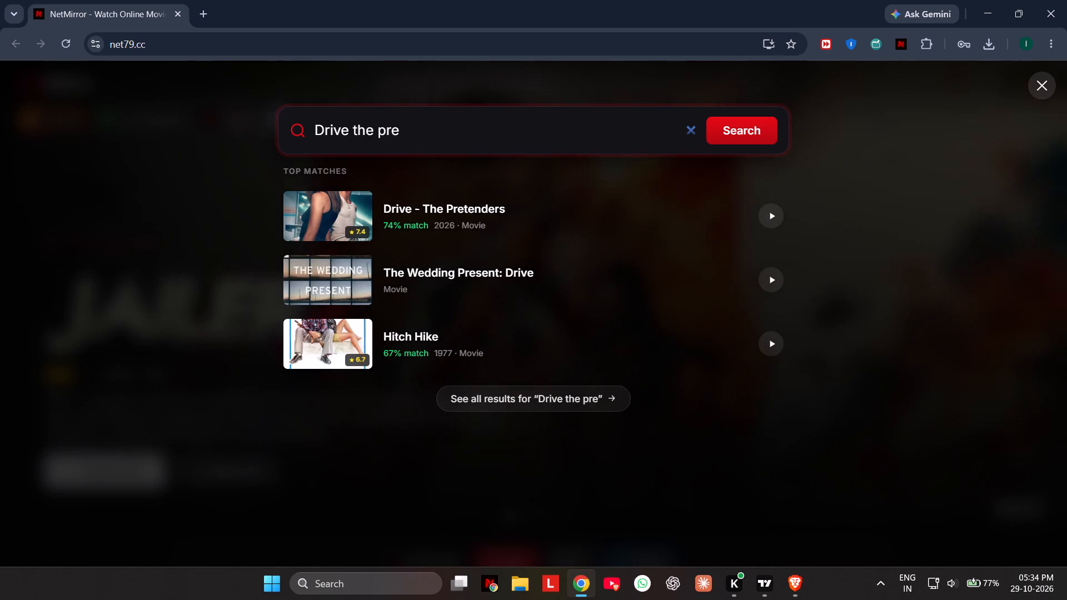
left_click(397, 211)
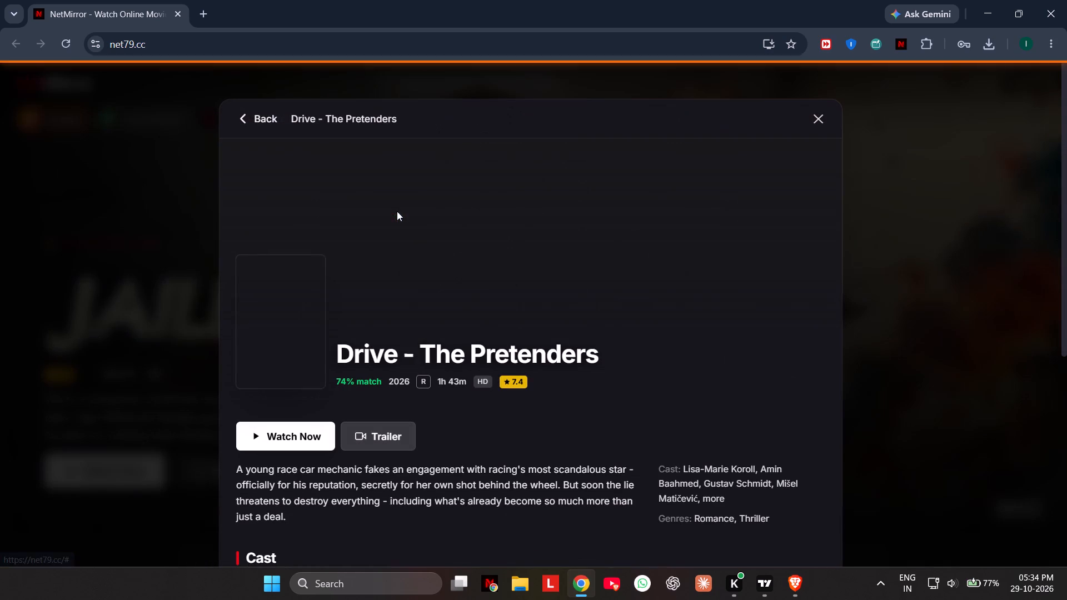
scroll(384, 357, "down", 3)
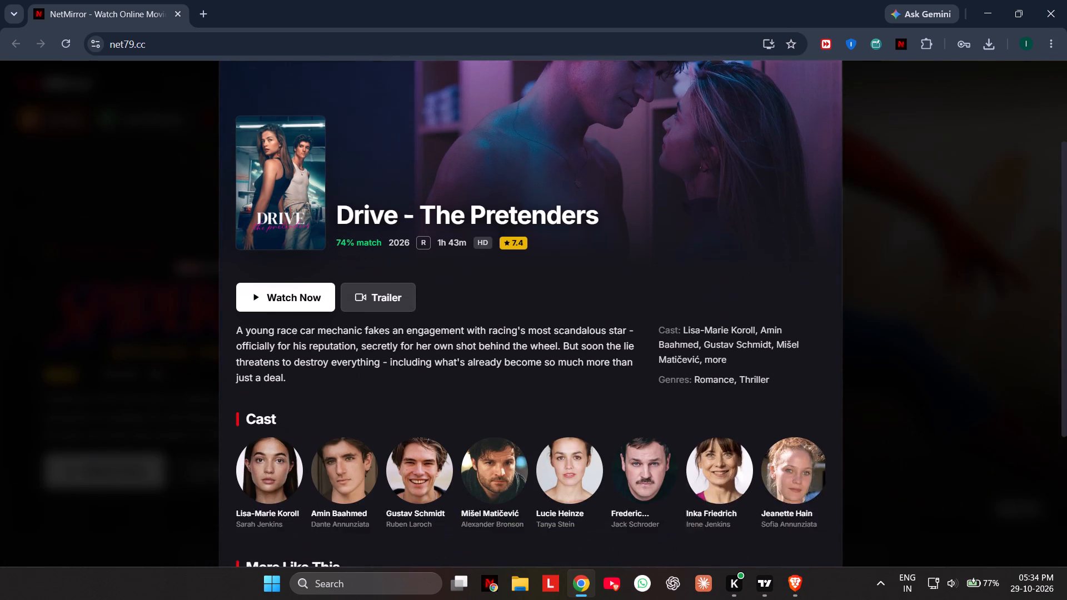
scroll(384, 357, "down", 1)
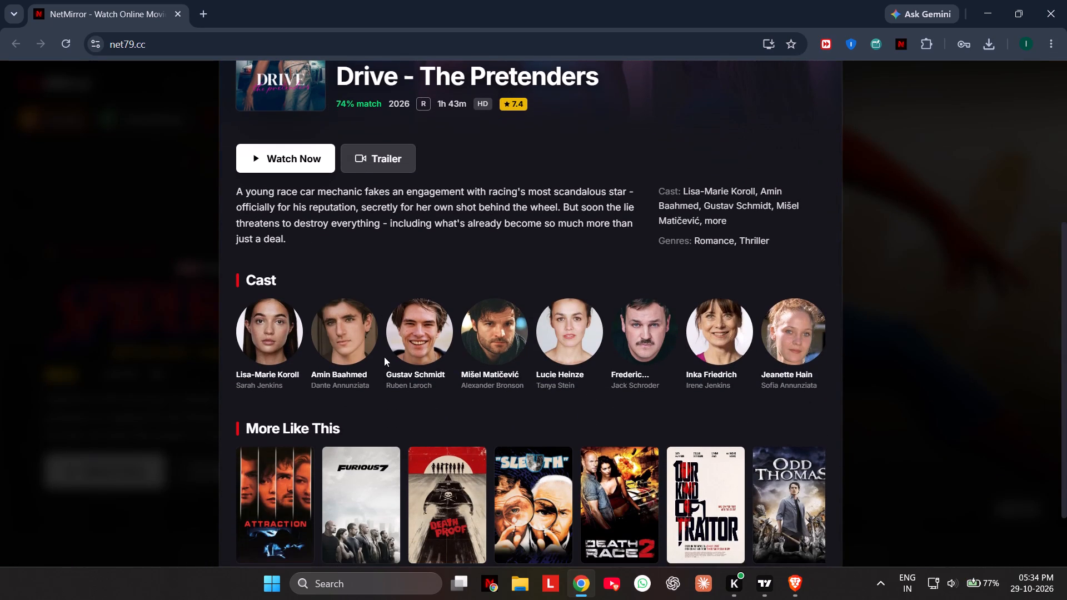
scroll(384, 357, "down", 2)
scroll(384, 357, "up", 1)
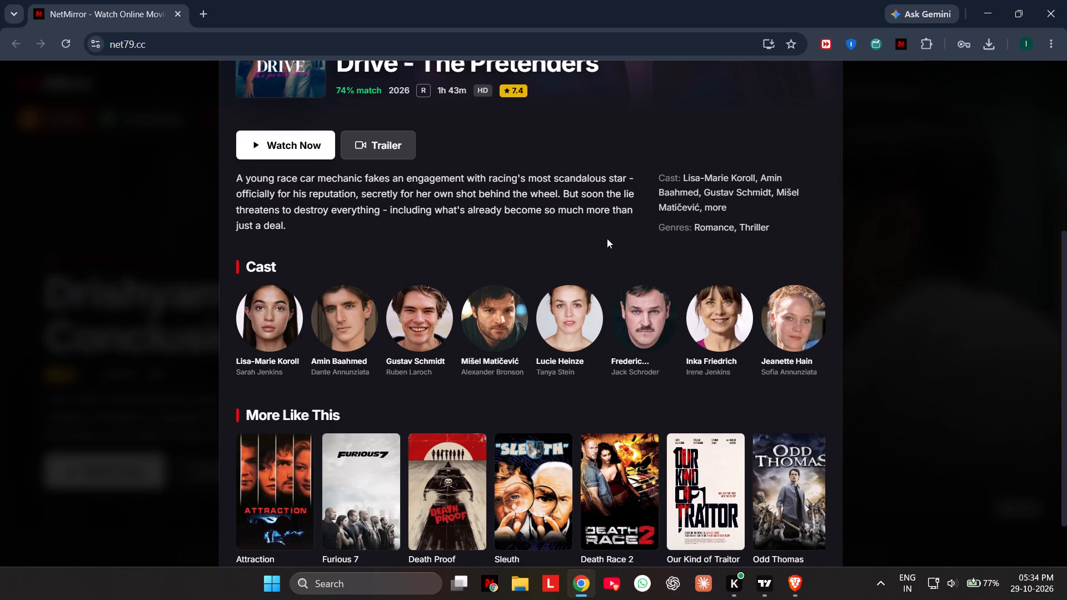
Switch back to Brave to check the live gold analysis stream.
left_click(791, 592)
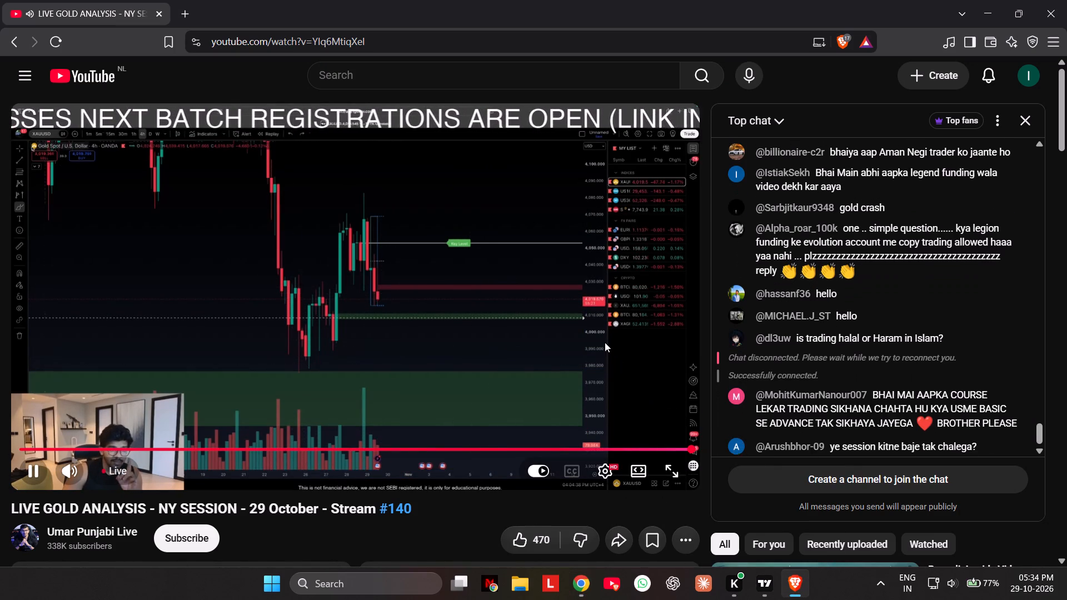
Switch to TradingView and remove the short position drawing from the XAUUSD 5-minute chart.
left_click(757, 594)
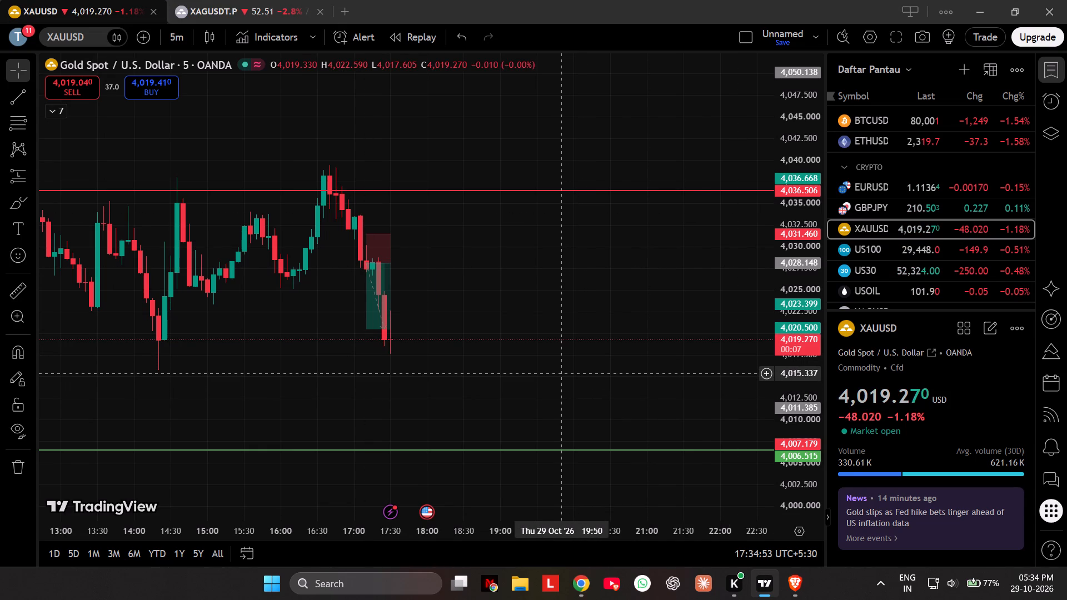
left_click_drag(561, 401, 612, 333)
left_click_drag(628, 311, 618, 319)
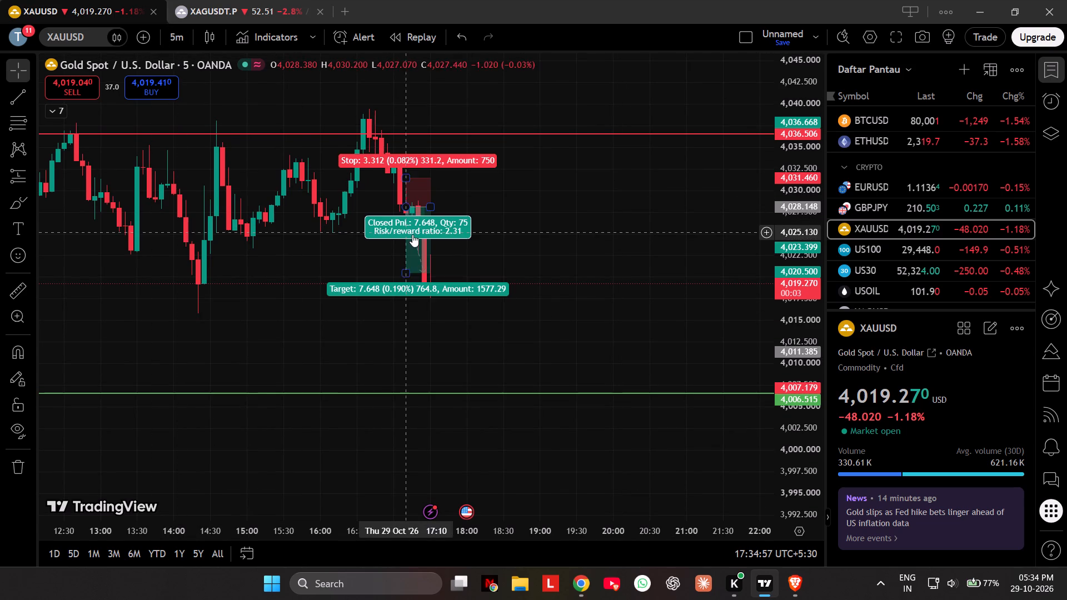
left_click(413, 234)
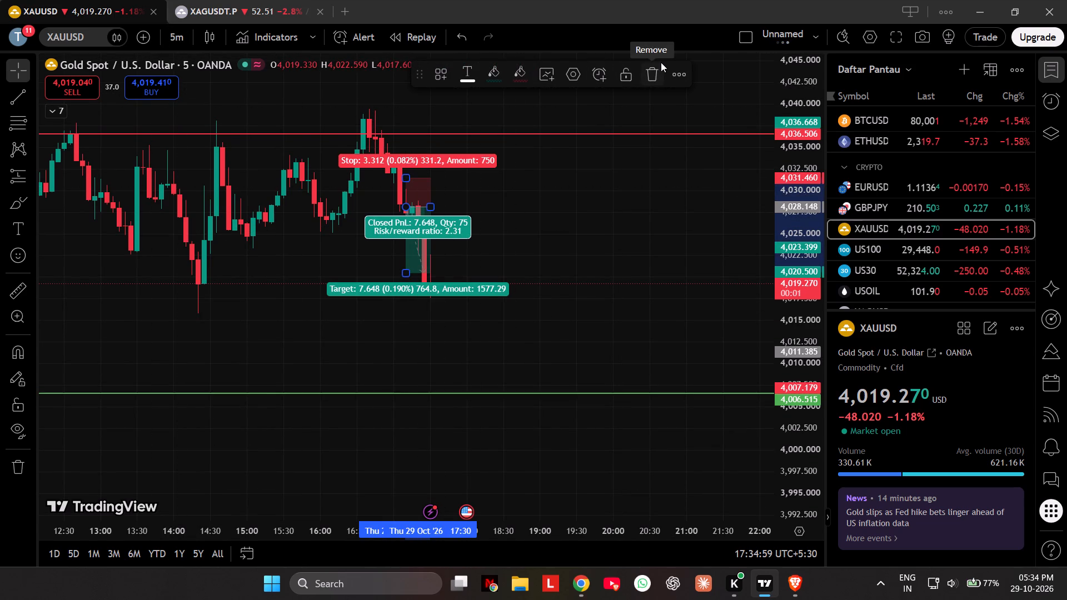
left_click(654, 72)
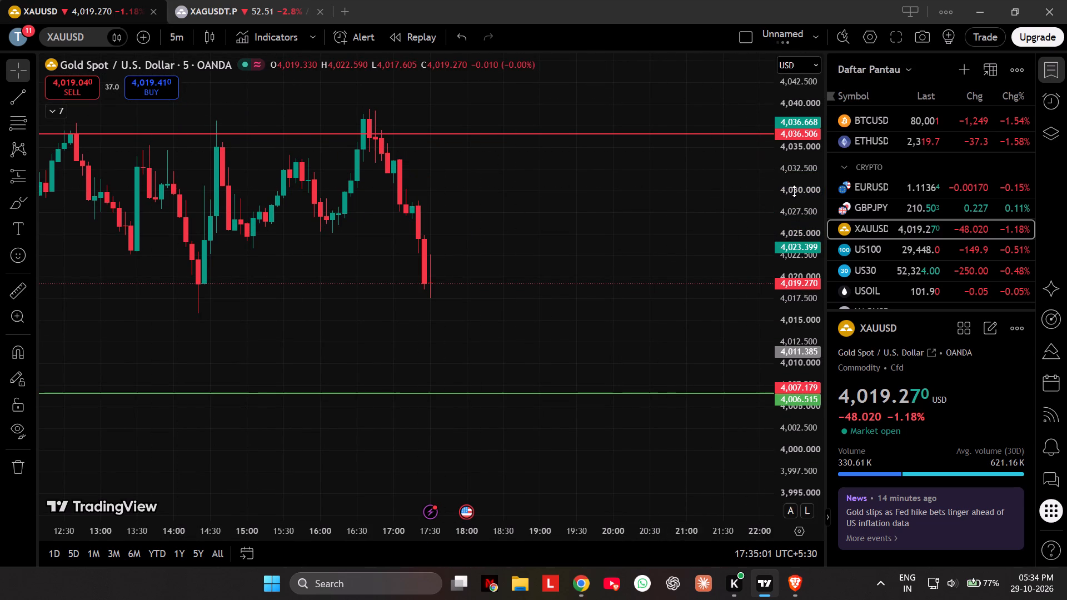
Return to the gold analysis stream in Brave and bring playback back to the live point.
left_click(793, 586)
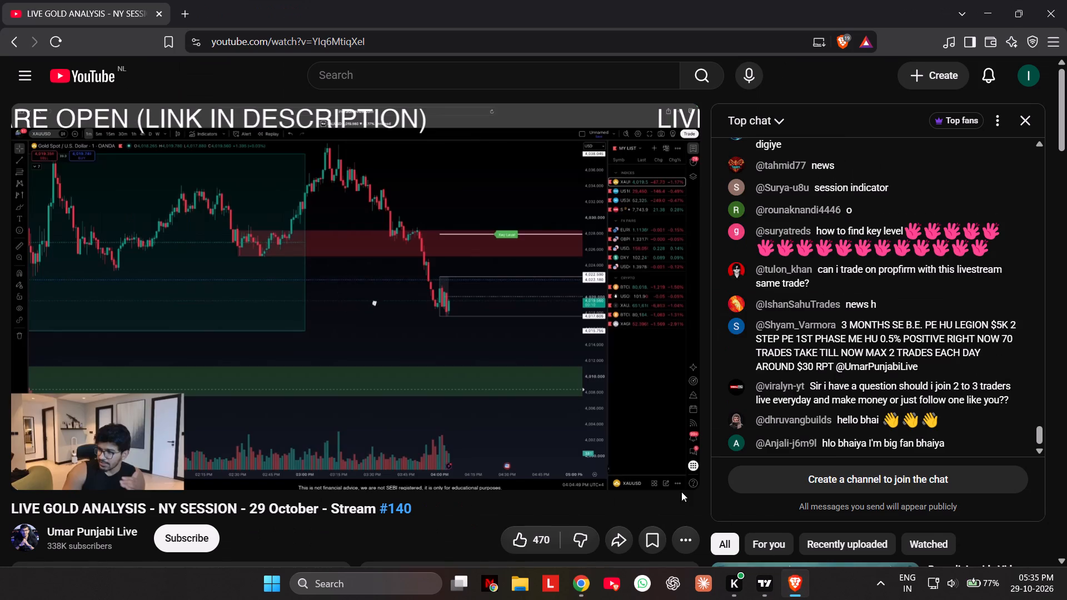
left_click(121, 469)
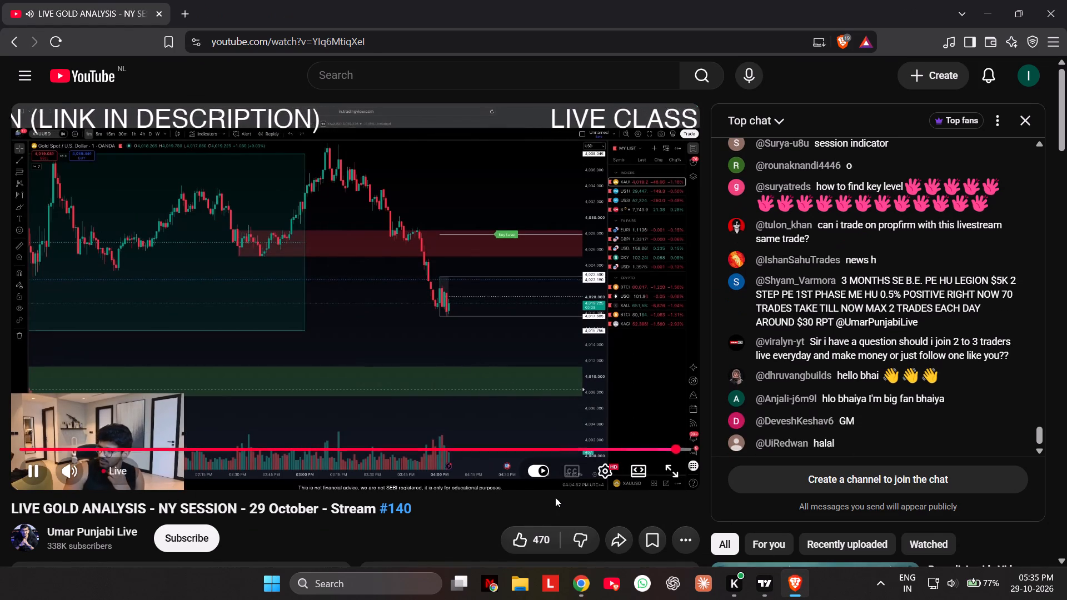
left_click(612, 466)
left_click(613, 466)
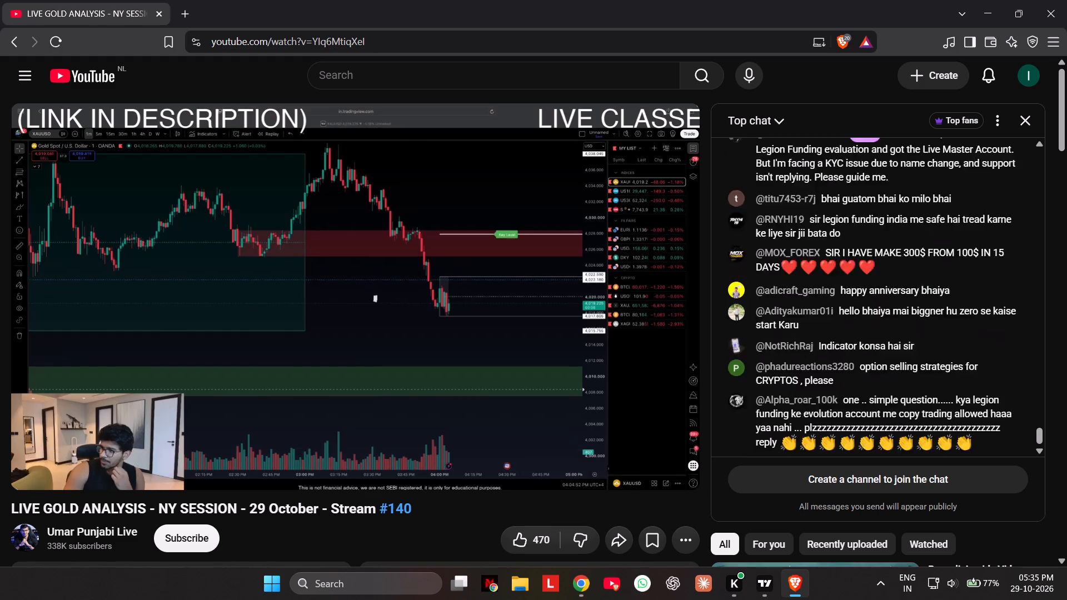
left_click(104, 470)
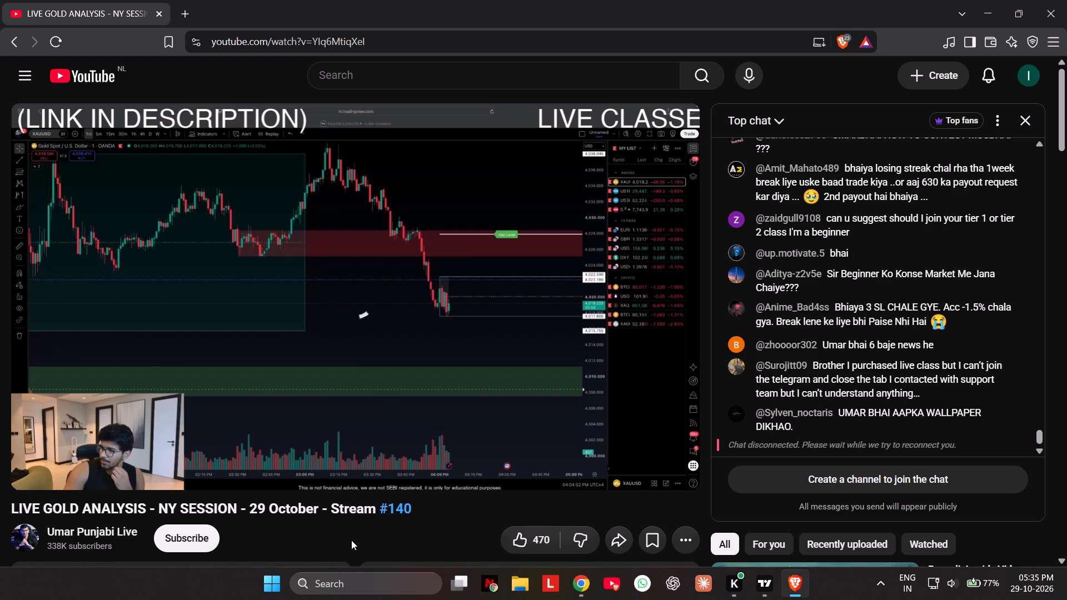
left_click(109, 469)
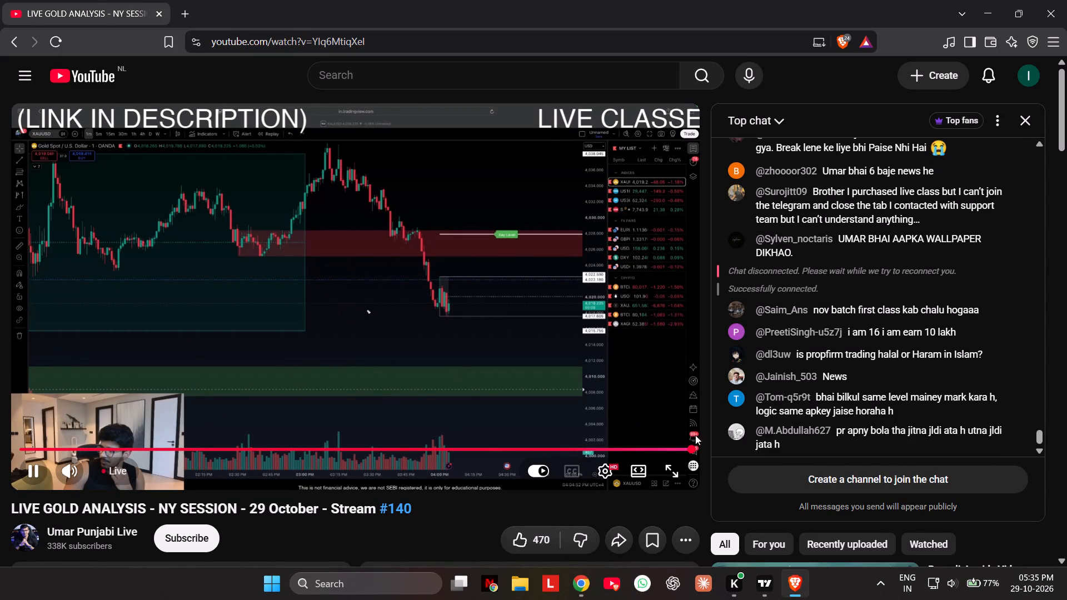
Switch to TradingView and examine recent price action around the marked levels on the XAUUSD 5-minute chart.
left_click(759, 591)
left_click_drag(486, 331, 460, 313)
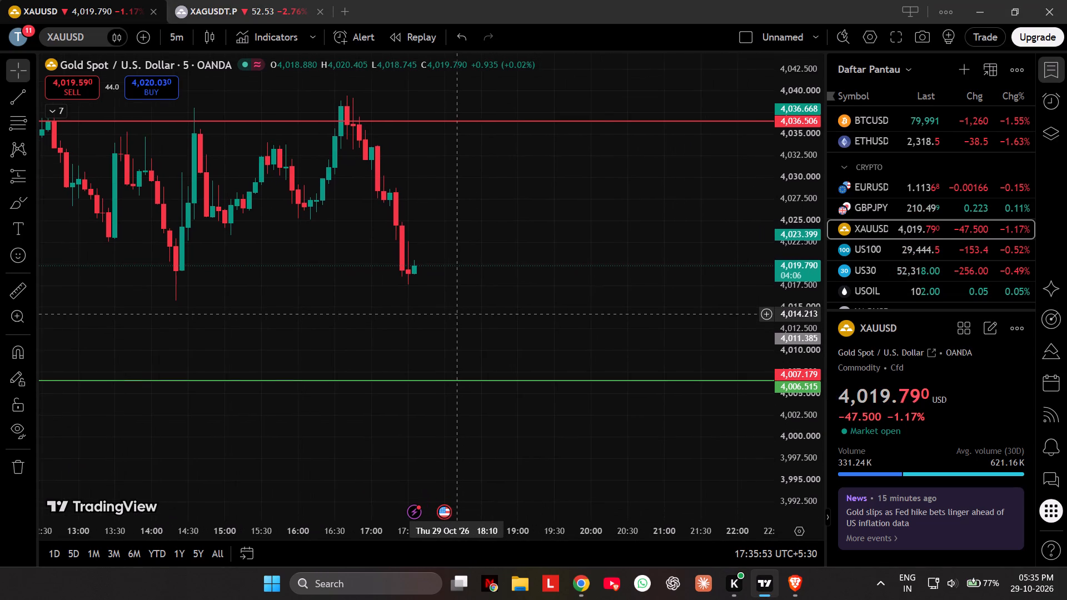
left_click_drag(460, 313, 459, 313)
left_click_drag(450, 306, 475, 307)
scroll(793, 378, "down", 1)
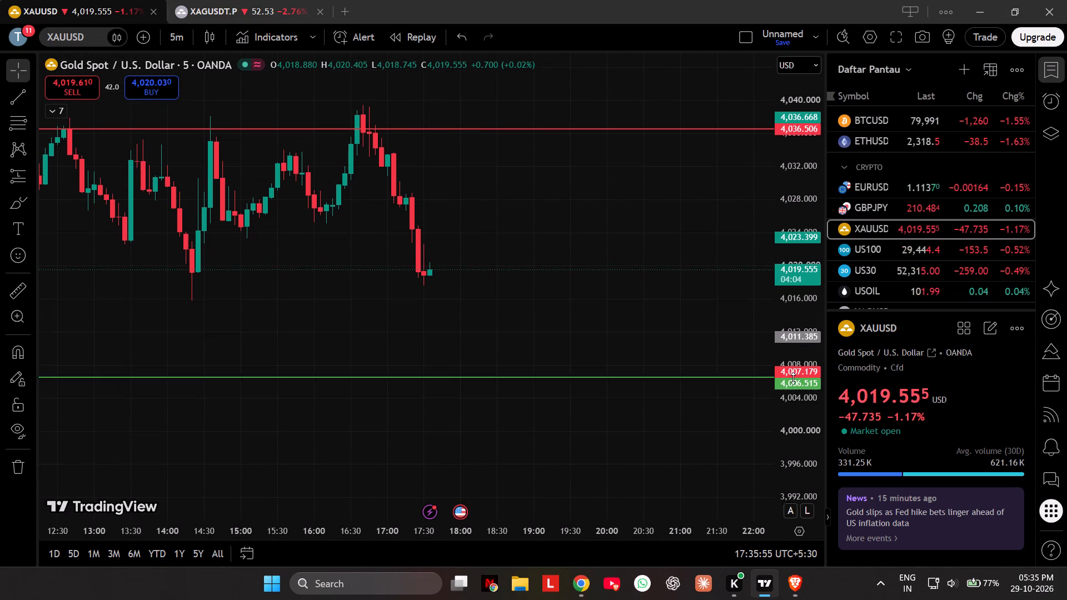
scroll(793, 378, "down", 1)
scroll(793, 378, "up", 3)
scroll(447, 291, "down", 3)
scroll(447, 291, "up", 2)
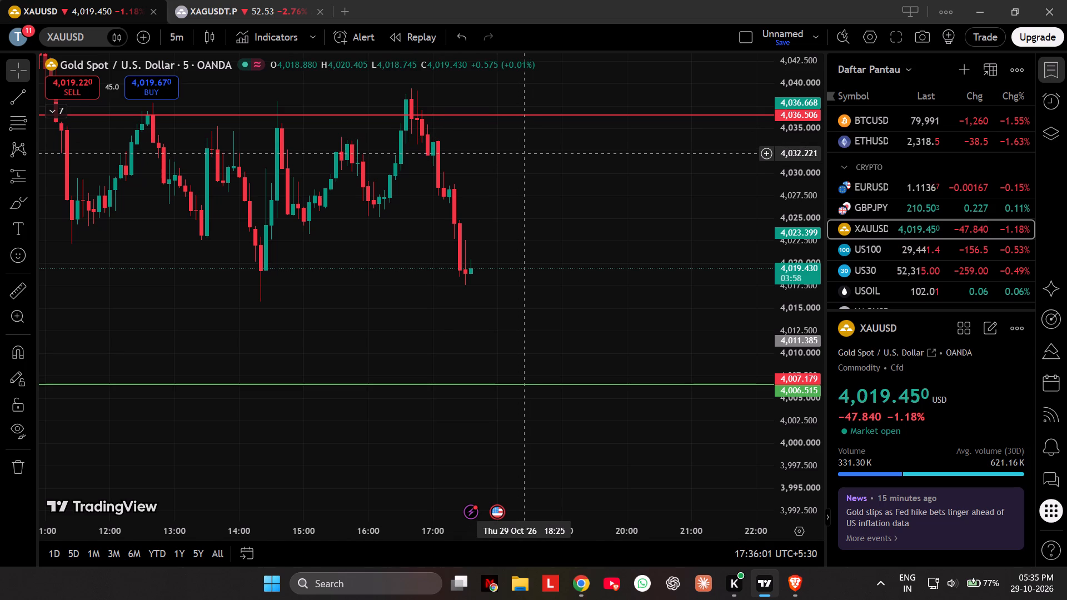
left_click_drag(524, 153, 535, 169)
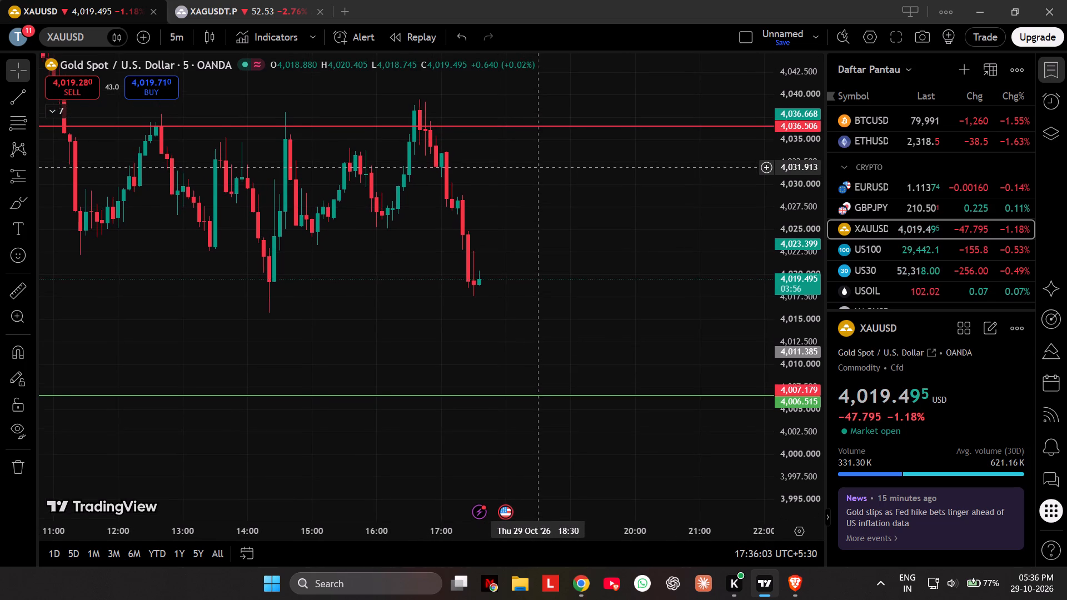
left_click_drag(535, 169, 532, 171)
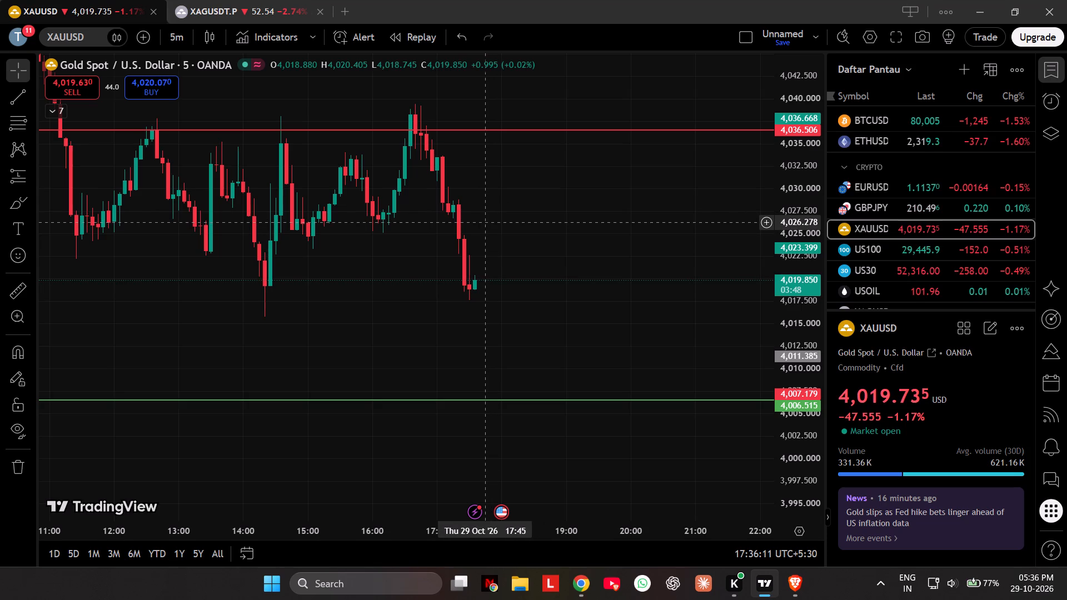
Switch to the gold analysis stream in Brave, watch it in full screen, and return to the normal view.
left_click(793, 594)
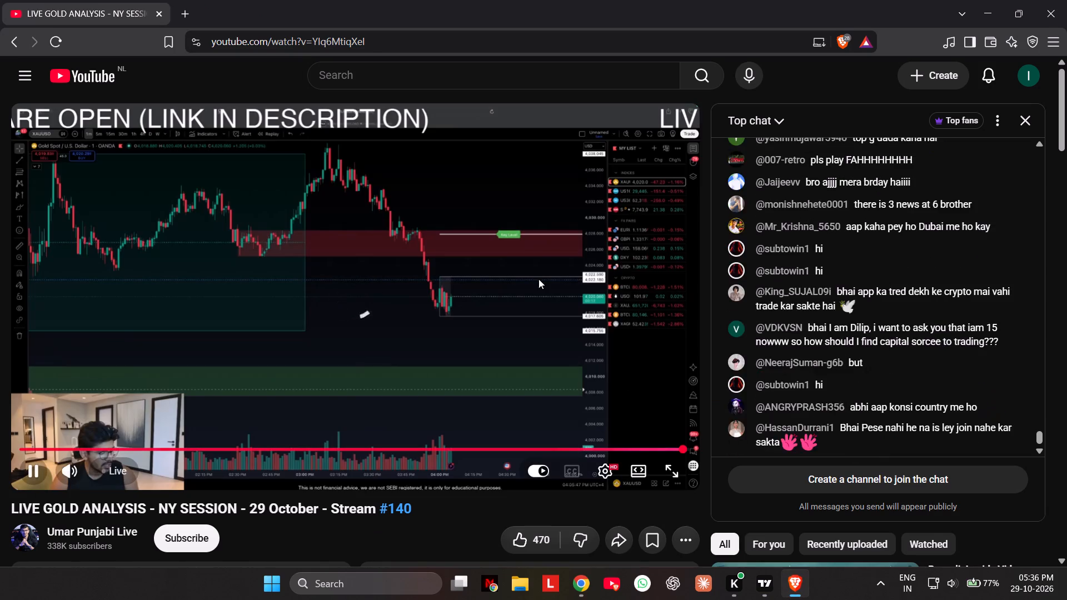
left_click(680, 474)
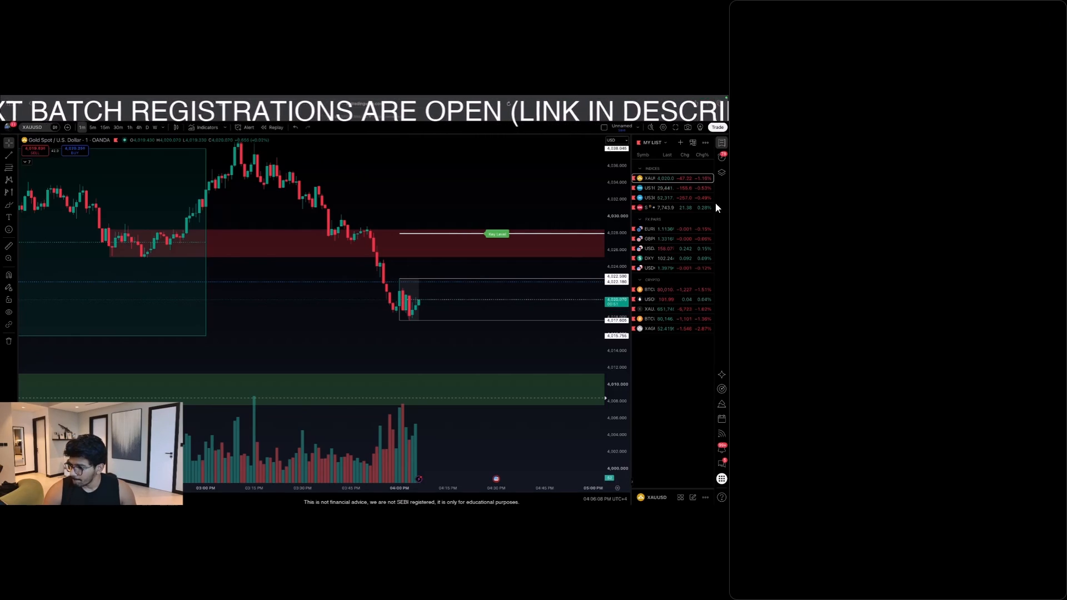
left_click(704, 581)
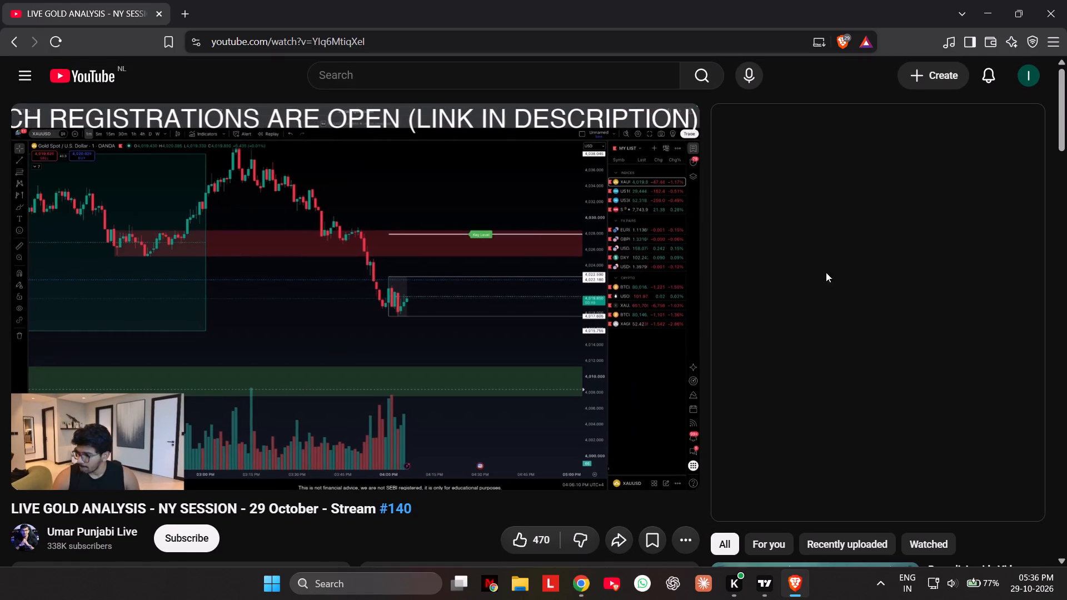
Switch to TradingView and draw a rectangle zone on the XAUUSD 5-minute chart from 11:15 to about 19:05, between about 4,026.7 and 4,025.7.
left_click(771, 591)
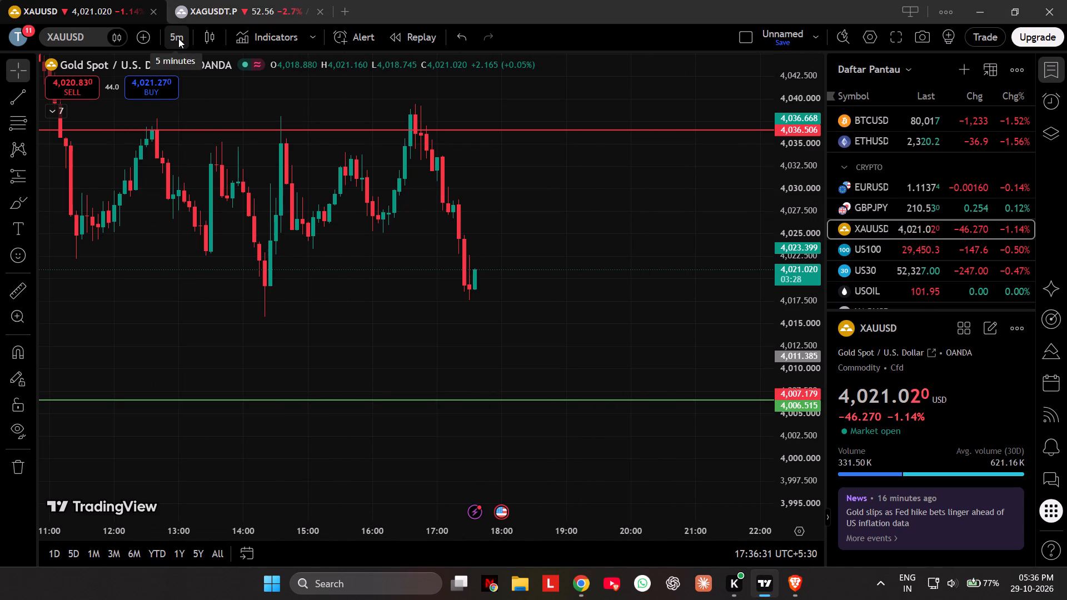
scroll(790, 273, "down", 3)
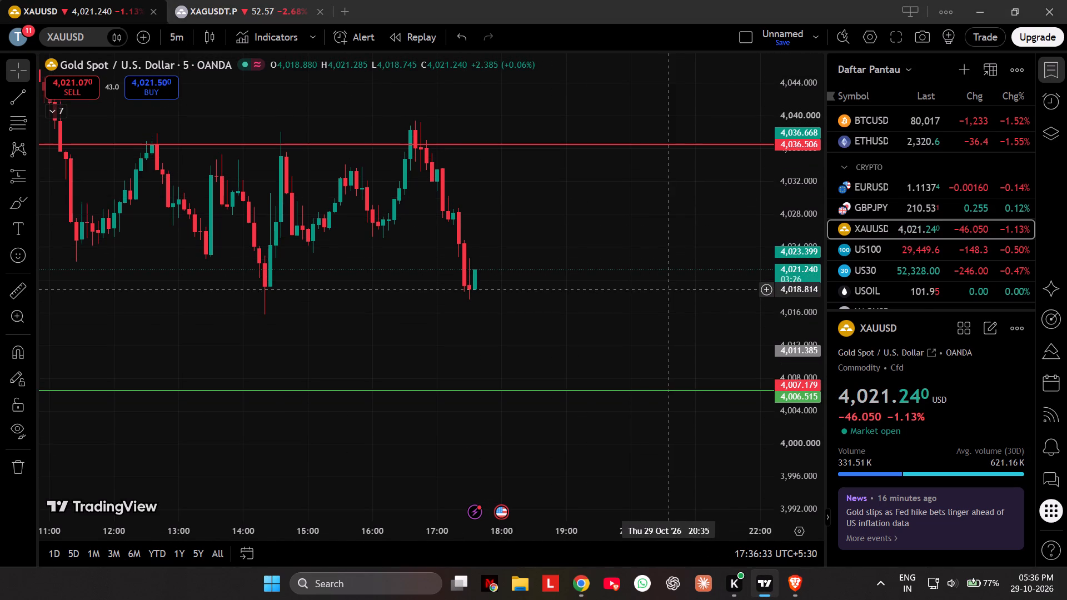
left_click_drag(674, 293, 715, 310)
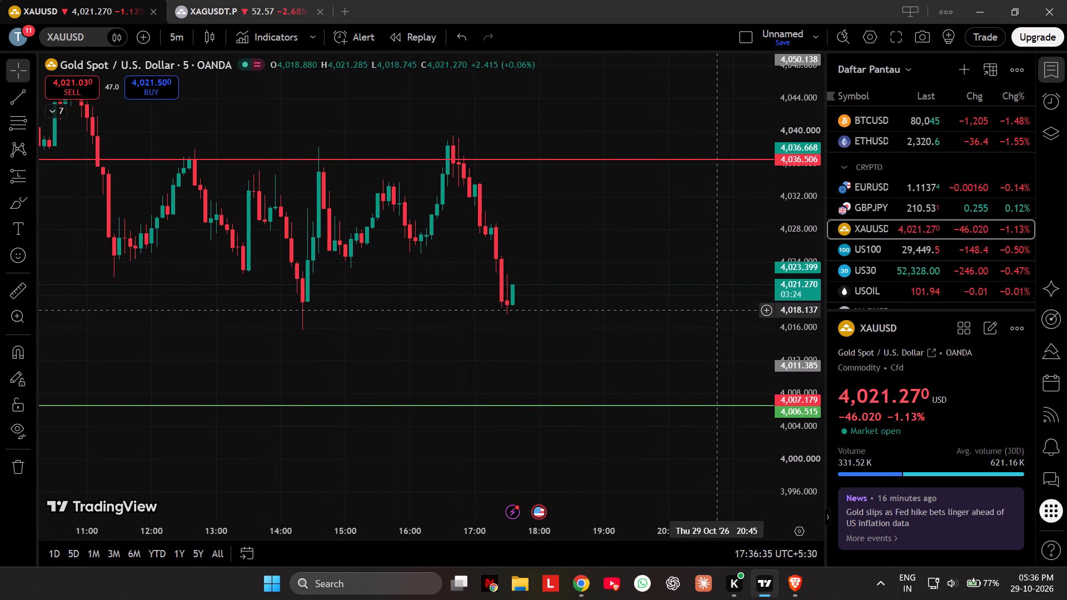
left_click_drag(715, 310, 706, 306)
left_click_drag(694, 297, 679, 286)
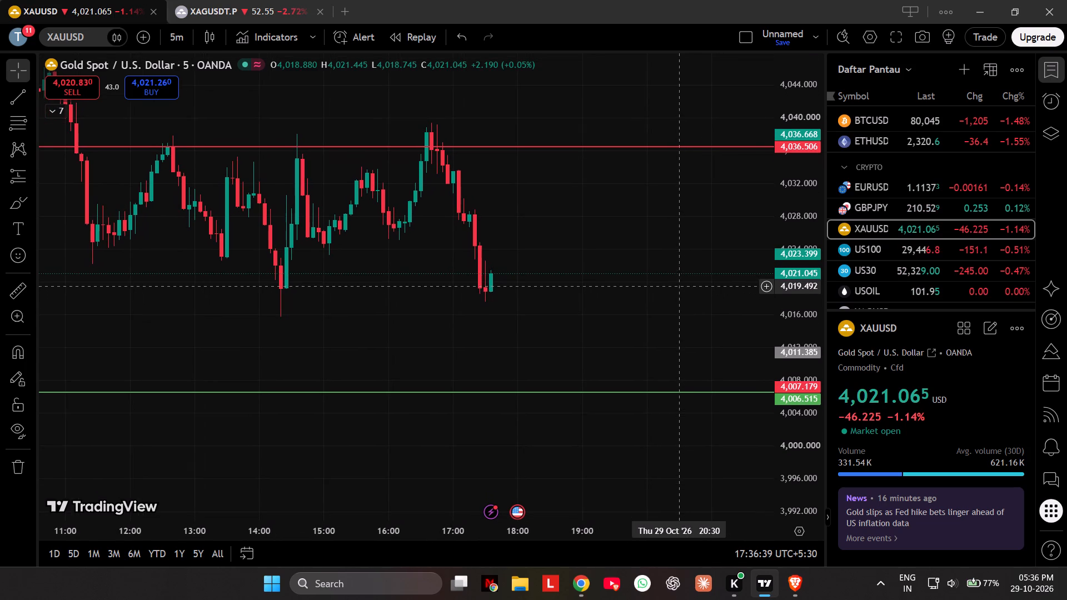
scroll(790, 316, "down", 1)
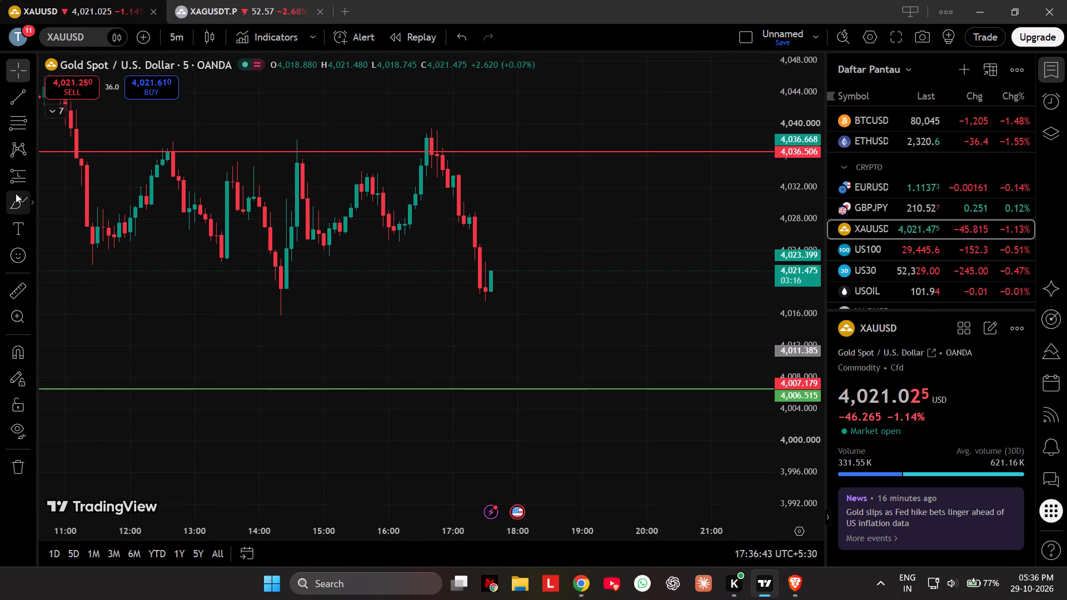
left_click(31, 201)
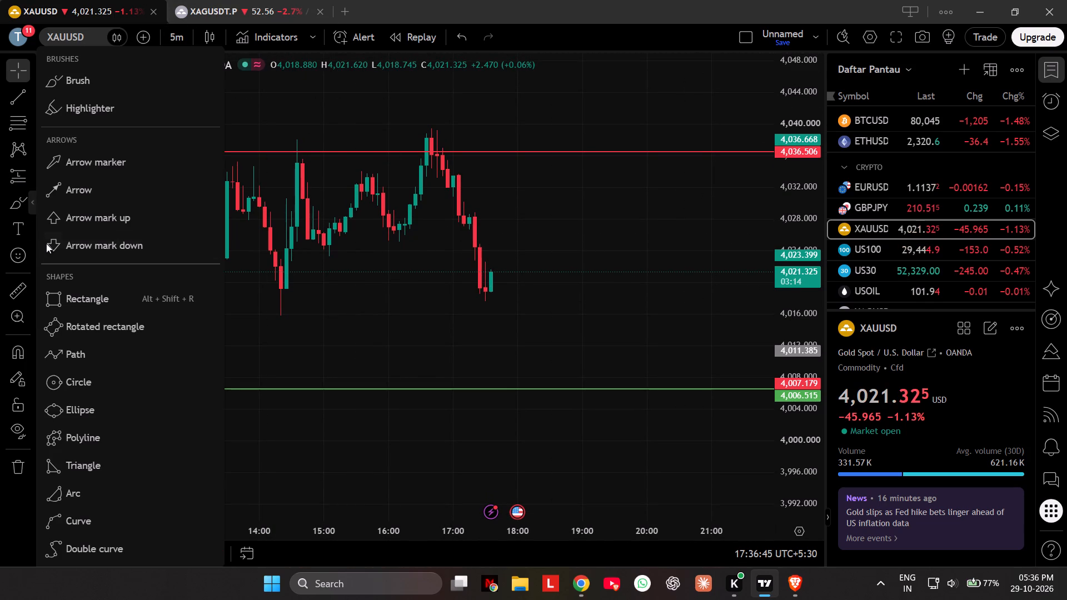
left_click(78, 299)
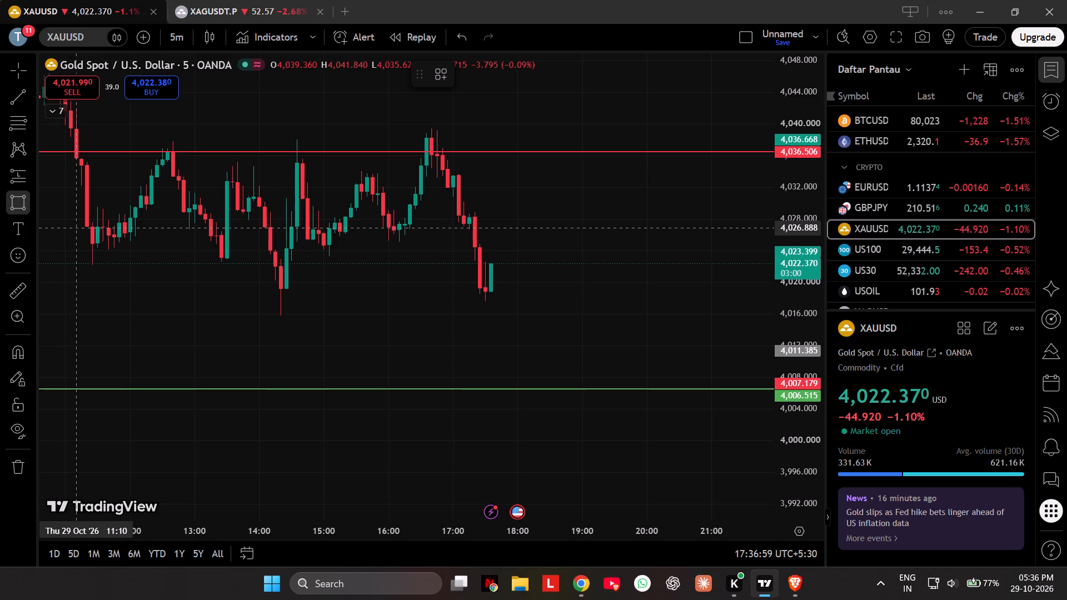
left_click_drag(79, 229, 223, 238)
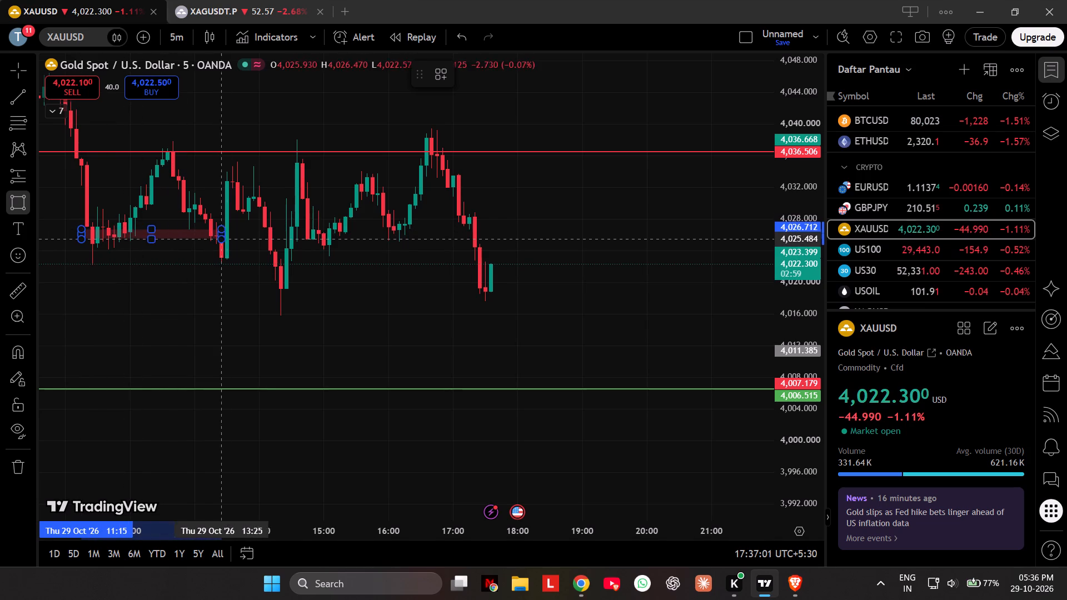
left_click_drag(223, 238, 477, 241)
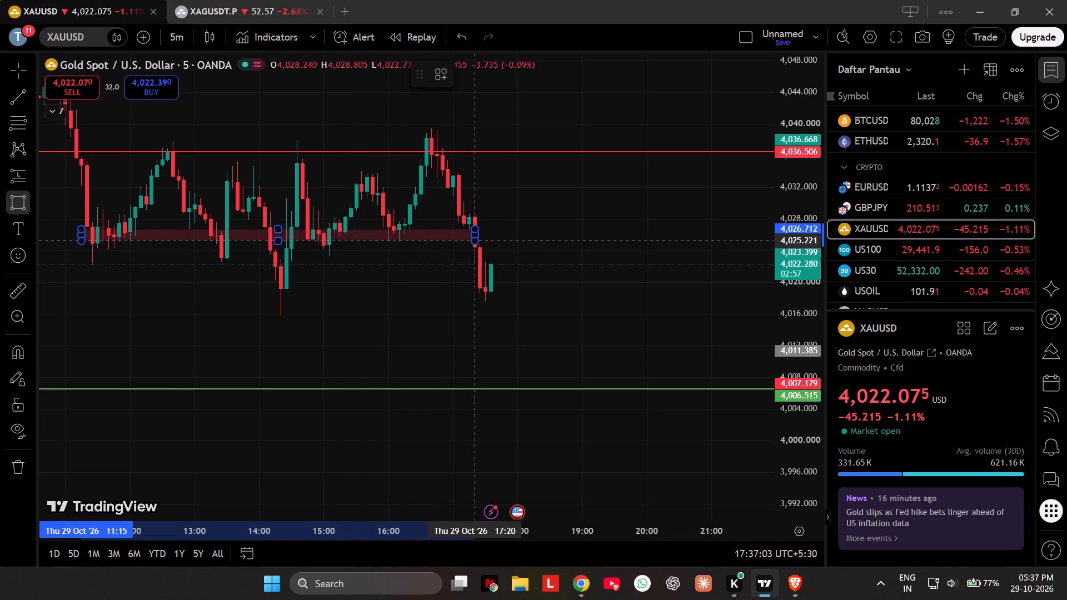
left_click_drag(477, 241, 590, 237)
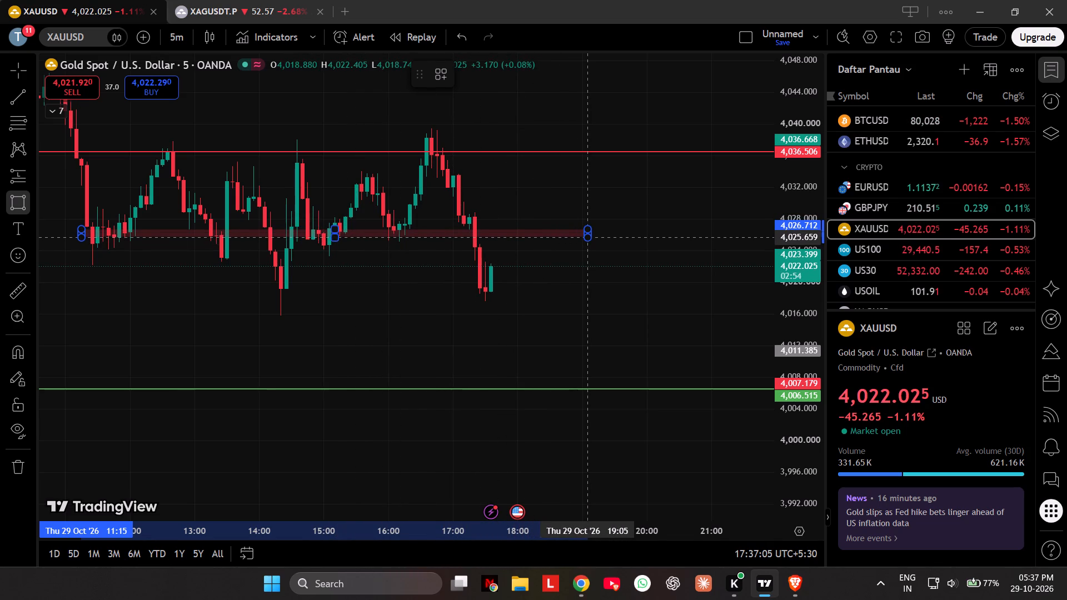
left_click_drag(590, 237, 591, 237)
left_click(591, 237)
left_click(600, 286)
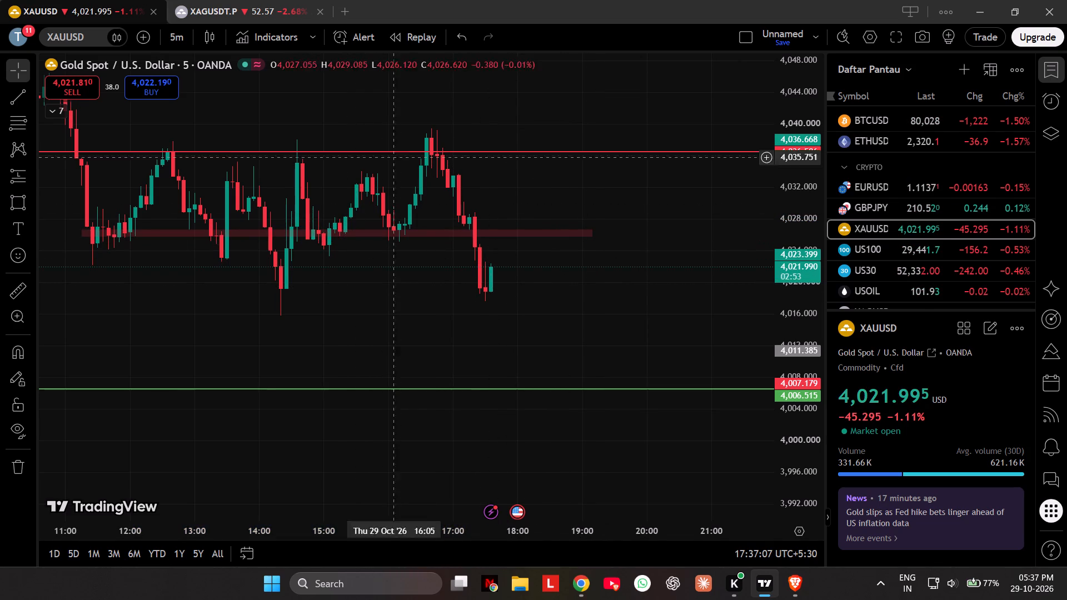
Change the XAUUSD chart to the 1-minute timeframe and reset the chart view.
left_click(178, 36)
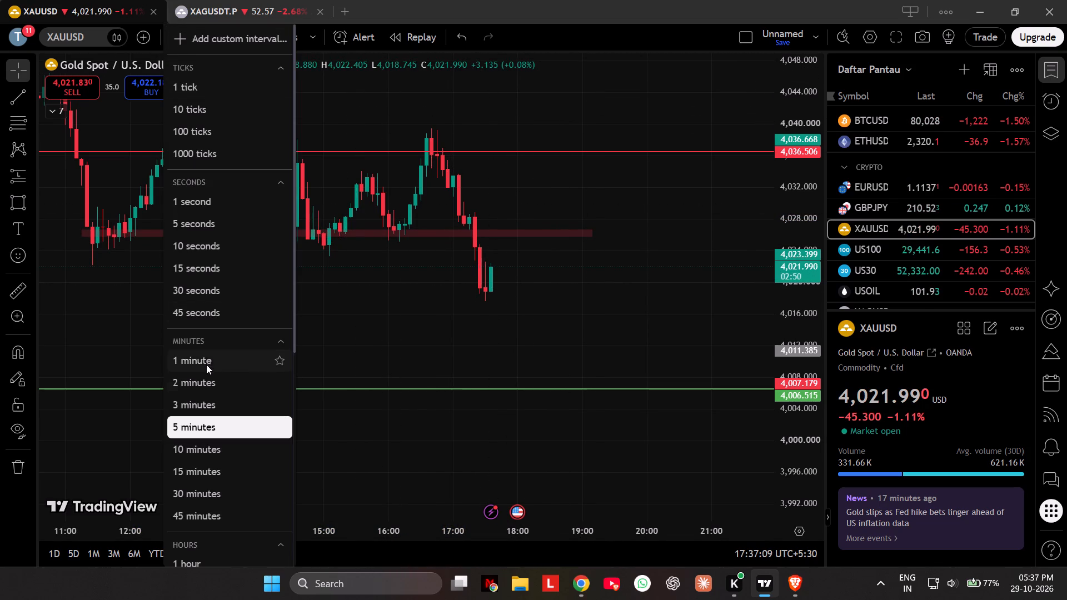
left_click(206, 361)
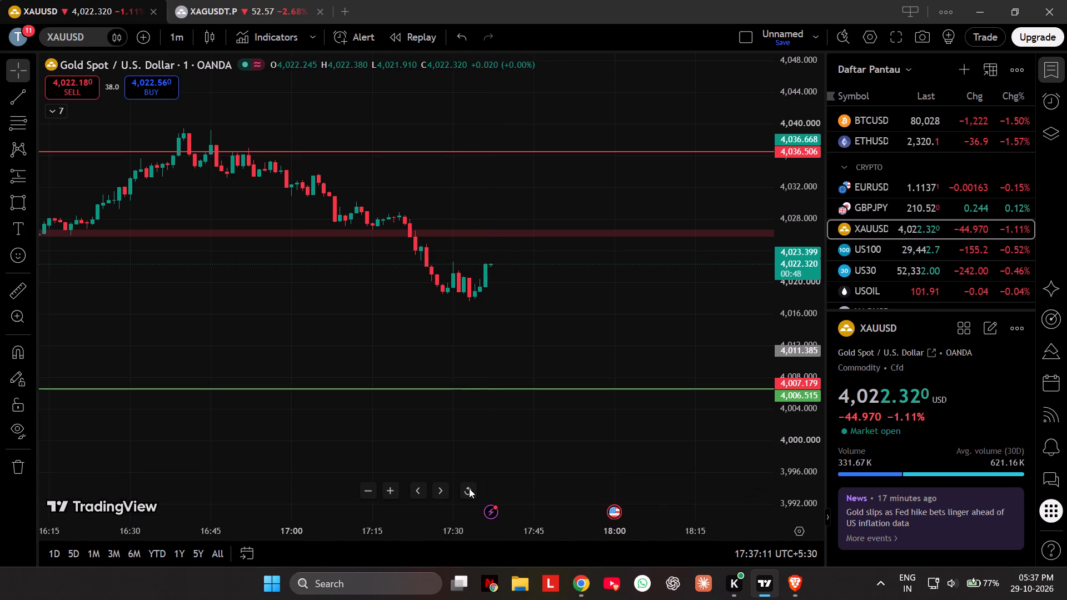
left_click(467, 492)
Examine the recent XAUUSD price move relative to the rectangle zone and marked levels on the 1-minute chart.
scroll(786, 402, "down", 5)
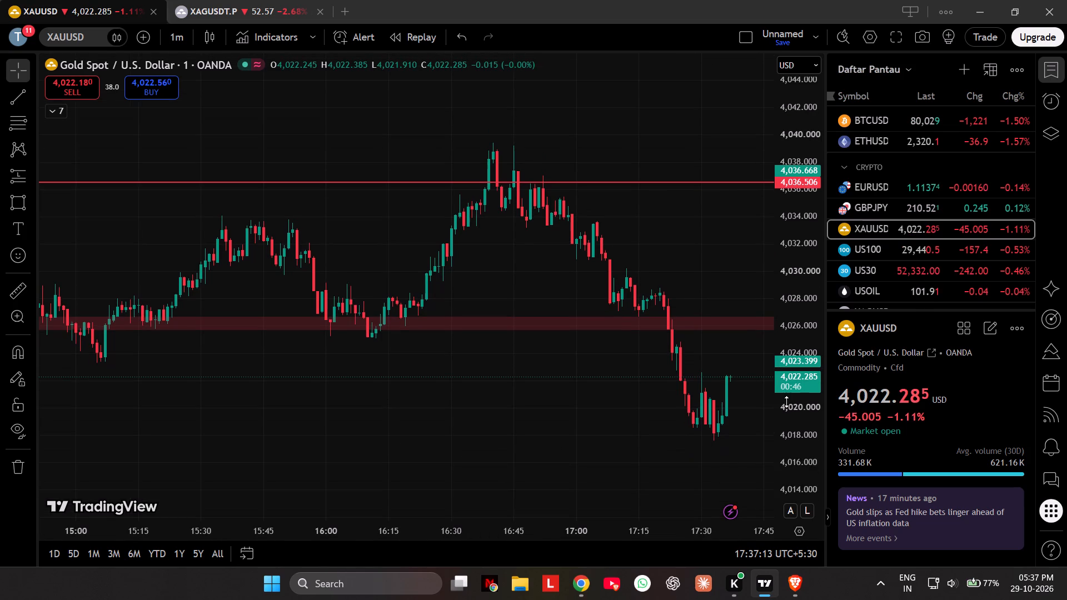
left_click_drag(641, 441, 606, 409)
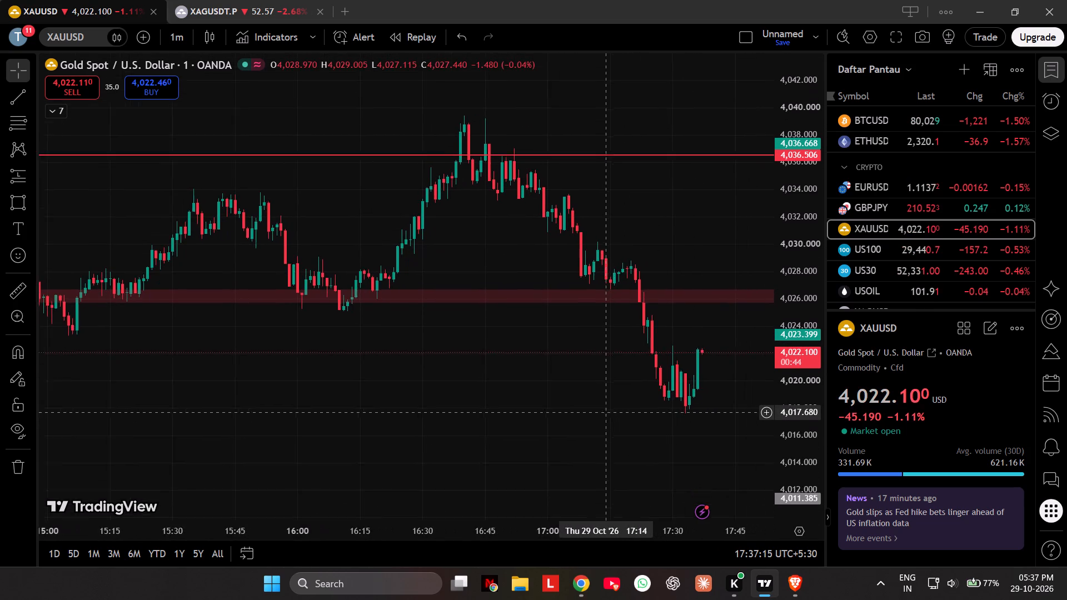
left_click_drag(606, 409, 581, 345)
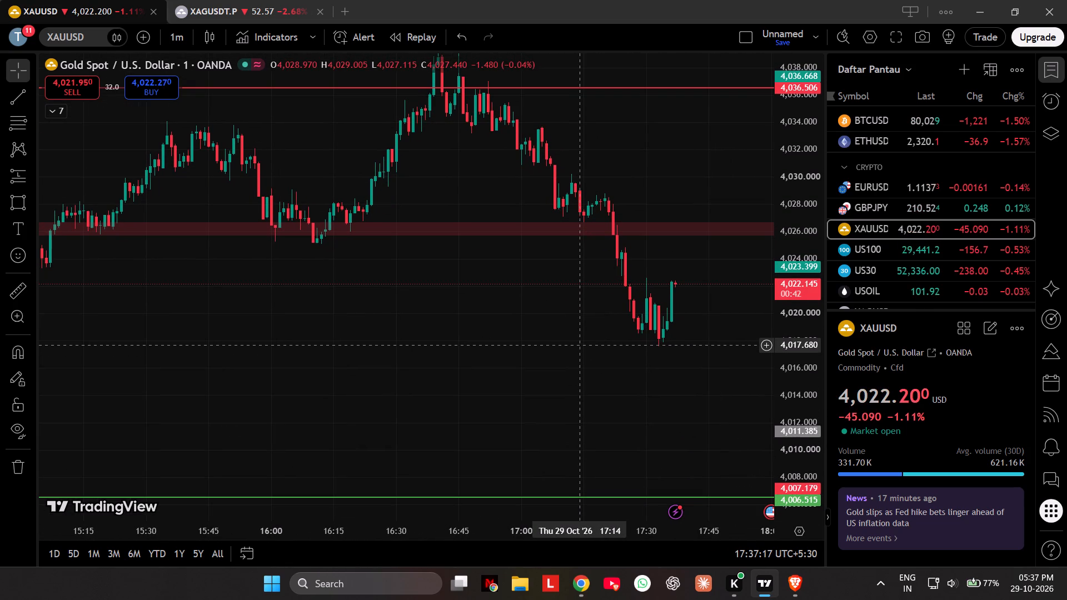
left_click_drag(581, 345, 515, 361)
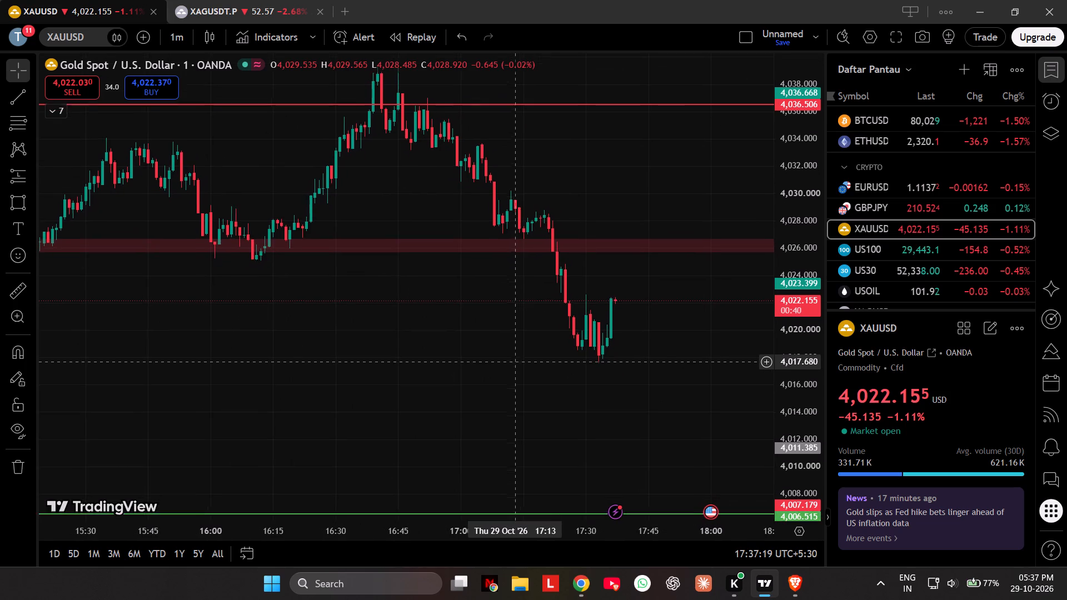
left_click_drag(515, 361, 541, 356)
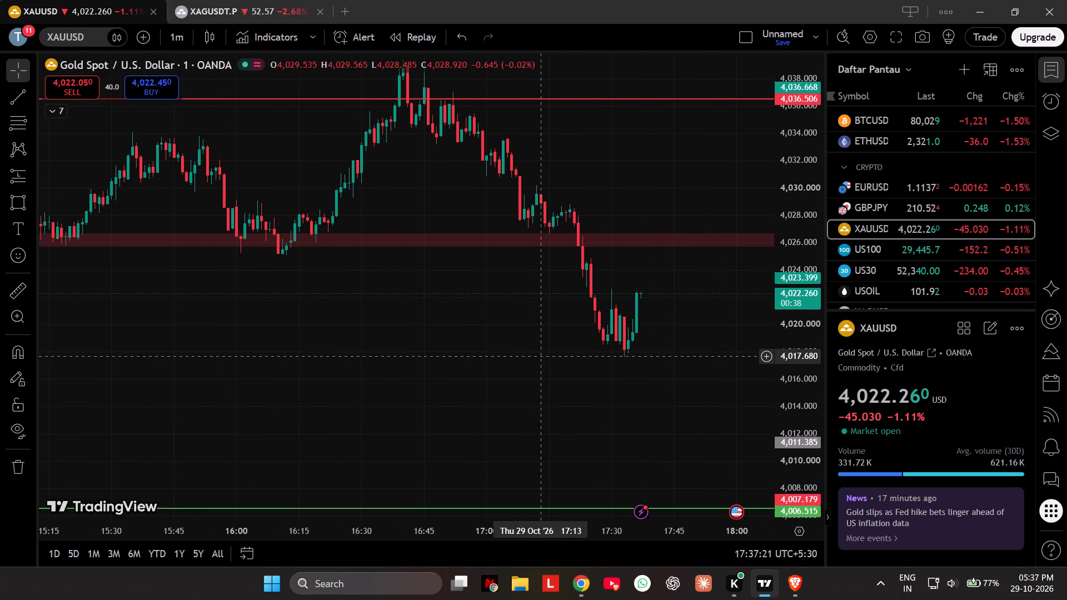
scroll(541, 356, "down", 3)
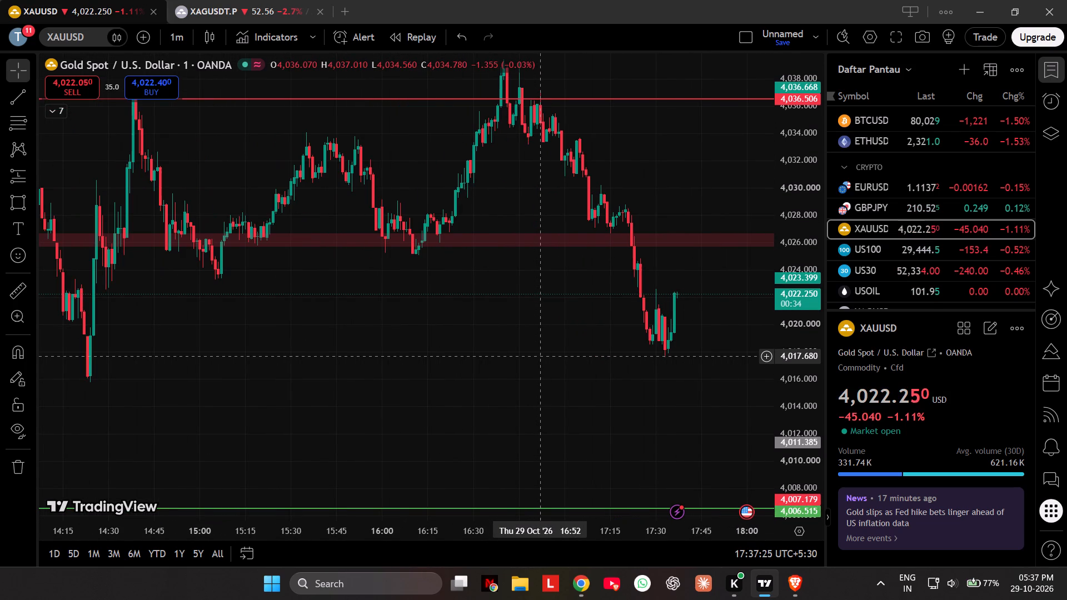
scroll(541, 356, "up", 5)
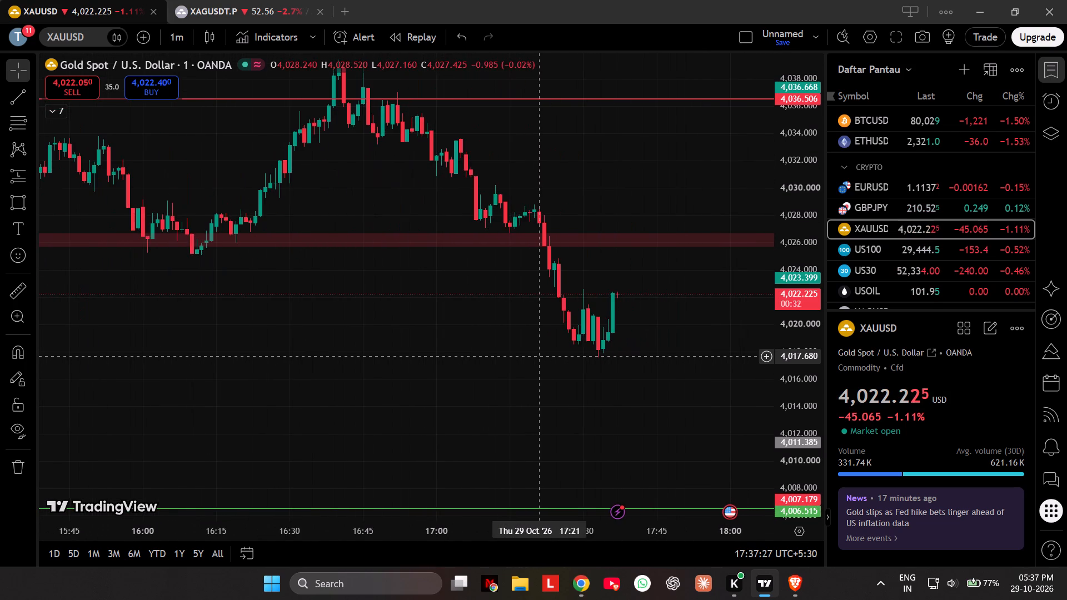
scroll(541, 356, "up", 3)
left_click_drag(671, 378, 639, 378)
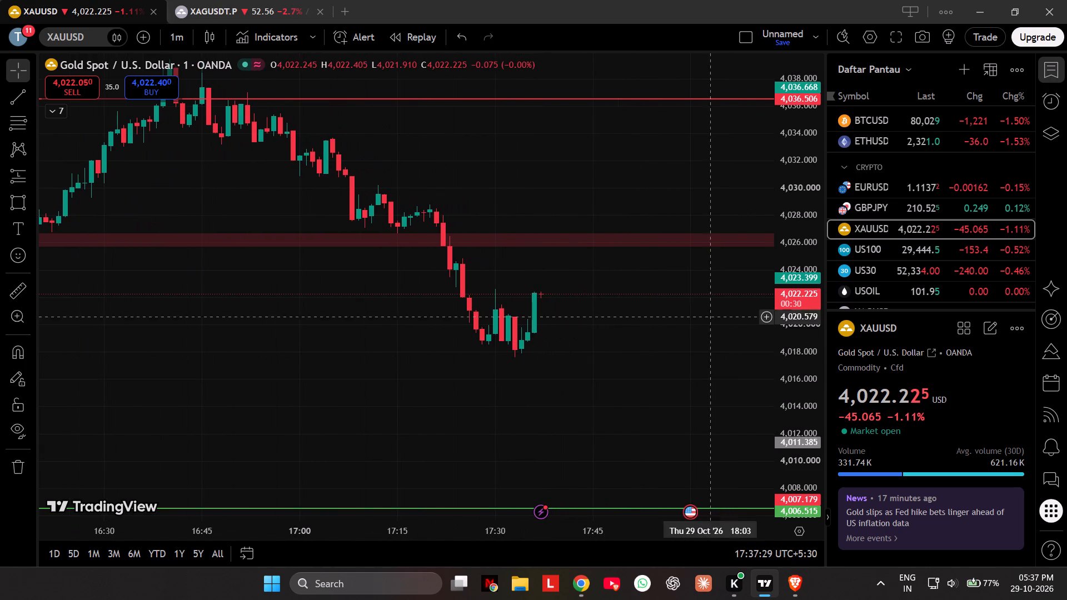
scroll(797, 378, "up", 3)
left_click_drag(716, 374, 556, 373)
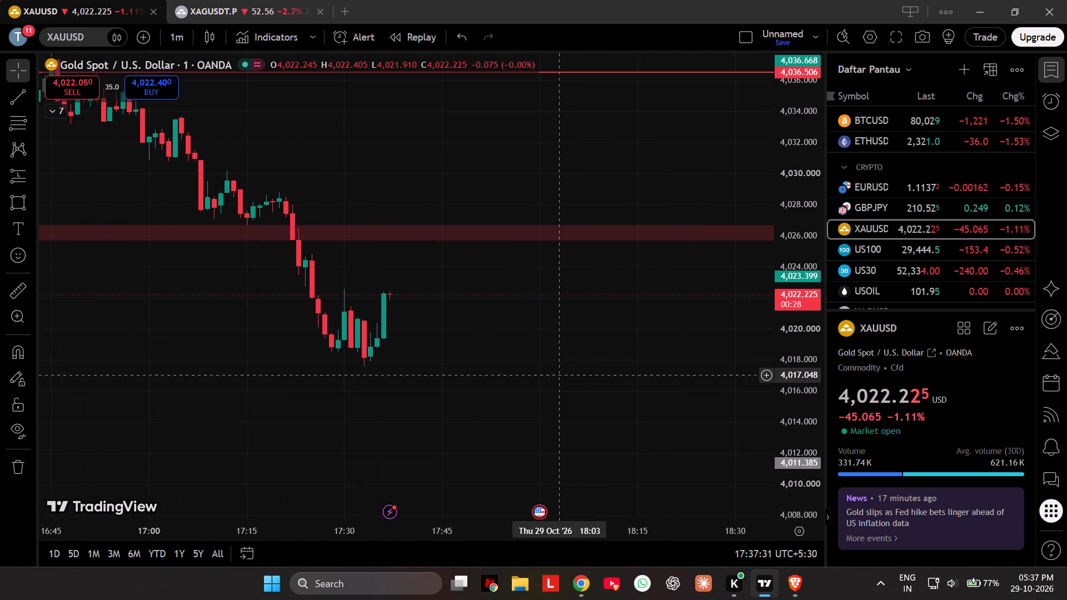
left_click_drag(556, 373, 503, 367)
Open the XAGUSDT.P chart, change it to the 15-minute timeframe, and reset the chart view.
left_click(270, 0)
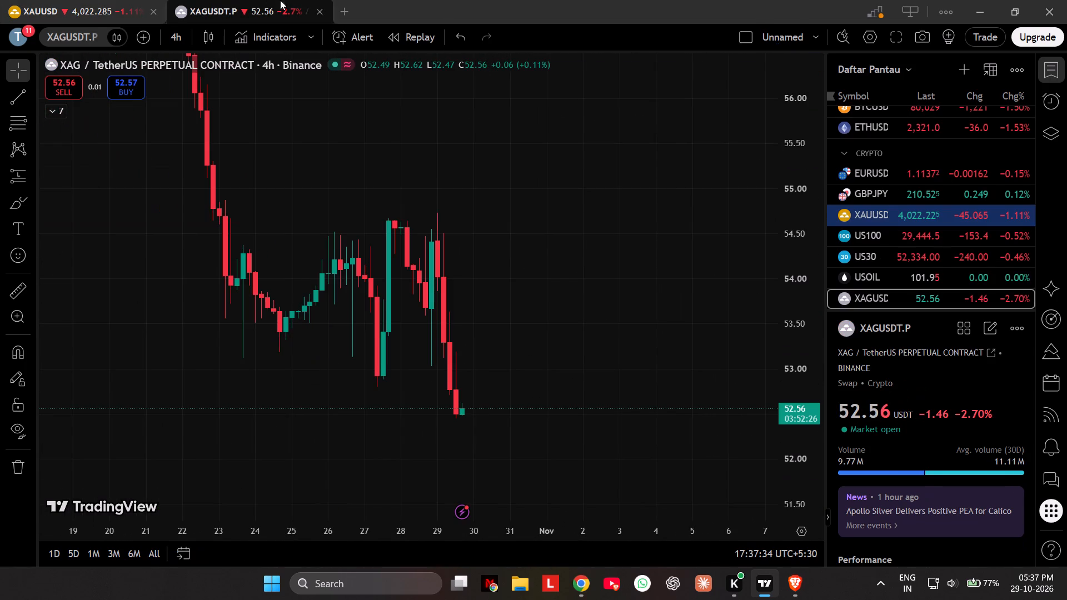
scroll(810, 331, "down", 4)
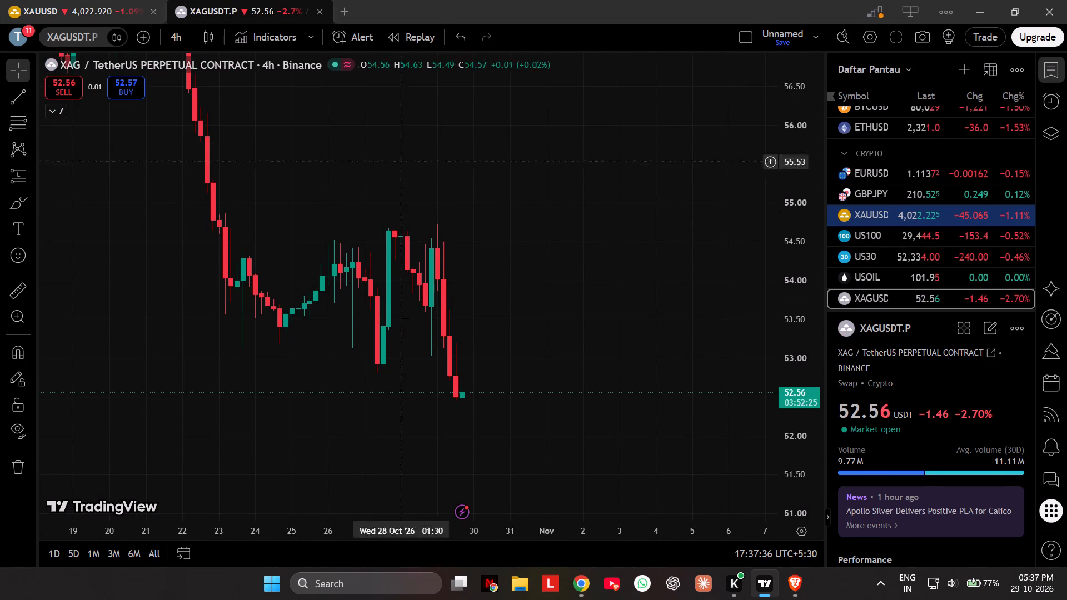
left_click(163, 33)
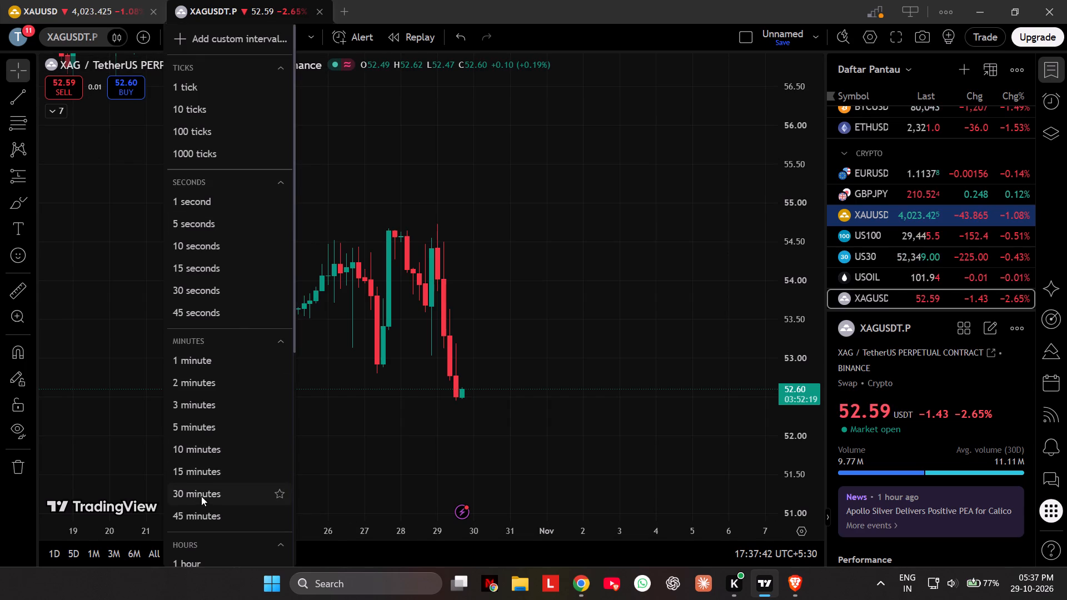
left_click(201, 473)
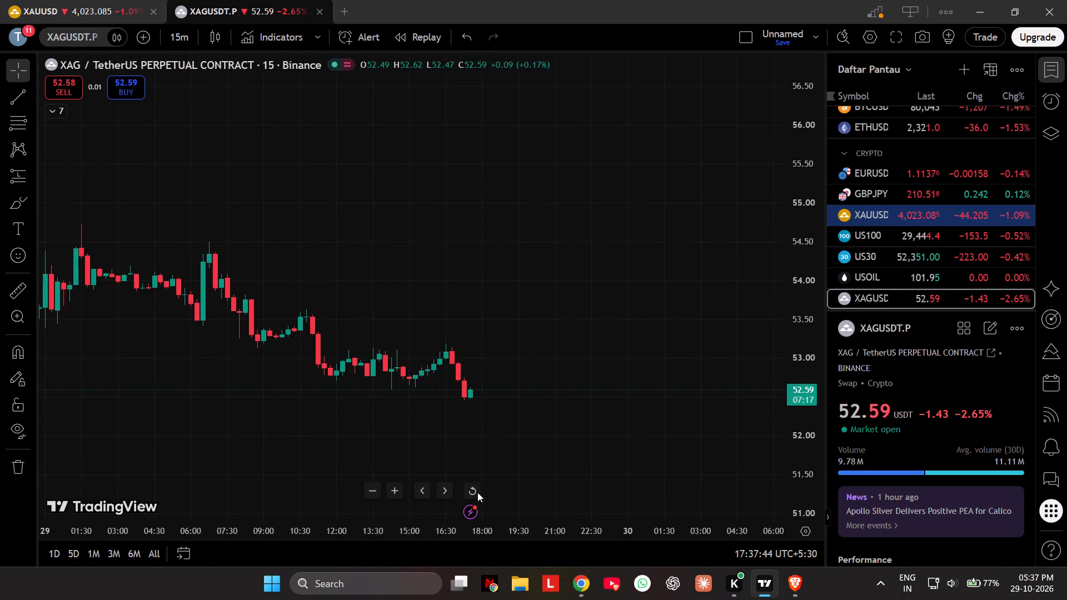
left_click(472, 489)
Switch to Brave to check the live gold analysis stream.
left_click(796, 599)
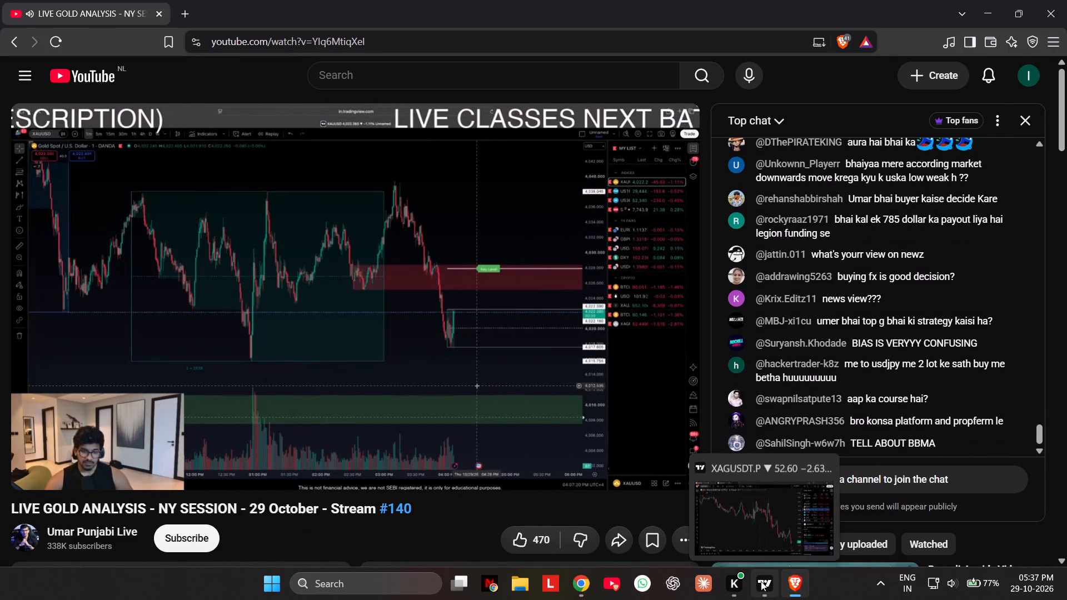
Switch to TradingView and examine the recent XAGUSDT.P price move on the 15-minute and 5-minute timeframes.
left_click(761, 581)
scroll(808, 394, "down", 5)
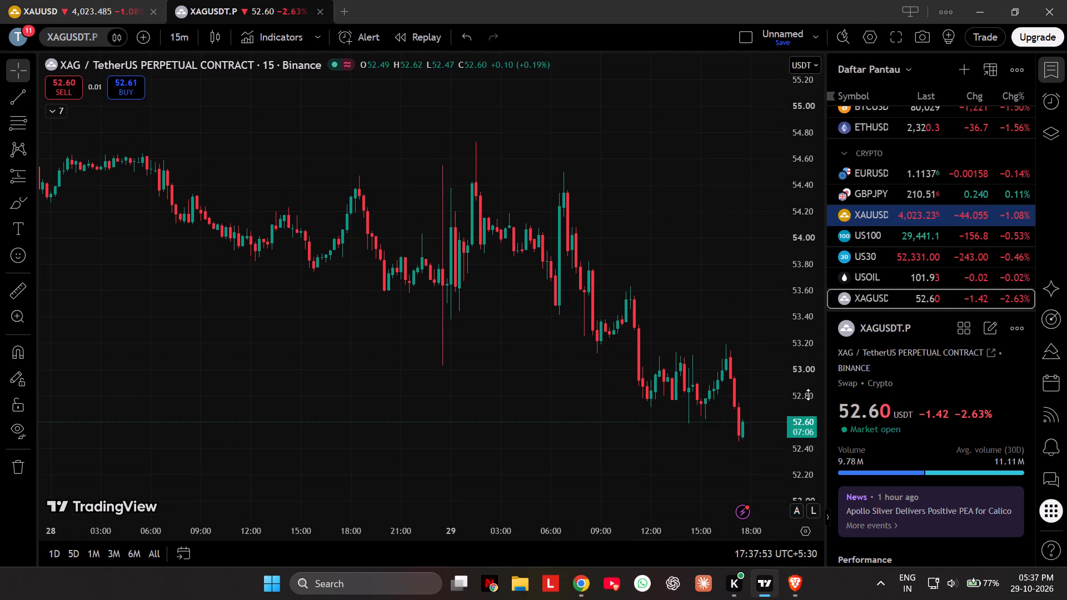
left_click_drag(716, 444, 386, 324)
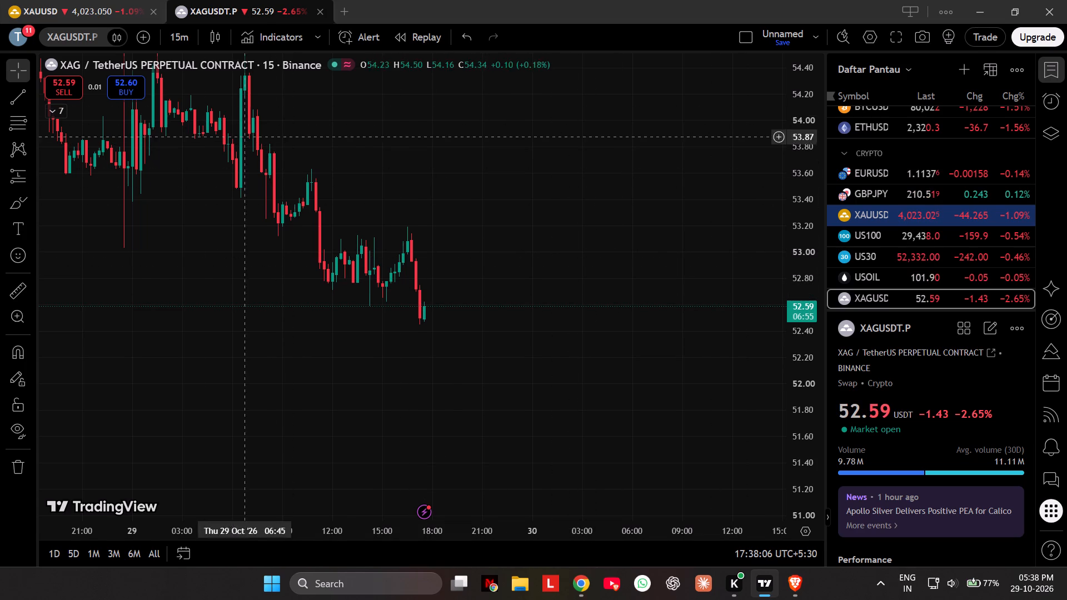
left_click(173, 35)
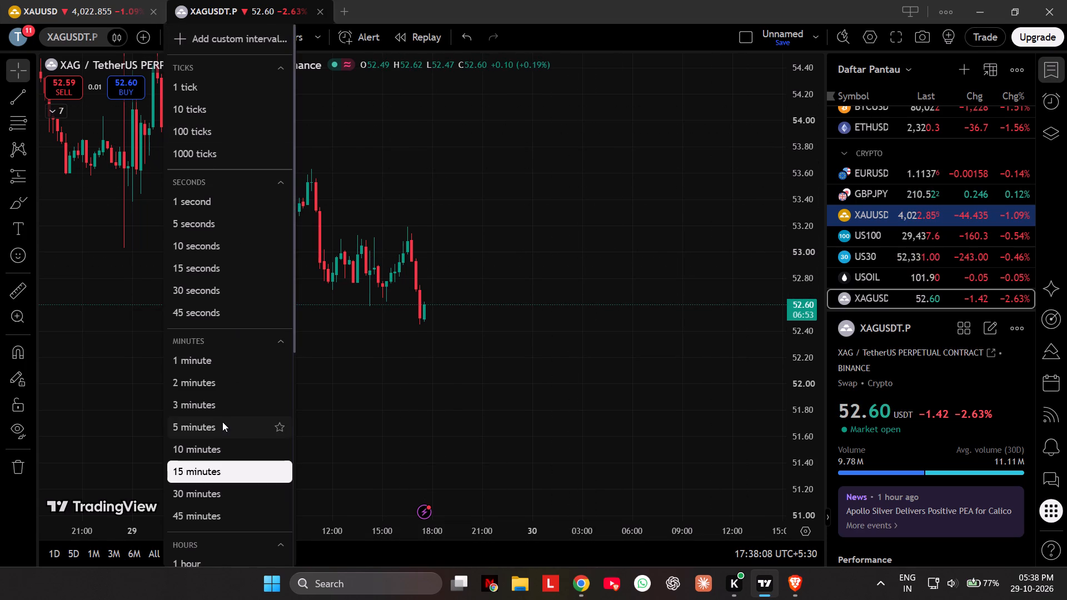
left_click(221, 421)
left_click(470, 492)
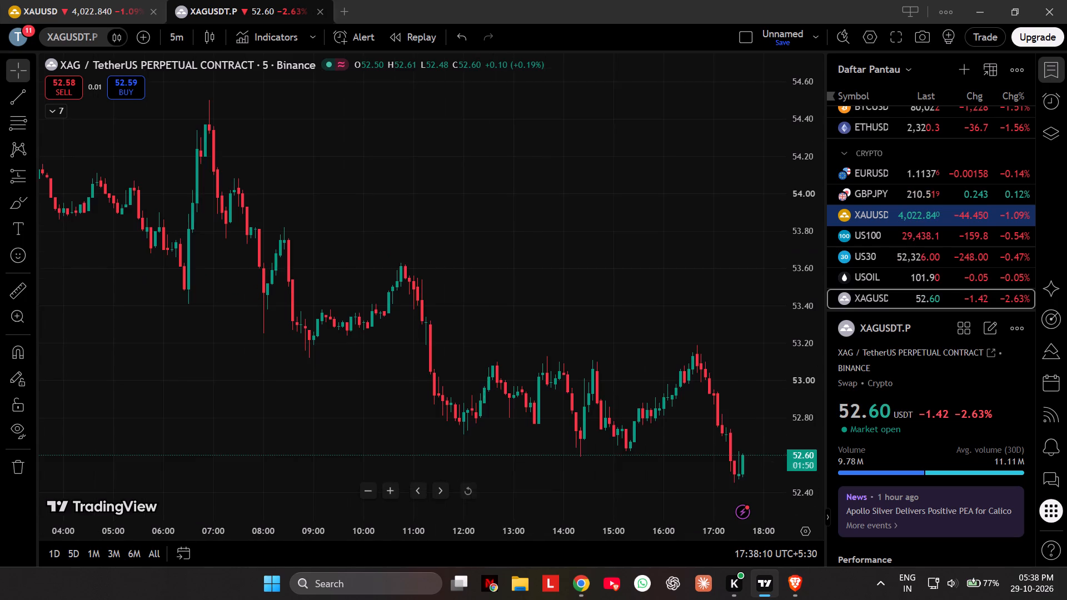
scroll(812, 374, "down", 3)
left_click_drag(684, 412, 536, 290)
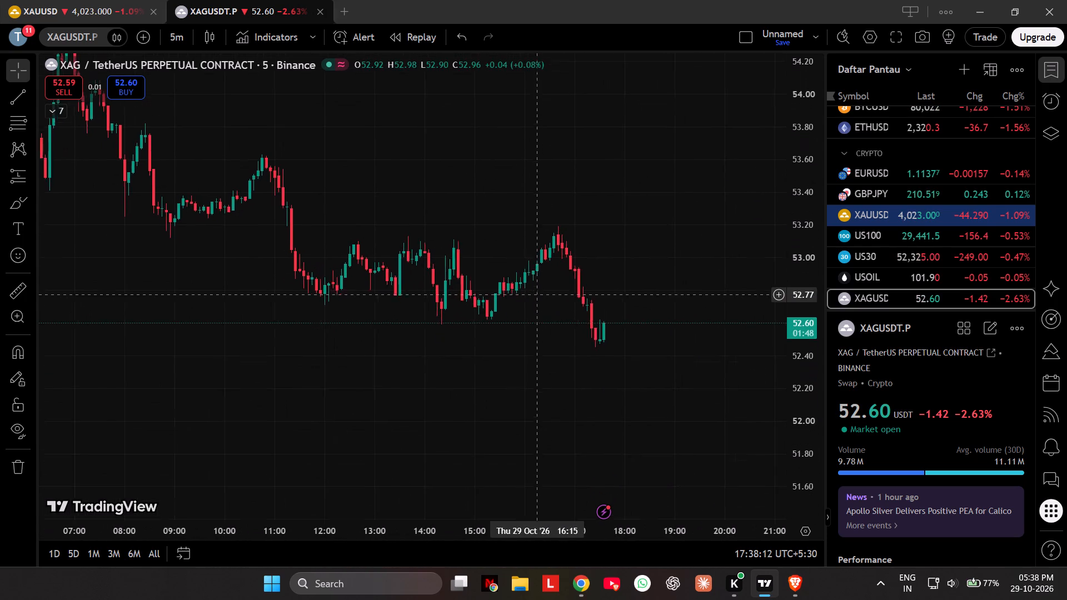
left_click_drag(536, 290, 535, 289)
scroll(799, 447, "up", 4)
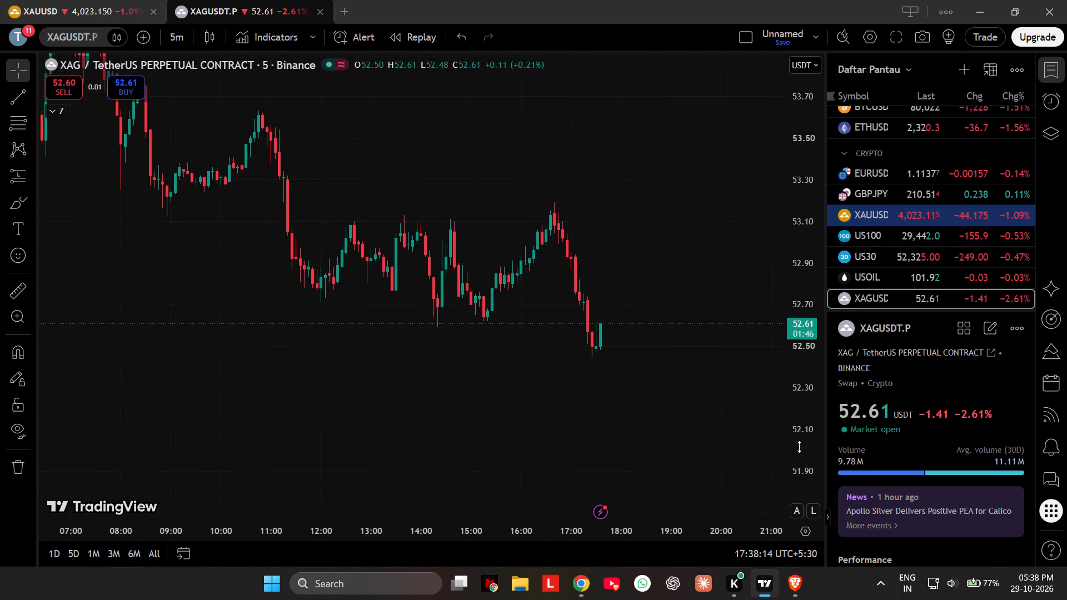
scroll(479, 434, "up", 3)
left_click_drag(480, 434, 484, 437)
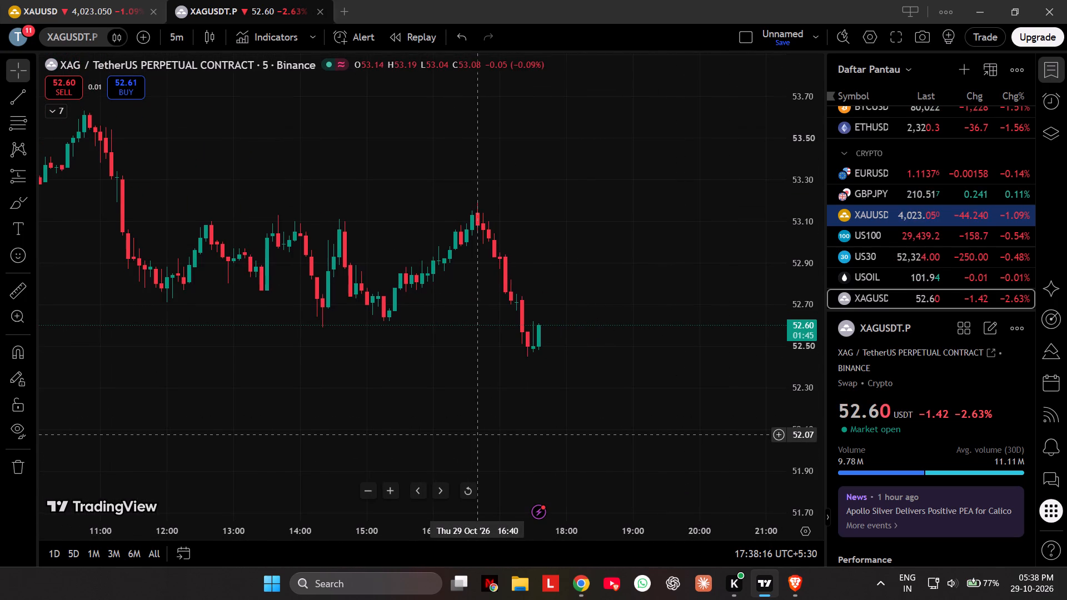
left_click_drag(484, 437, 498, 460)
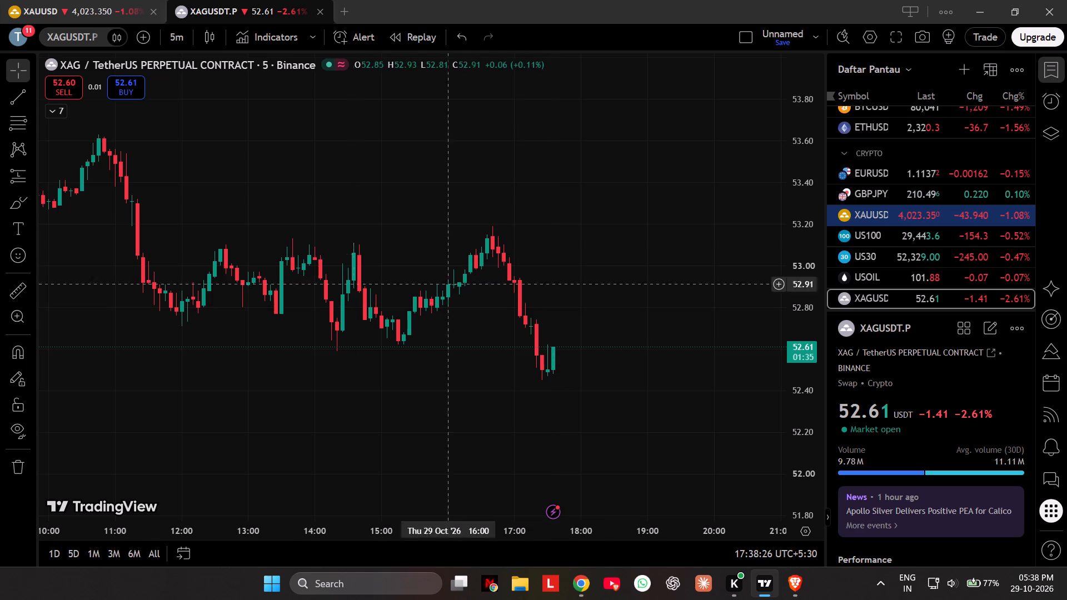
Change the XAGUSDT.P chart to the 1-minute timeframe, reset the chart view, and review the afternoon's price swings.
left_click(172, 28)
left_click(222, 362)
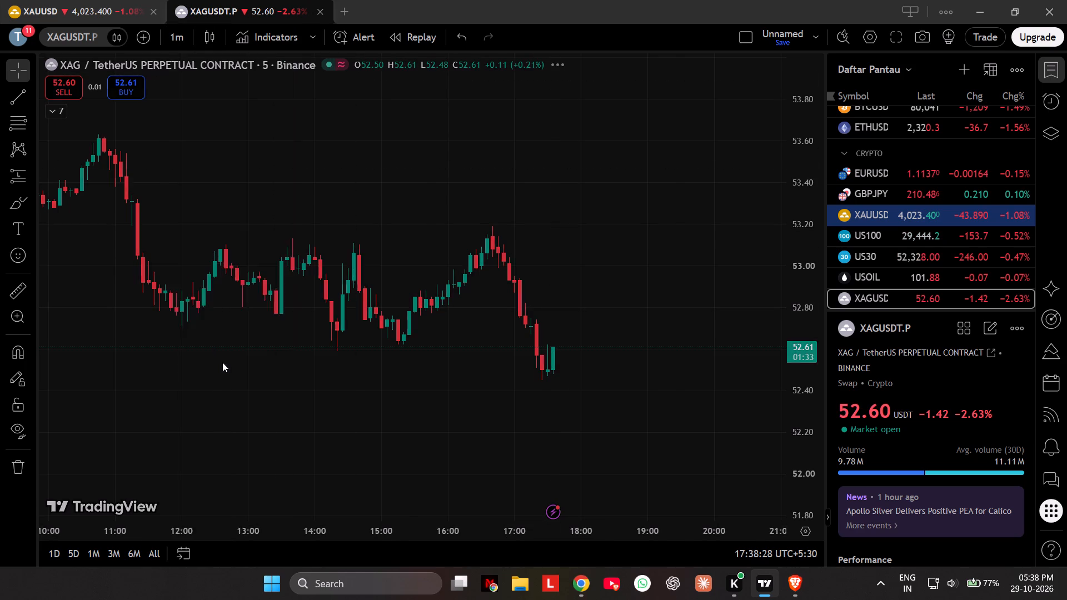
left_click(466, 486)
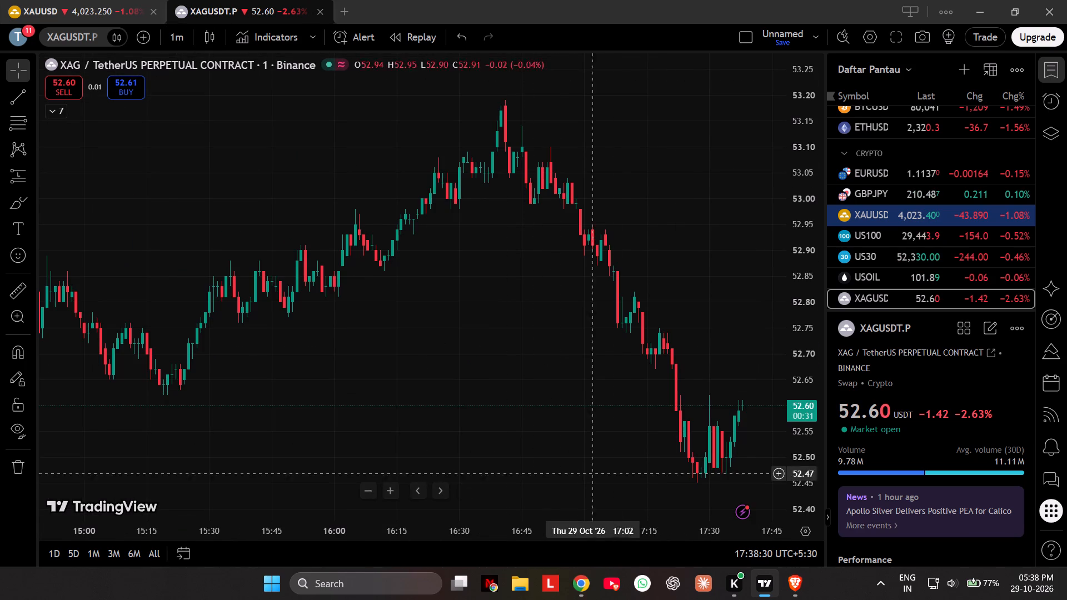
scroll(799, 381, "down", 3)
scroll(642, 430, "down", 1)
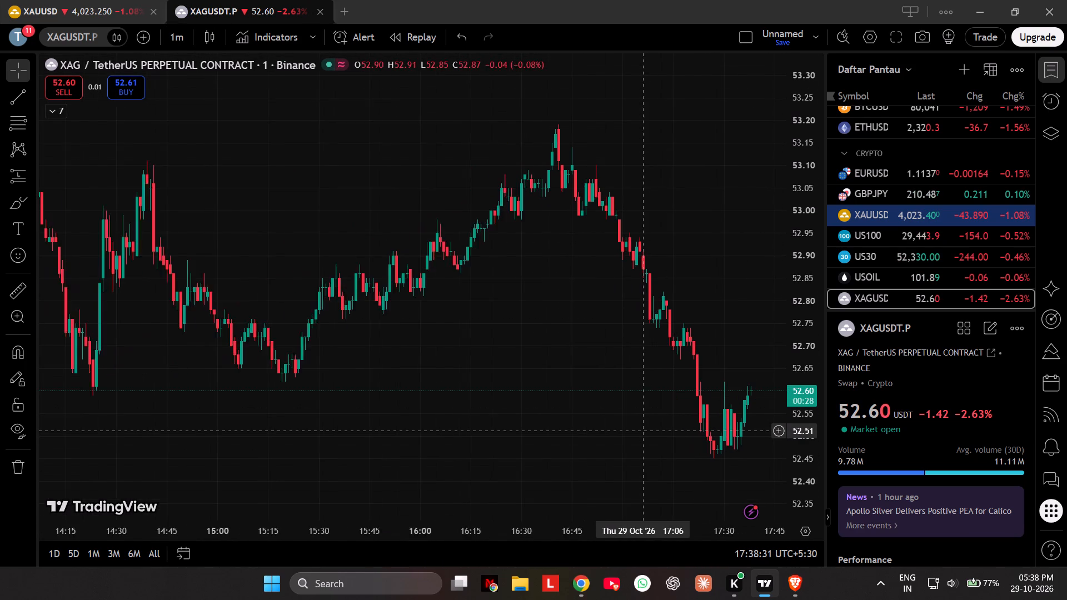
scroll(642, 430, "down", 2)
scroll(642, 430, "up", 2)
left_click_drag(345, 416, 507, 387)
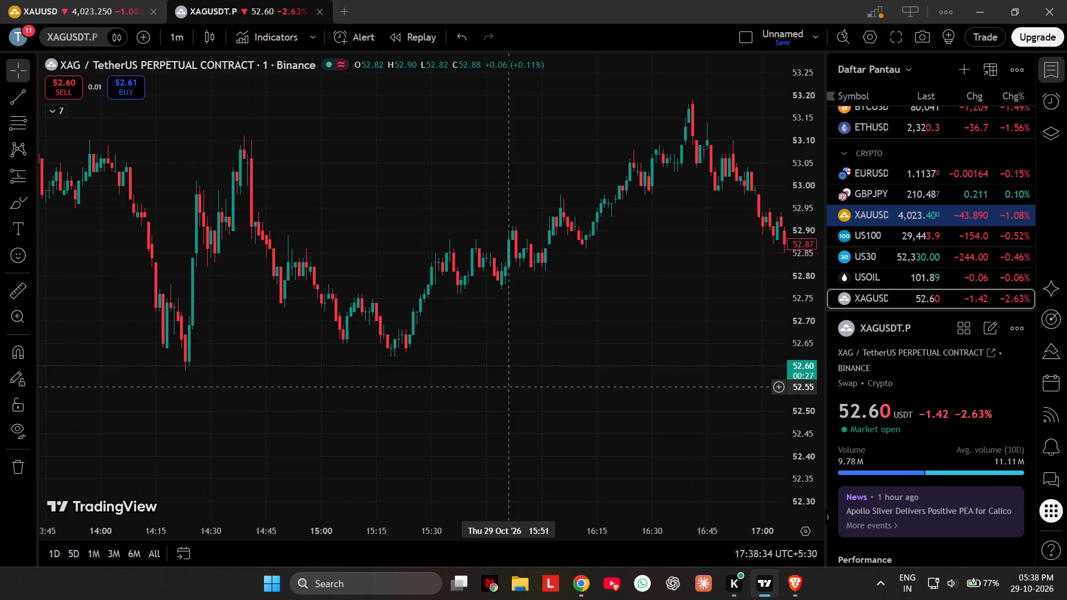
left_click_drag(507, 387, 380, 395)
scroll(380, 395, "down", 1)
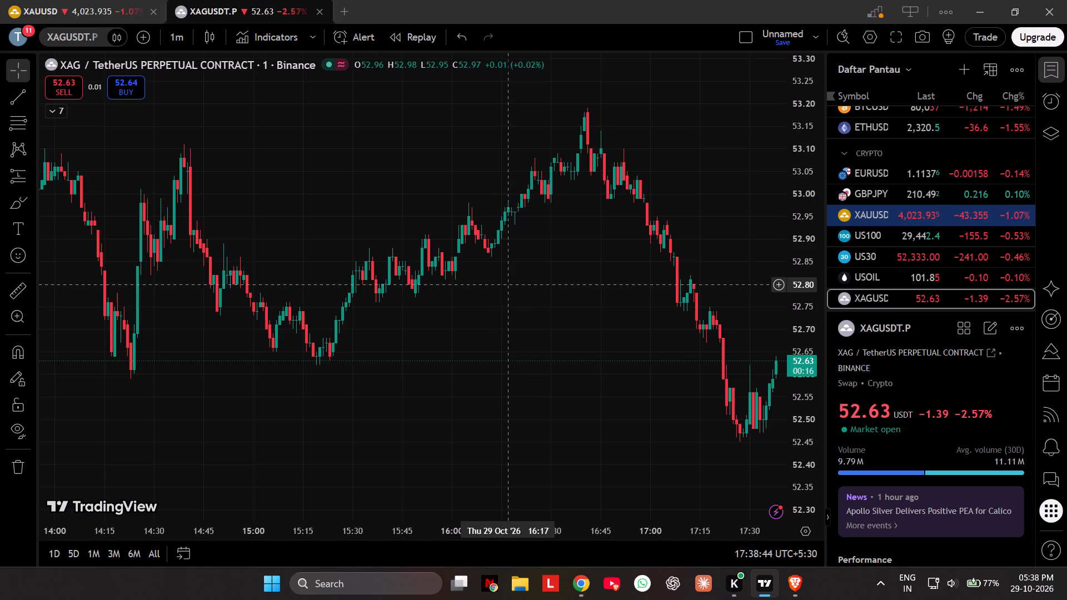
Draw a rectangle zone on the XAGUSDT.P chart from 14:06 to 17:36, spanning about 52.79 to 52.83.
left_click(31, 201)
left_click(64, 299)
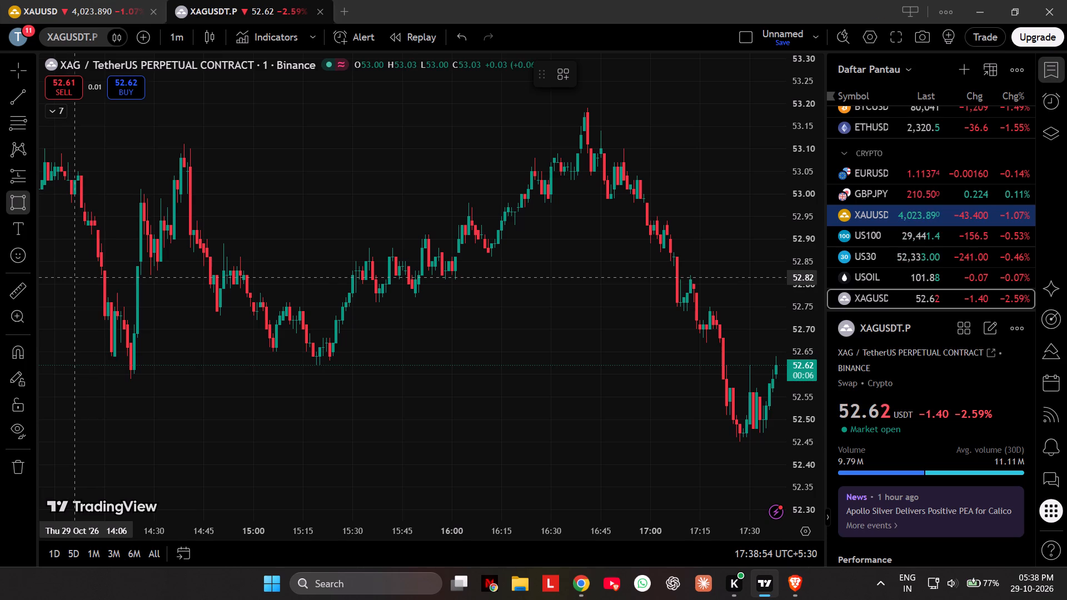
left_click_drag(74, 275, 226, 289)
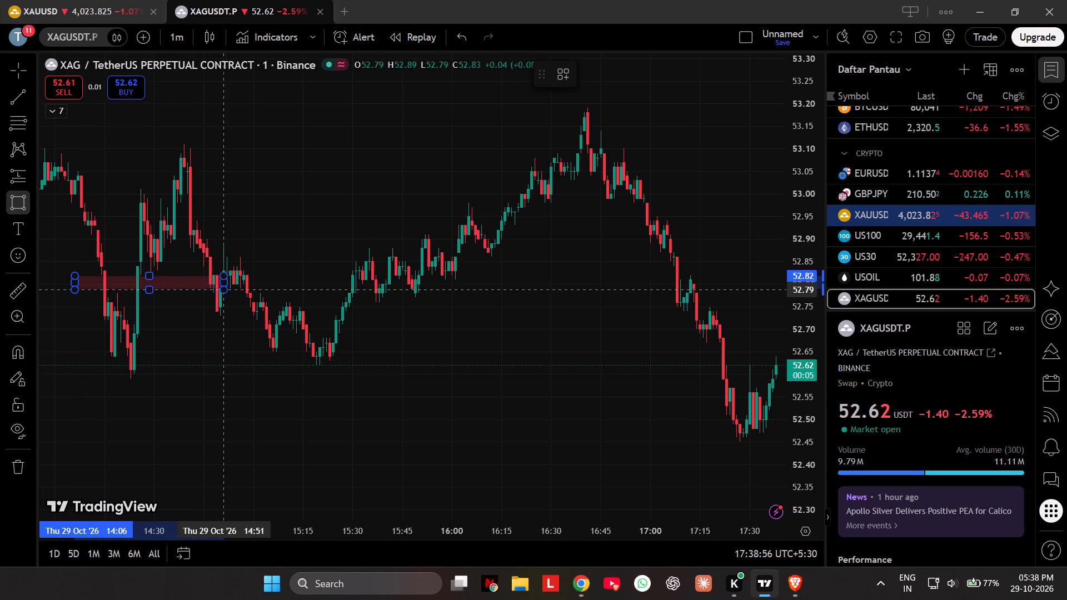
left_click_drag(226, 289, 441, 283)
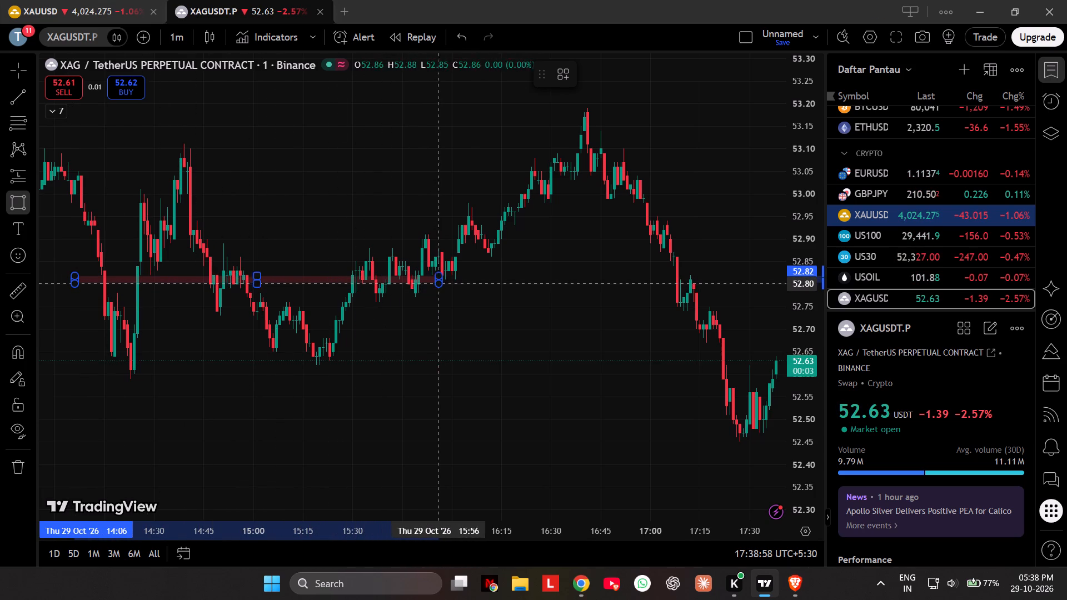
left_click_drag(441, 283, 654, 281)
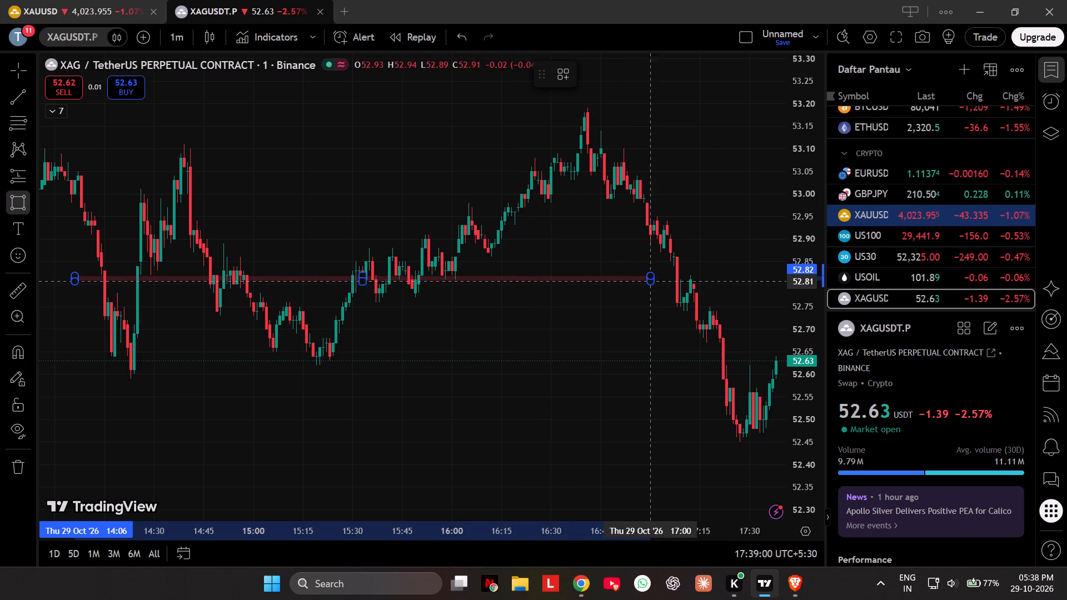
left_click_drag(654, 281, 684, 284)
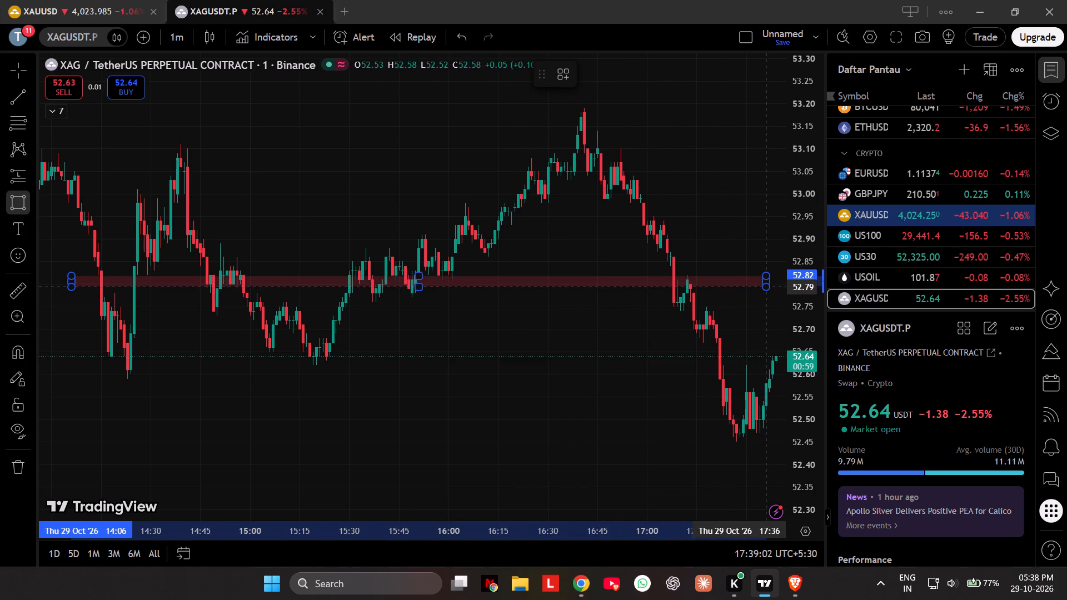
left_click(765, 286)
left_click_drag(419, 274, 418, 269)
left_click_drag(556, 326, 554, 326)
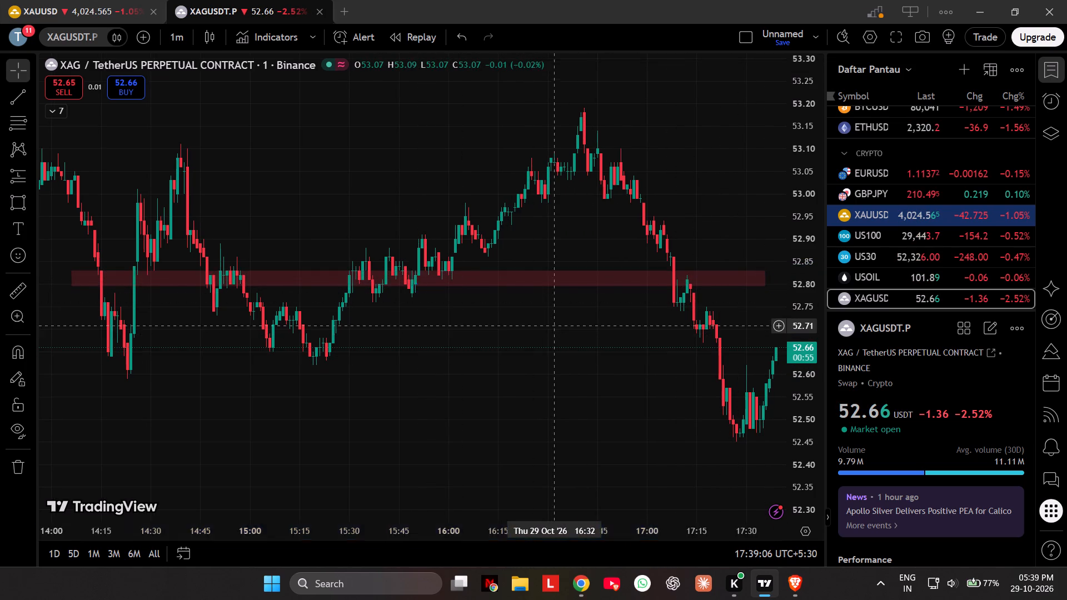
Extend the end of the XAGUSDT.P rectangle zone beyond the current candles to about 19:50.
left_click_drag(554, 326, 103, 301)
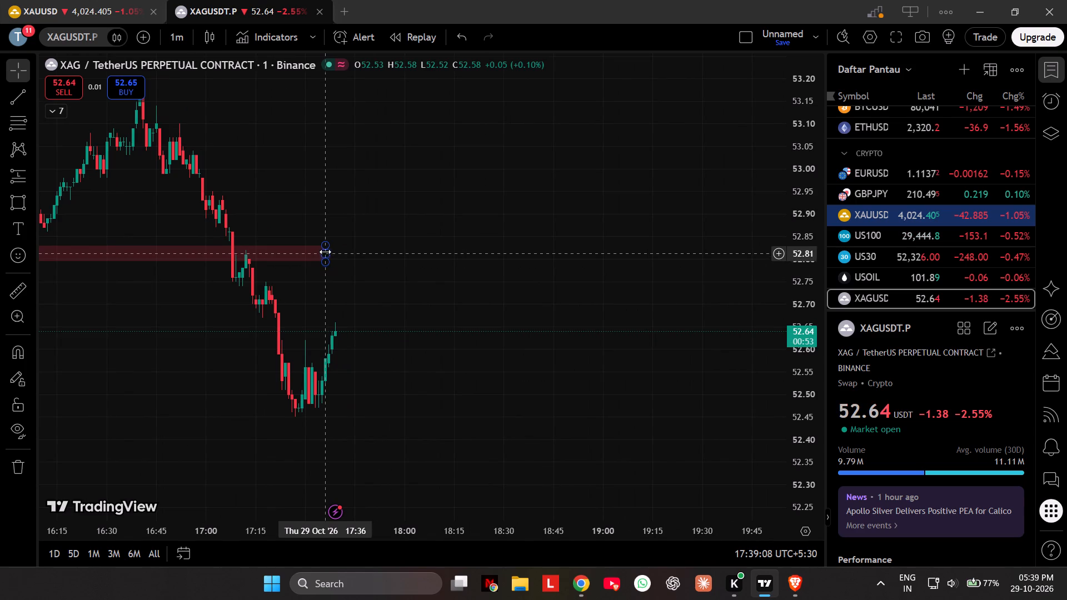
left_click_drag(325, 251, 745, 267)
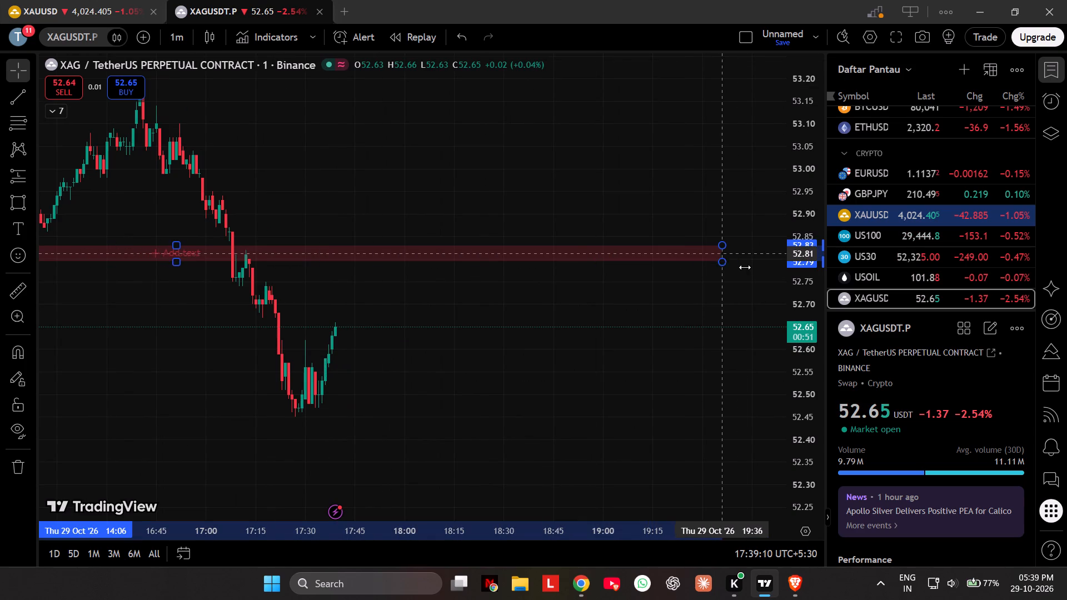
left_click_drag(745, 267, 773, 261)
left_click_drag(714, 366, 616, 338)
scroll(804, 363, "up", 3)
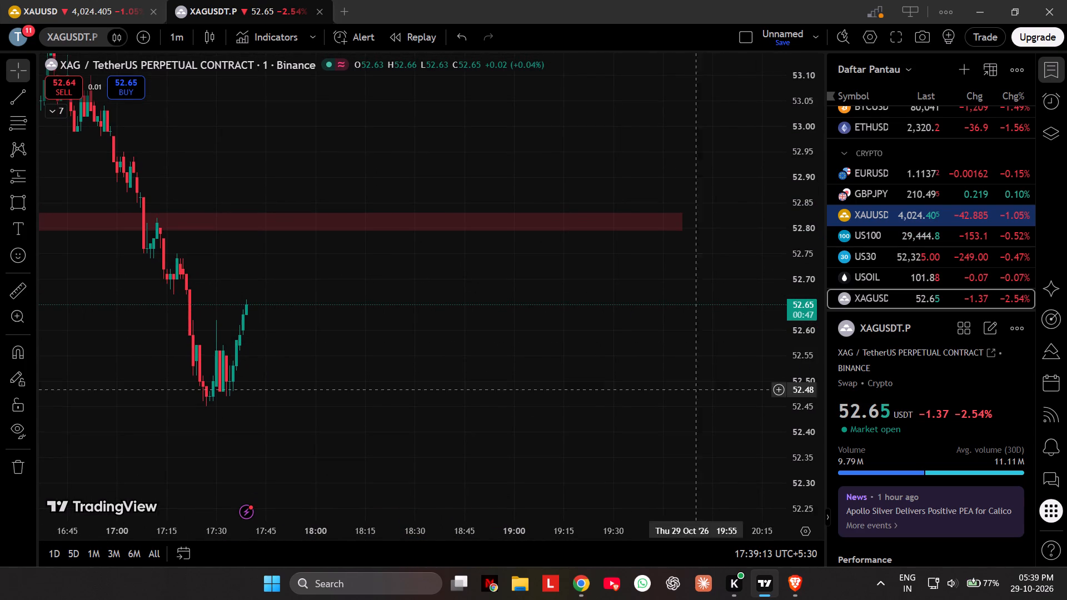
left_click_drag(629, 401, 665, 414)
Open the XAUUSD chart and examine the 1-minute price action relative to the rectangle zone and the red and green levels.
left_click(71, 0)
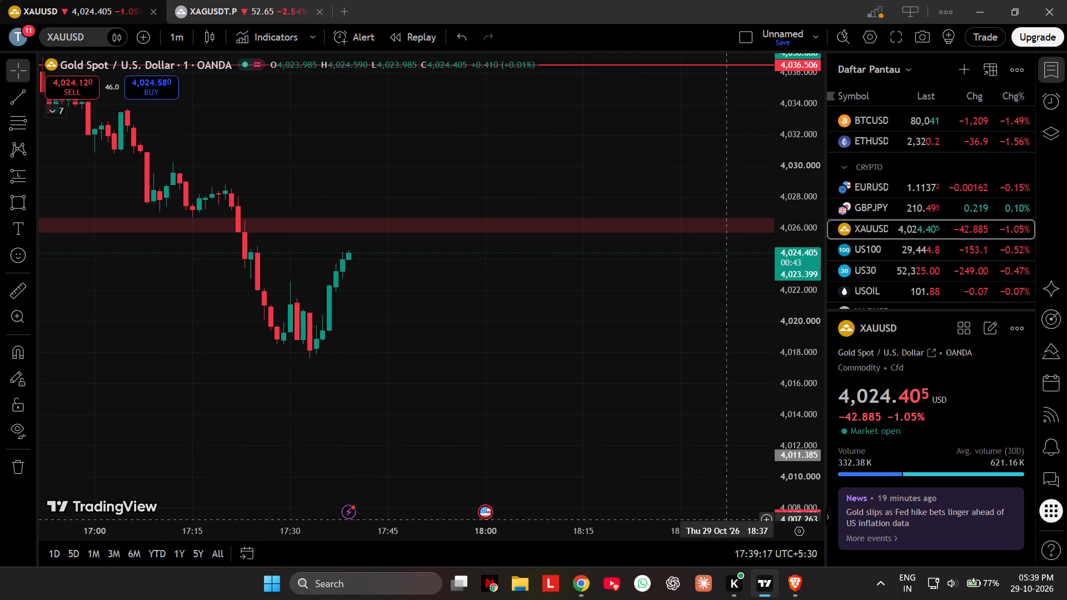
scroll(467, 391, "down", 4)
scroll(475, 381, "up", 1)
scroll(791, 428, "up", 4)
scroll(538, 378, "down", 4)
scroll(809, 241, "down", 7)
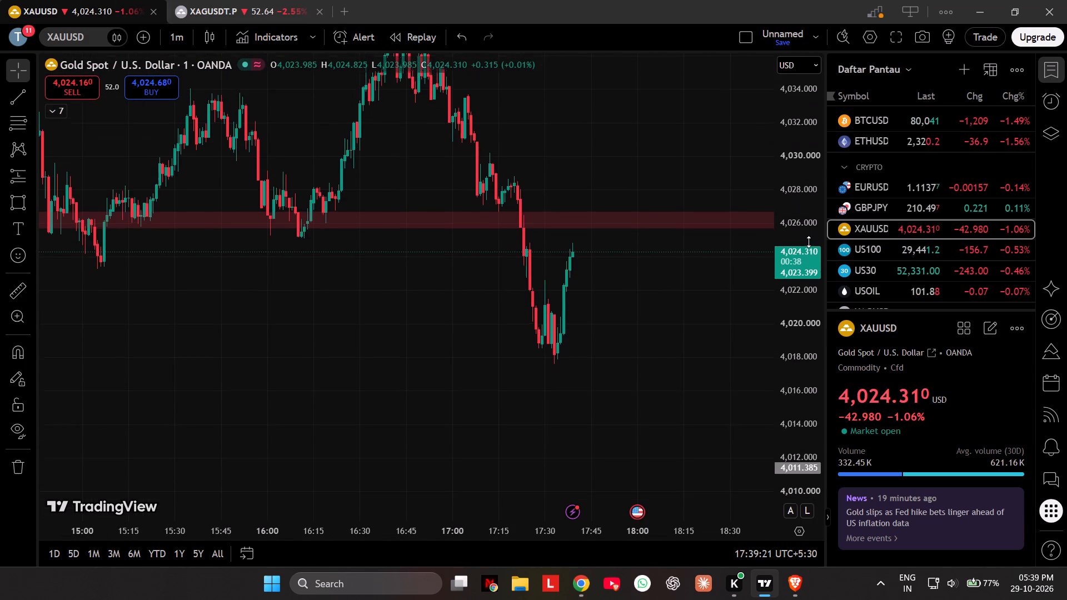
scroll(809, 242, "down", 15)
scroll(567, 372, "down", 11)
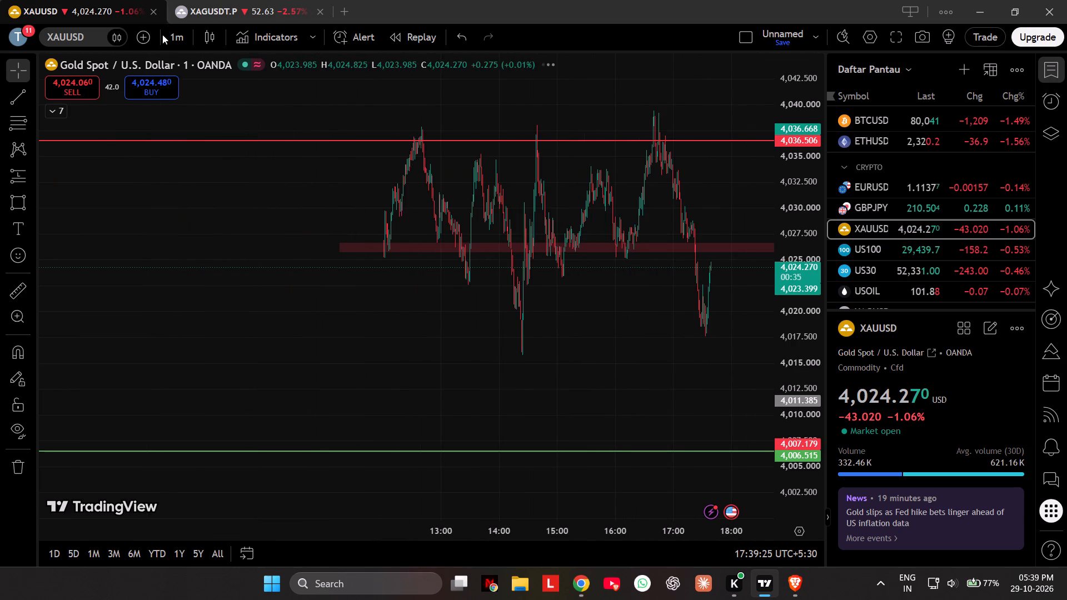
scroll(797, 315, "down", 8)
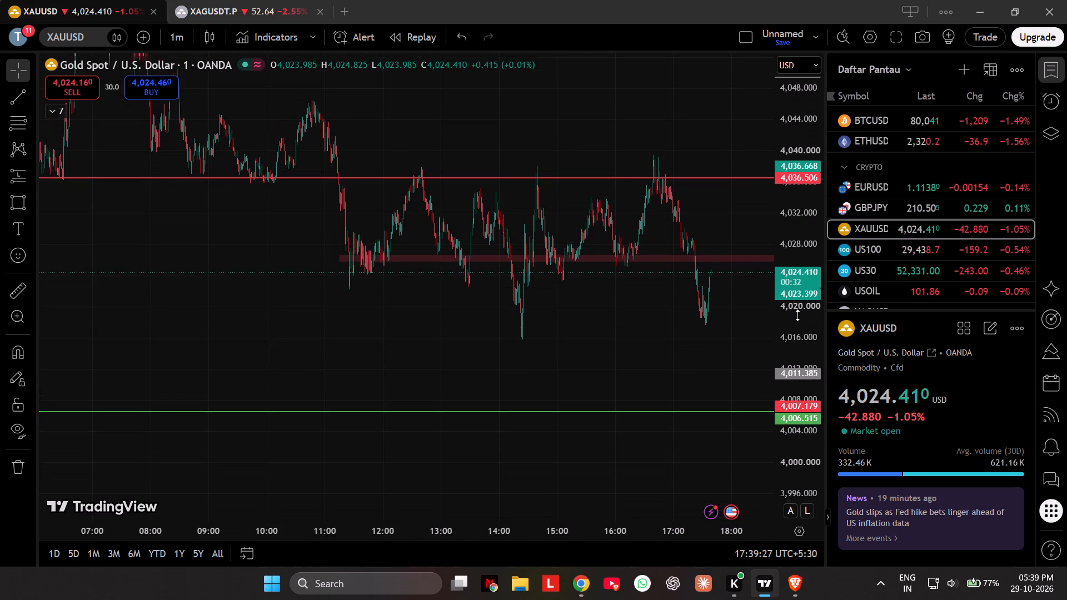
scroll(565, 385, "down", 10)
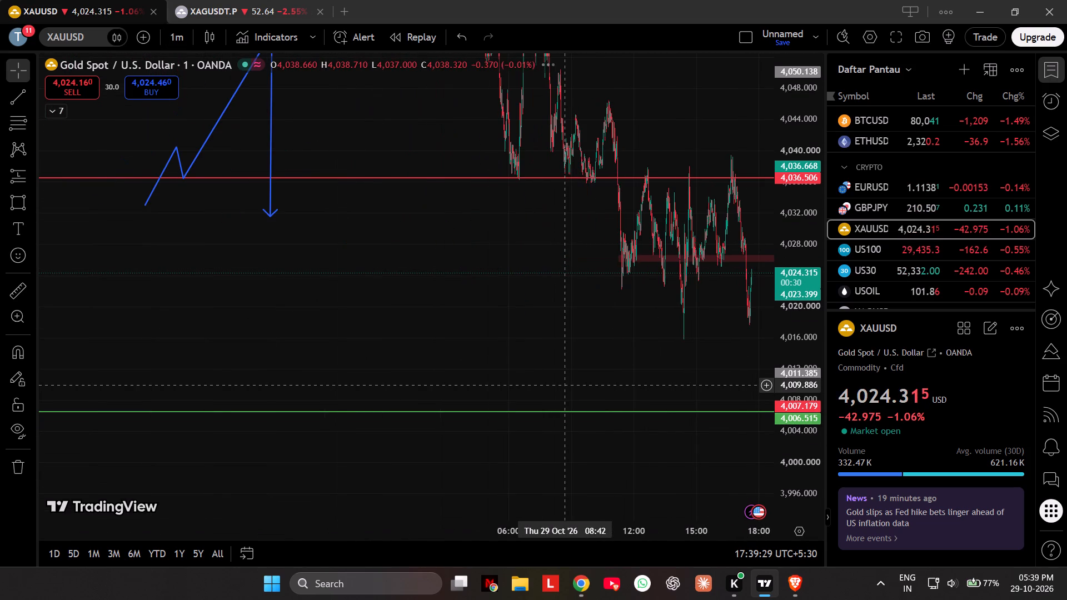
scroll(565, 385, "up", 9)
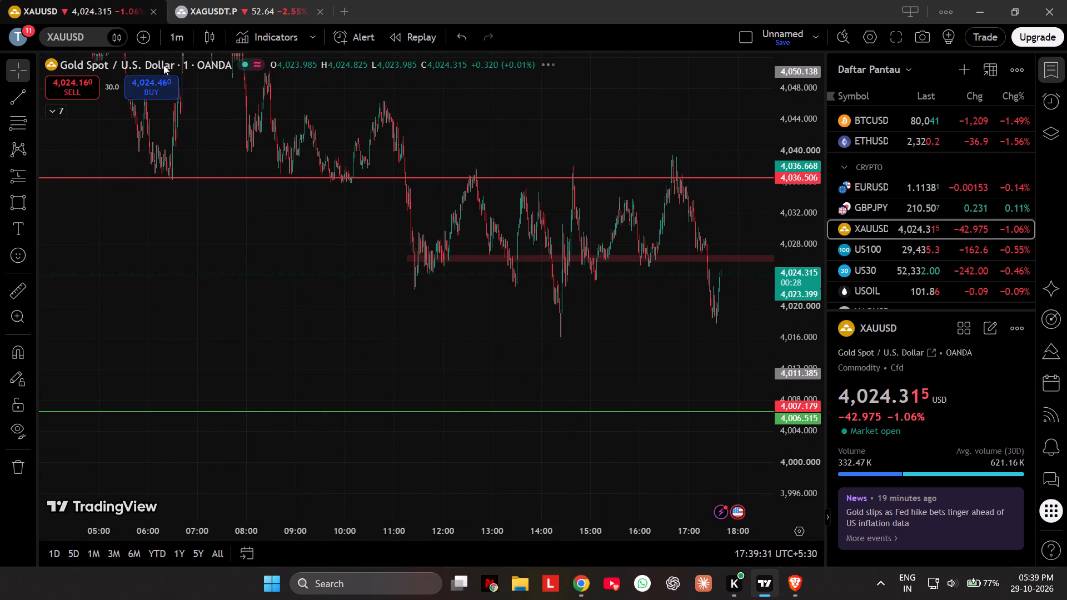
Change the XAUUSD chart to the 5-minute timeframe and reset the chart view.
left_click(164, 31)
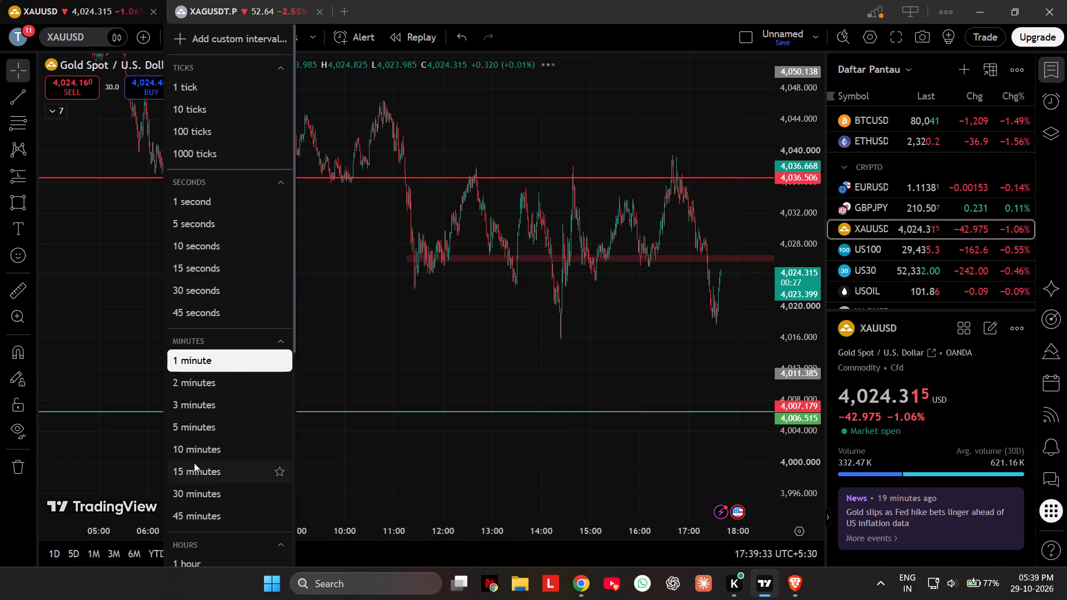
left_click(194, 463)
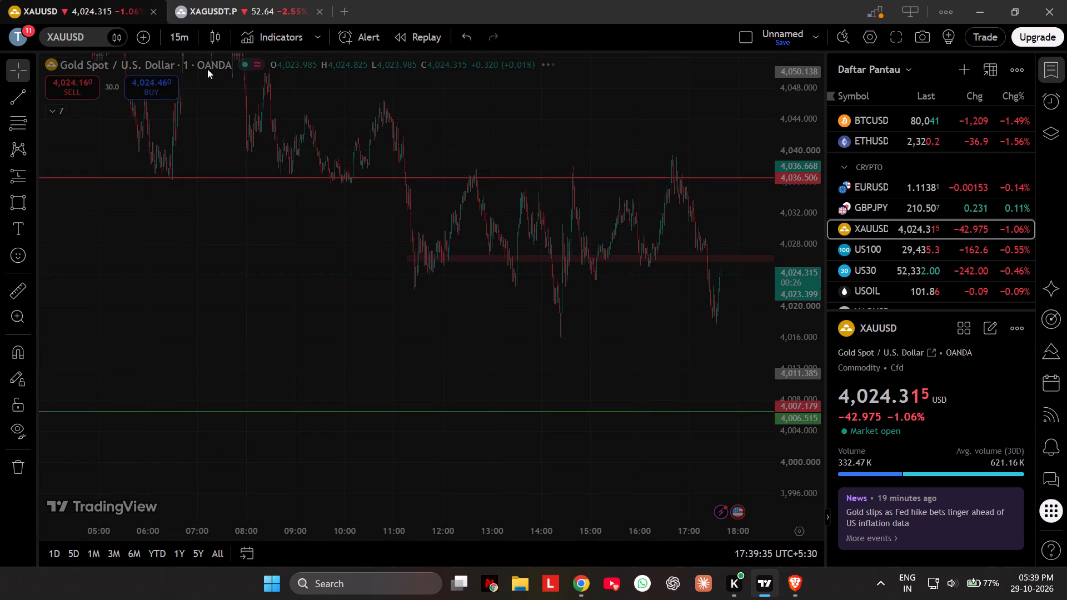
left_click(178, 28)
left_click(198, 419)
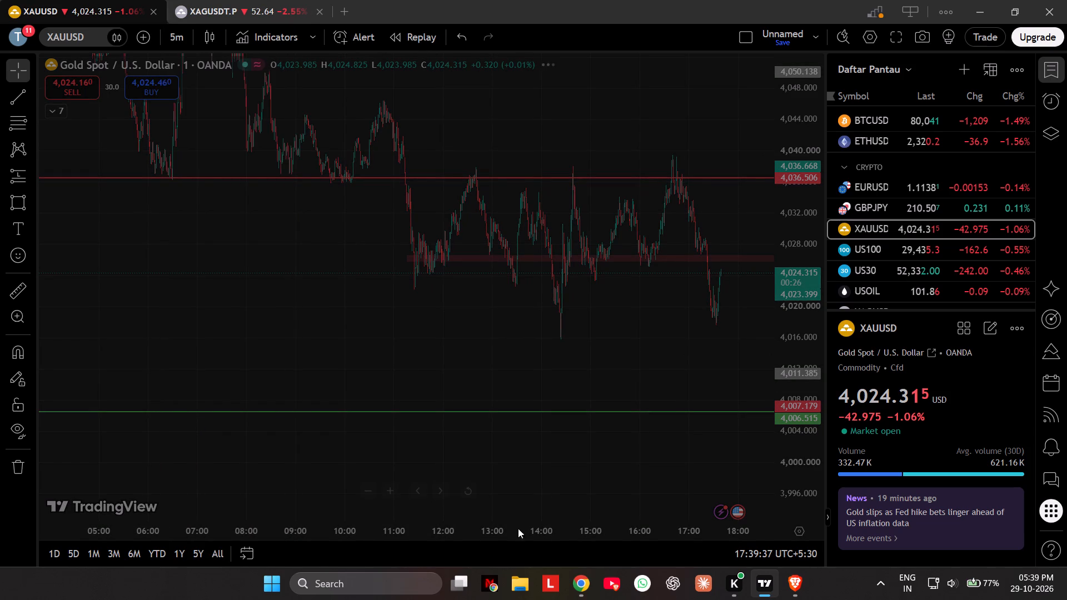
double_click(469, 498)
Switch to Brave and bring the live gold analysis stream up to the live position.
left_click(790, 593)
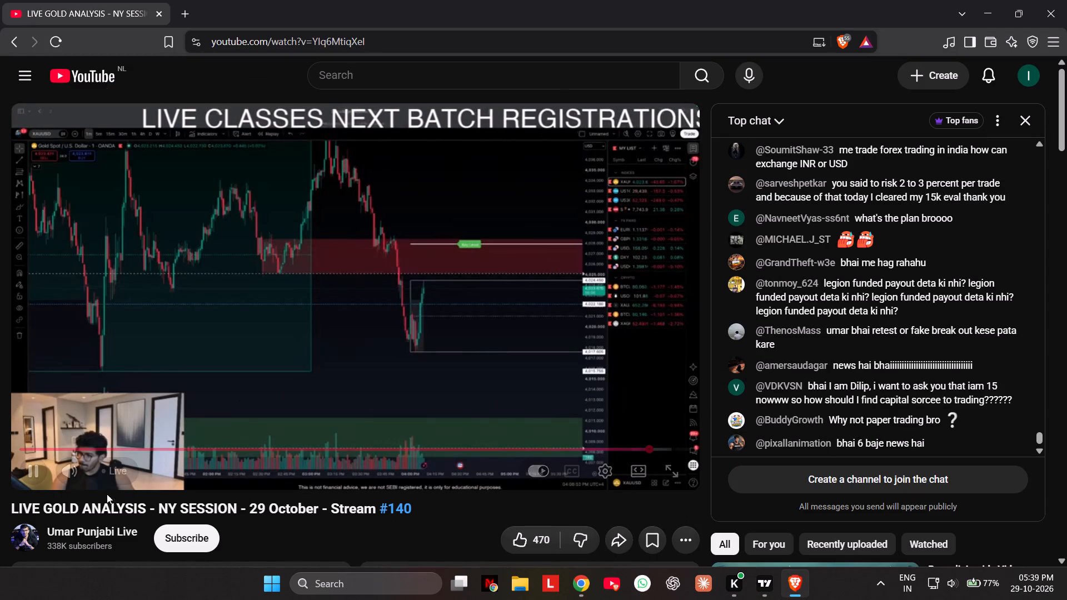
left_click(107, 476)
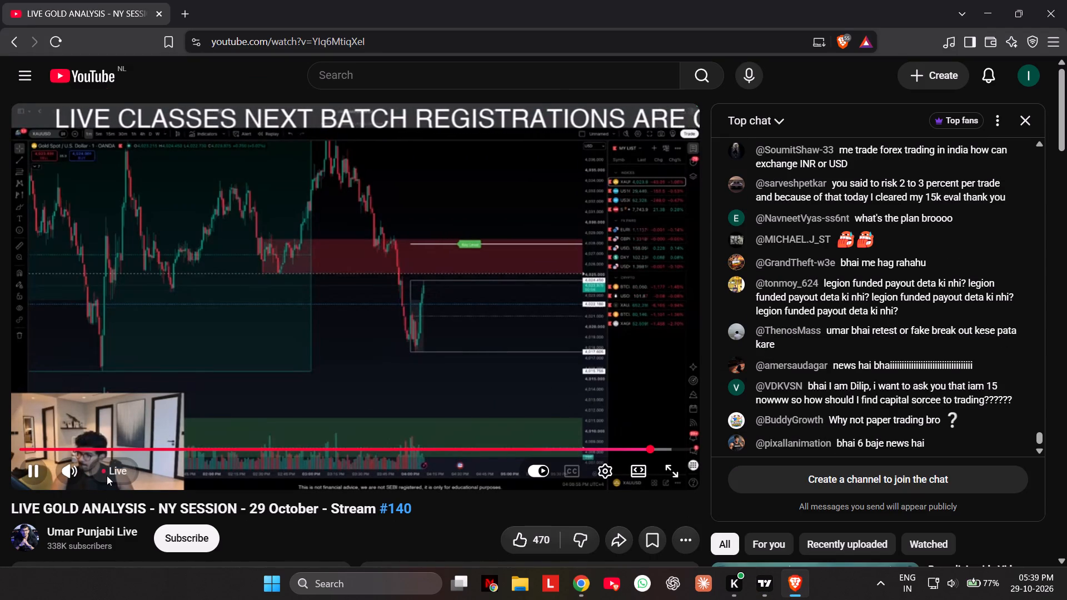
left_click(137, 468)
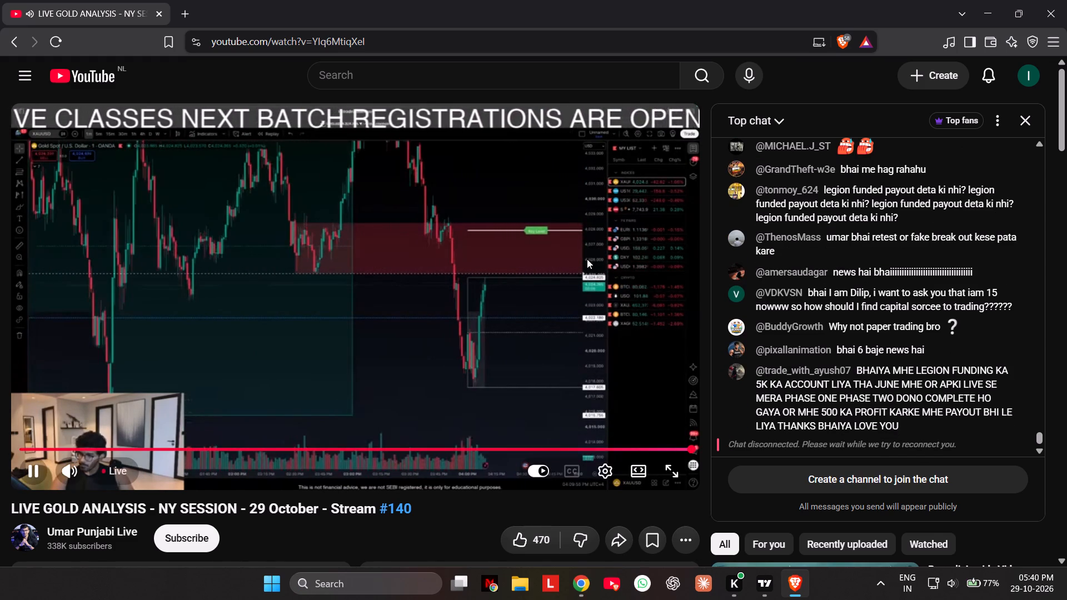
In full screen, close the live gold stream's chat and set the video quality to 1080p60, leaving full screen when done.
left_click(681, 474)
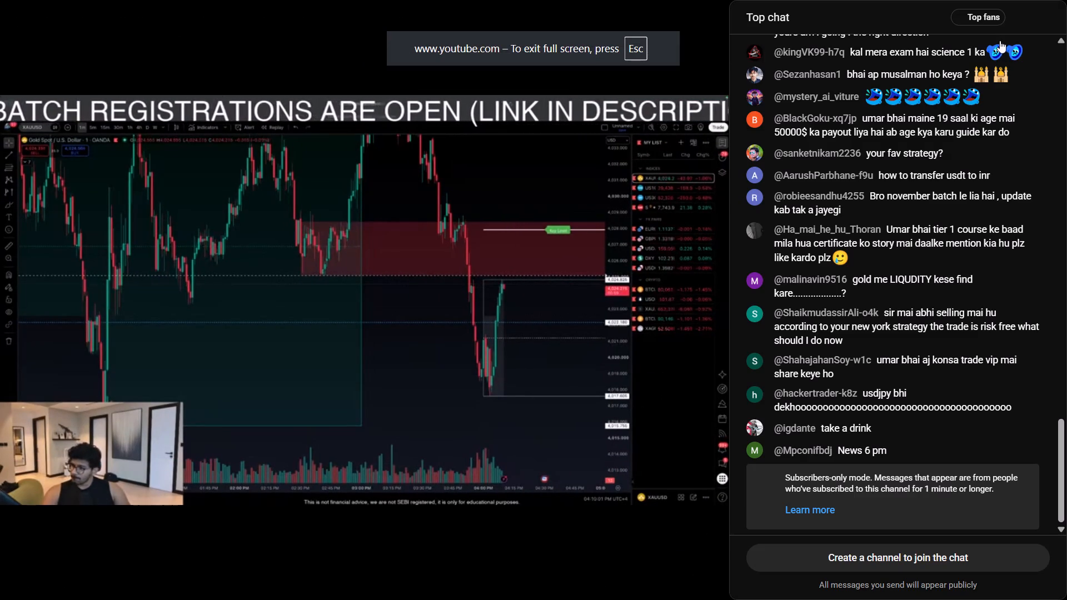
left_click(1040, 17)
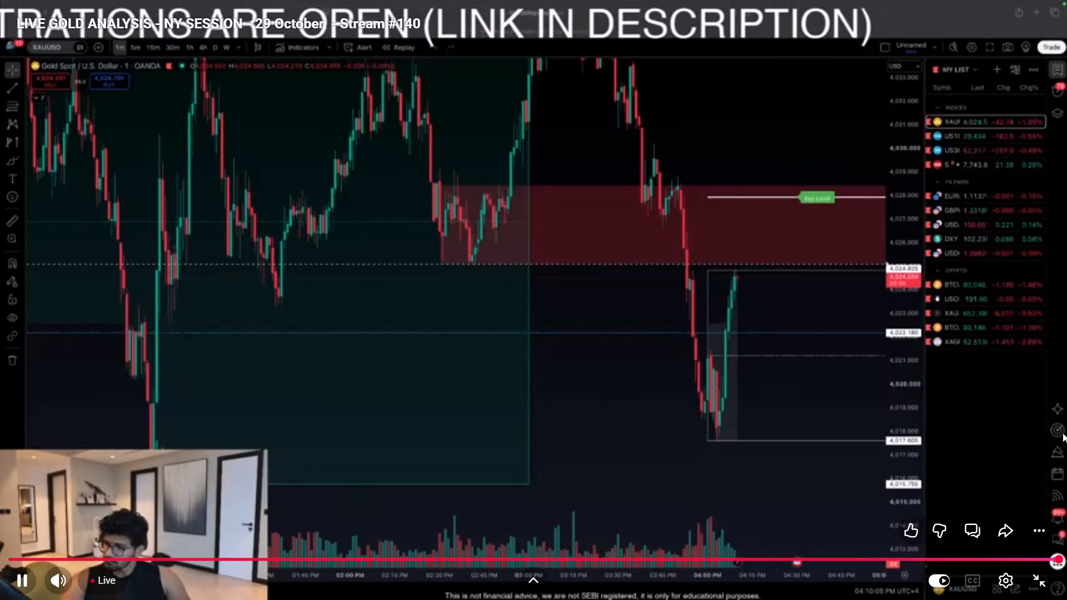
left_click(1011, 576)
left_click(996, 532)
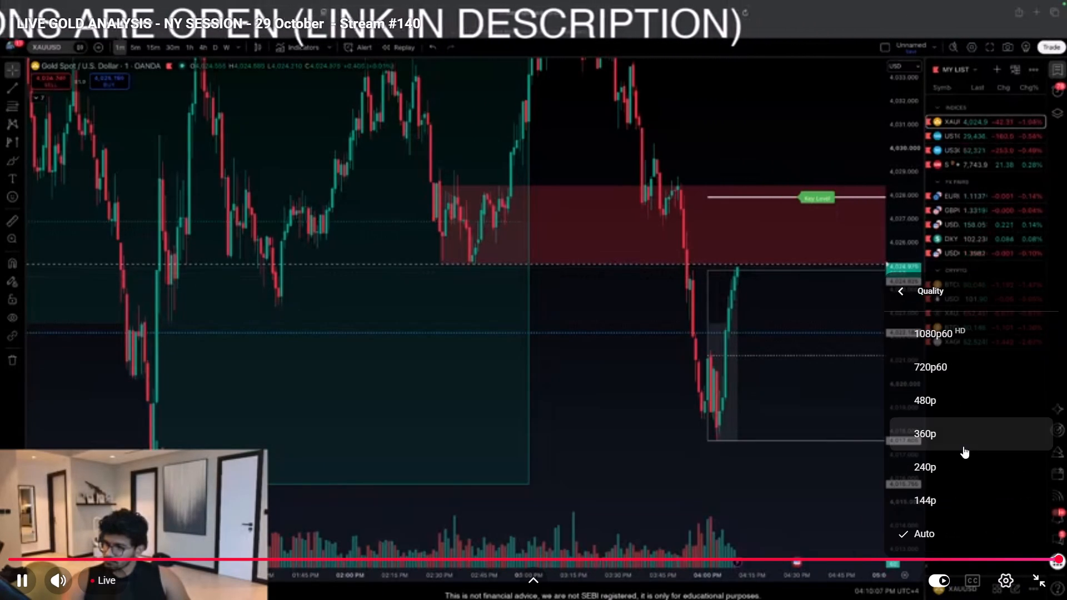
scroll(963, 446, "up", 3)
left_click(939, 328)
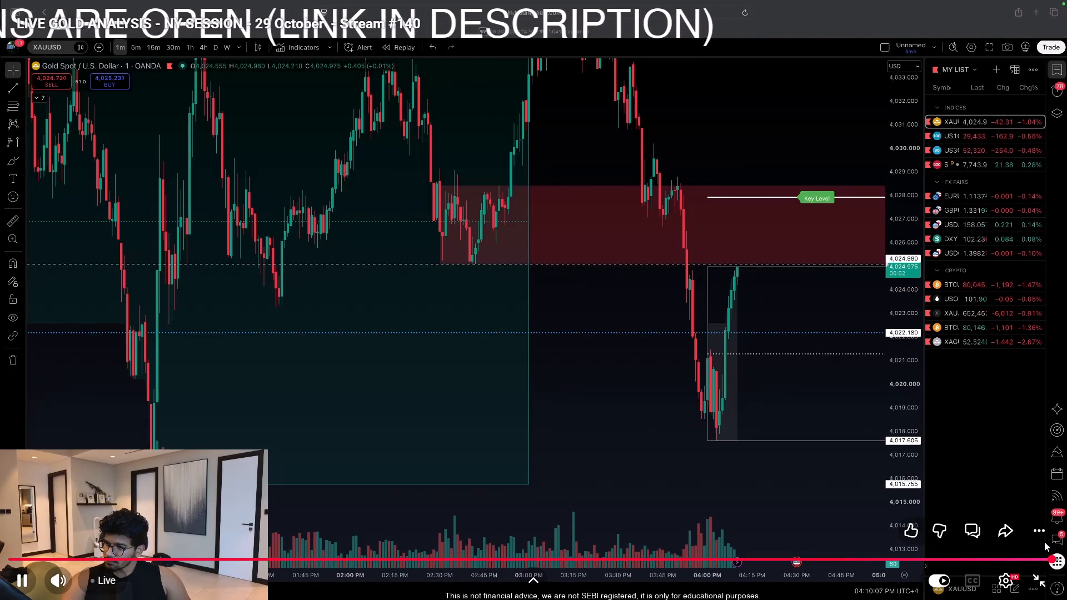
left_click(1039, 586)
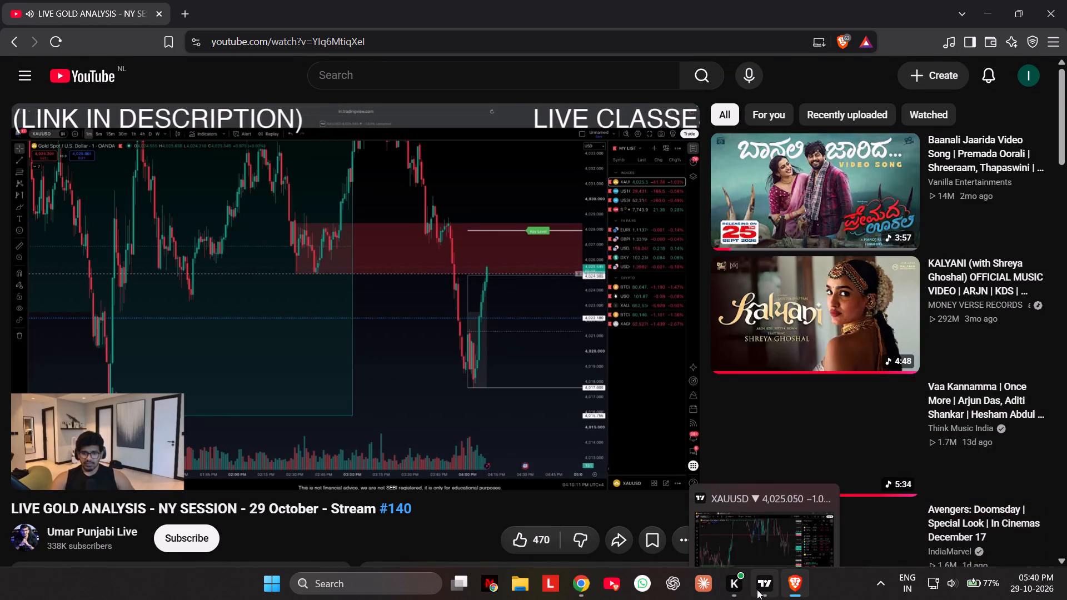
Switch to TradingView and examine the 5-minute XAUUSD price action around the rectangle zone and the red and green levels.
left_click(757, 589)
scroll(667, 336, "up", 17)
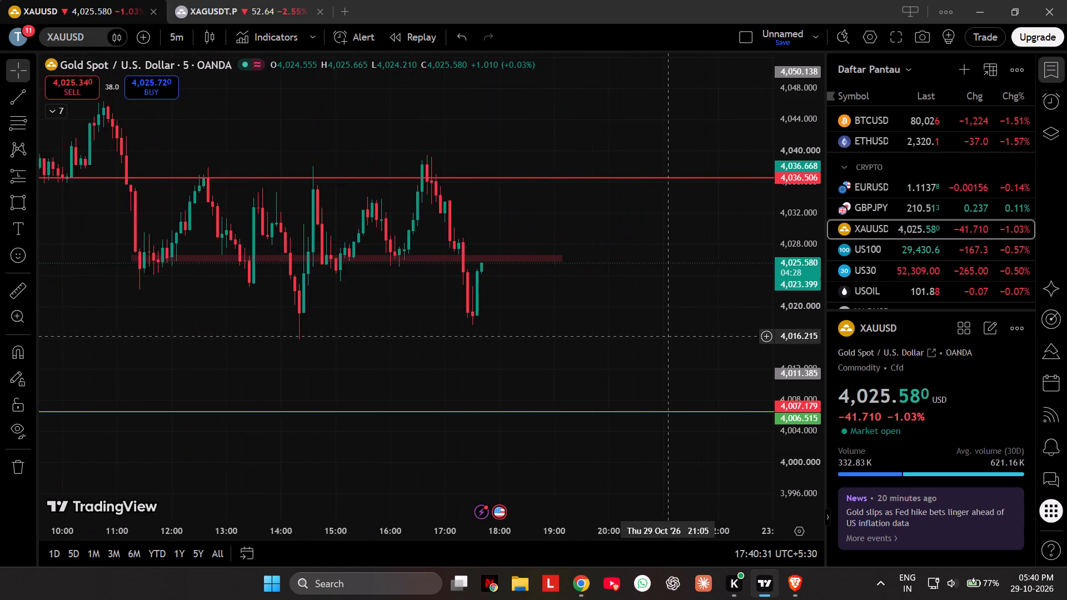
scroll(667, 336, "up", 2)
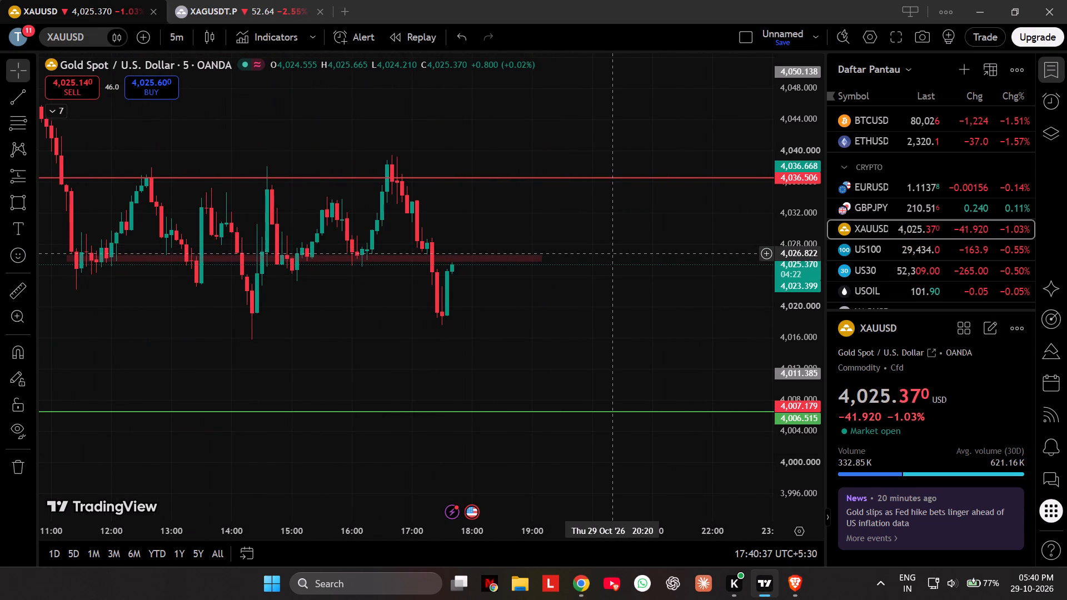
left_click_drag(636, 313, 654, 286)
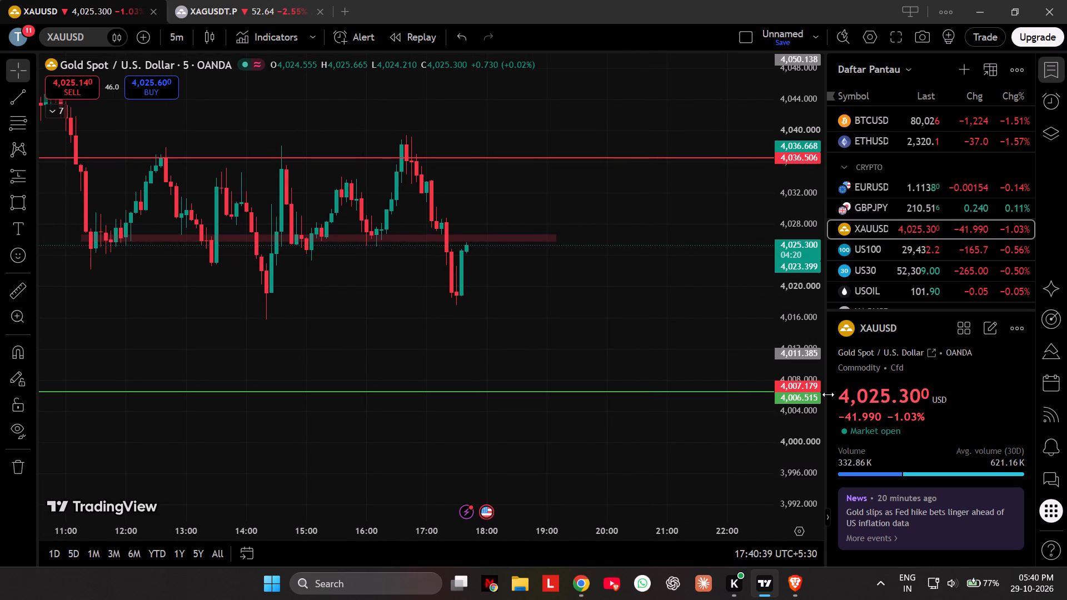
scroll(807, 416, "up", 5)
left_click_drag(552, 313, 621, 374)
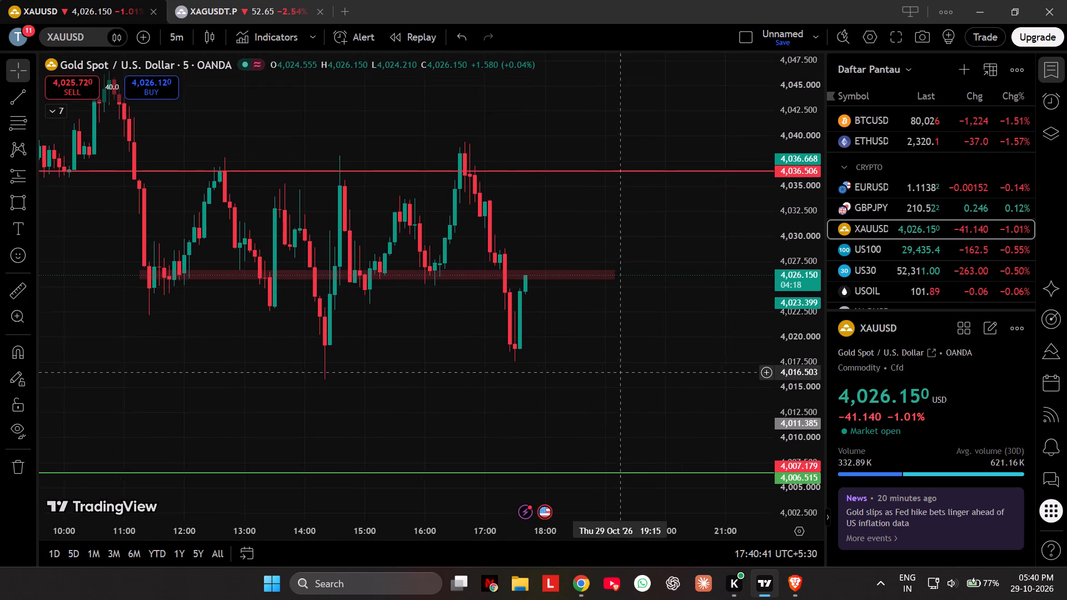
left_click_drag(621, 374, 623, 376)
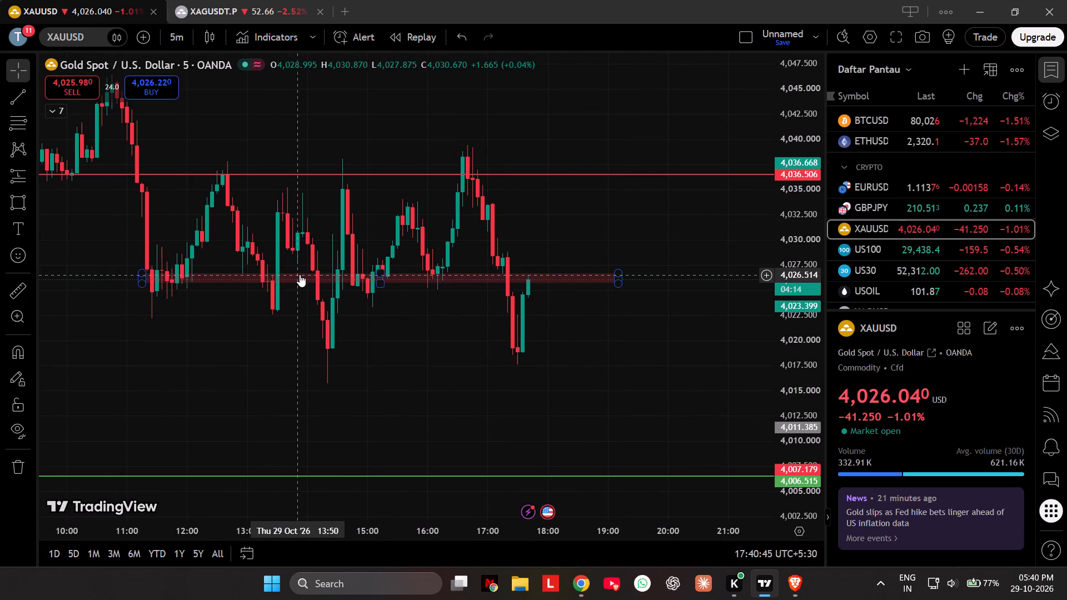
Change the XAUUSD chart to the 1-minute timeframe.
left_click(174, 35)
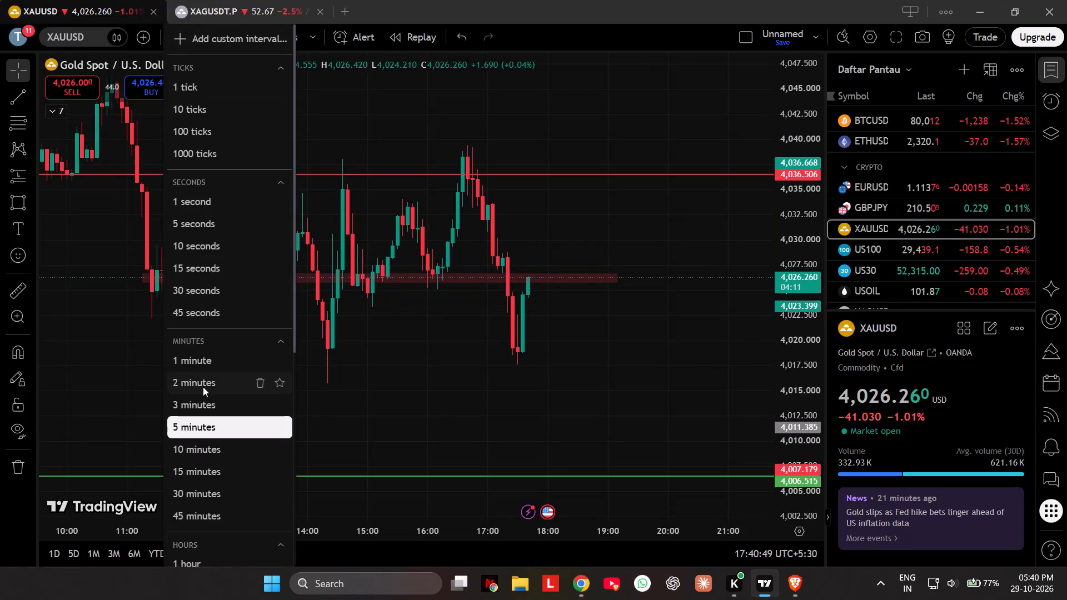
left_click(202, 359)
Examine the 1-minute XAUUSD price action around the rectangle zone, briefly checking the live gold stream in Brave.
scroll(549, 383, "down", 3)
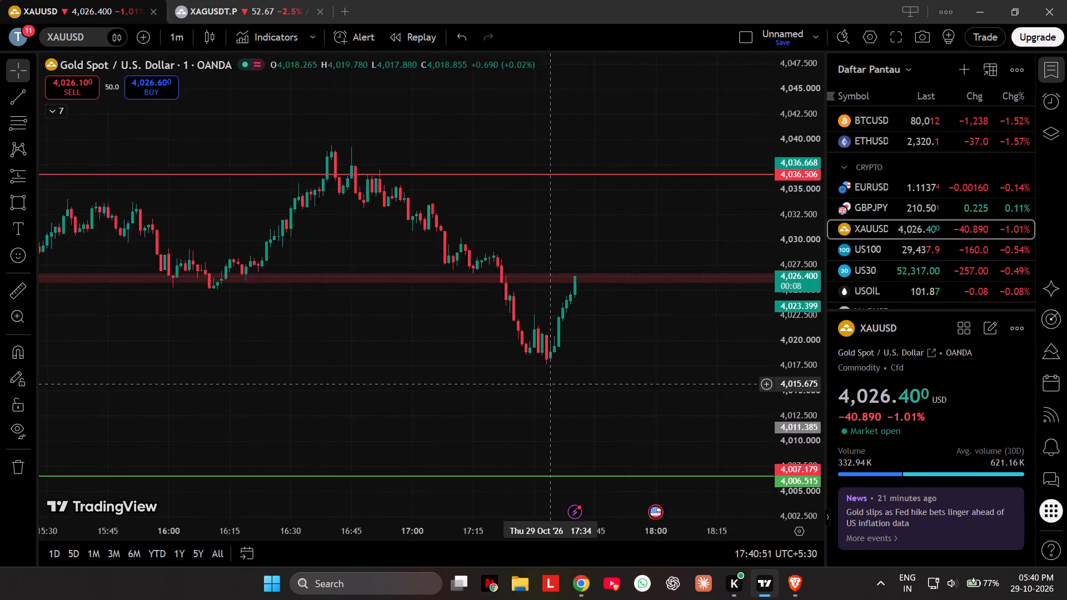
scroll(549, 383, "down", 3)
scroll(788, 418, "up", 4)
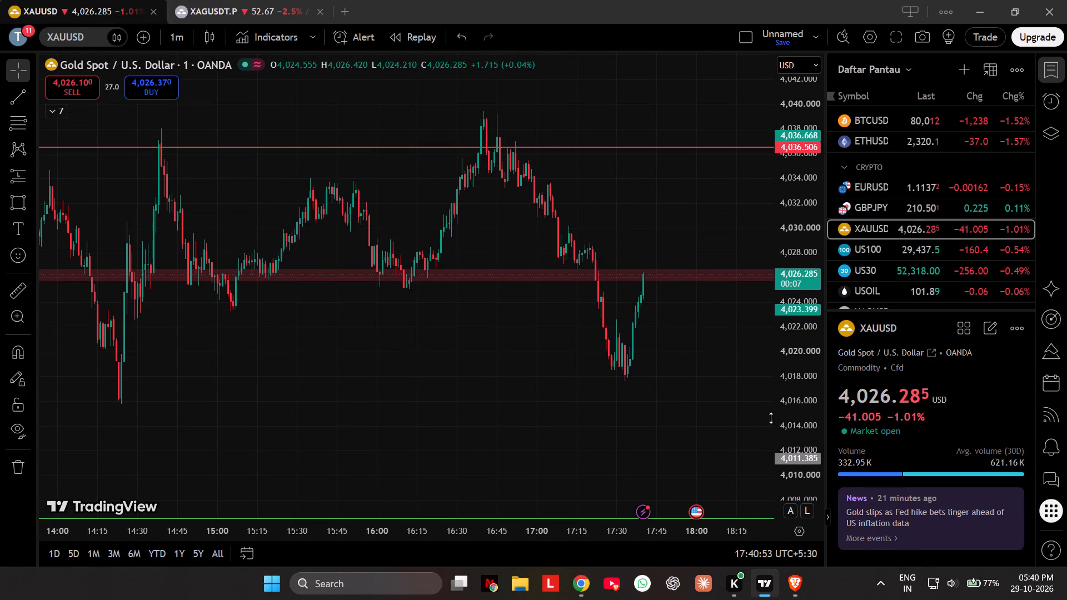
left_click_drag(483, 398, 585, 412)
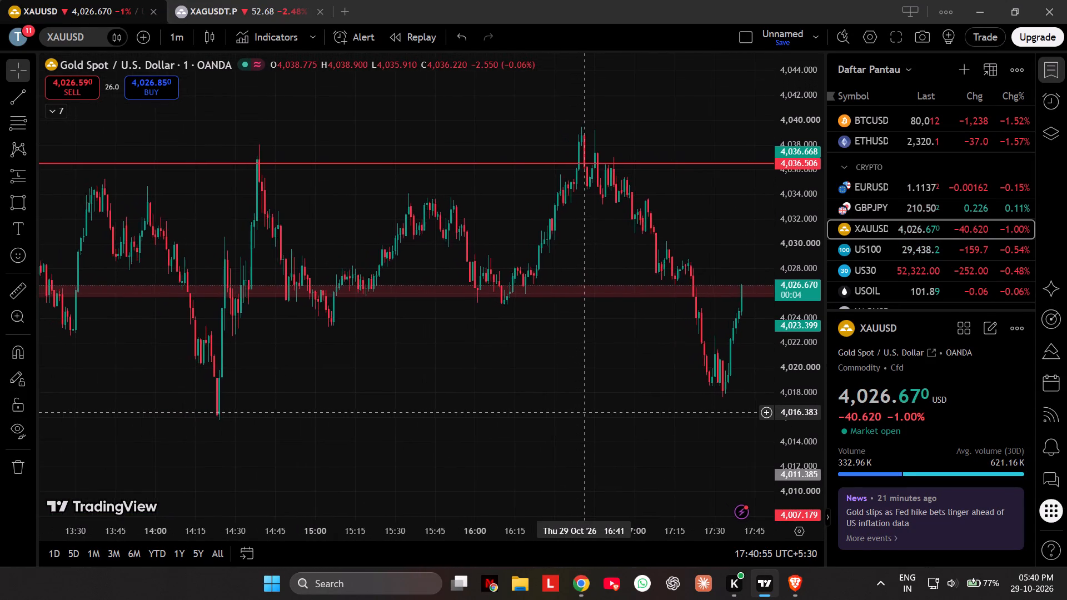
left_click_drag(585, 412, 592, 398)
left_click(798, 577)
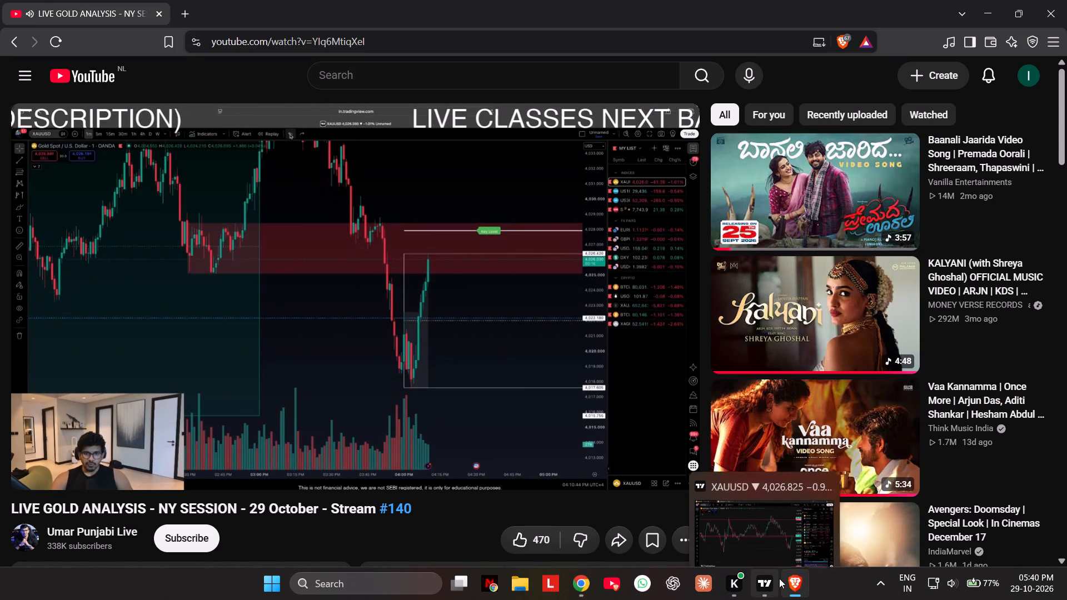
left_click(757, 586)
left_click_drag(572, 366, 548, 351)
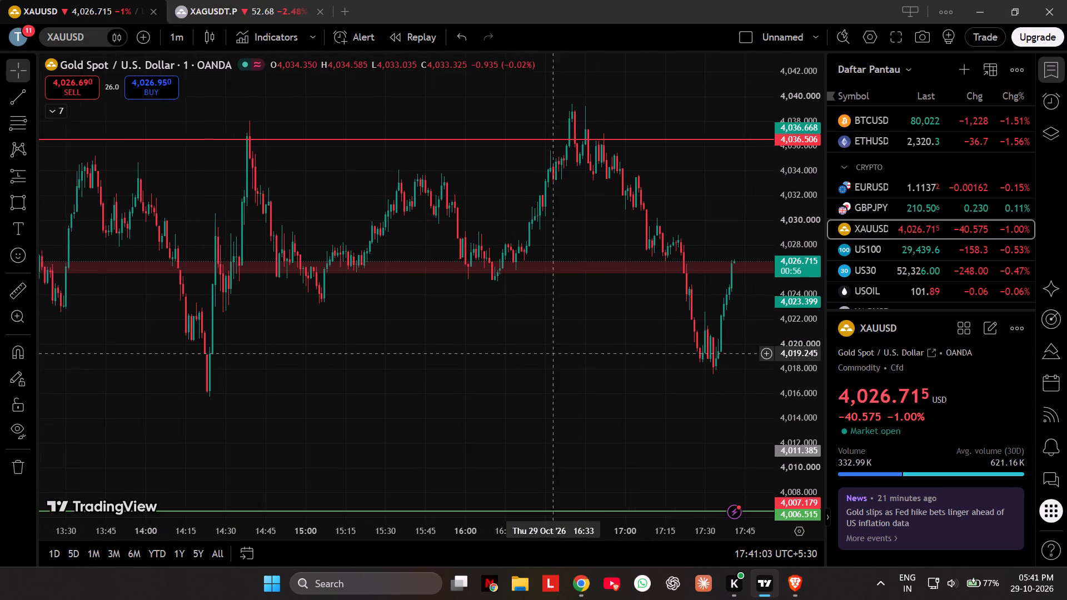
left_click_drag(548, 351, 526, 348)
left_click_drag(453, 363, 472, 376)
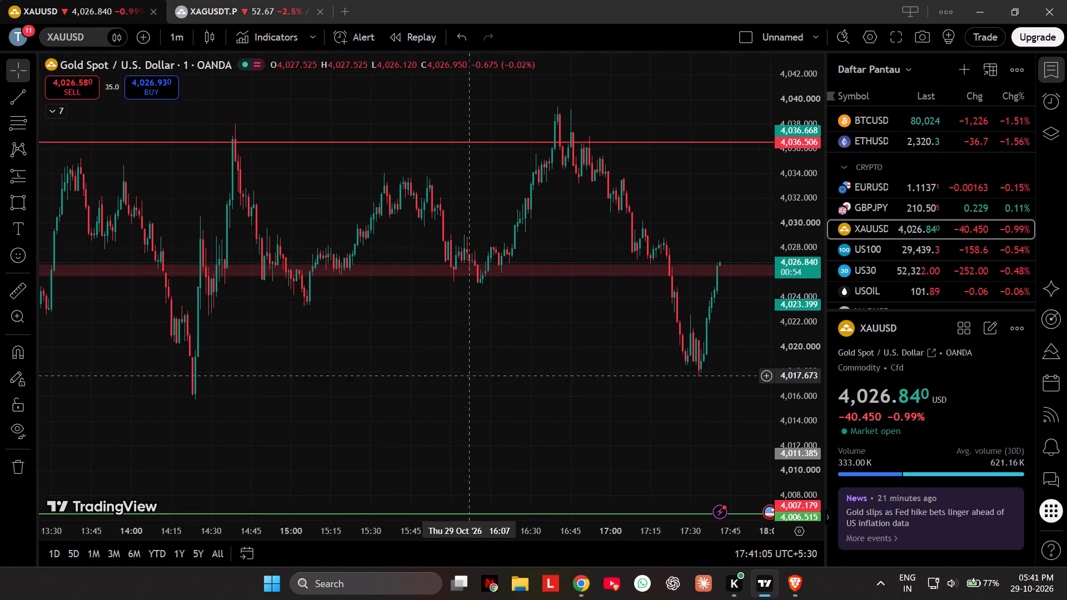
left_click_drag(472, 376, 549, 373)
left_click_drag(545, 360, 540, 360)
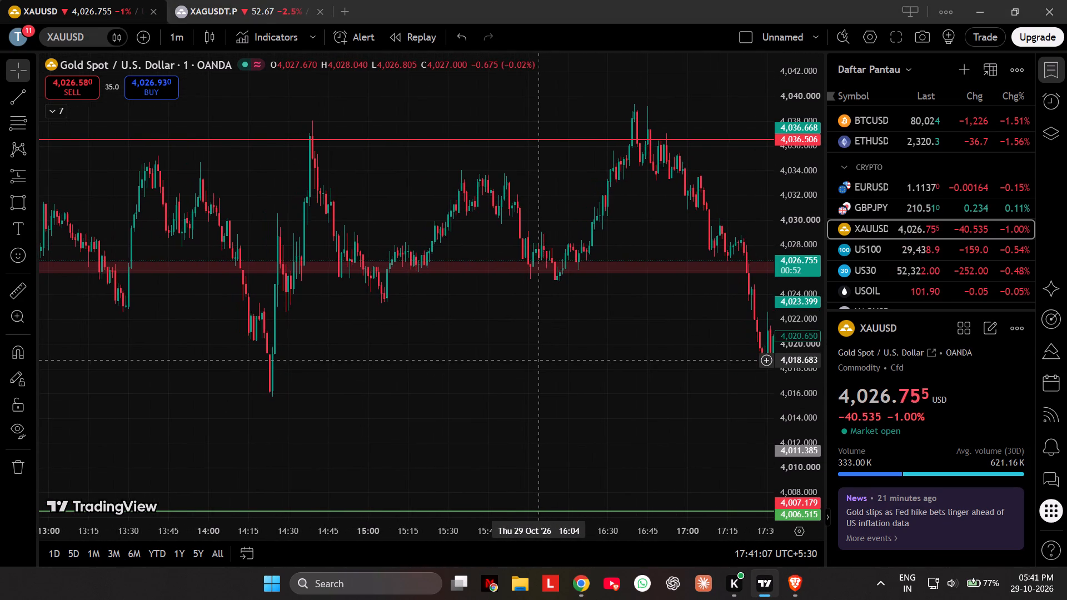
left_click_drag(540, 360, 574, 372)
left_click_drag(615, 282, 611, 280)
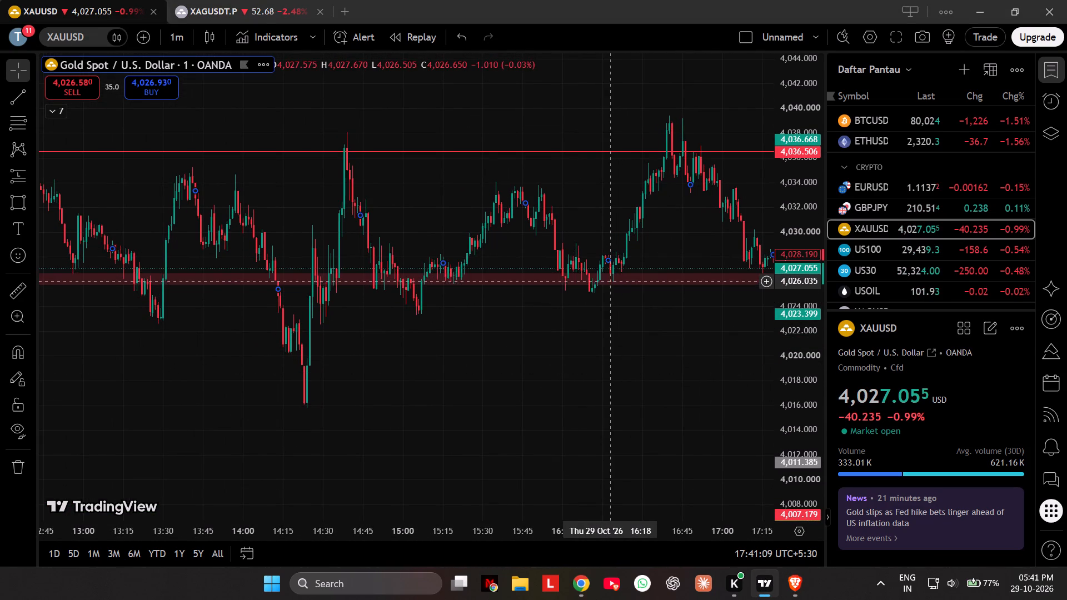
left_click_drag(611, 280, 605, 271)
Move the XAUUSD rectangle zone up so its upper edge sits at about 4,029.1.
left_click(629, 275)
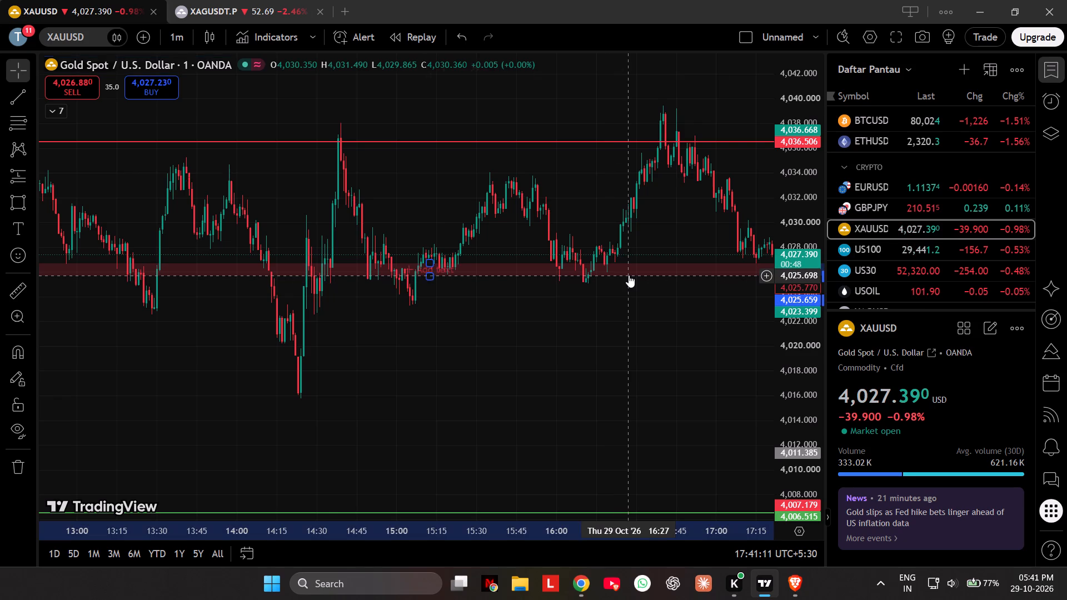
left_click_drag(625, 272, 614, 242)
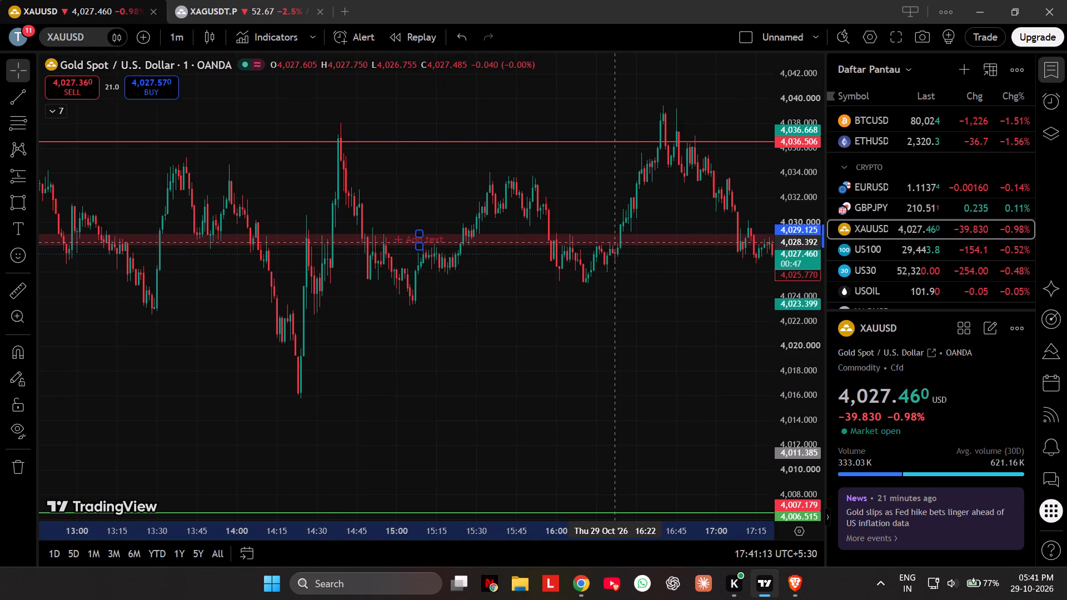
left_click_drag(614, 242, 614, 242)
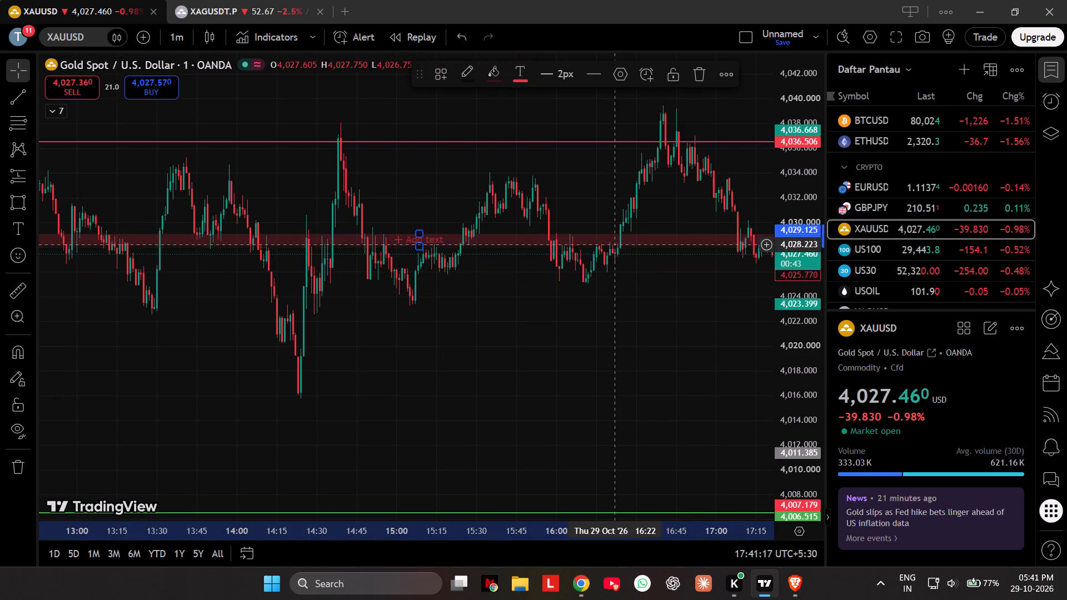
left_click_drag(661, 356, 389, 372)
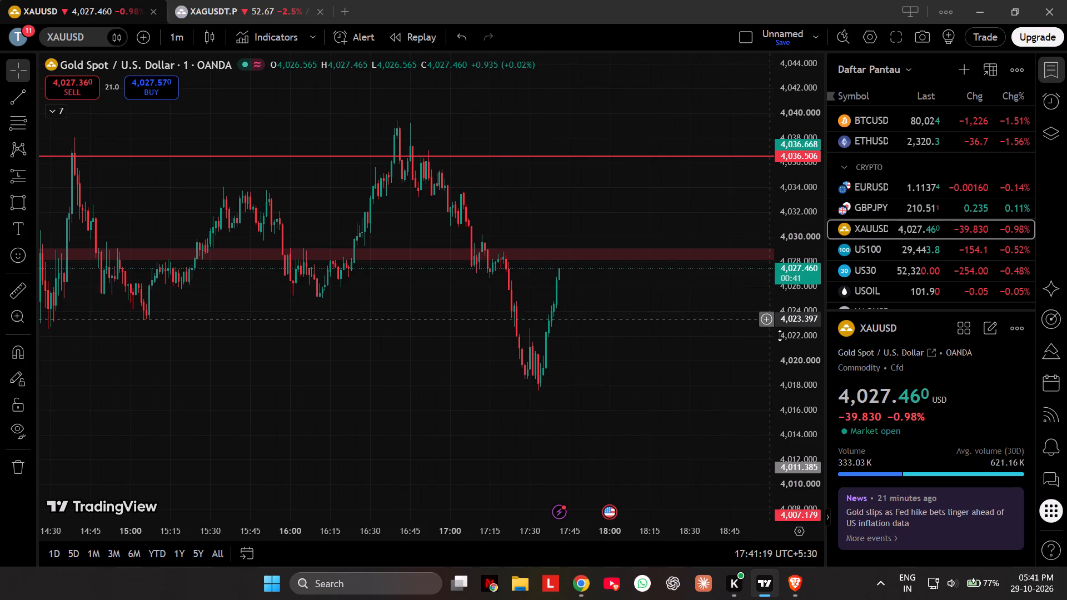
scroll(801, 382, "up", 4)
scroll(652, 412, "up", 4)
left_click_drag(597, 427, 586, 377)
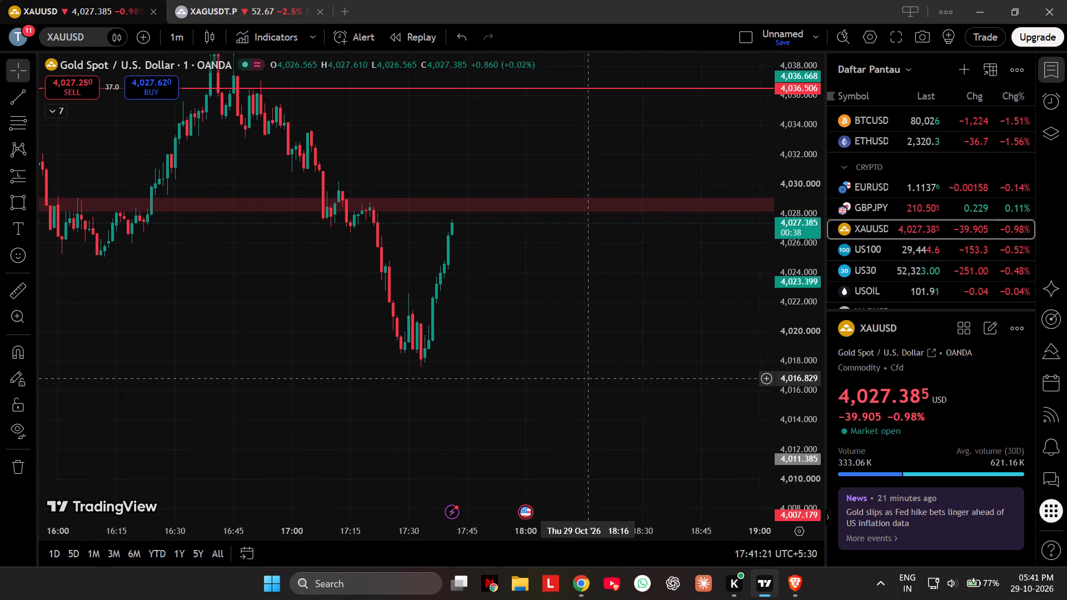
left_click_drag(586, 377, 600, 388)
Open the XAGUSDT.P chart and move its rectangle zone up slightly to about 52.81–52.84.
left_click(231, 0)
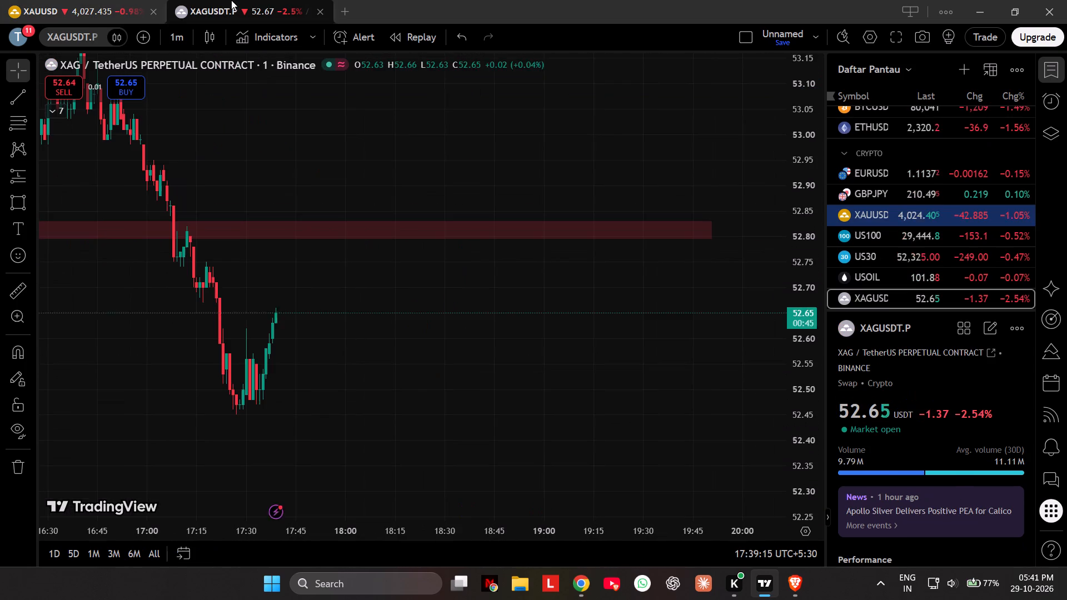
left_click_drag(435, 358, 537, 332)
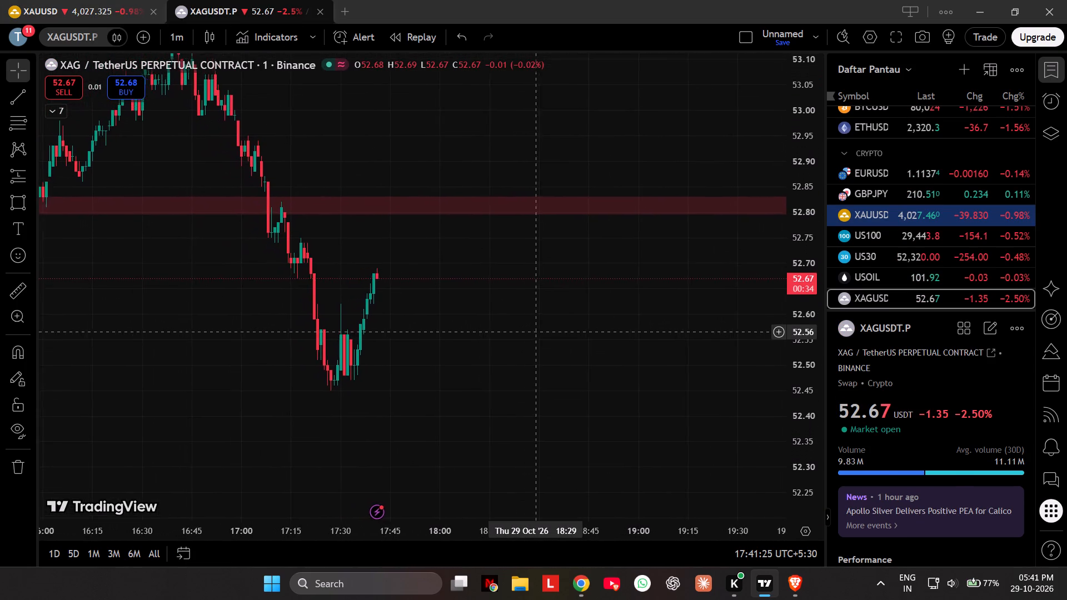
left_click_drag(537, 332, 557, 315)
left_click_drag(556, 314, 550, 311)
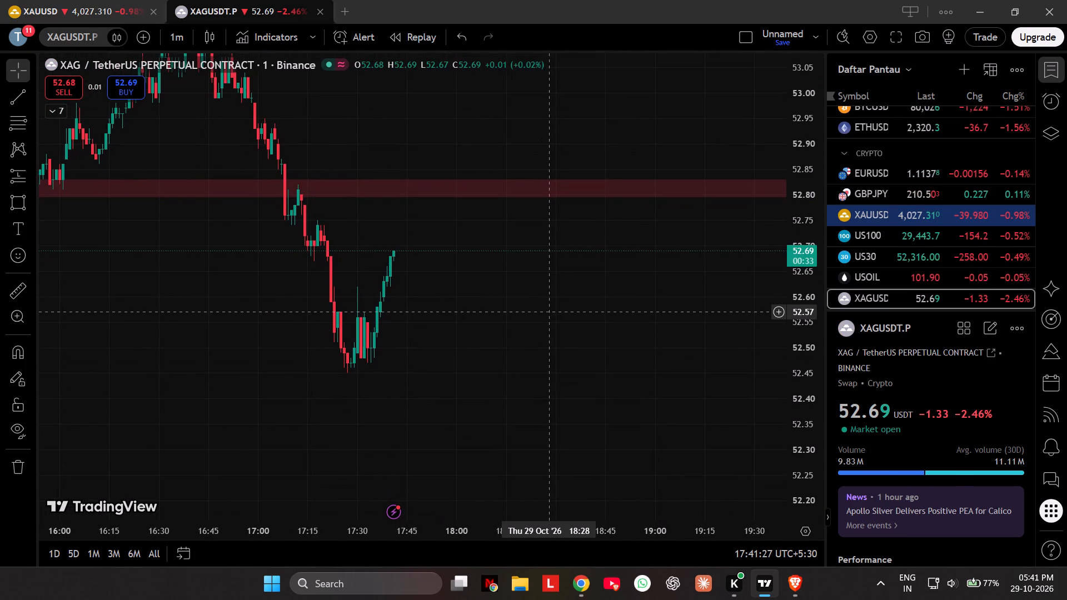
scroll(550, 311, "down", 4)
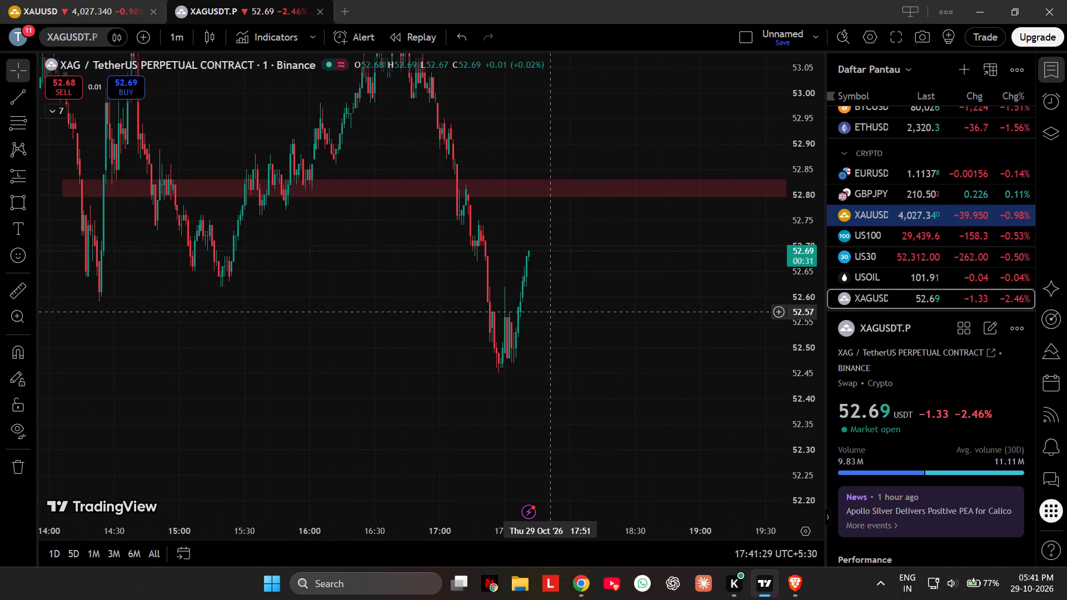
left_click(547, 191)
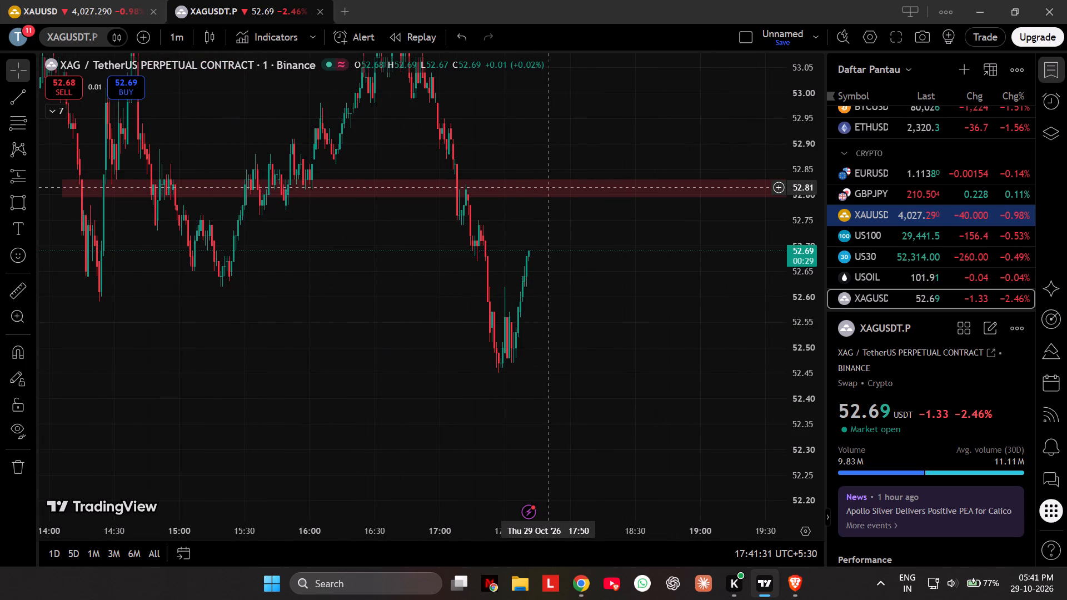
left_click(564, 196)
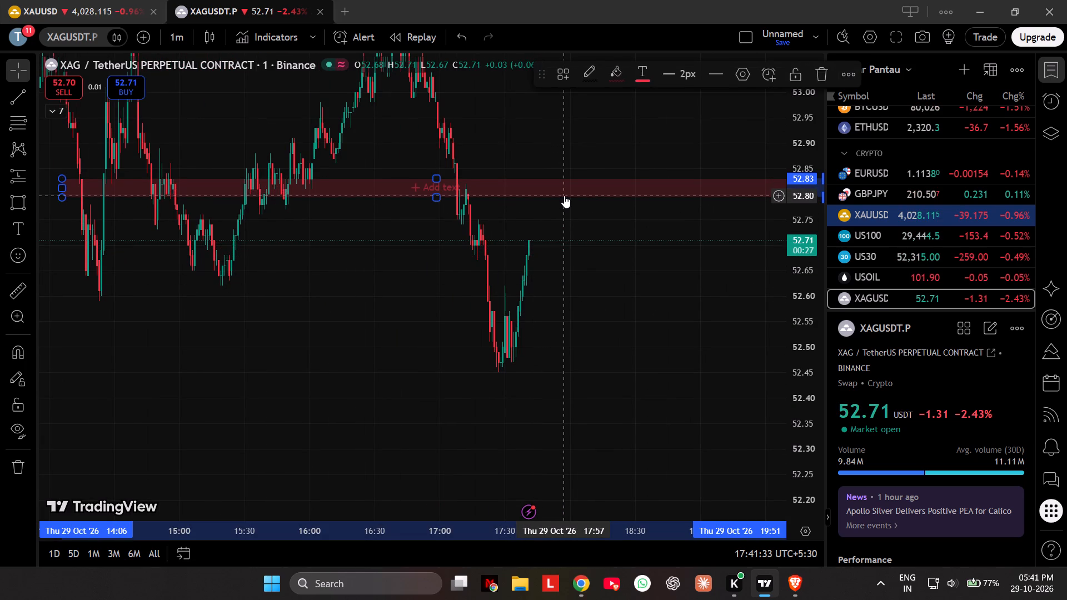
left_click_drag(564, 196, 559, 190)
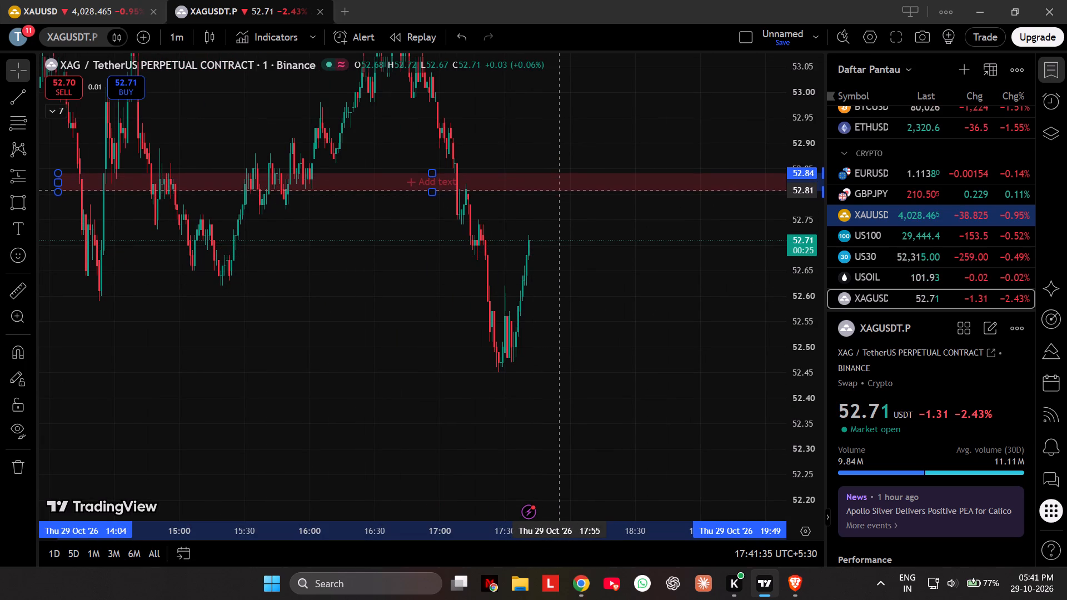
left_click_drag(559, 190, 563, 189)
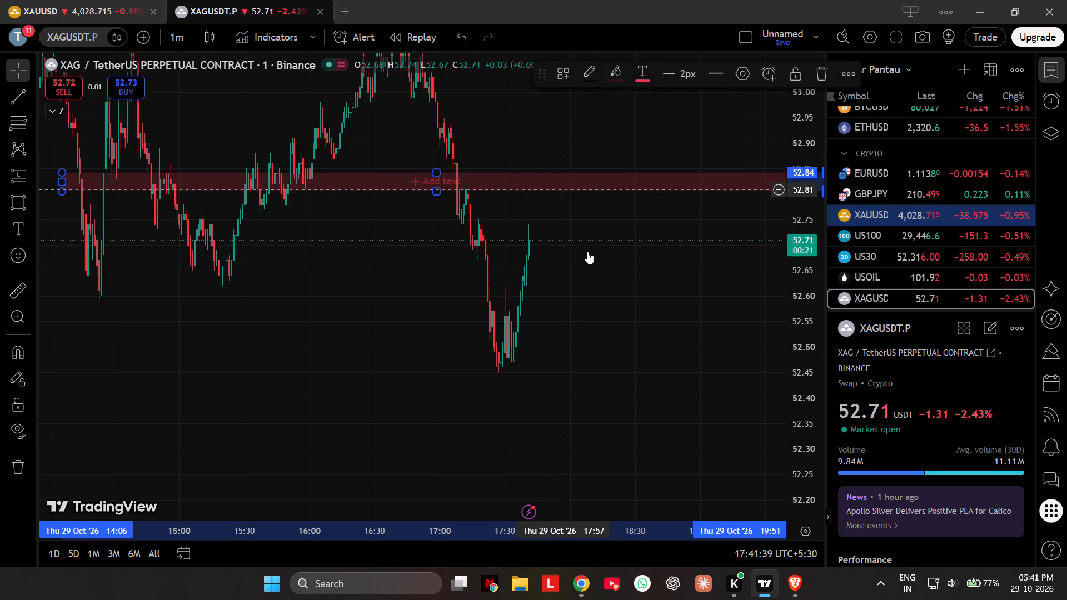
left_click(601, 294)
scroll(608, 327, "up", 4)
scroll(550, 367, "up", 2)
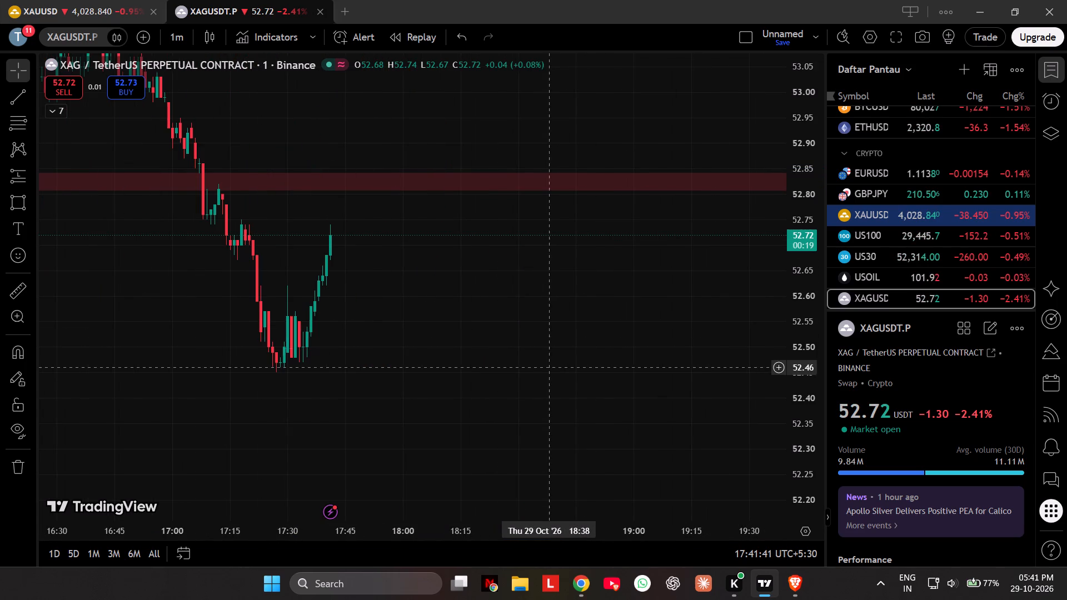
Return to the XAUUSD chart and check the 1-minute price action around the rectangle zone.
left_click(51, 0)
left_click_drag(514, 335, 532, 348)
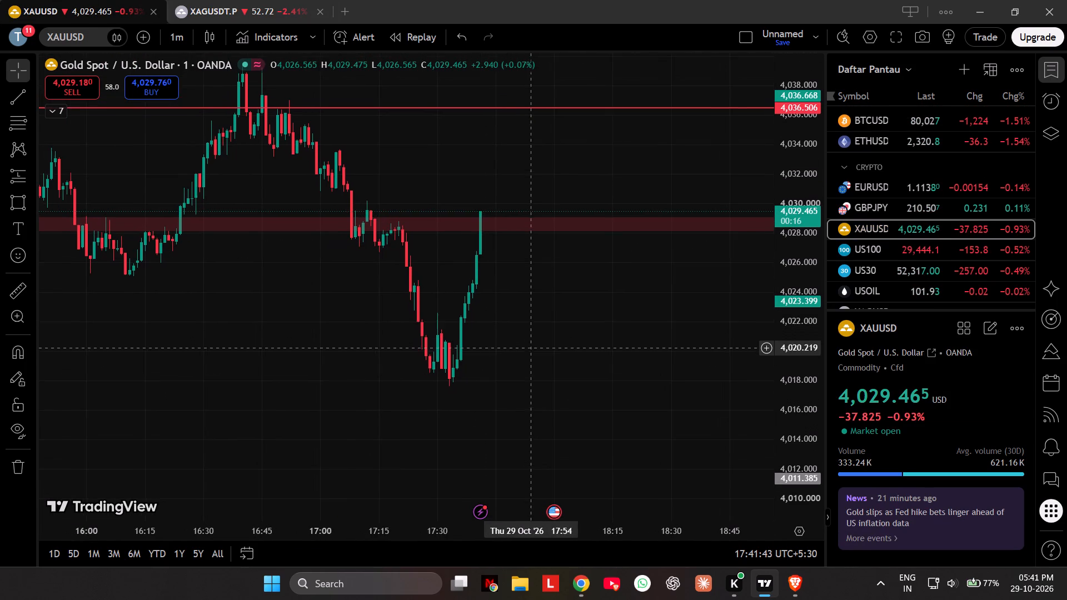
left_click_drag(532, 348, 533, 348)
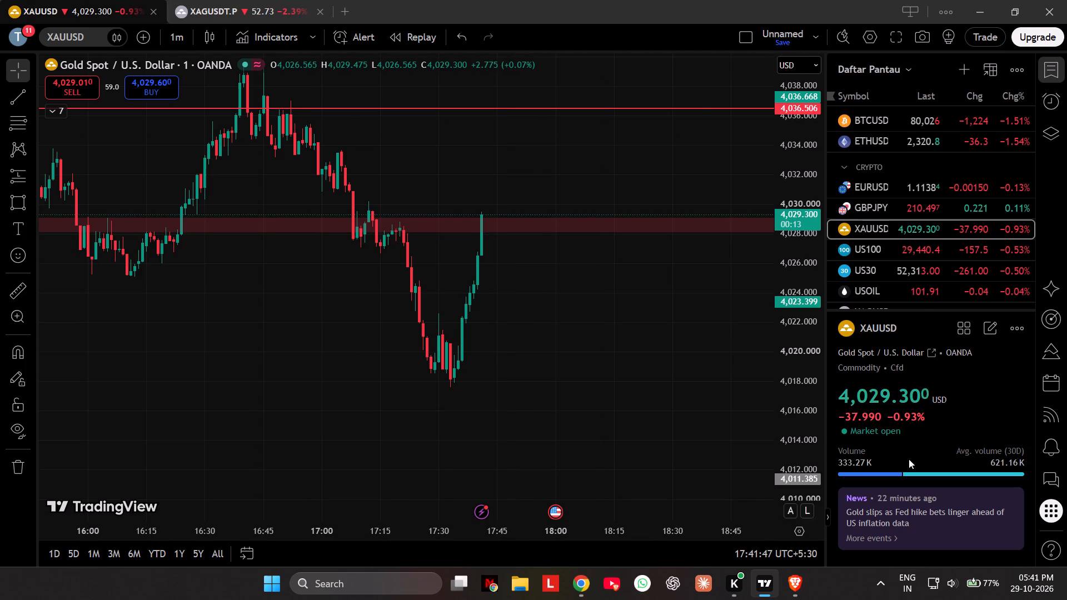
Switch to the live gold analysis stream in Brave, jump to its live point and glance over the page.
left_click(795, 592)
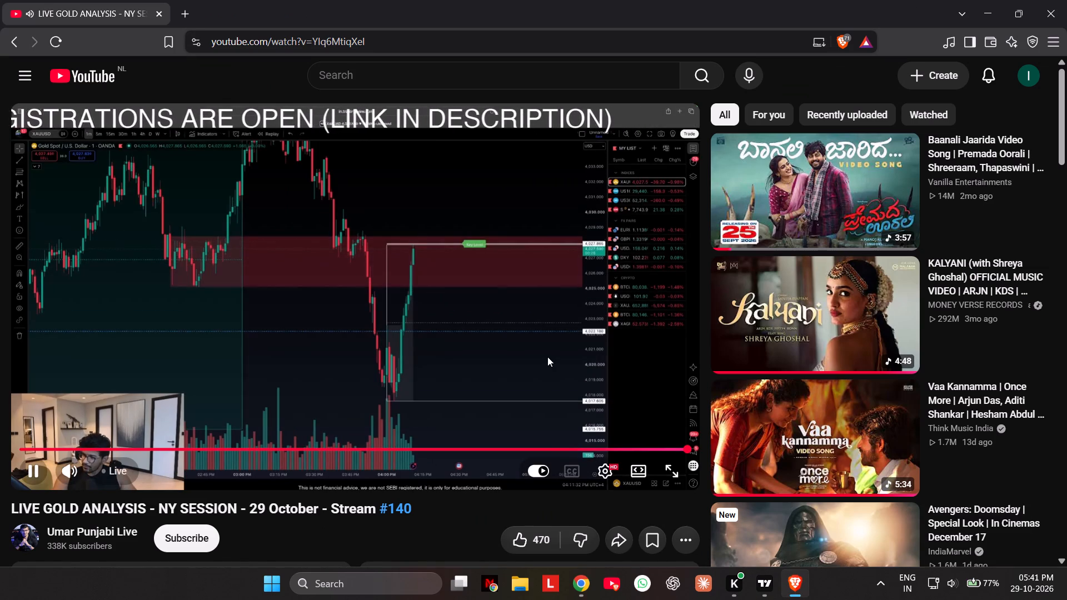
left_click(114, 471)
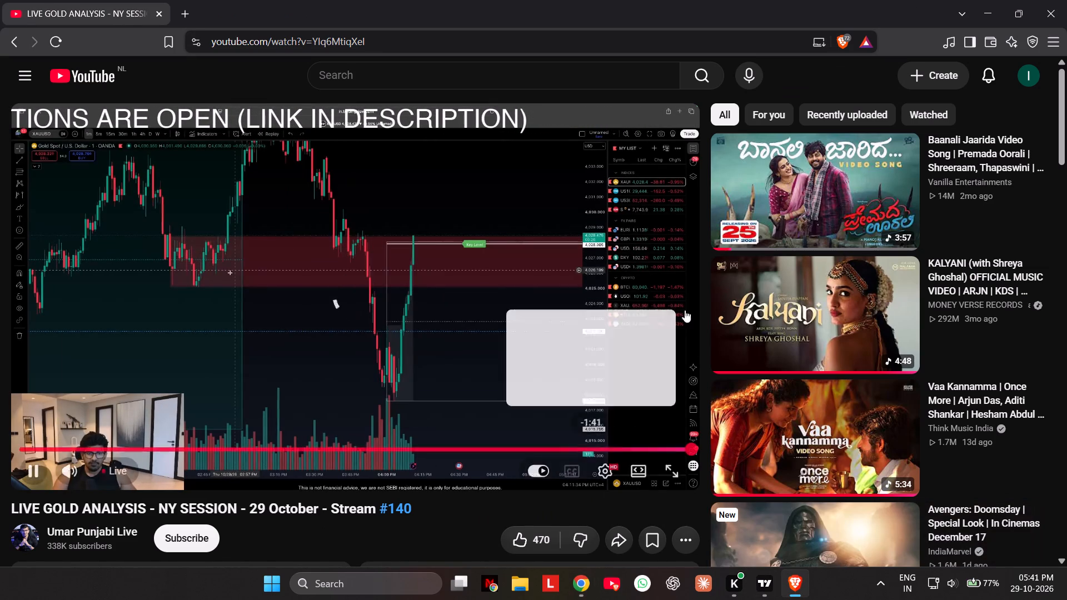
scroll(758, 351, "down", 4)
scroll(758, 351, "up", 2)
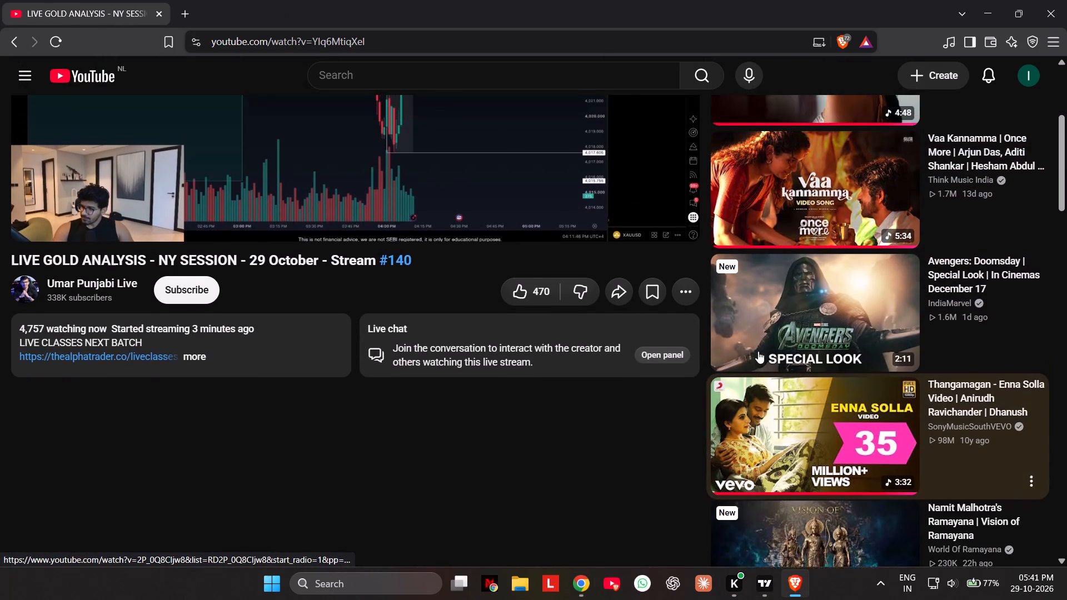
scroll(758, 351, "up", 2)
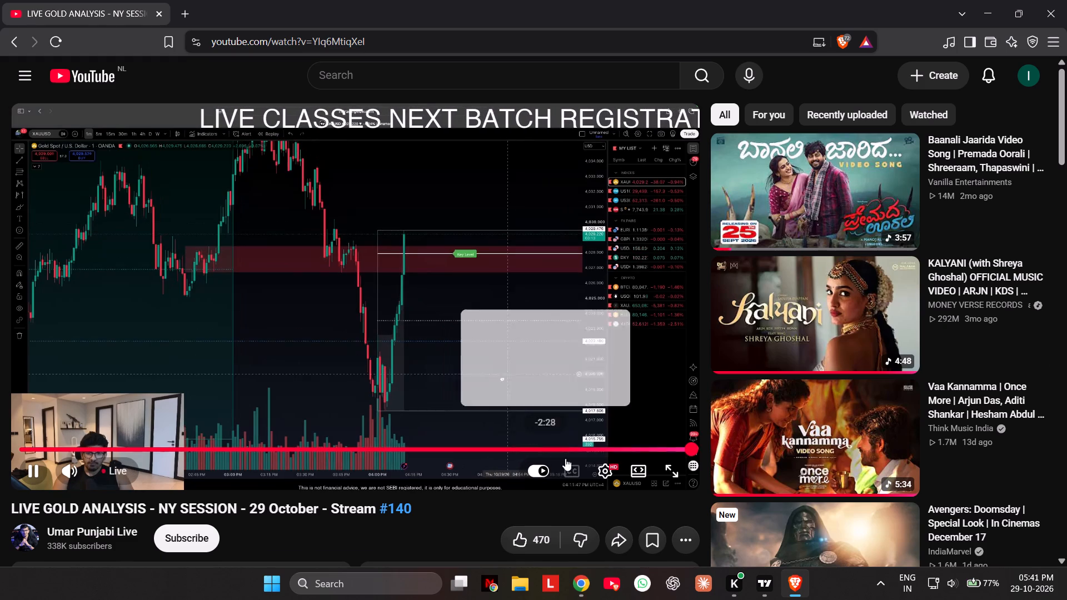
Set the live gold stream's playback quality to 720p60 and bring it back to the live point.
left_click(611, 471)
left_click(601, 418)
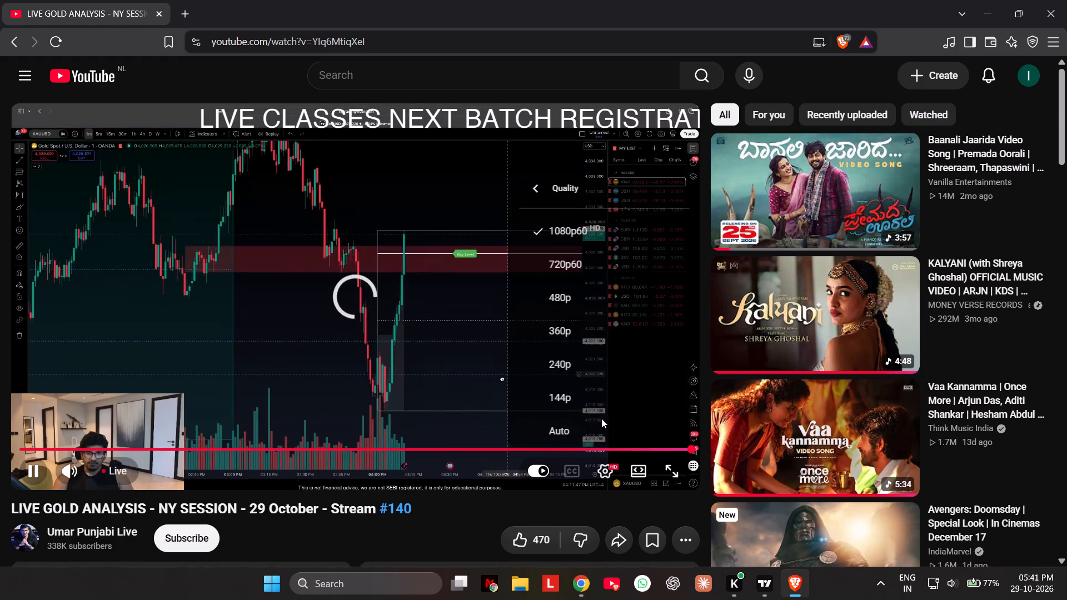
left_click(602, 268)
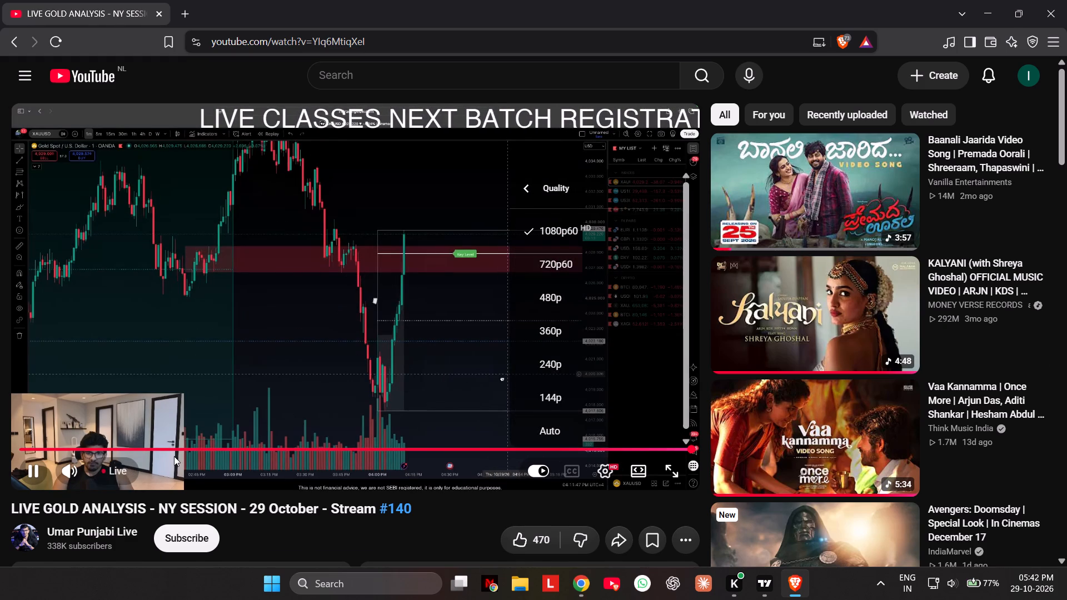
left_click(632, 264)
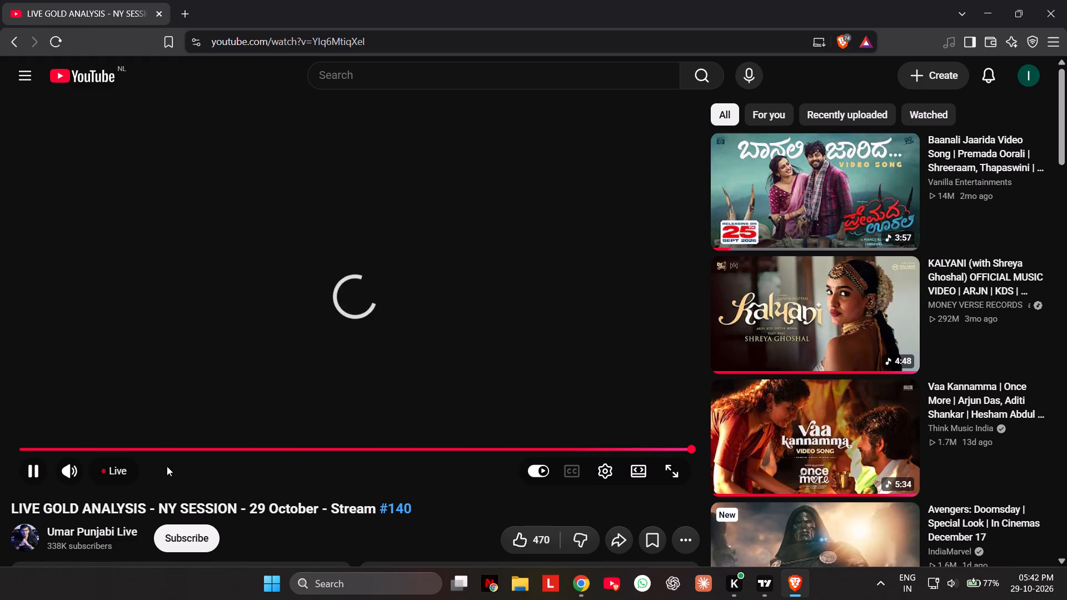
left_click(106, 469)
left_click(106, 469)
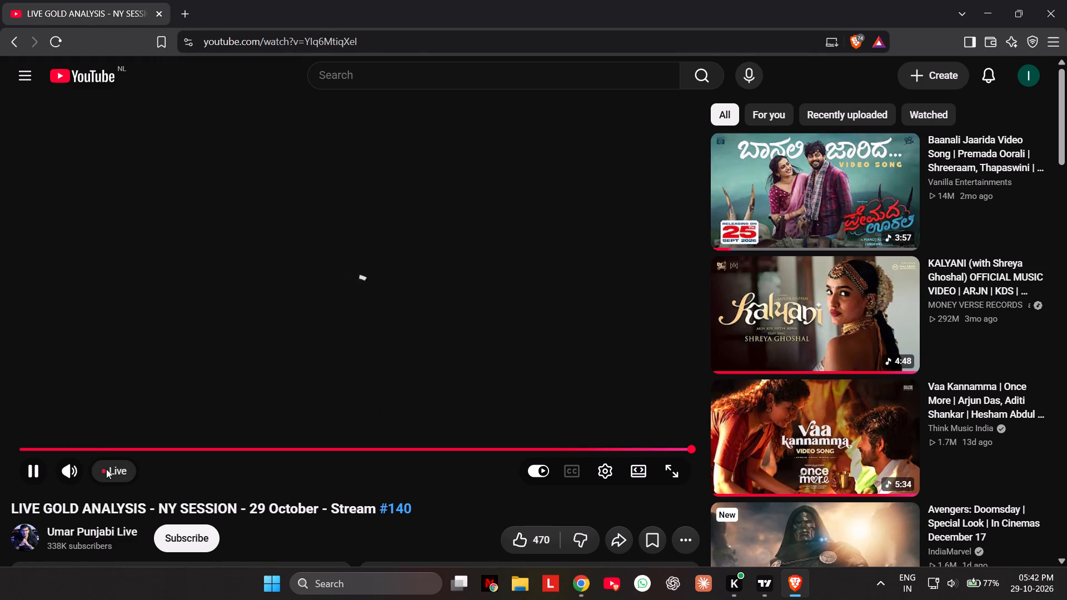
left_click(106, 469)
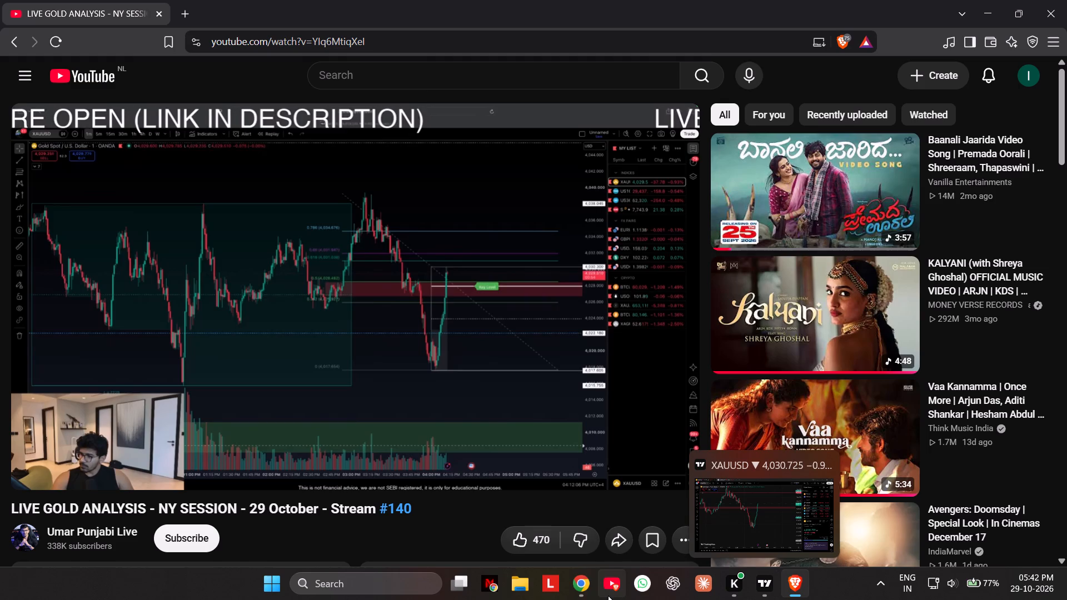
Look over the Drive - The Pretenders page on NetMirror in Chrome, including its description, cast and similar titles.
left_click(589, 586)
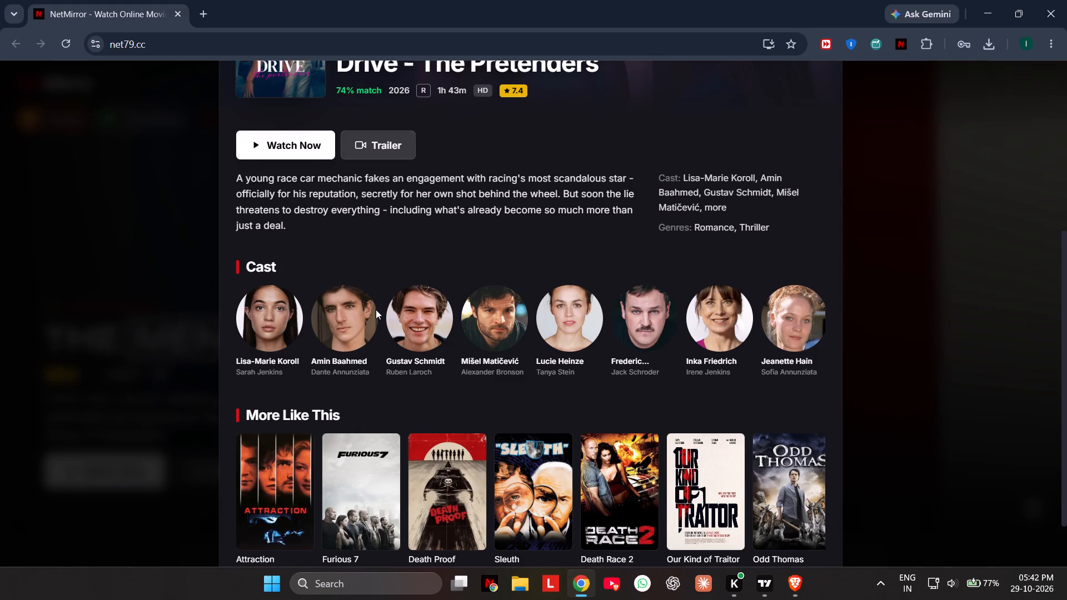
scroll(376, 309, "down", 4)
scroll(376, 309, "up", 1)
scroll(376, 309, "down", 5)
scroll(376, 309, "up", 1)
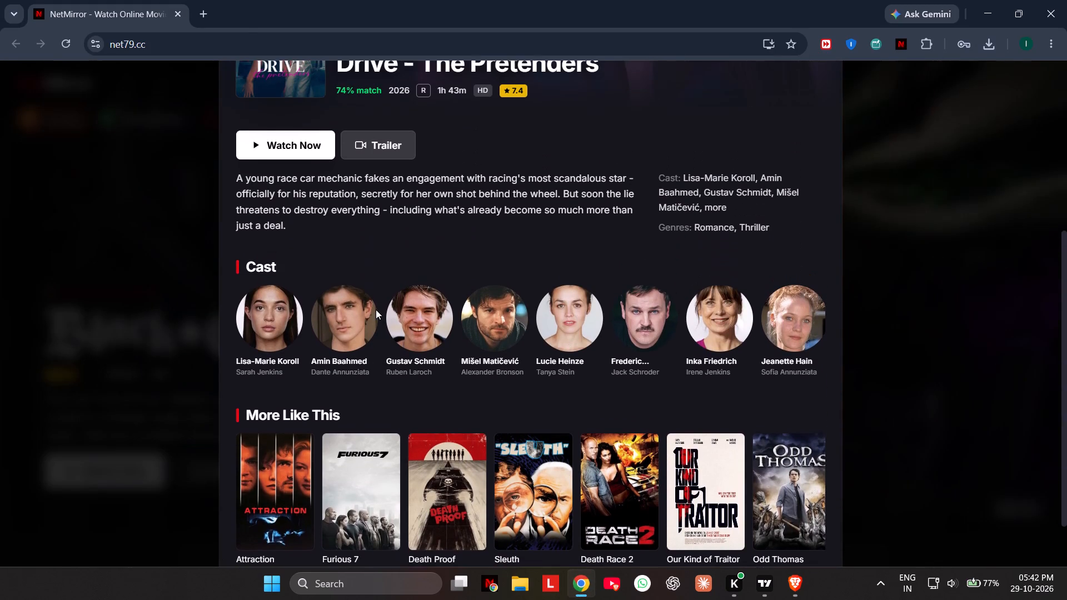
scroll(376, 309, "up", 3)
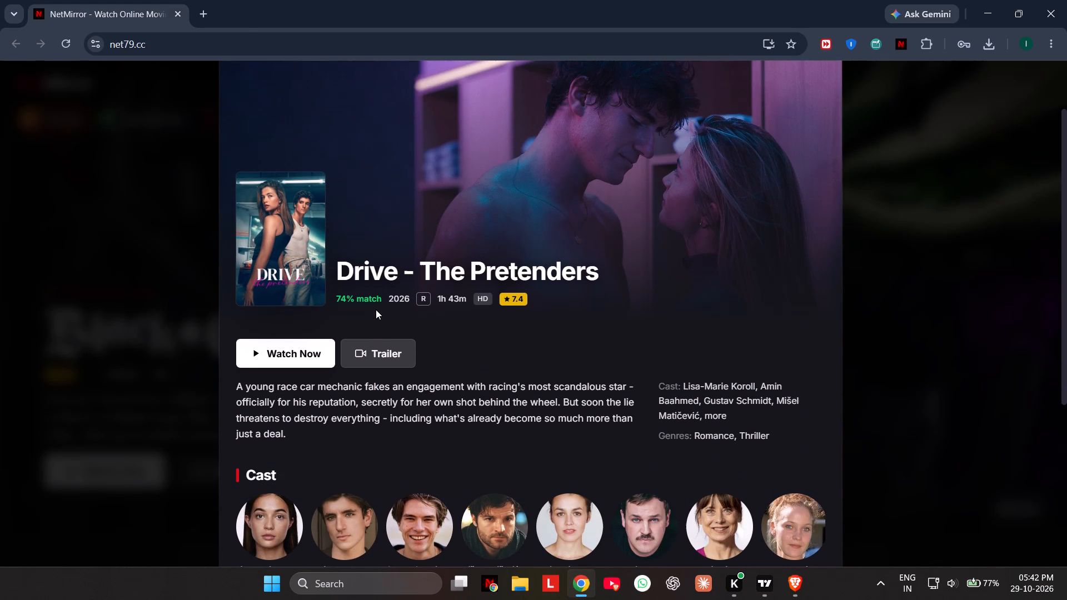
Glance at the live gold stream in Brave, then examine the 1-minute XAUUSD price action around the rectangle zone in TradingView.
left_click(789, 584)
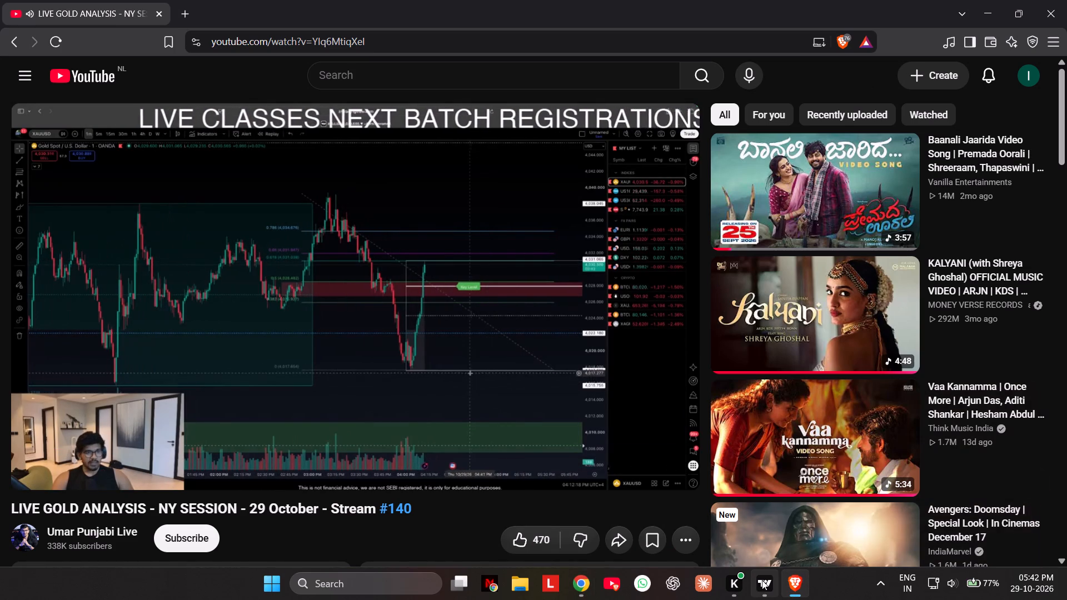
left_click(762, 580)
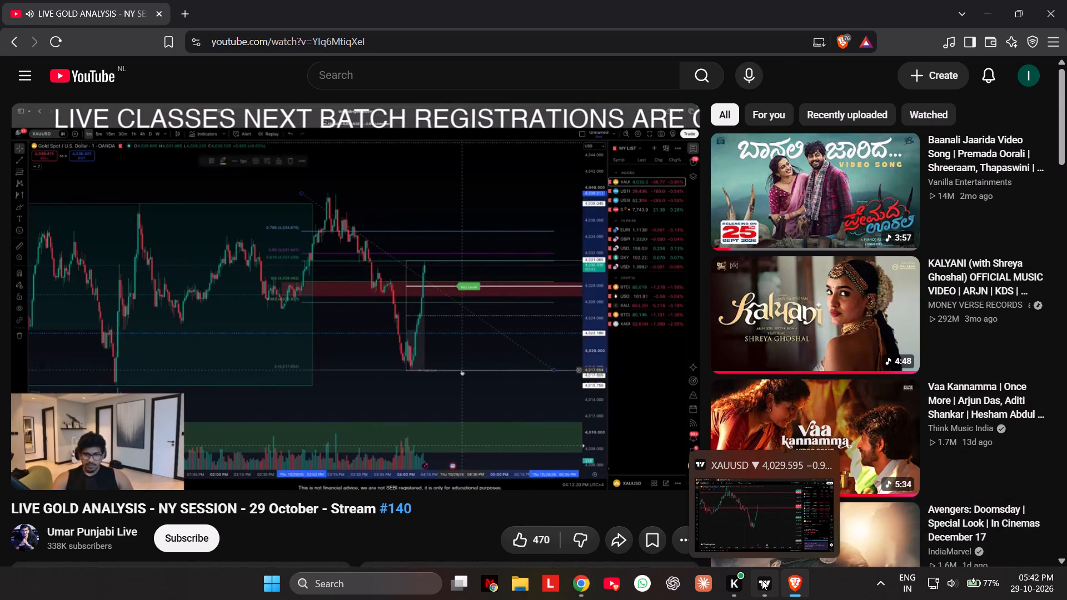
scroll(794, 385, "down", 1)
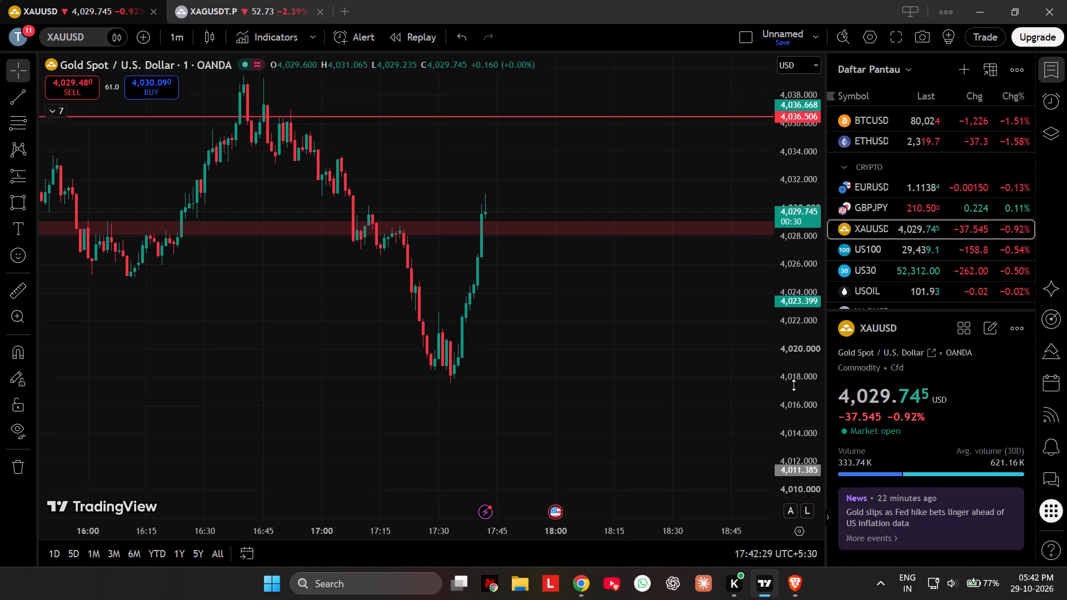
scroll(794, 385, "down", 3)
scroll(794, 385, "up", 2)
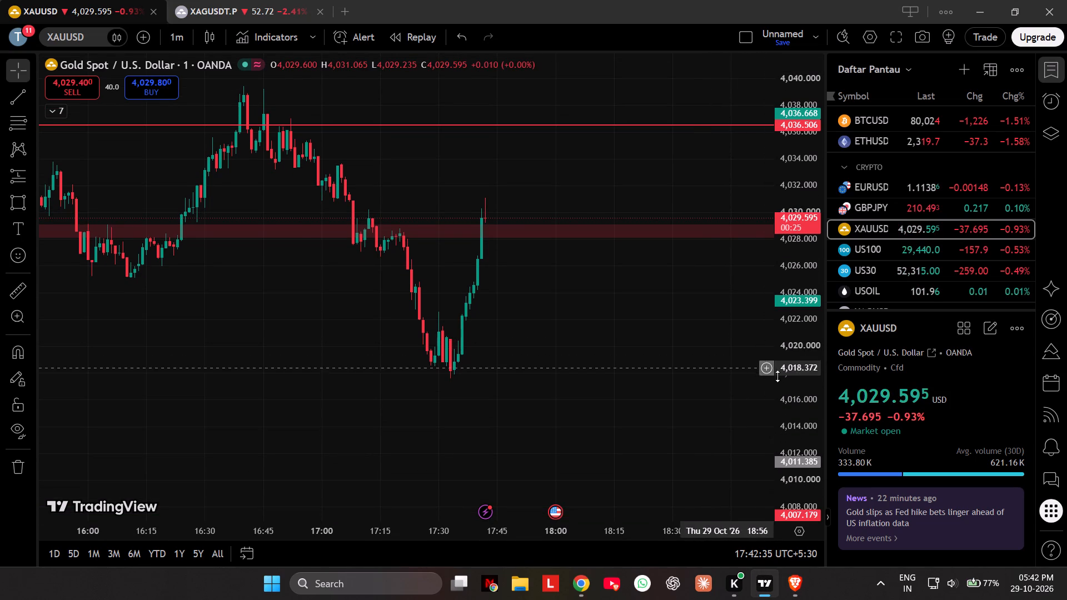
scroll(787, 401, "down", 3)
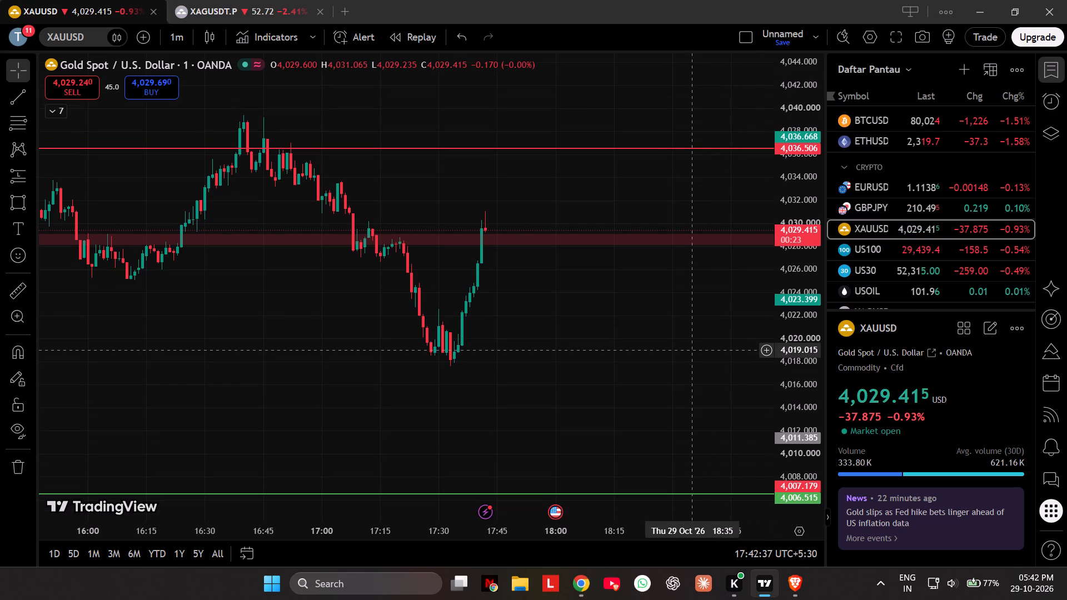
left_click_drag(630, 361, 619, 353)
left_click_drag(619, 353, 592, 337)
left_click_drag(650, 394, 624, 378)
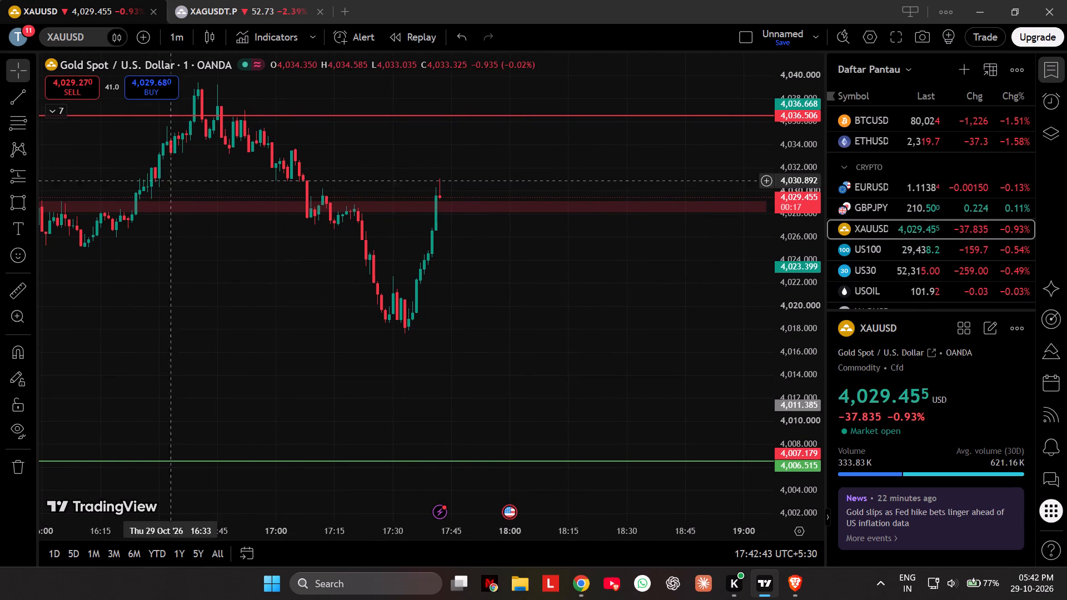
Expand the XAUUSD indicator list and show the Liquidation HeatMap temporarily to examine its levels, hiding it again when finished.
left_click(53, 108)
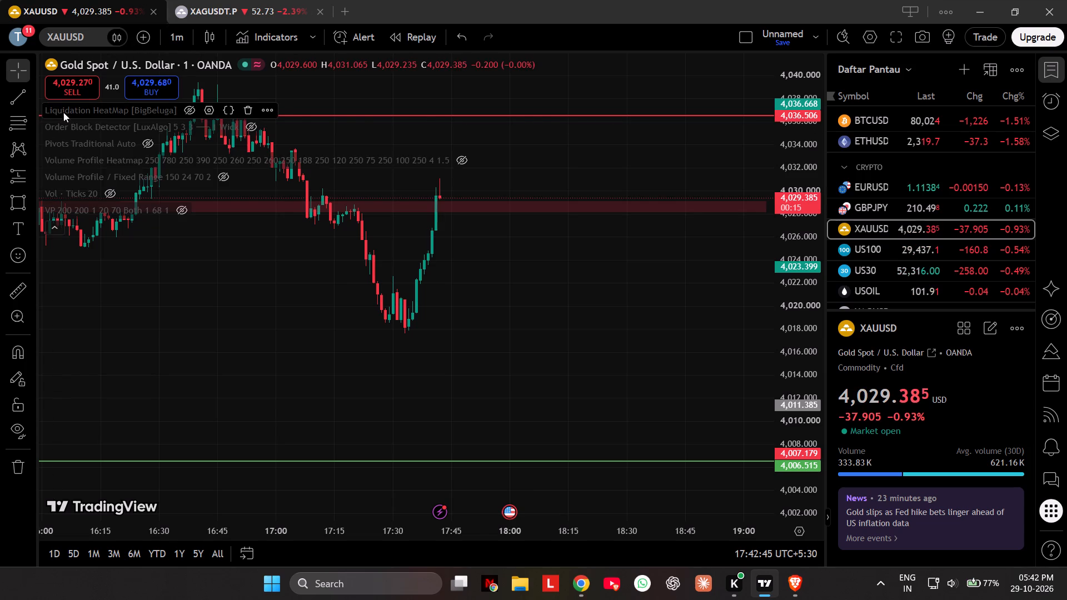
left_click(194, 108)
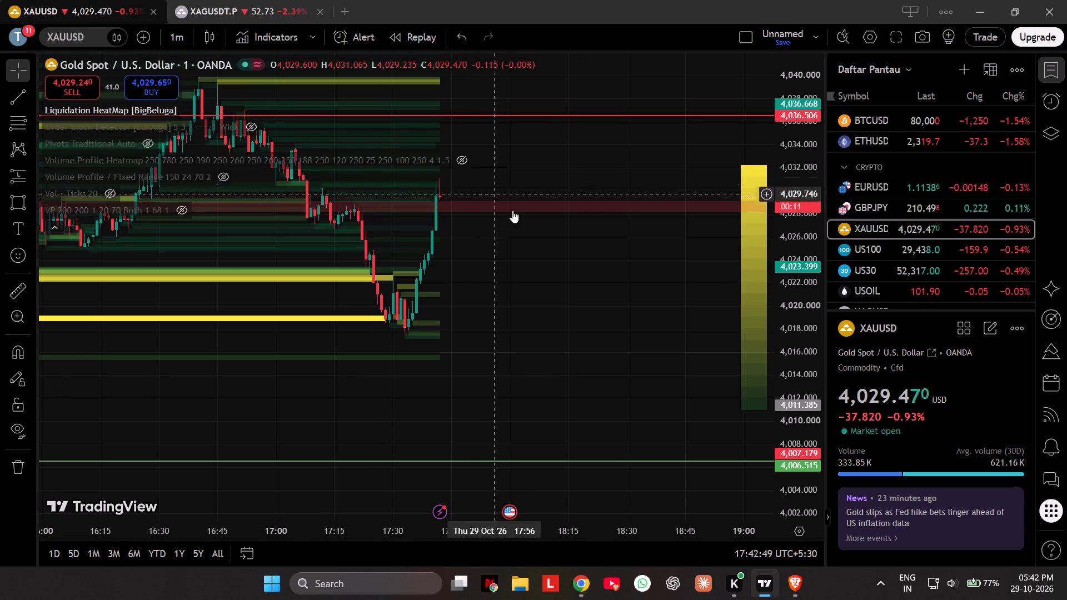
left_click_drag(556, 252, 625, 334)
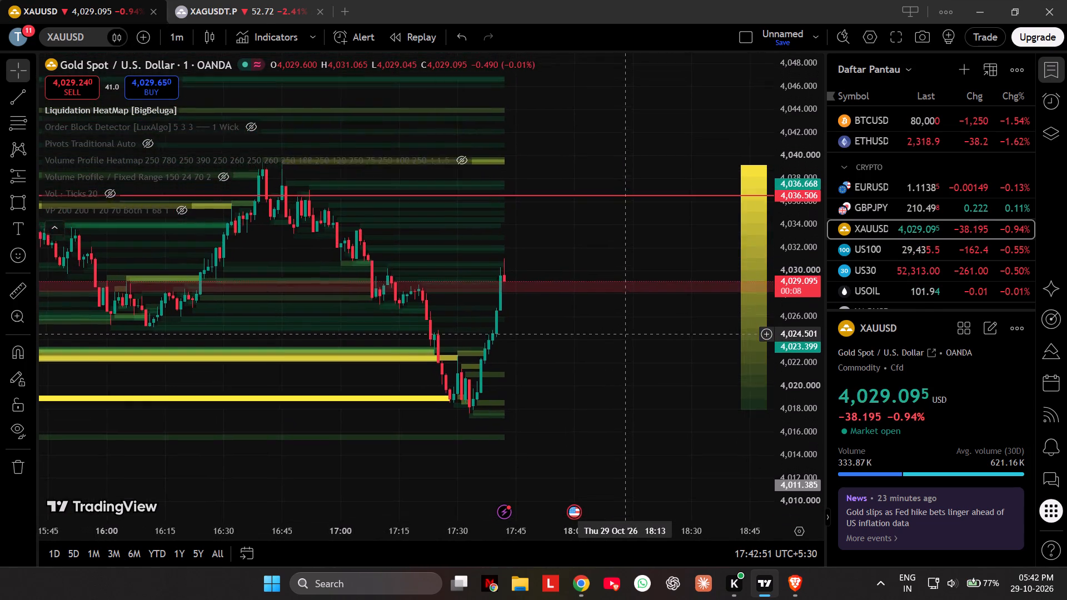
left_click_drag(625, 334, 666, 424)
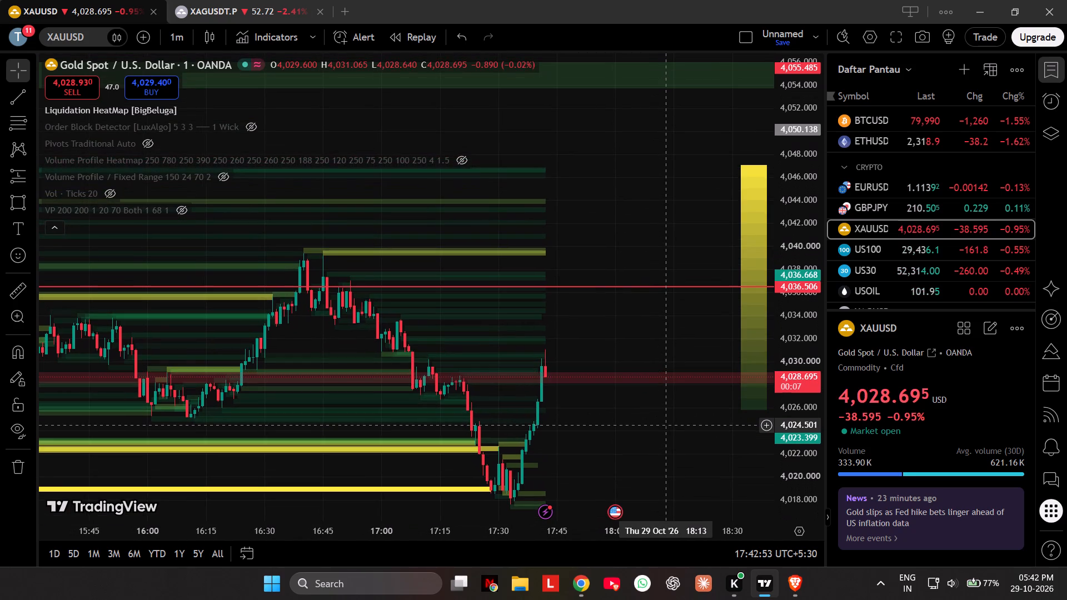
left_click_drag(666, 424, 615, 384)
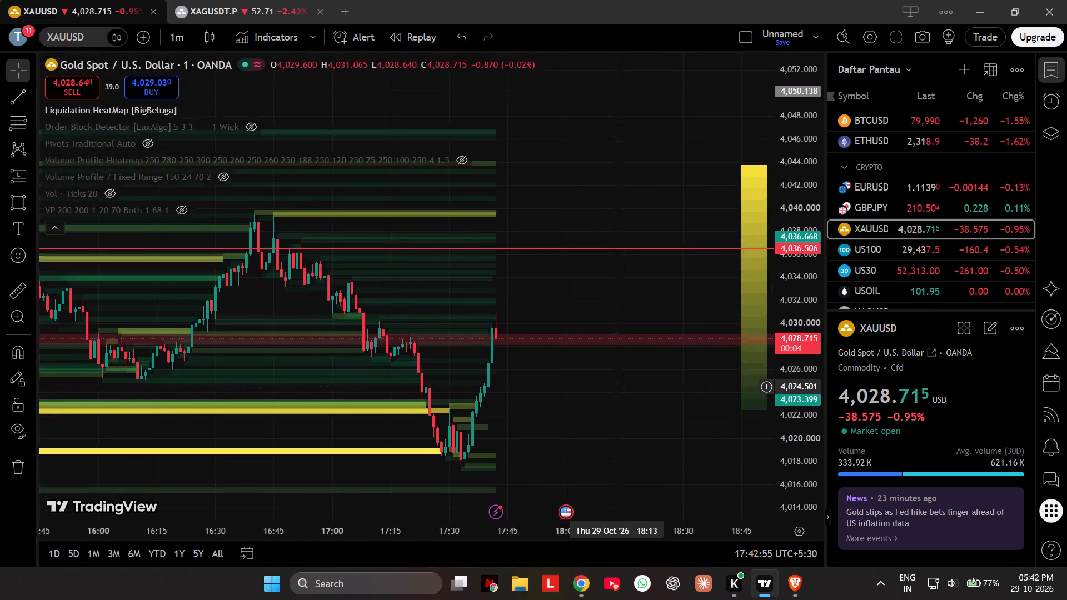
left_click_drag(615, 384, 527, 256)
left_click(192, 109)
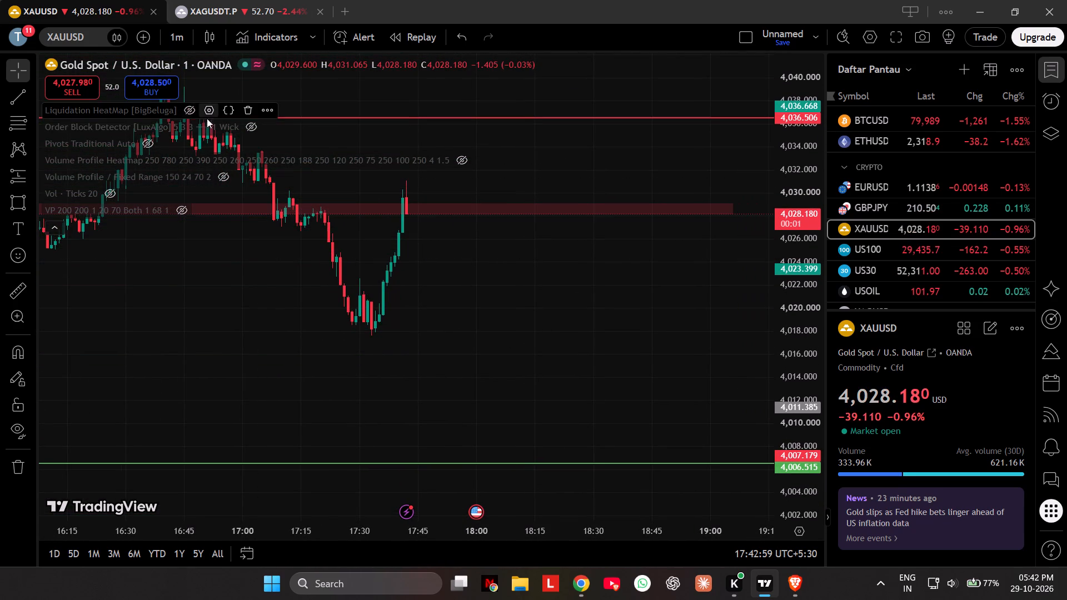
Briefly show and hide the Order Block Detector, Pivots and Vol - Ticks indicators in turn to compare them with the XAUUSD price.
left_click(252, 126)
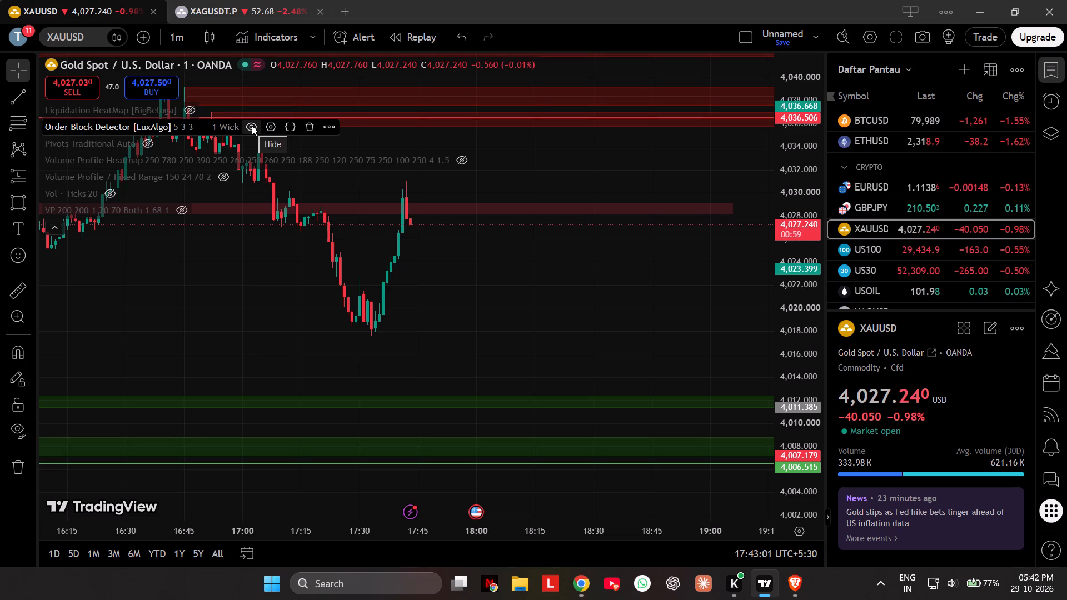
left_click(252, 126)
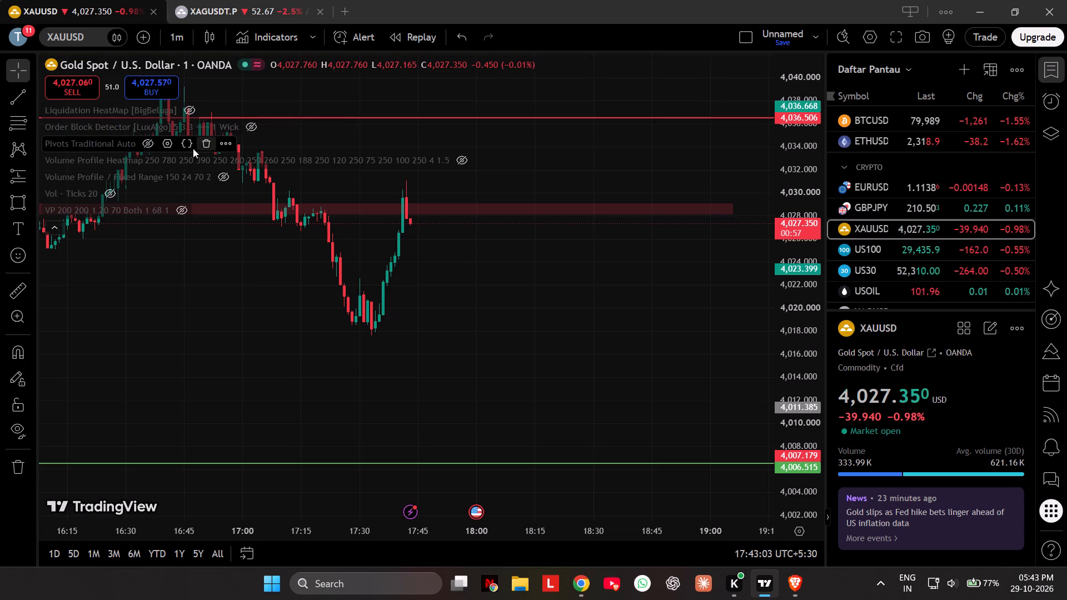
left_click(148, 141)
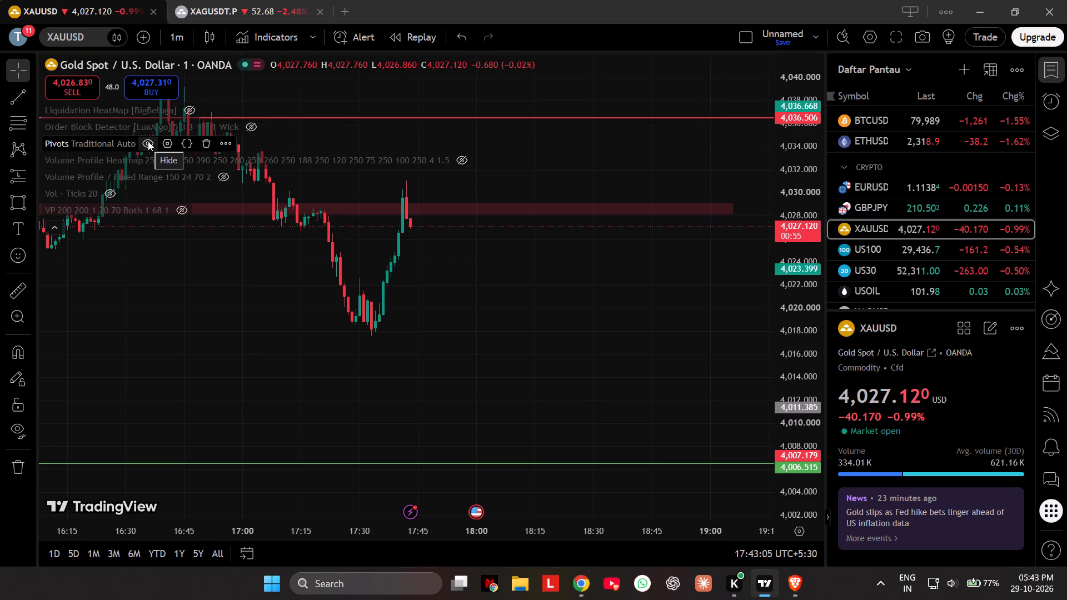
left_click(148, 141)
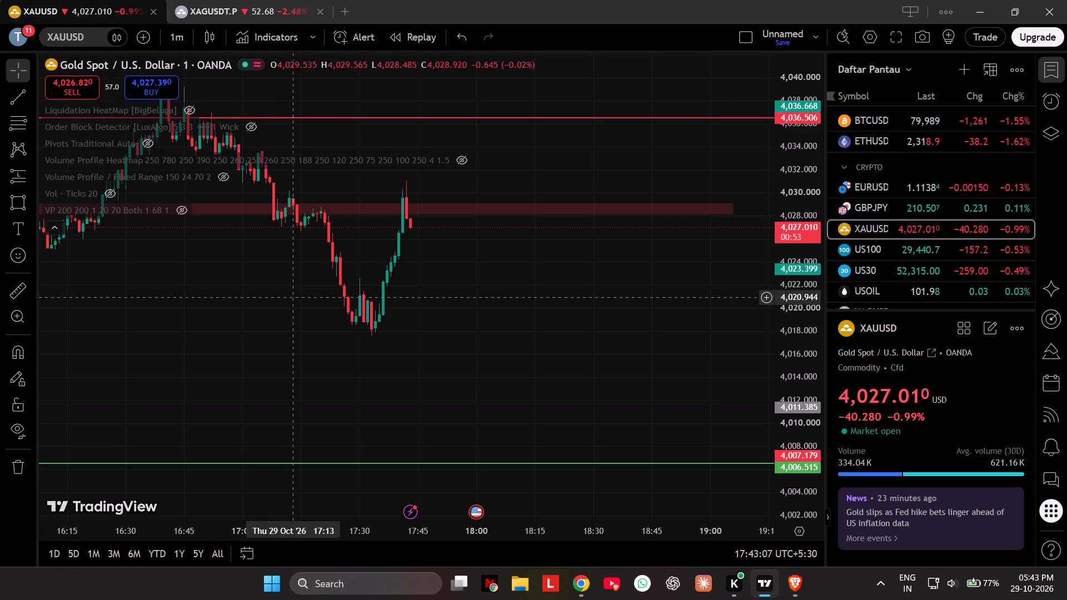
left_click_drag(277, 302, 368, 383)
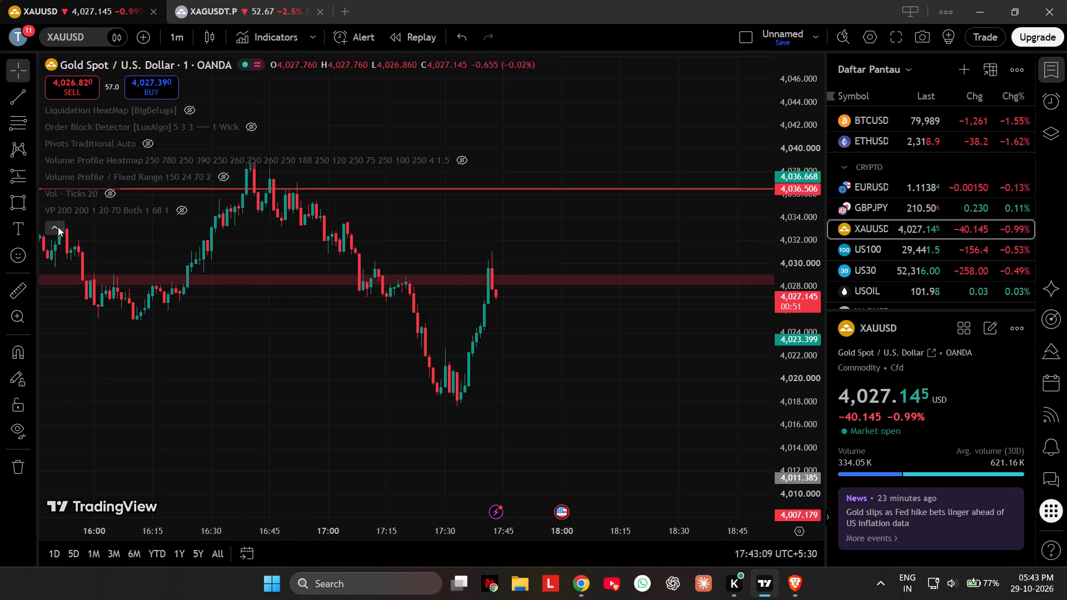
left_click(113, 189)
left_click(113, 189)
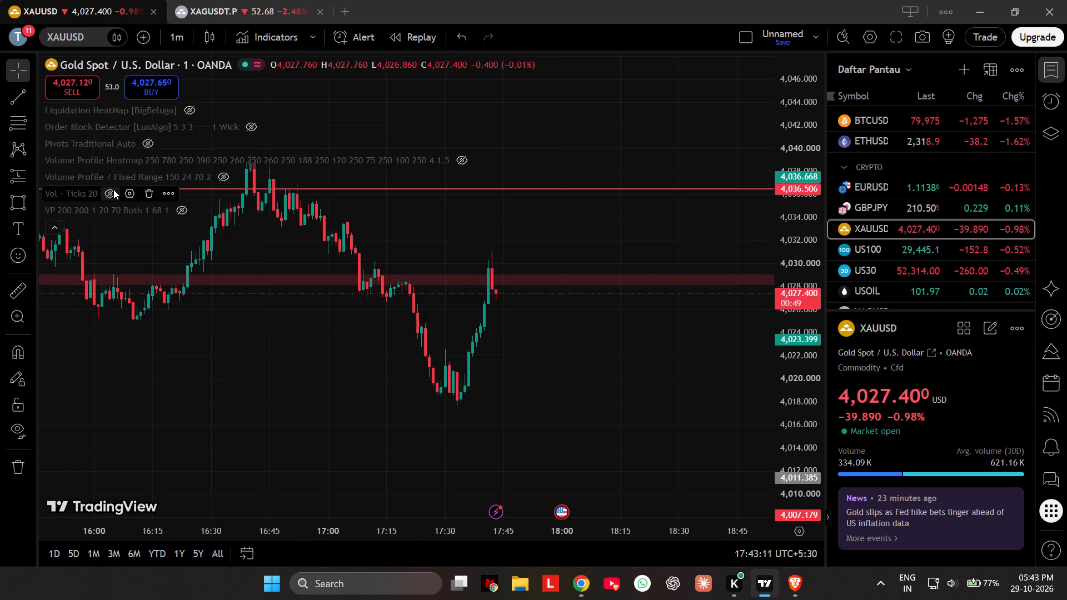
Check the live gold stream in Brave, then minimize both the stream window and the TradingView window.
left_click(785, 593)
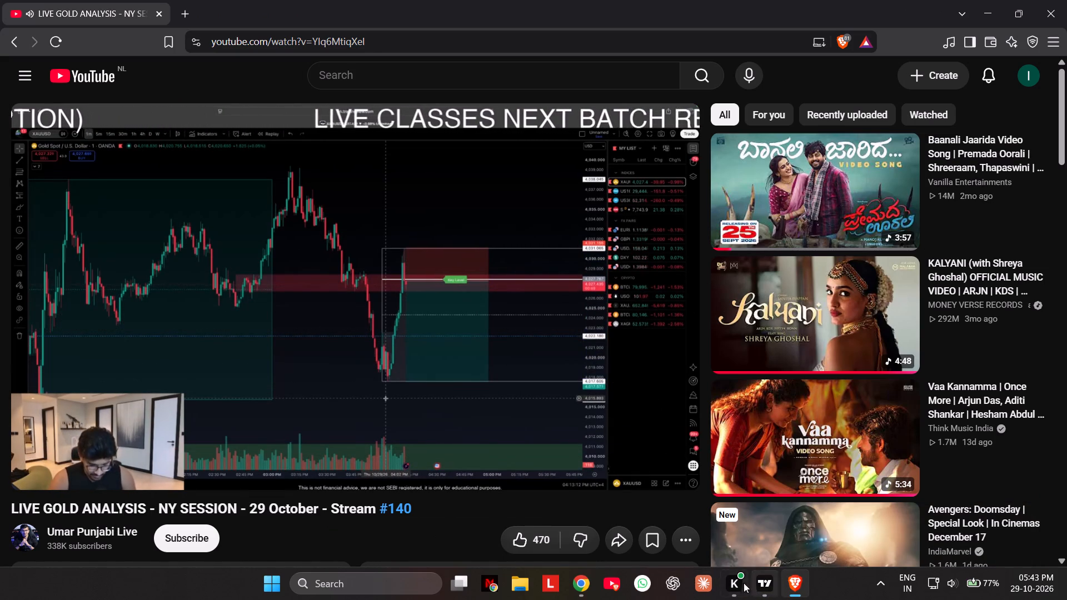
left_click(986, 4)
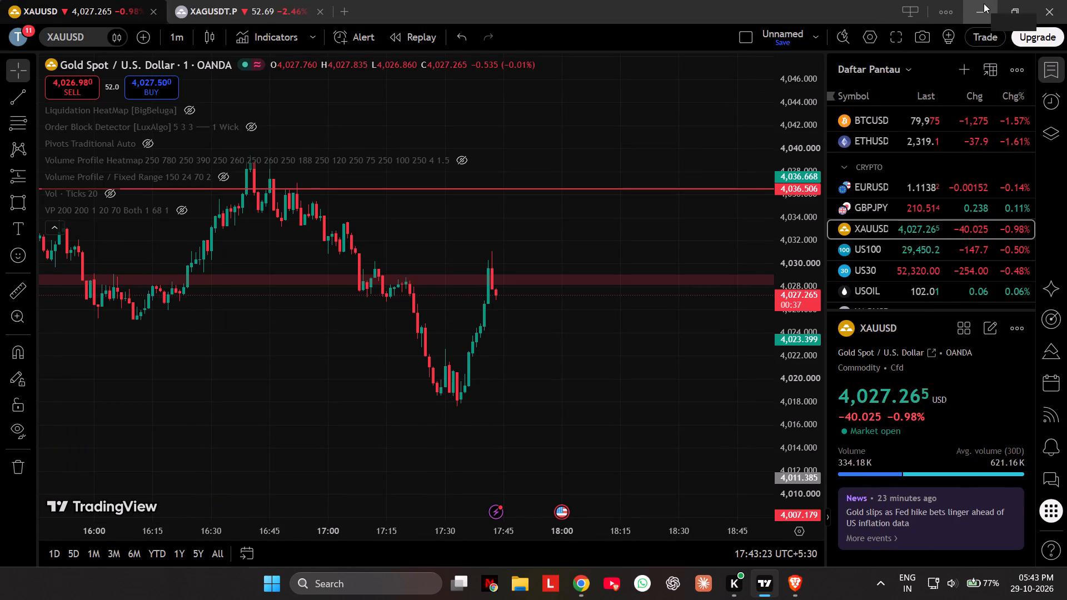
left_click(984, 3)
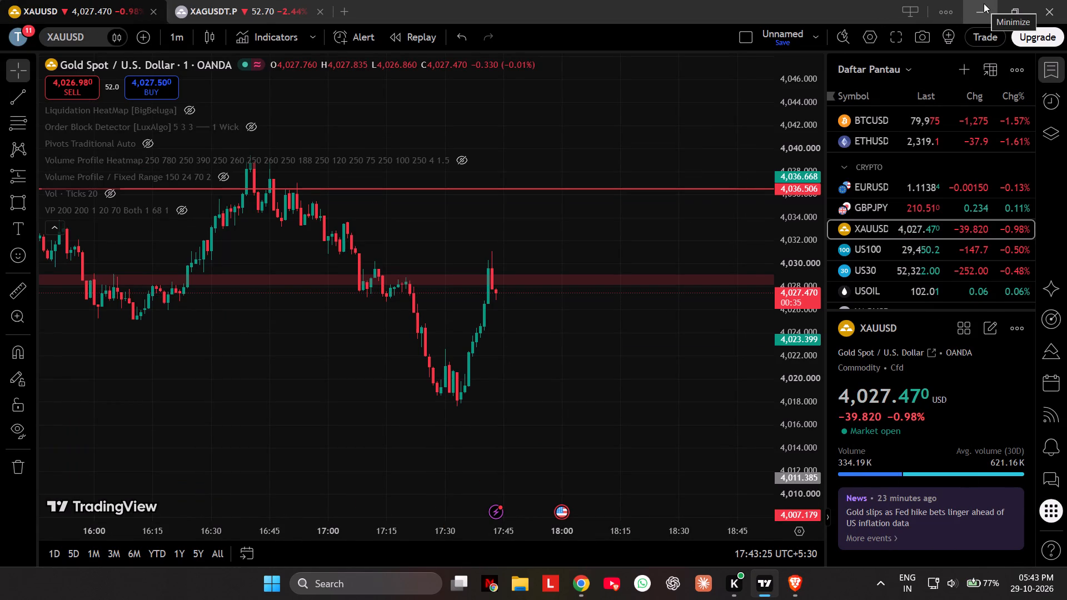
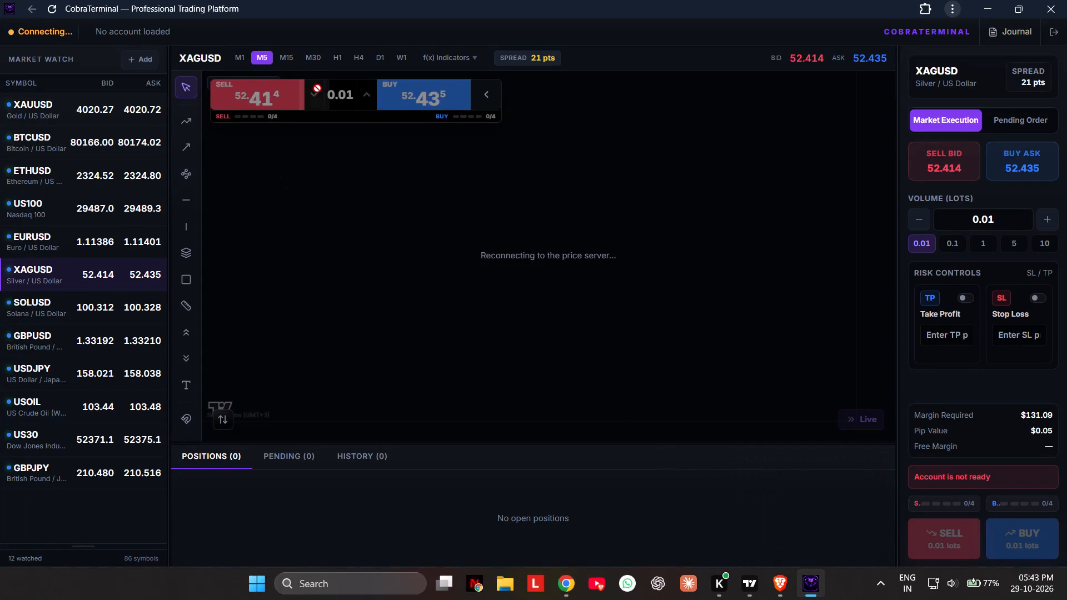
Open XAUUSD from the market watch and sell 0.02 lots at market price.
left_click(36, 109)
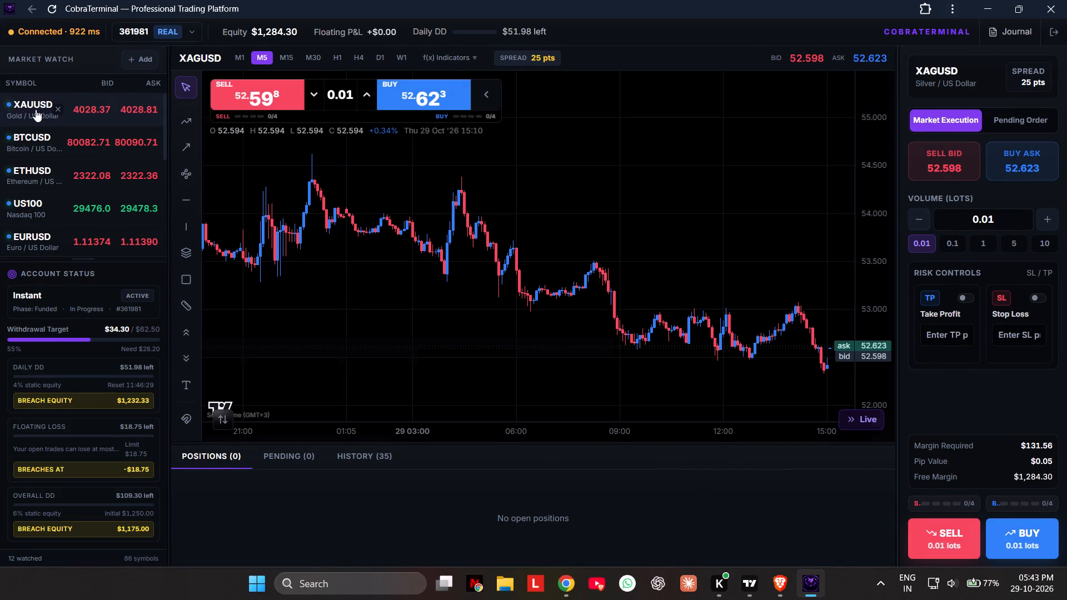
left_click(361, 89)
left_click(250, 98)
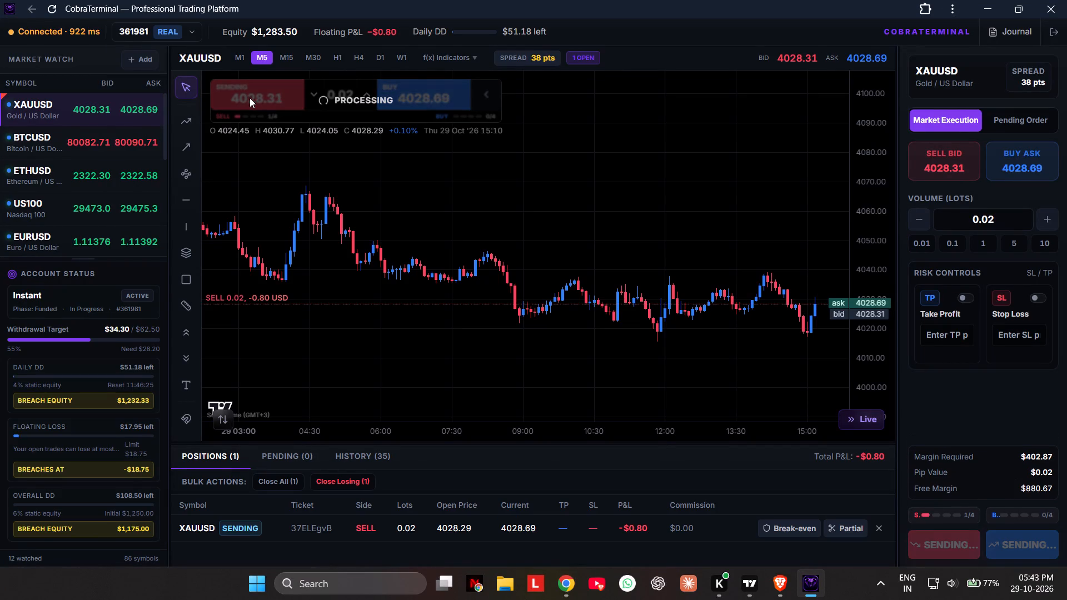
On the one-minute chart, apply a take profit at about 4020.69 and a stop loss at about 4031.86 to the XAUUSD sell position.
left_click_drag(801, 228, 620, 250)
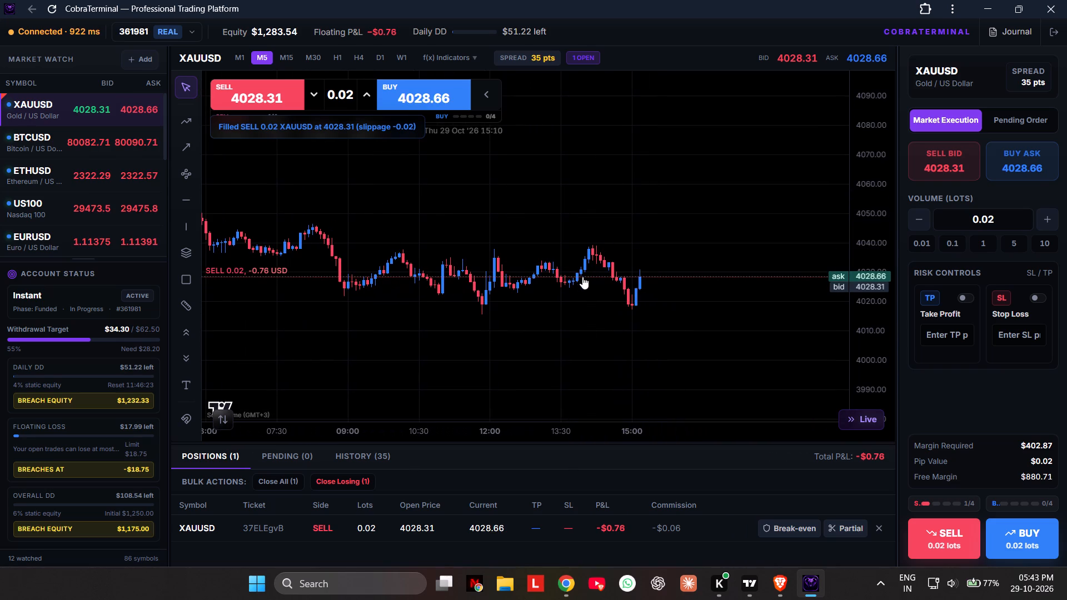
left_click(242, 55)
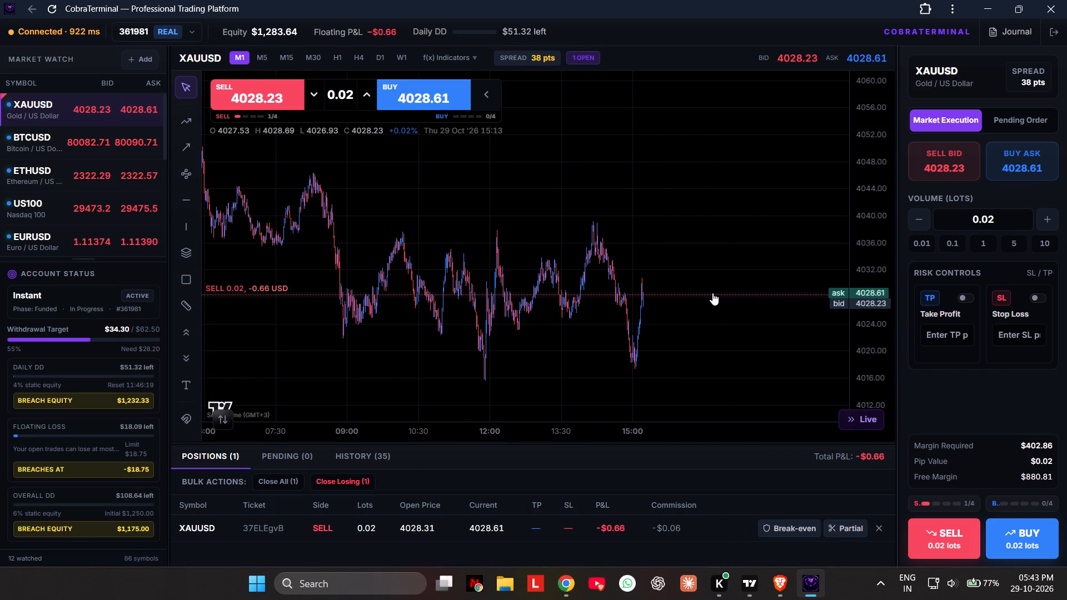
left_click(706, 297)
left_click(578, 412)
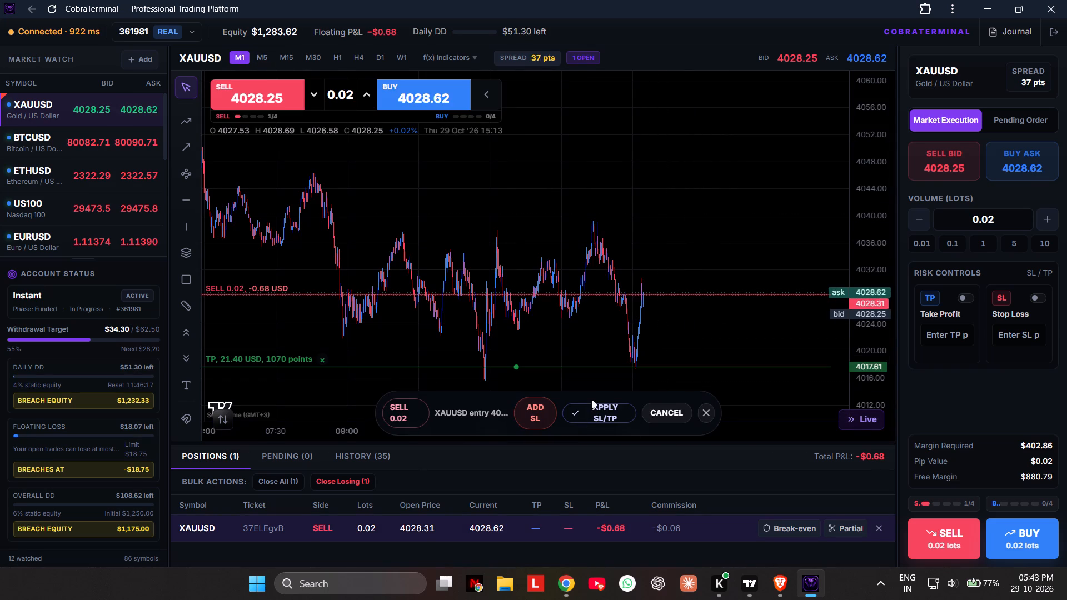
left_click_drag(639, 364, 641, 354)
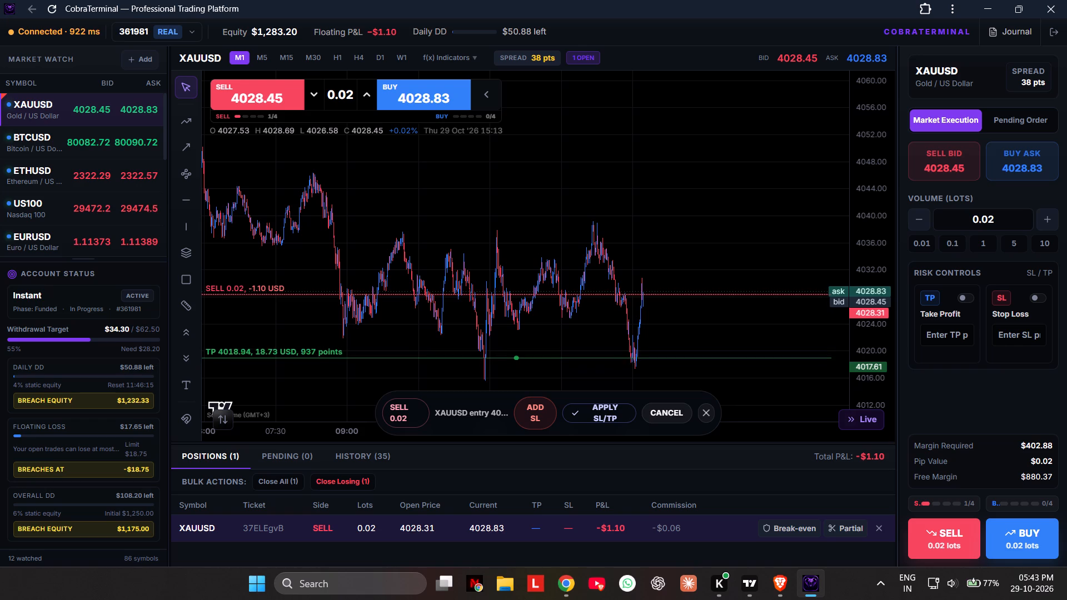
left_click_drag(641, 354, 661, 343)
left_click(528, 414)
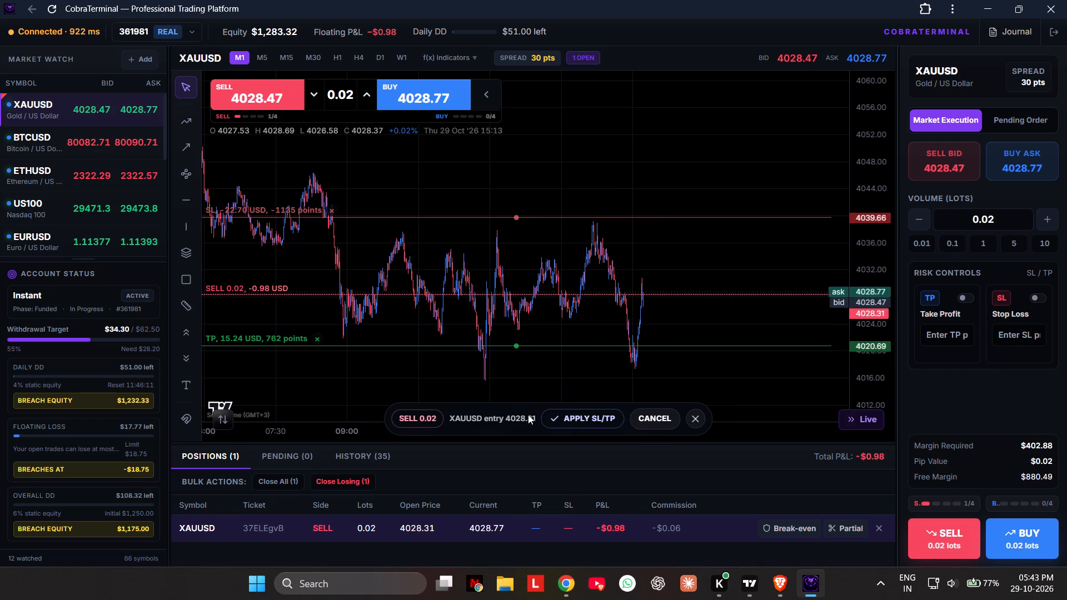
left_click_drag(718, 214, 721, 258)
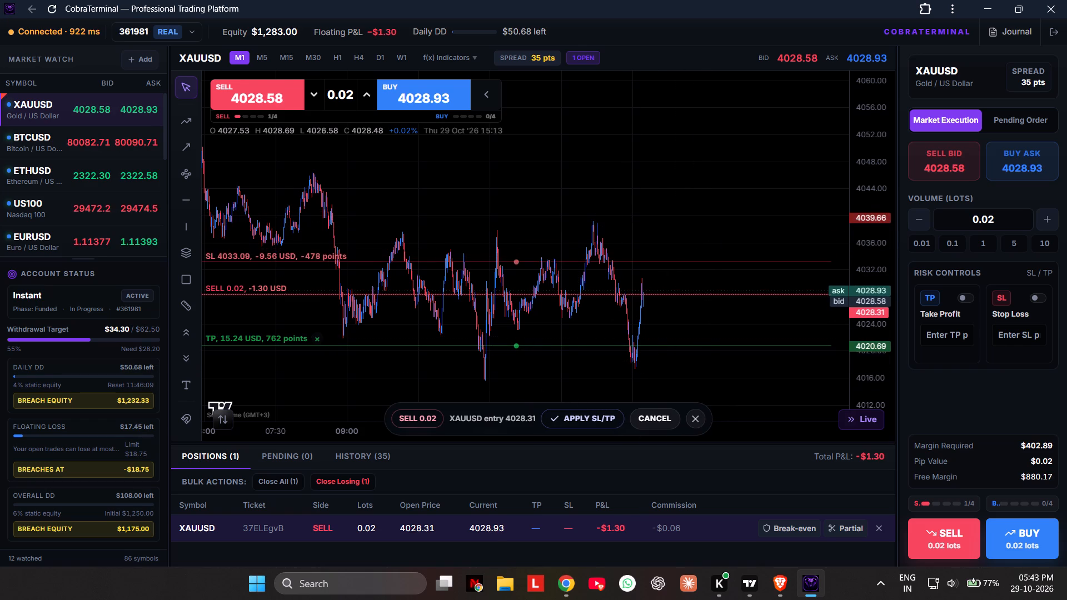
left_click_drag(721, 258, 715, 267)
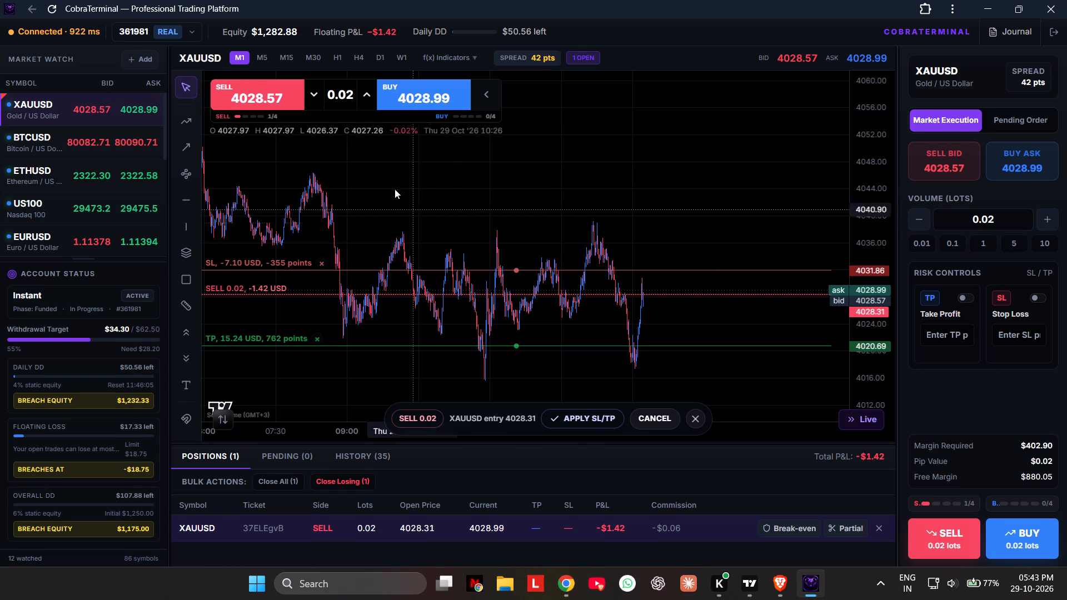
left_click(561, 413)
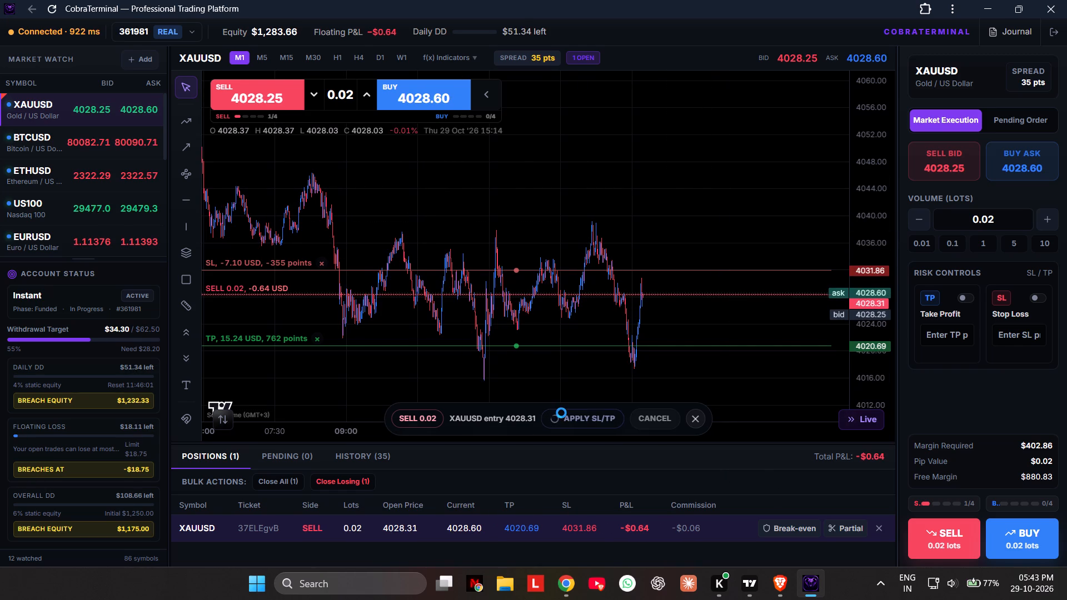
After checking the live gold stream in Brave, draw a TradingView short position on XAUUSD: entry about 4,028.36, stop about 4,031.50, target about 4,018.71.
left_click(770, 587)
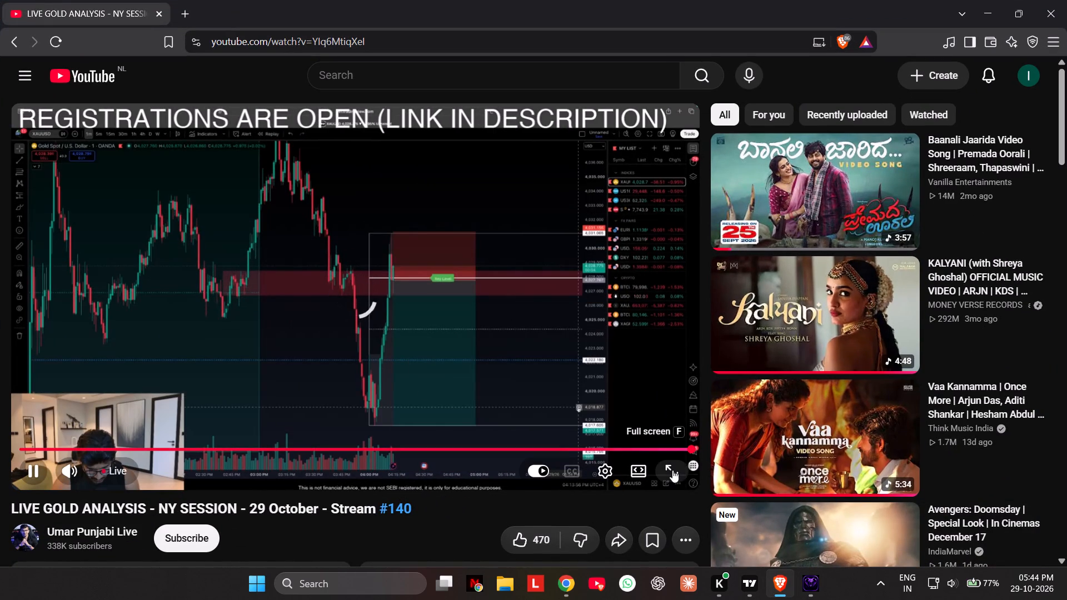
left_click(744, 584)
left_click_drag(540, 368, 590, 357)
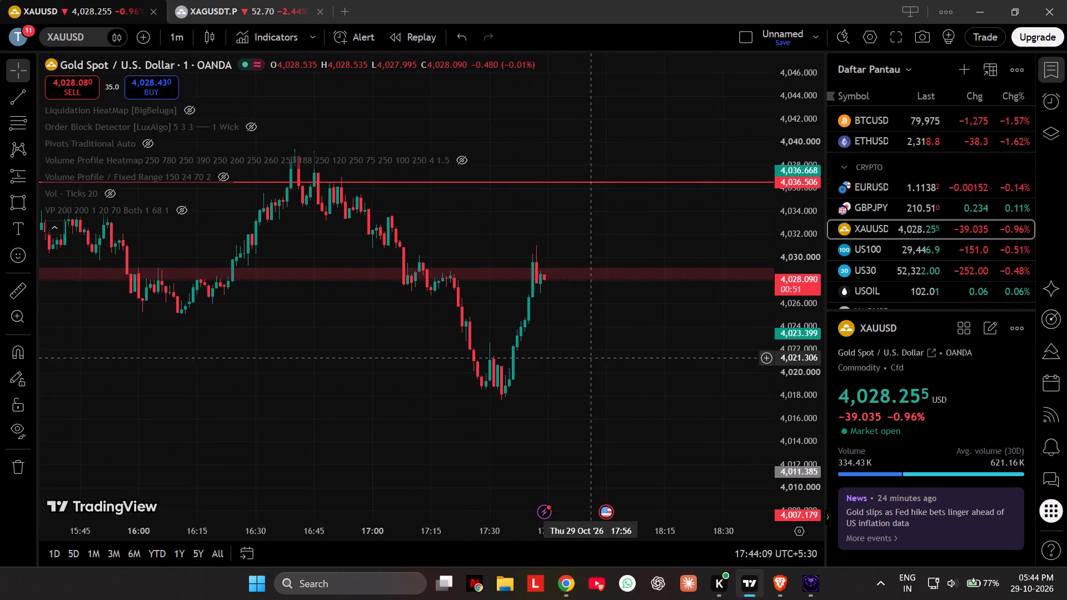
left_click_drag(590, 357, 590, 357)
left_click(32, 173)
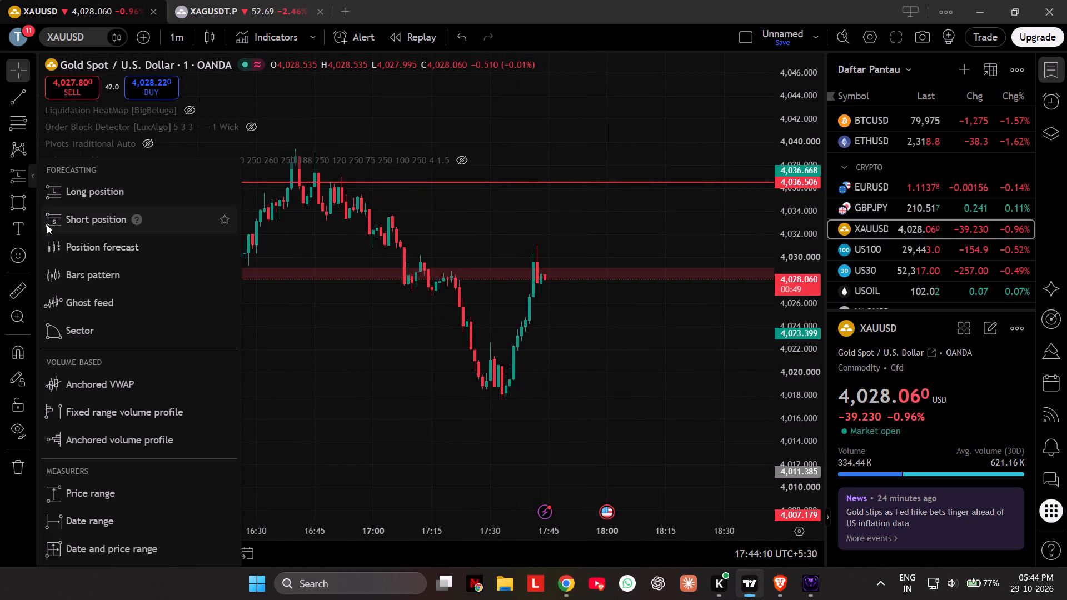
left_click(58, 219)
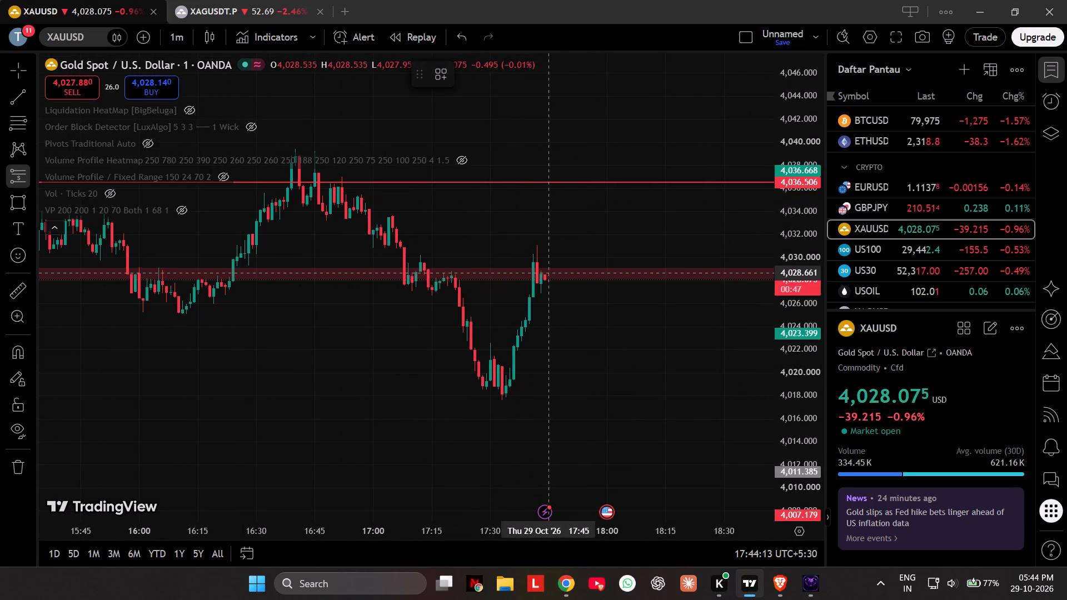
left_click(549, 275)
left_click_drag(552, 225, 566, 233)
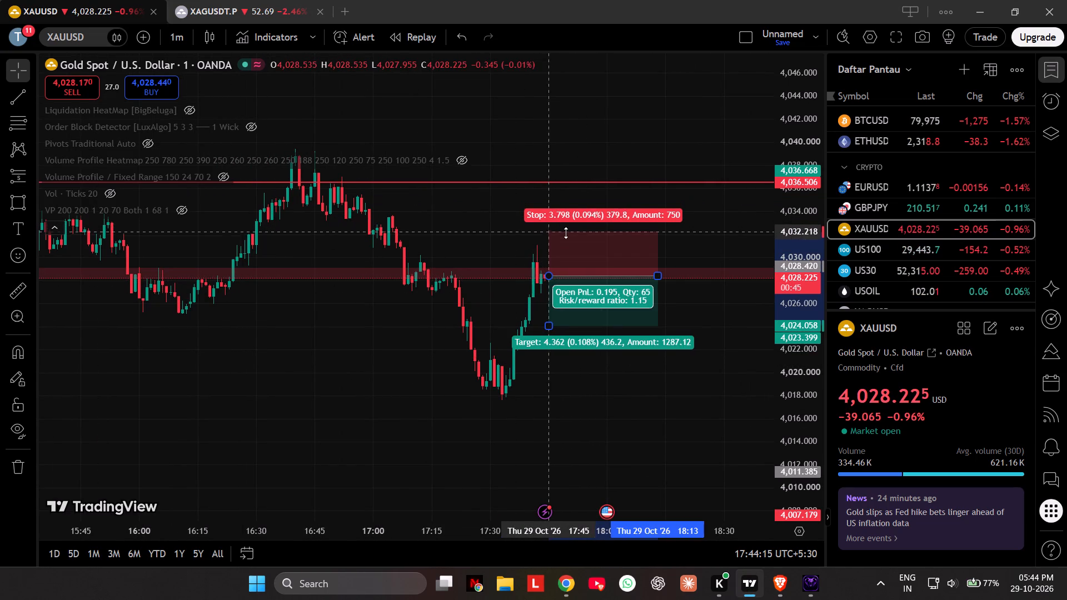
left_click_drag(566, 233, 569, 239)
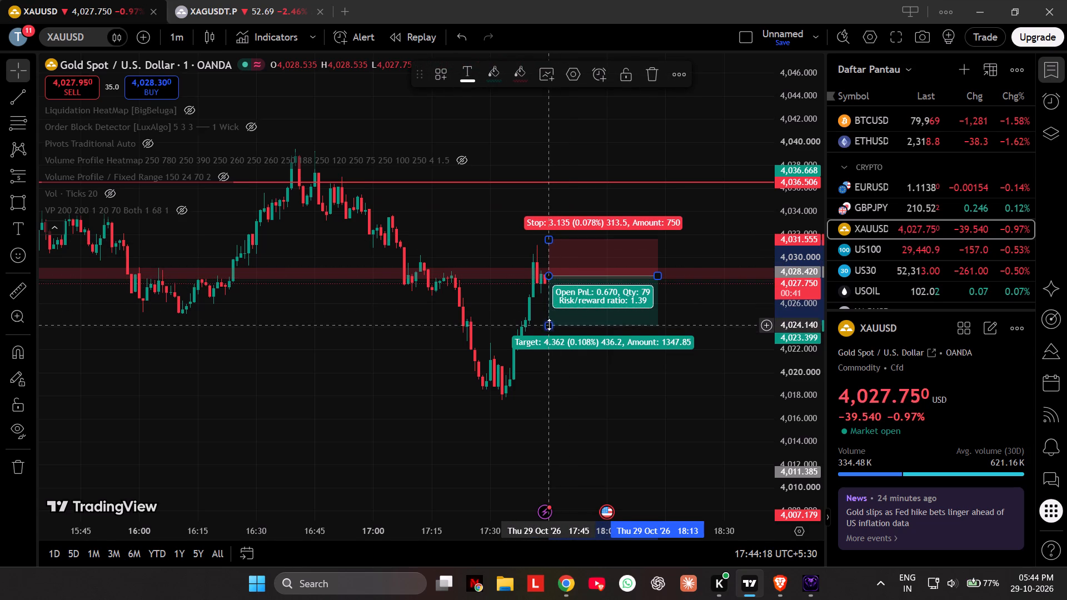
left_click_drag(549, 324, 571, 386)
left_click_drag(628, 277, 621, 276)
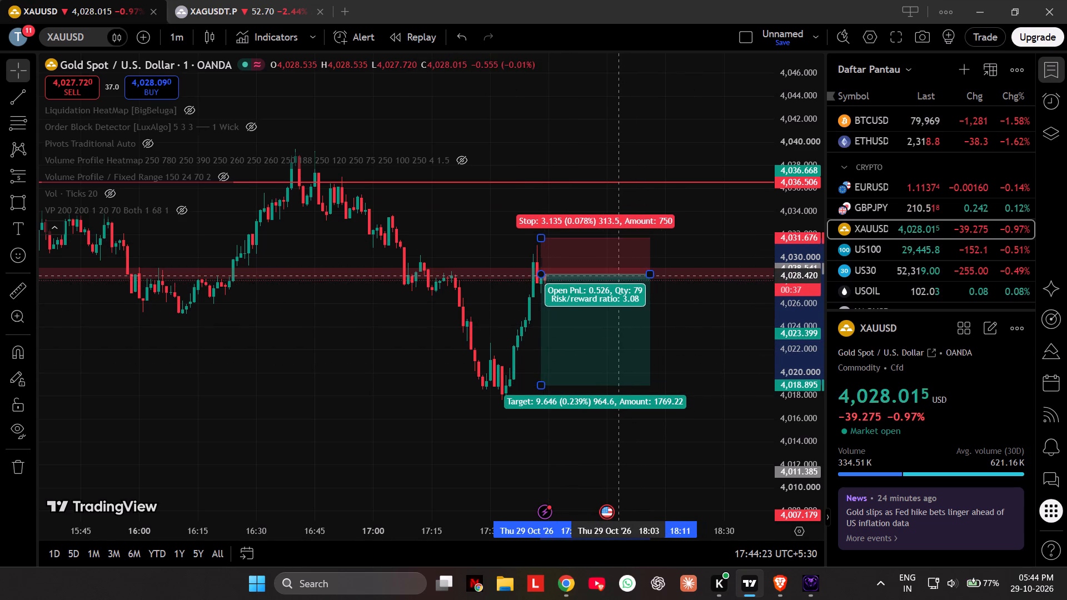
left_click_drag(621, 276, 622, 277)
left_click(697, 327)
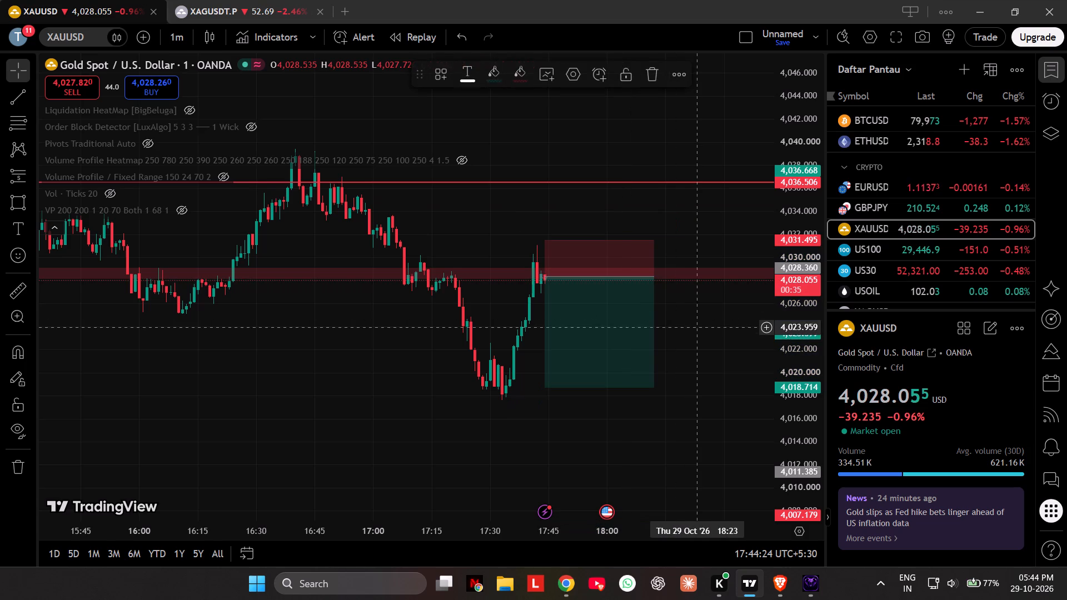
Compare price action on the XAUUSD and XAGUSDT.P charts and in the live gold analysis stream.
left_click_drag(709, 452, 631, 436)
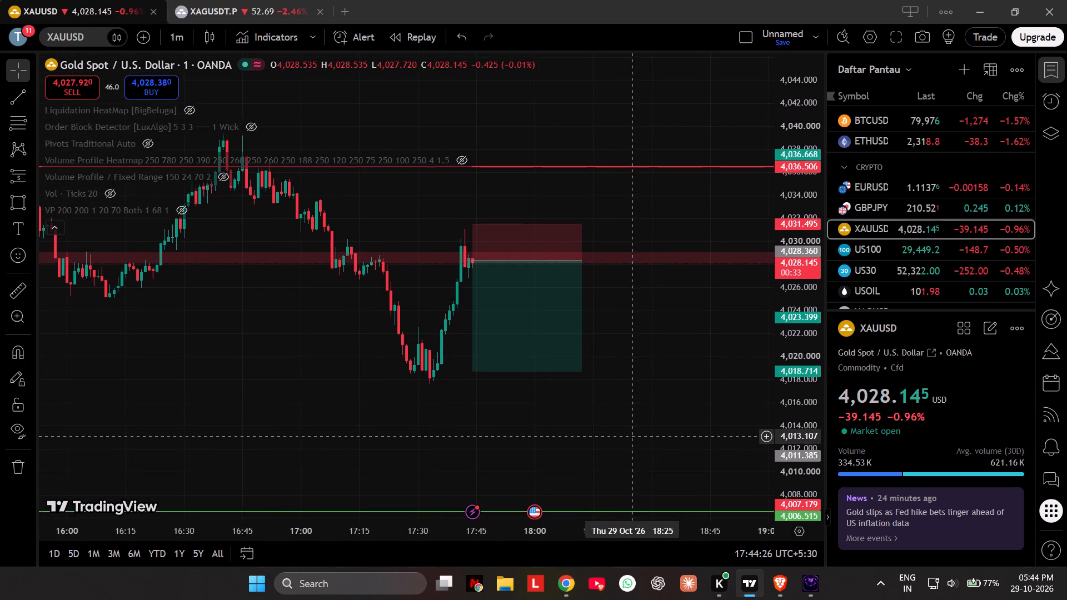
left_click(217, 0)
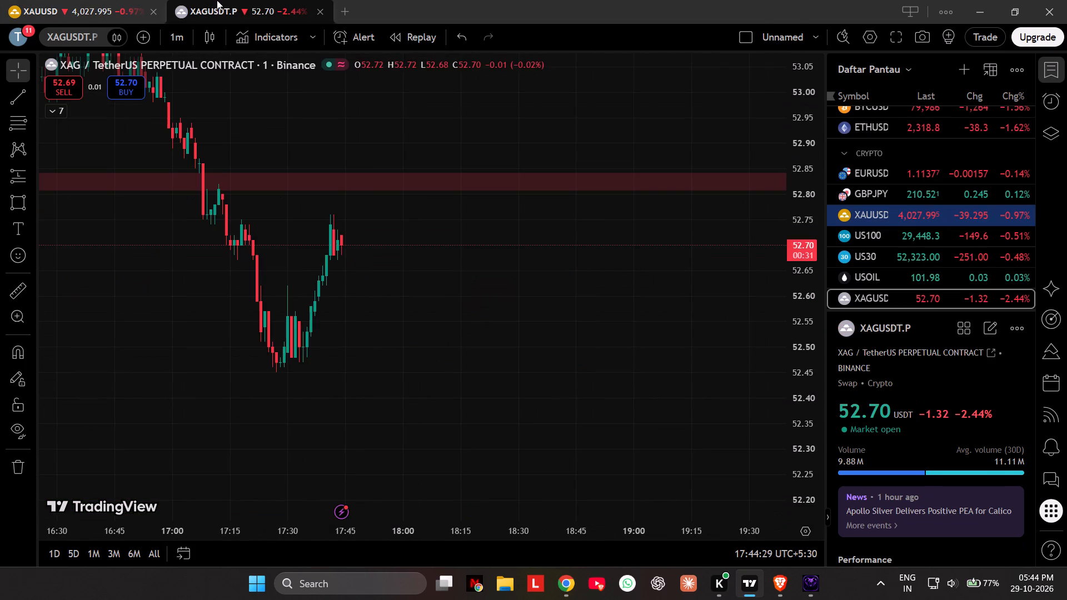
left_click_drag(401, 323, 504, 337)
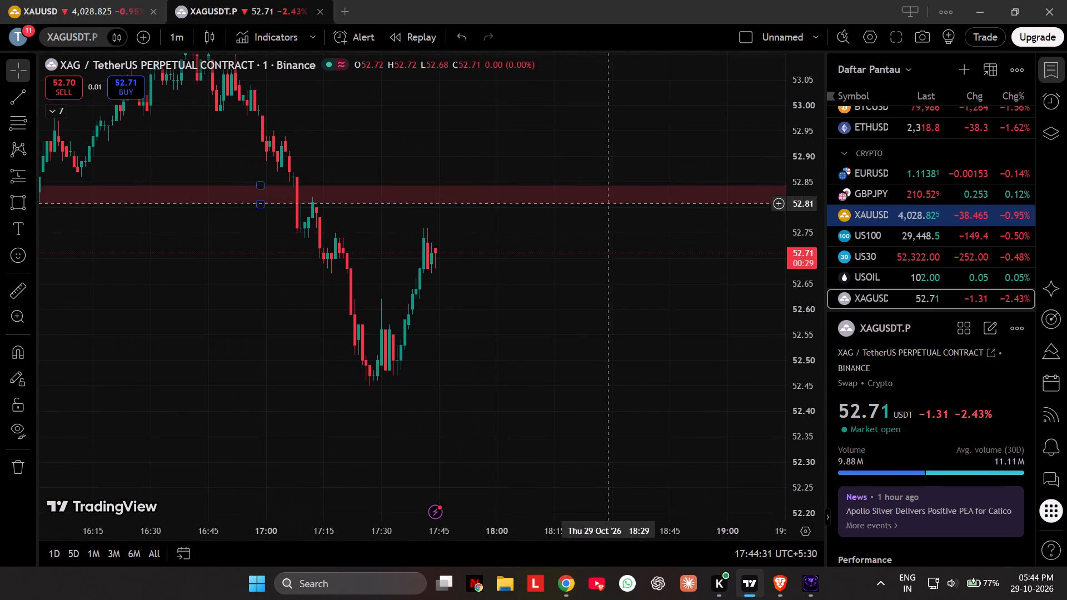
left_click(53, 0)
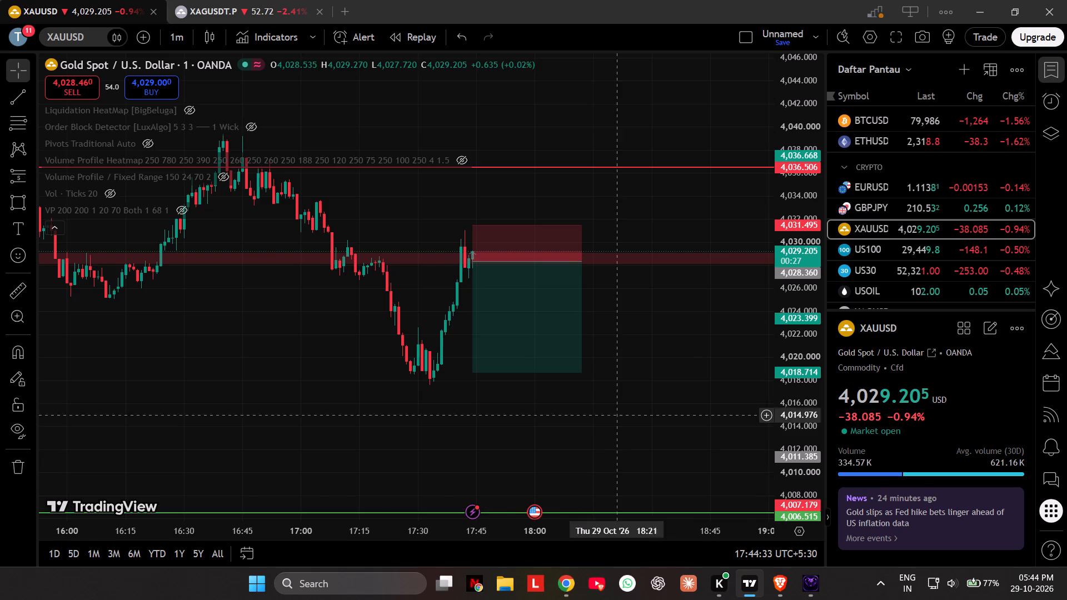
left_click_drag(633, 414, 637, 362)
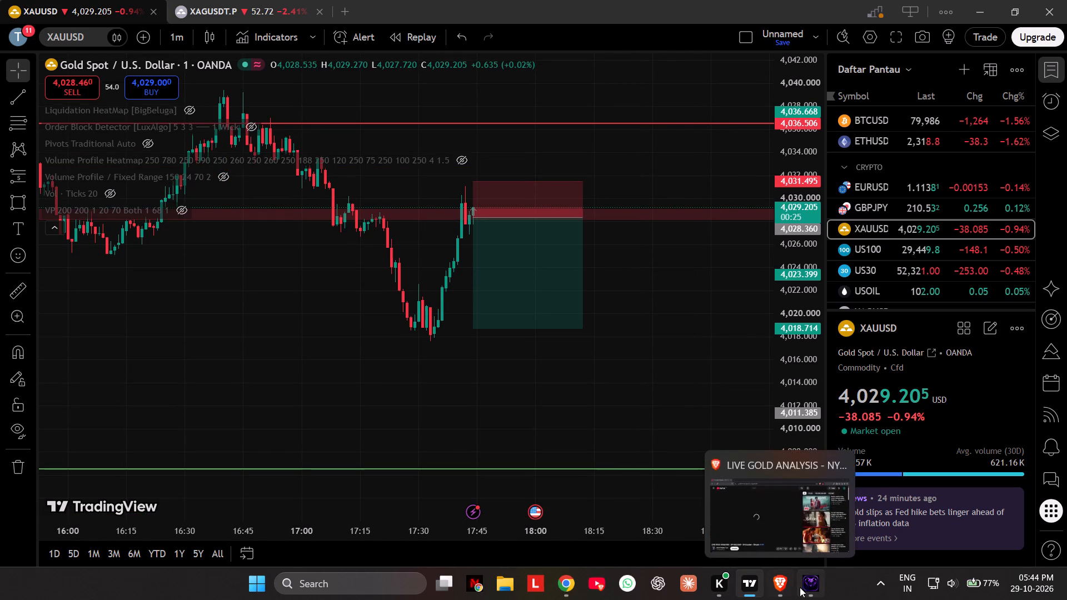
left_click(753, 593)
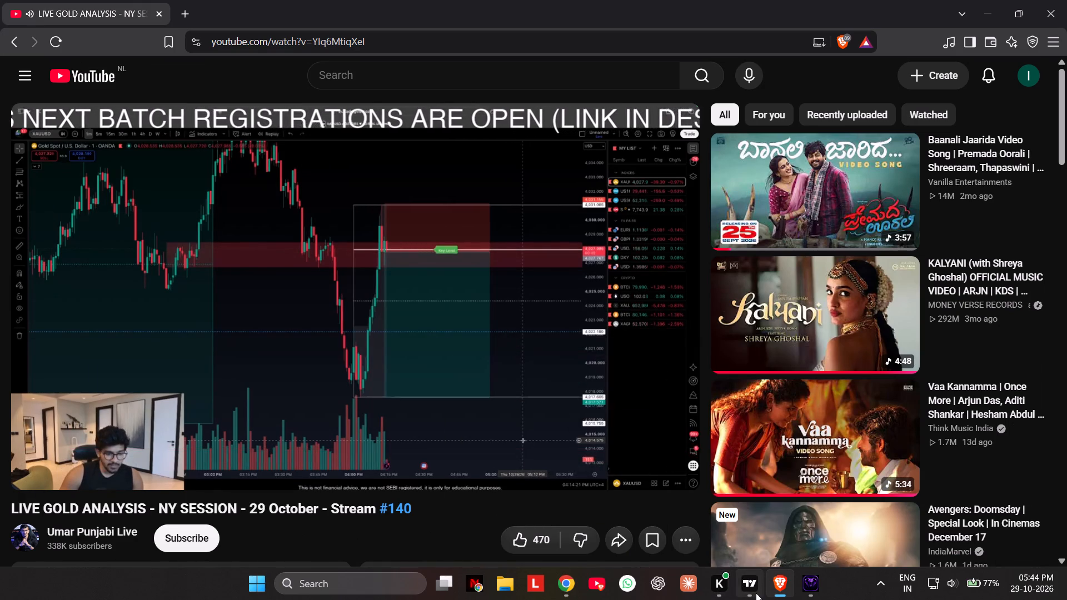
left_click(756, 593)
left_click_drag(574, 399, 557, 398)
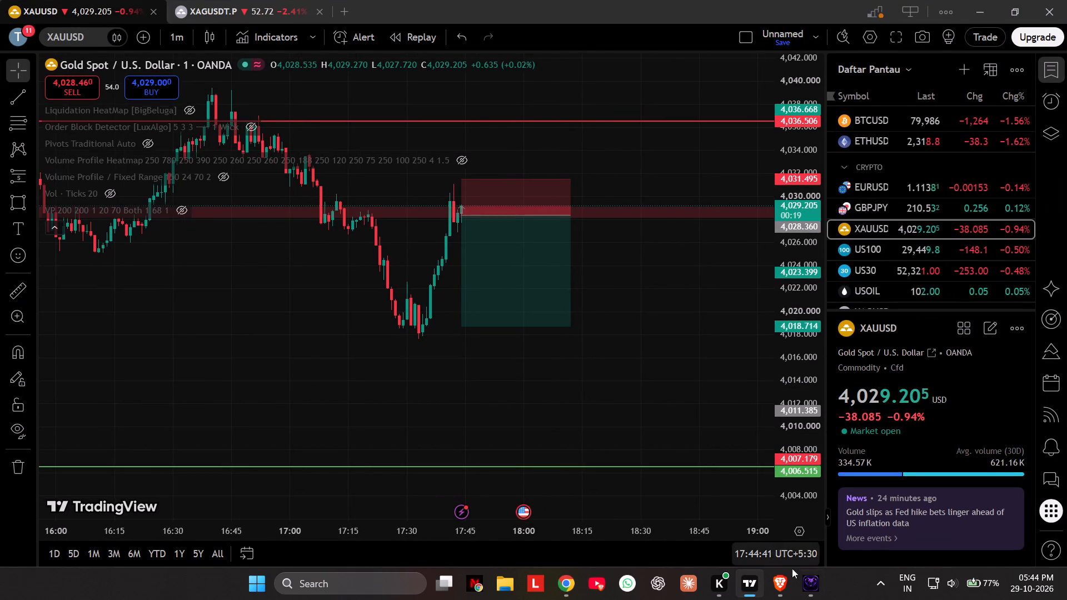
Switch back to CobraTerminal and move the XAUUSD sell position's stop loss to about 4032.27, applying the change.
left_click(816, 597)
left_click(726, 268)
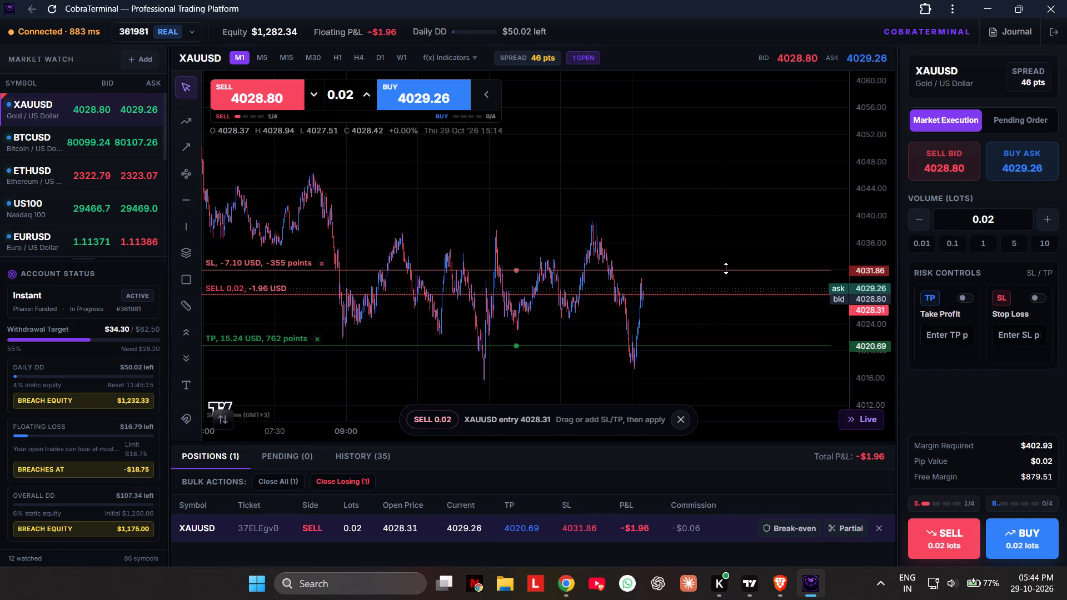
left_click(726, 268)
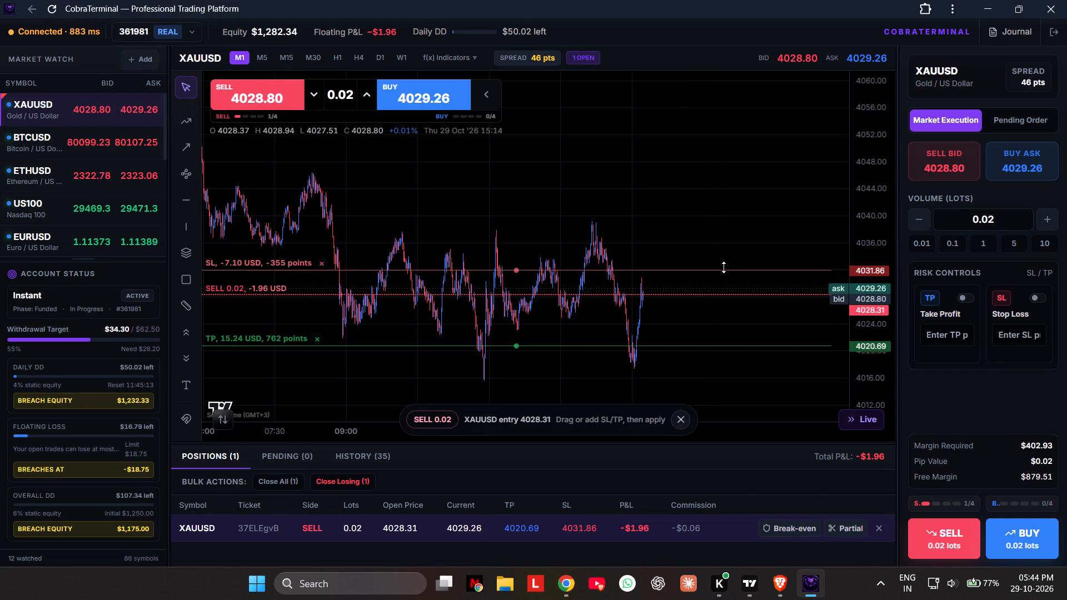
left_click(724, 267)
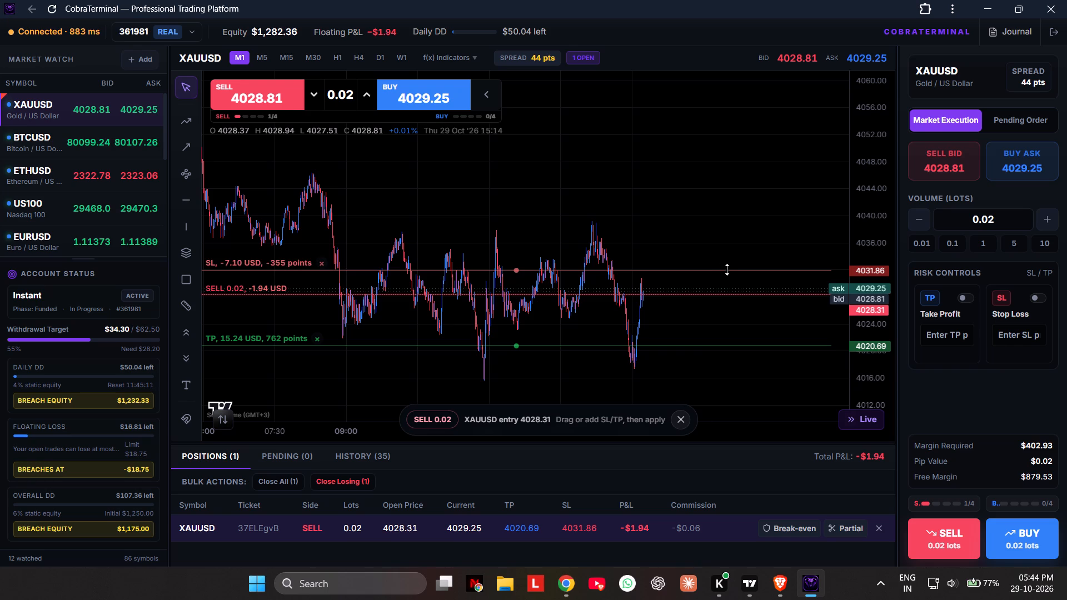
left_click(727, 269)
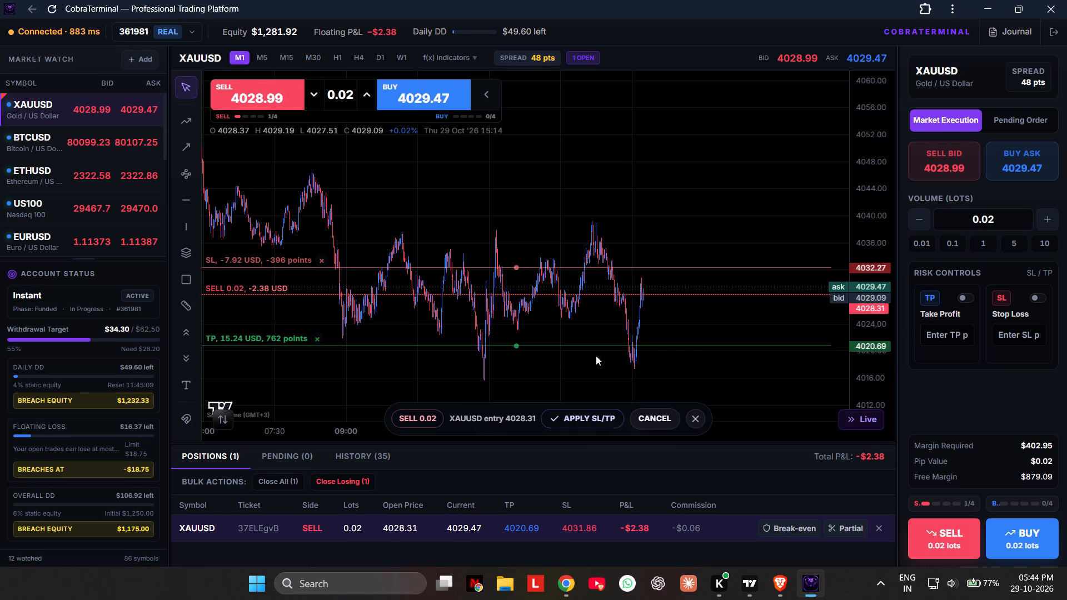
left_click(576, 422)
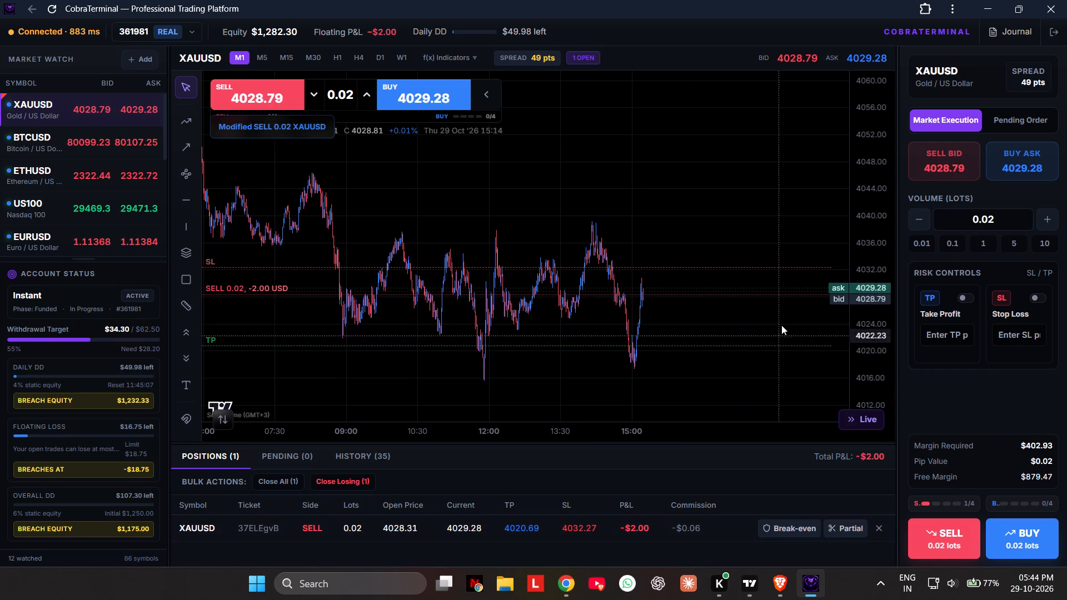
Examine recent one-minute XAUUSD price action around the sell position's entry, stop loss and take profit levels.
left_click(702, 198)
scroll(710, 286, "up", 12)
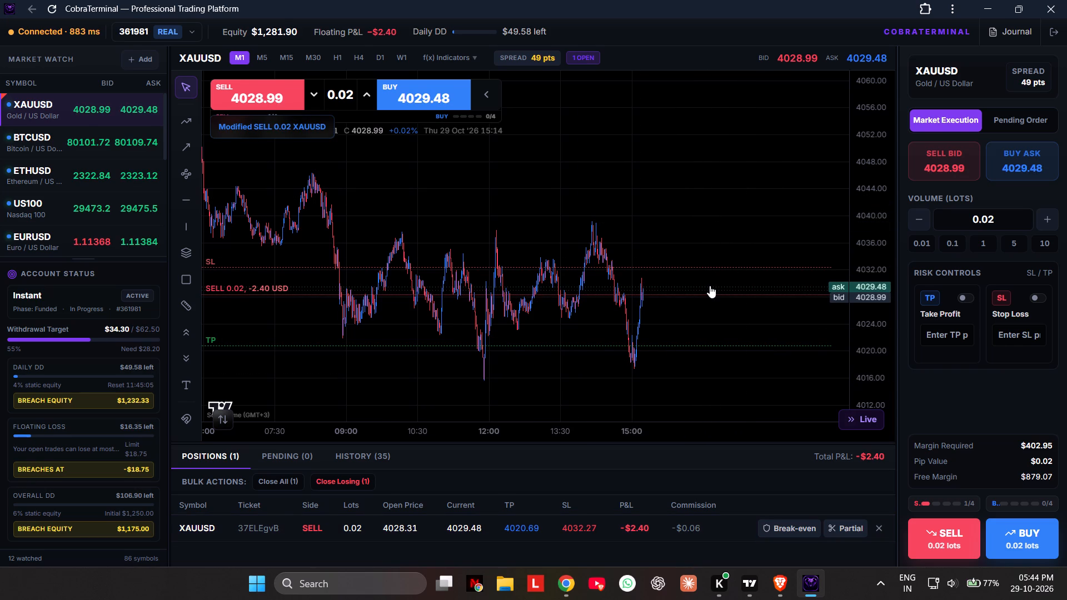
scroll(476, 365, "up", 7)
left_click_drag(780, 288, 439, 299)
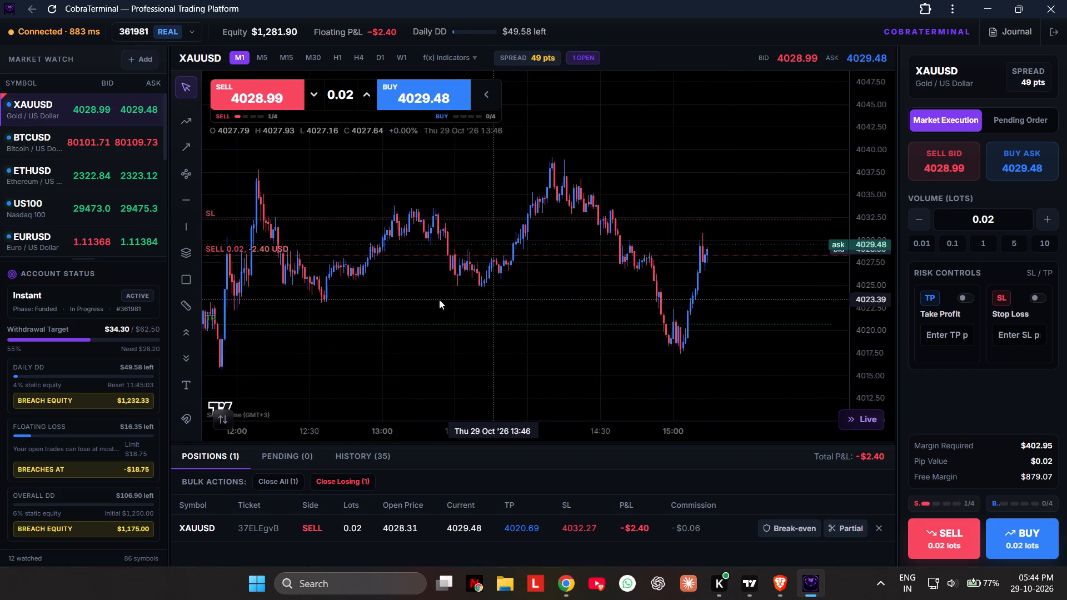
left_click_drag(439, 299, 281, 312)
scroll(866, 314, "up", 4)
scroll(866, 314, "down", 3)
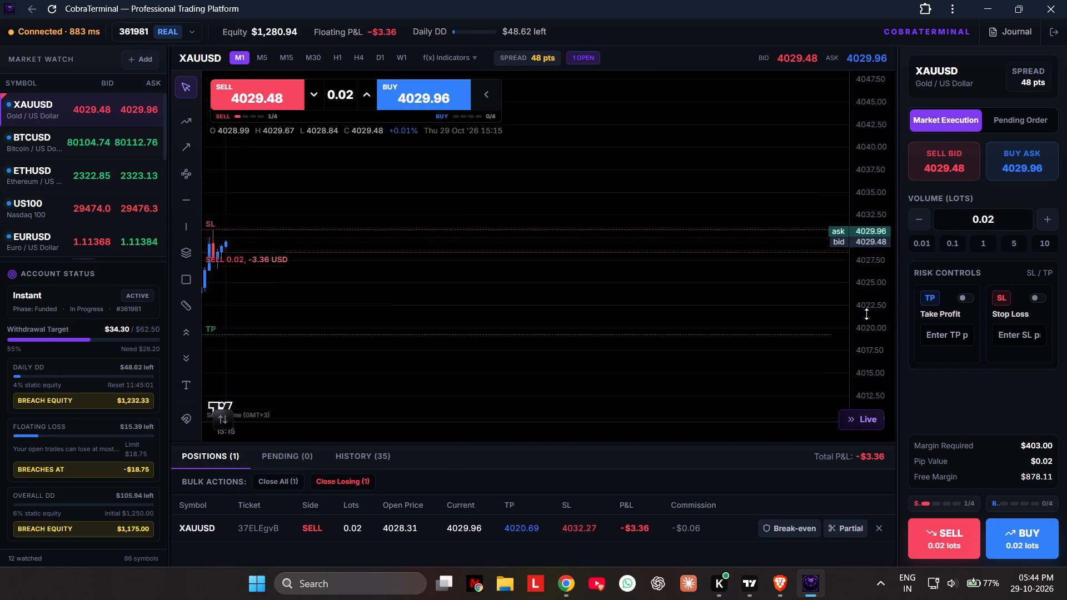
scroll(866, 314, "down", 1)
scroll(866, 314, "up", 1)
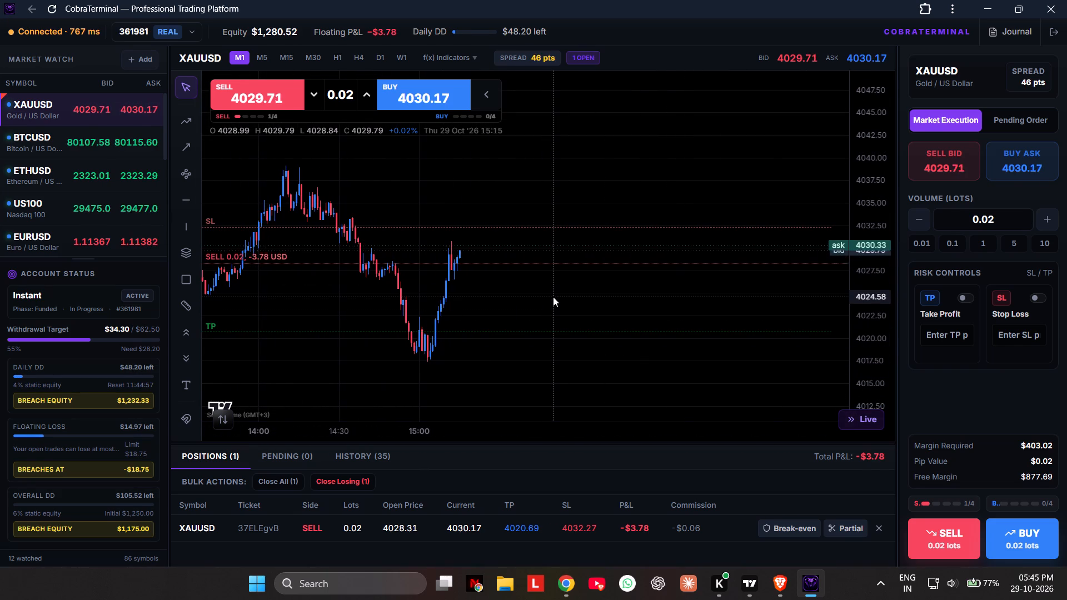
scroll(553, 297, "down", 1)
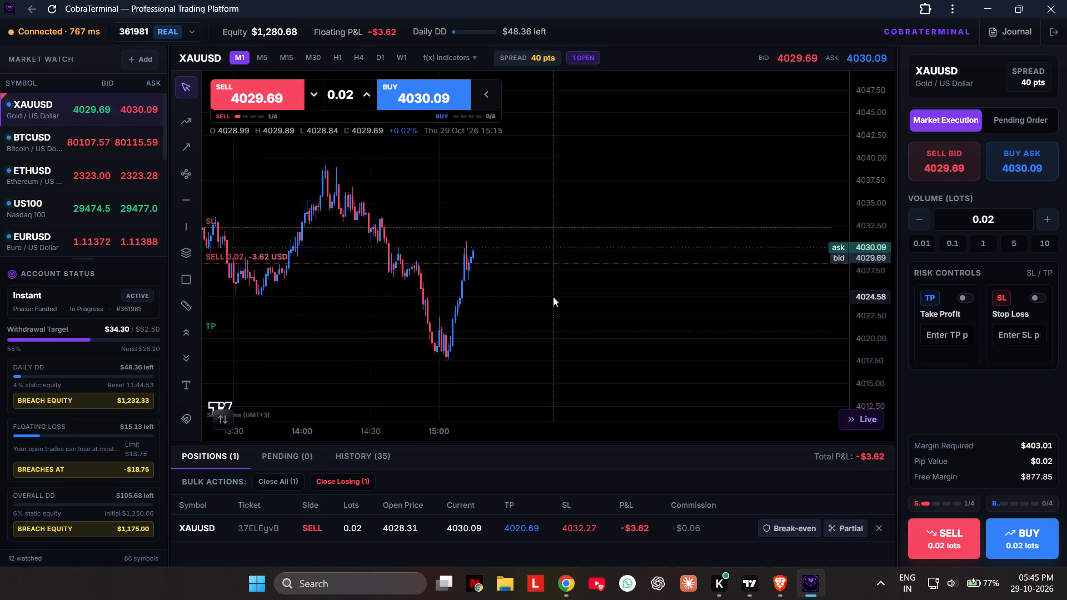
Switch to Brave, bring the gold analysis stream to its live point, and close the browser window.
scroll(553, 297, "down", 4)
scroll(553, 297, "up", 3)
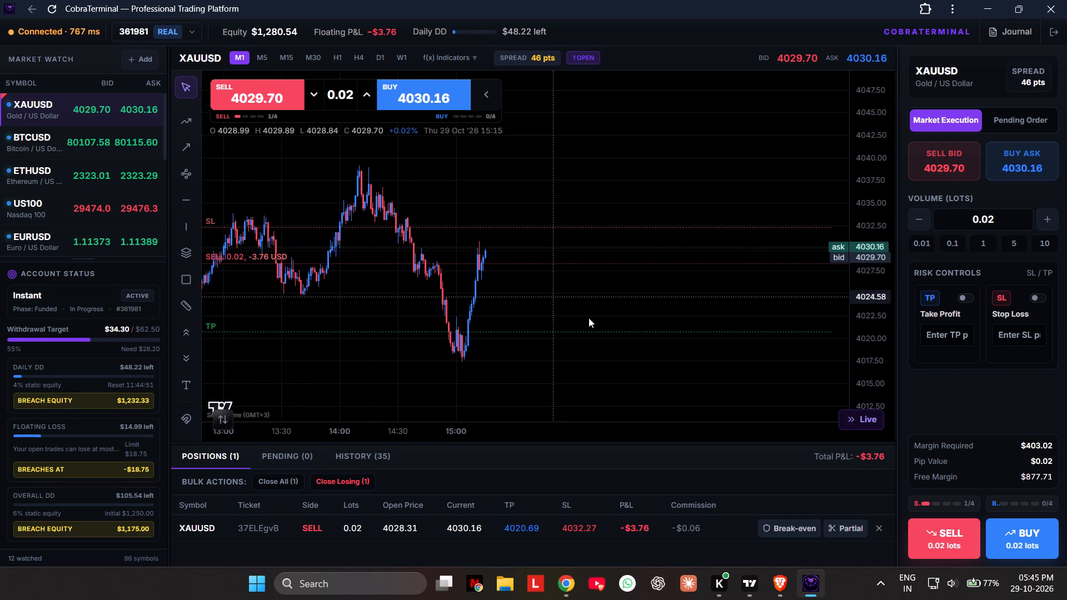
left_click(776, 591)
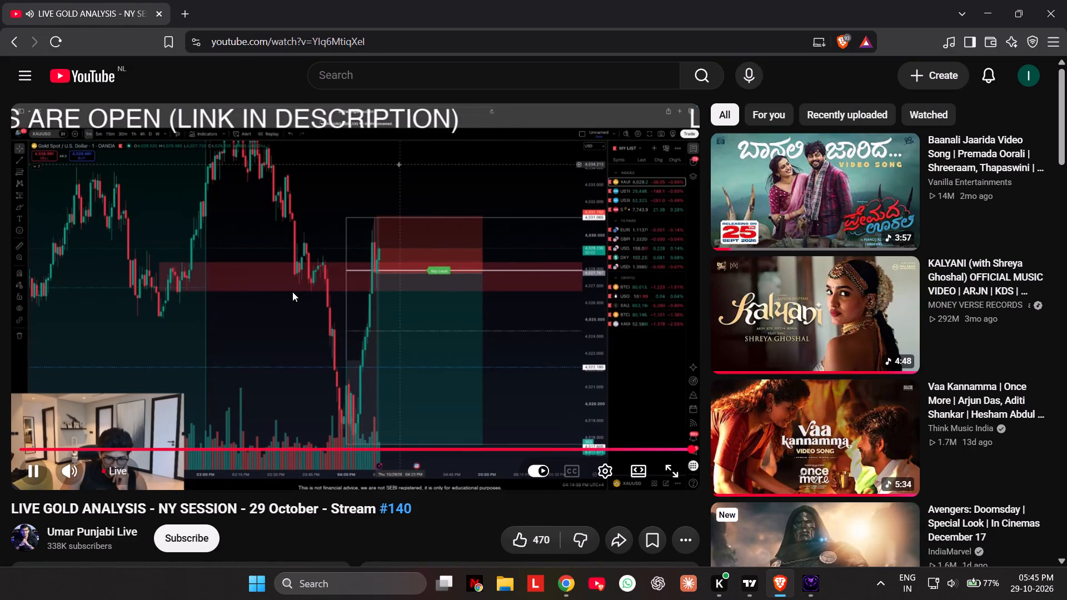
left_click(114, 466)
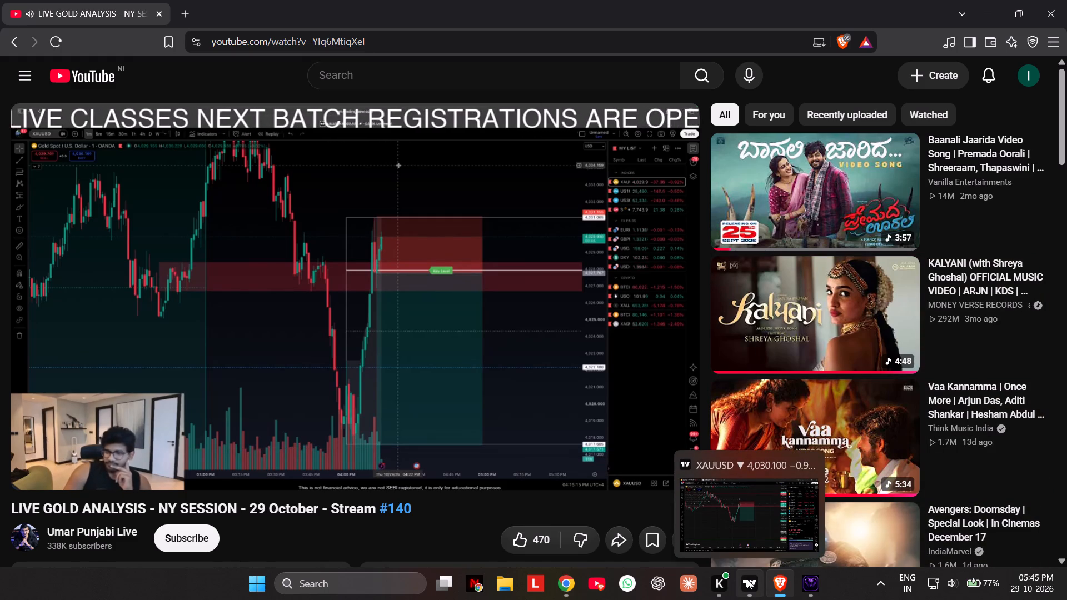
left_click(1066, 0)
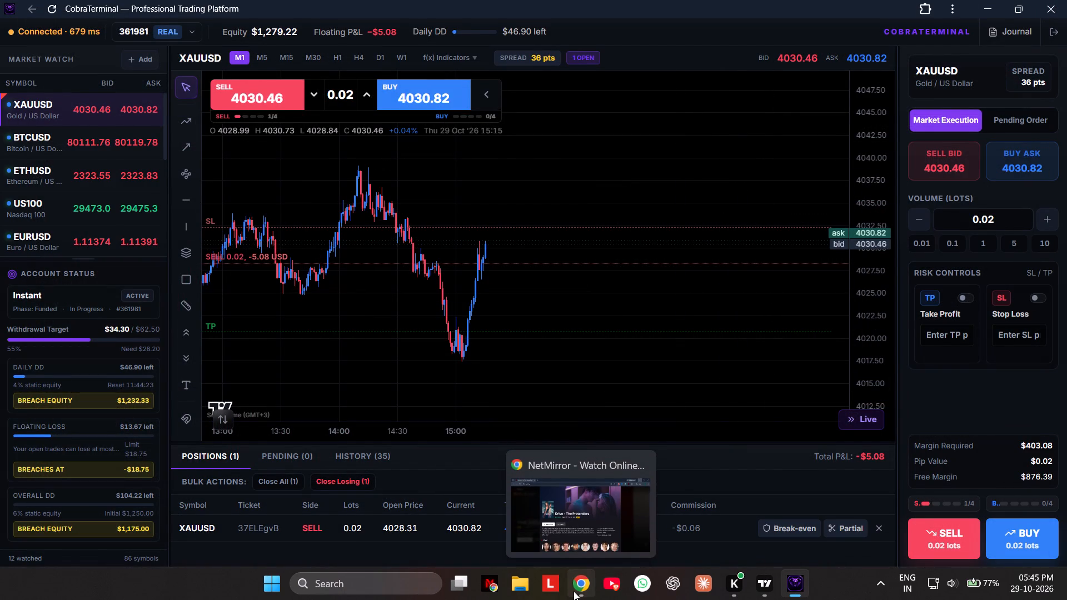
Switch to Chrome and start the movie open on NetMirror.
left_click(574, 591)
left_click(265, 349)
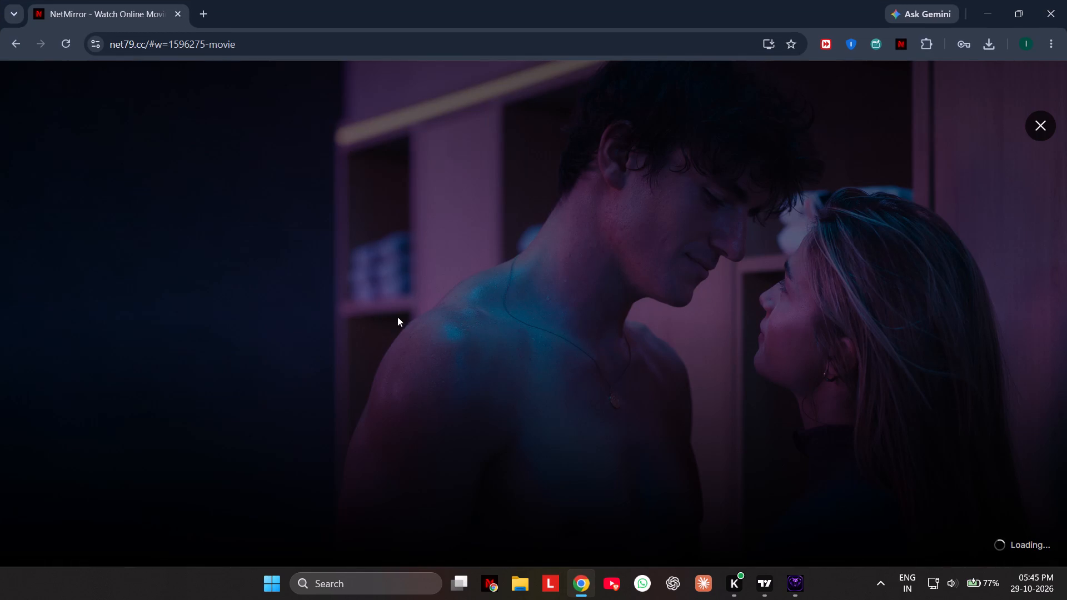
Switch to TradingView and examine one-minute XAUUSD price action around the drawn short position and the earlier swing levels.
left_click(759, 584)
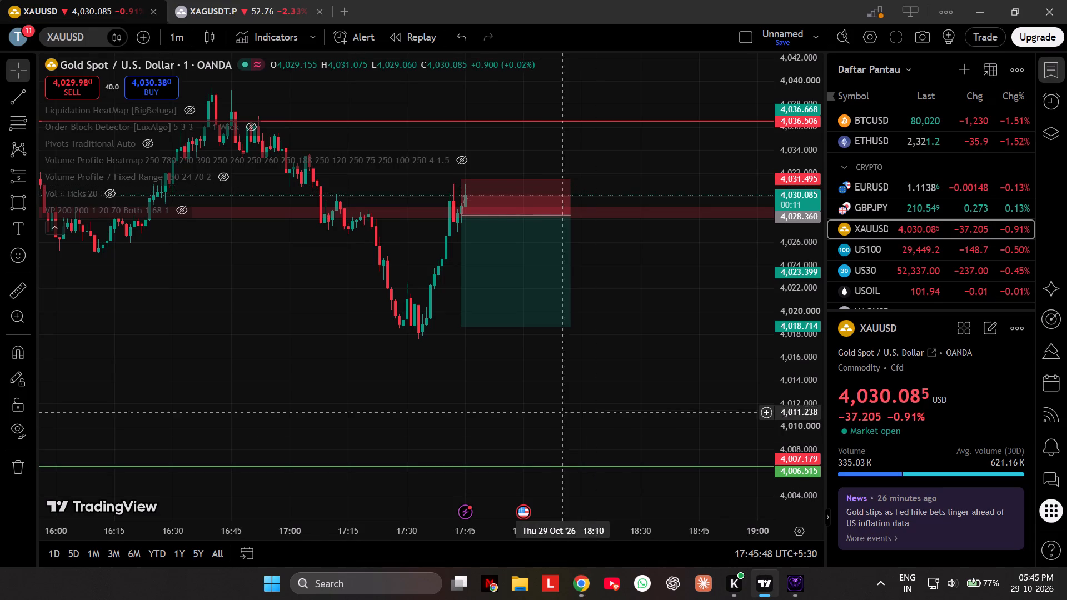
left_click_drag(550, 392, 682, 396)
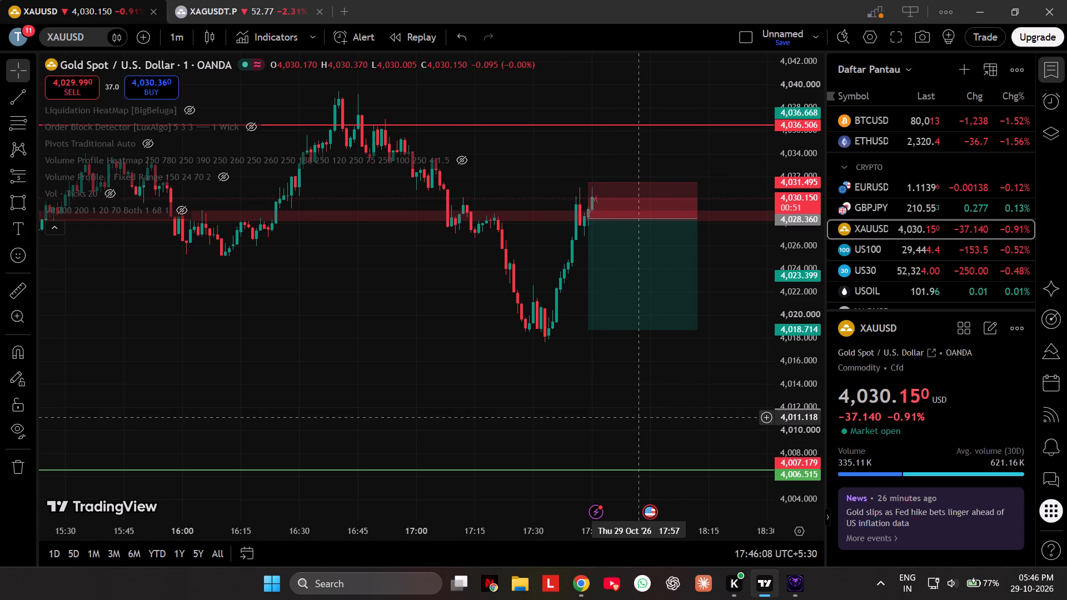
scroll(640, 417, "down", 4)
left_click_drag(445, 381, 707, 385)
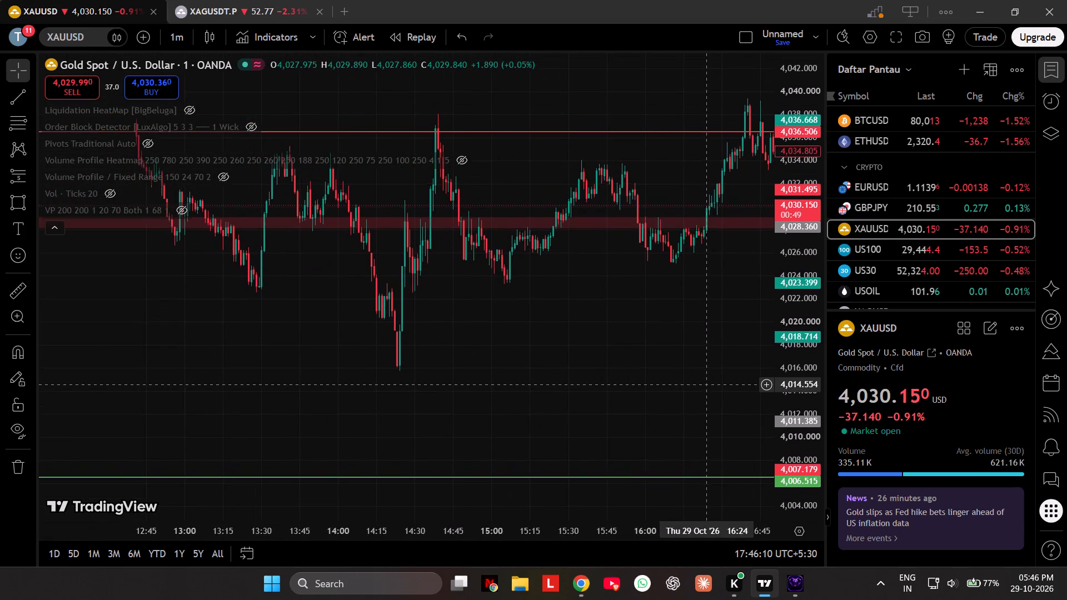
left_click_drag(707, 385, 270, 371)
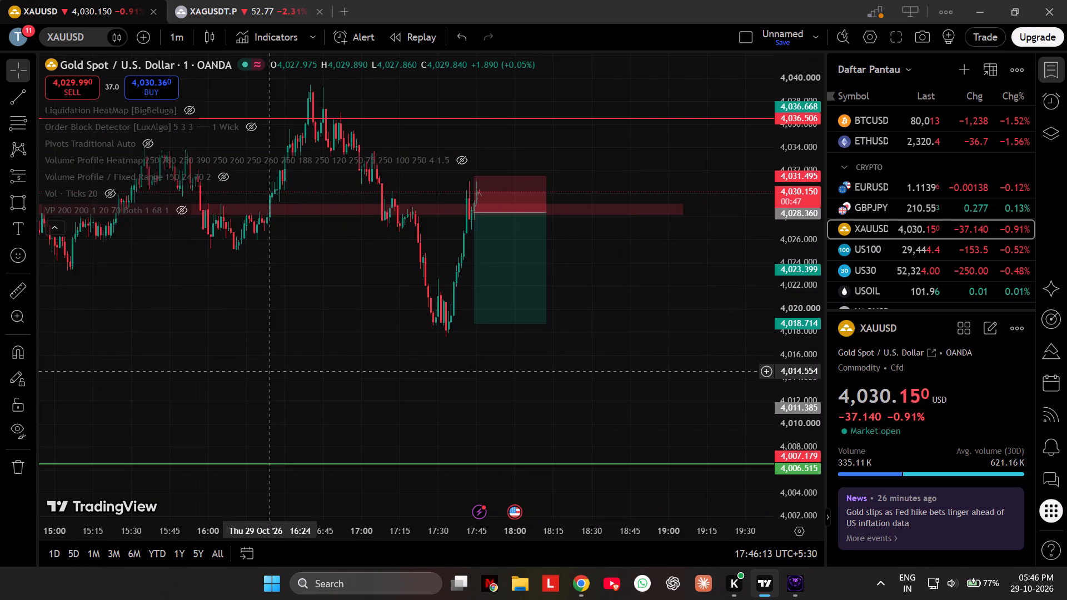
left_click_drag(270, 371, 450, 390)
scroll(450, 390, "up", 8)
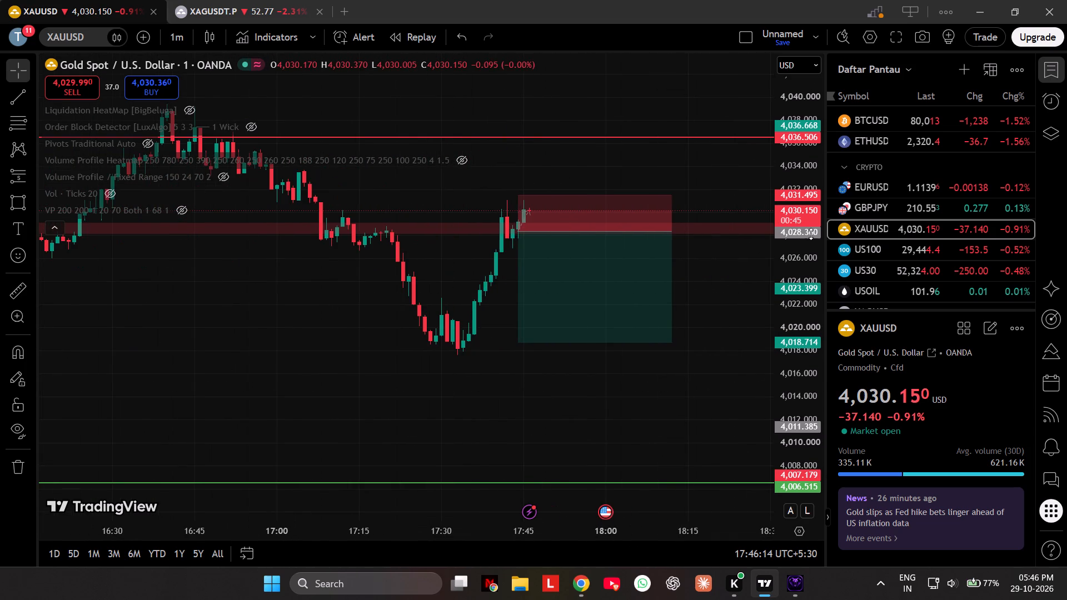
scroll(802, 386, "up", 6)
left_click_drag(752, 299, 731, 388)
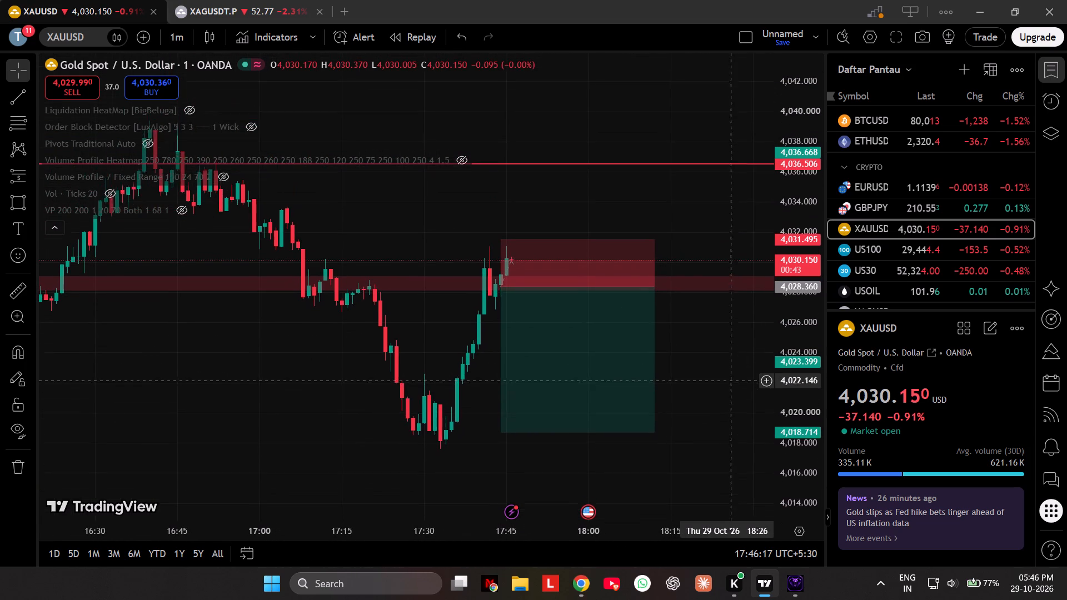
left_click_drag(731, 388, 731, 393)
scroll(800, 409, "up", 5)
scroll(592, 409, "up", 4)
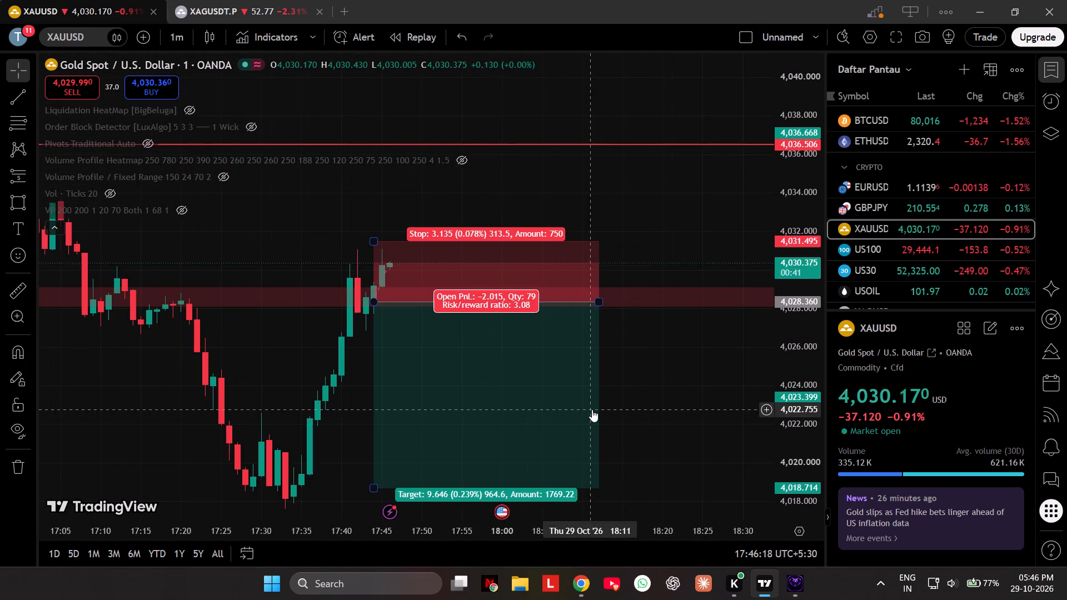
left_click_drag(707, 381, 756, 279)
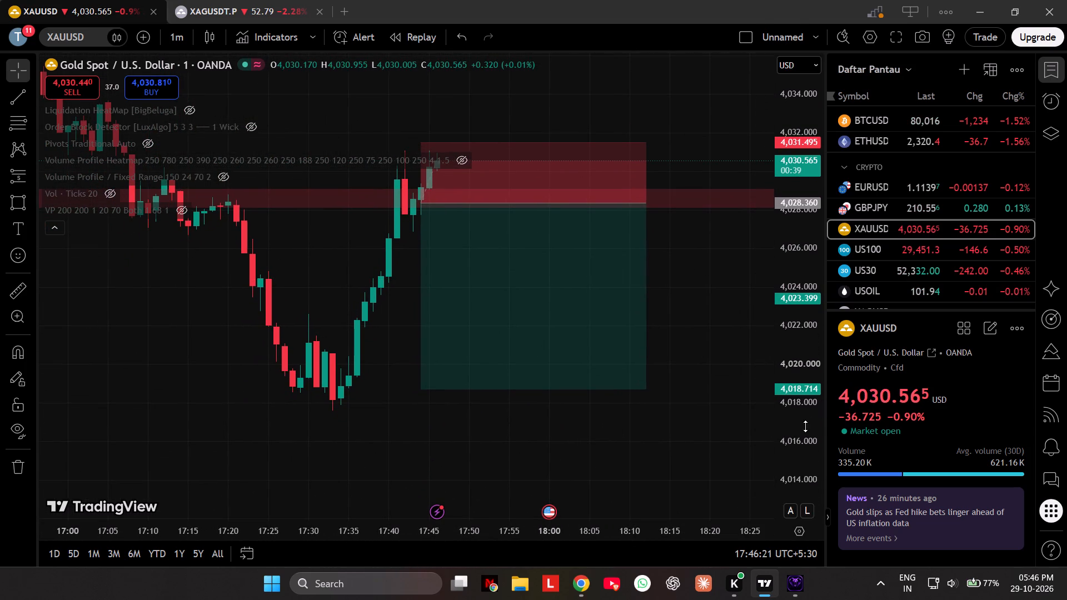
Collapse the indicator legend on the XAUUSD chart.
left_click(54, 225)
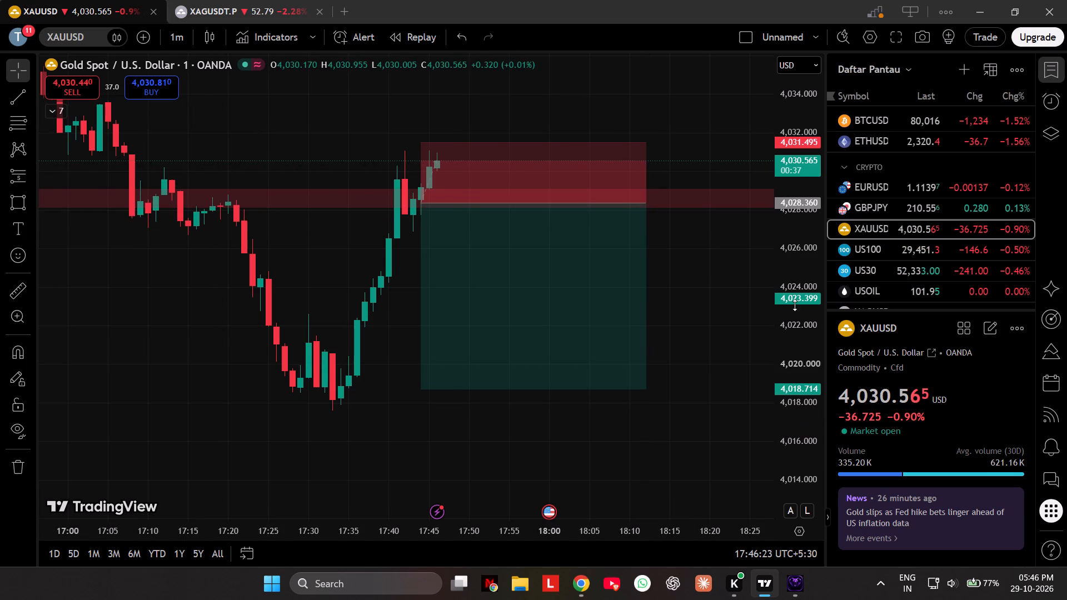
Compare one-minute price action near the XAUUSD short position's entry and stop with the XAGUSDT.P chart.
scroll(794, 308, "up", 6)
left_click_drag(696, 254, 699, 340)
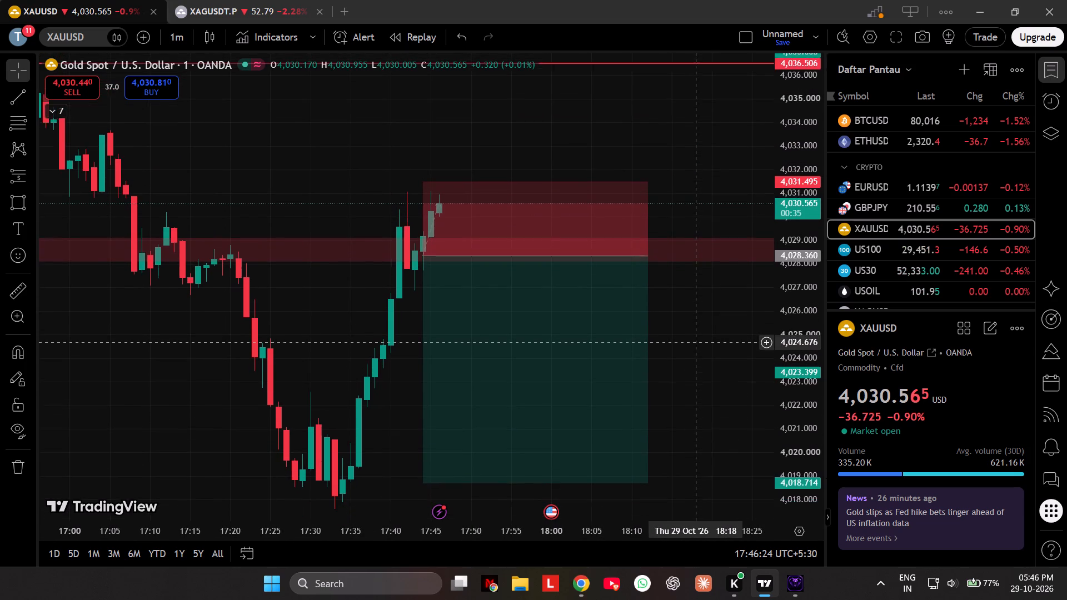
left_click_drag(699, 340, 677, 326)
scroll(817, 319, "up", 2)
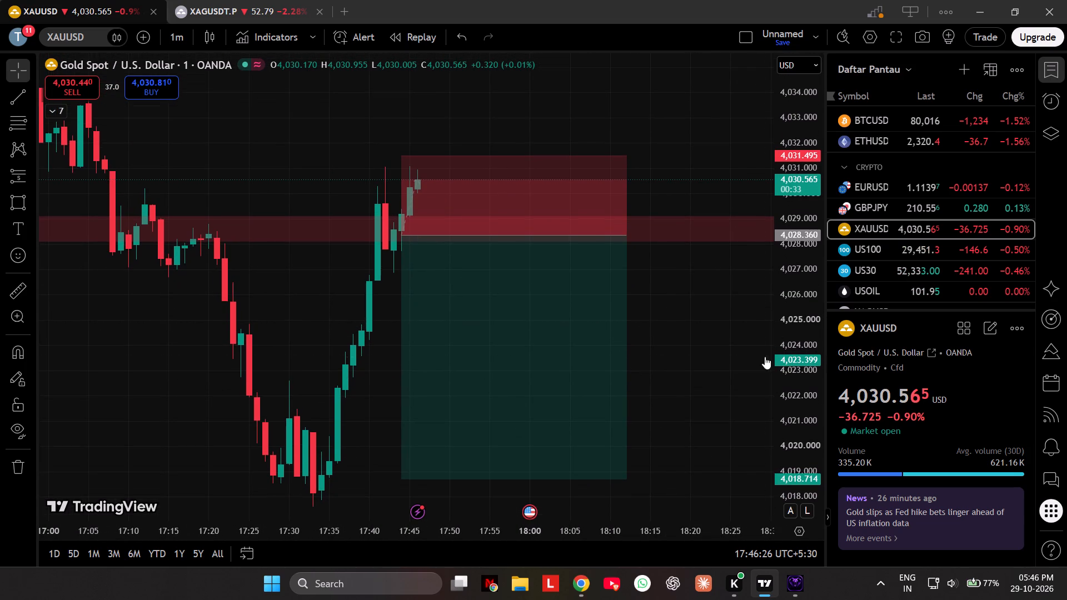
left_click_drag(737, 374, 755, 352)
left_click(295, 0)
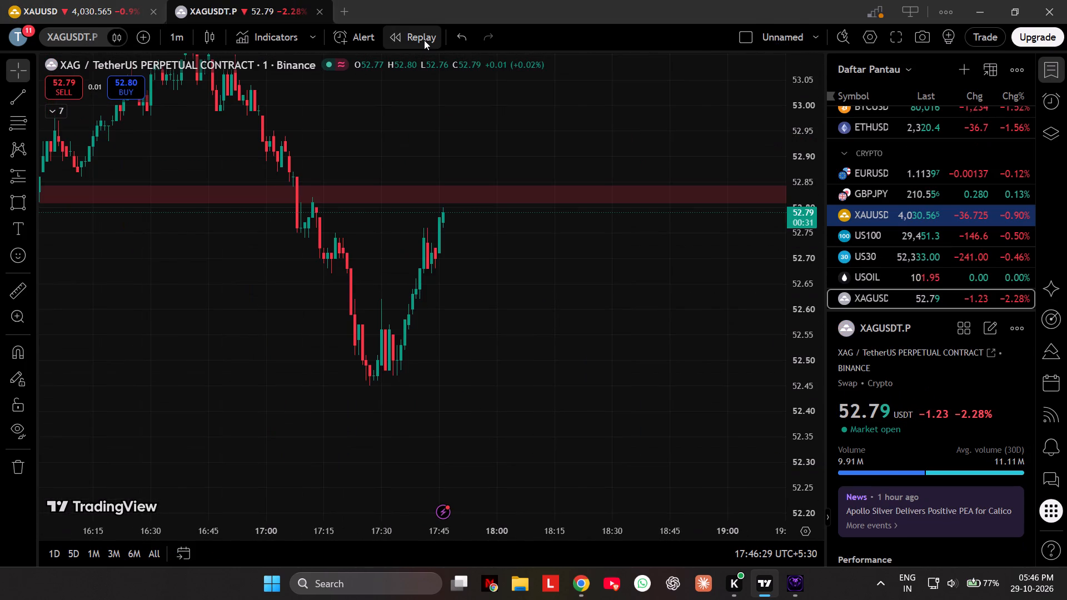
left_click(60, 0)
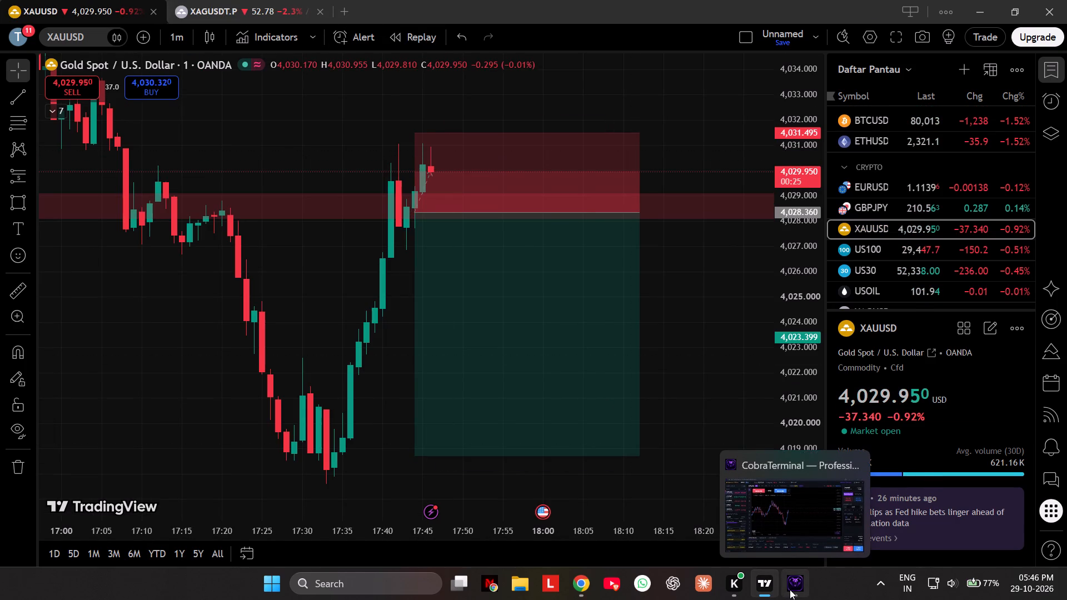
left_click(260, 0)
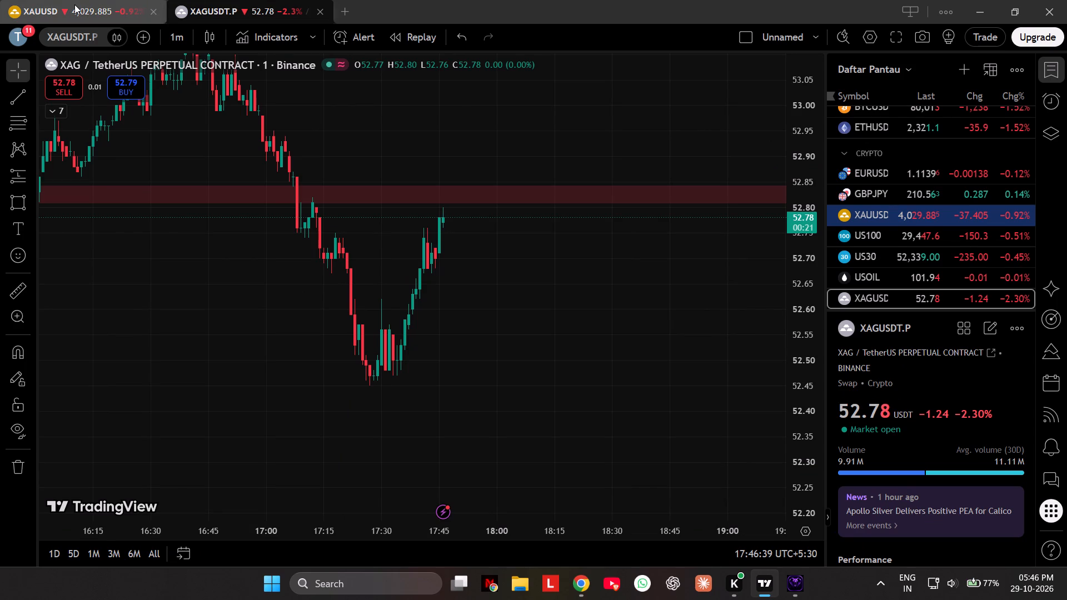
left_click(74, 4)
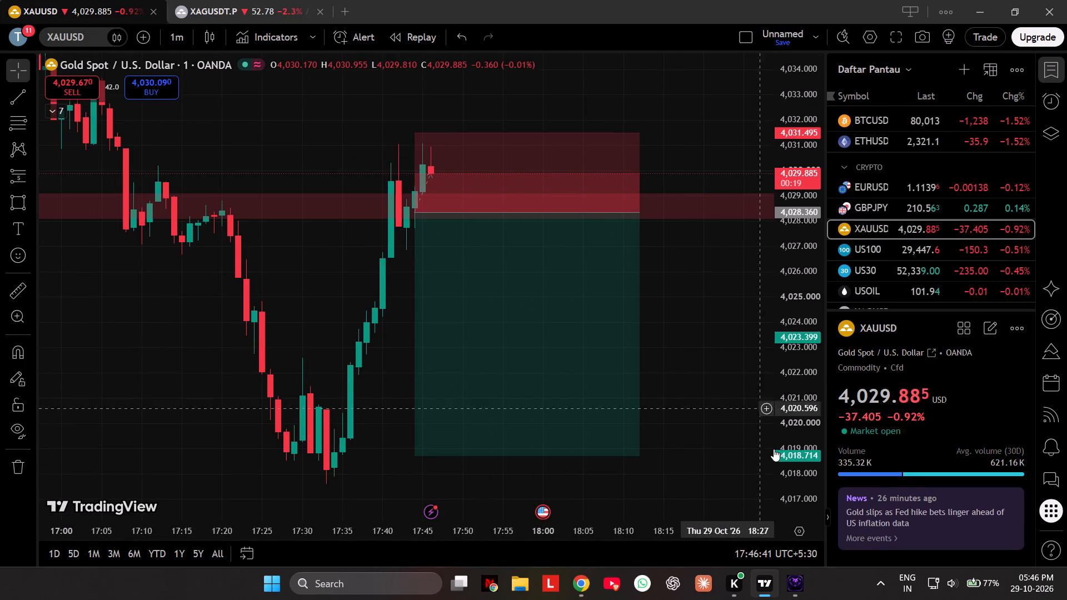
Switch to CobraTerminal and move the XAUUSD sell position's stop loss to about 4032.88, applying the change.
left_click(789, 586)
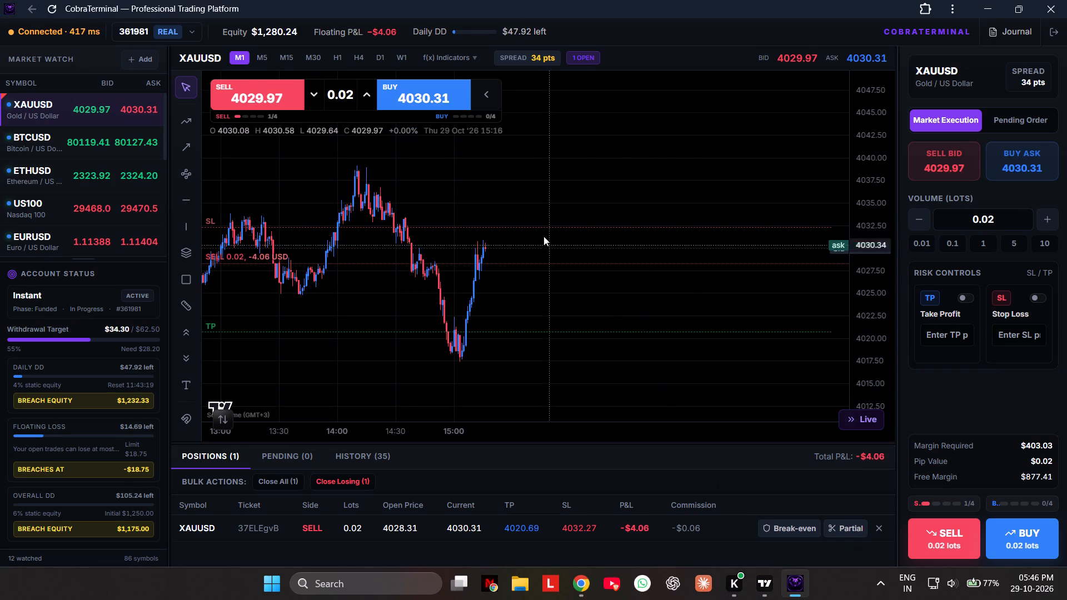
left_click(533, 223)
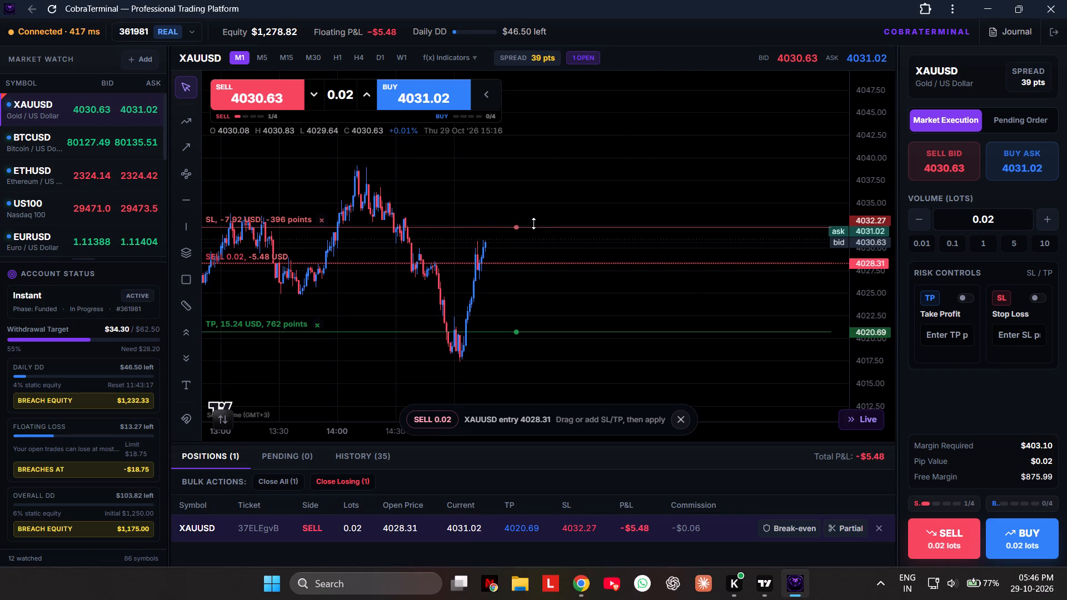
left_click(533, 223)
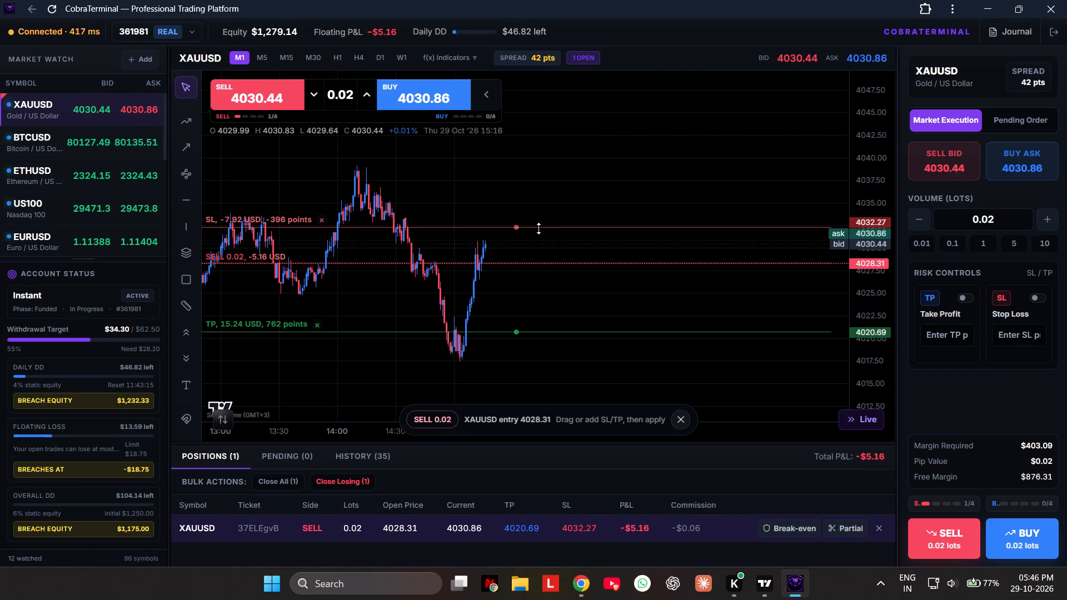
left_click_drag(541, 227, 548, 218)
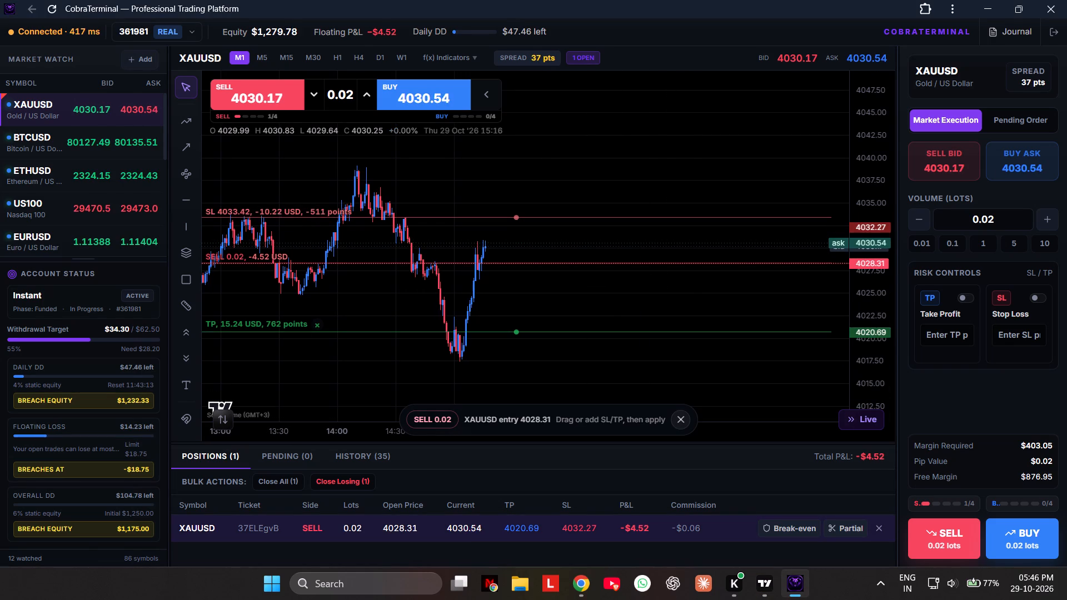
left_click_drag(548, 218, 547, 219)
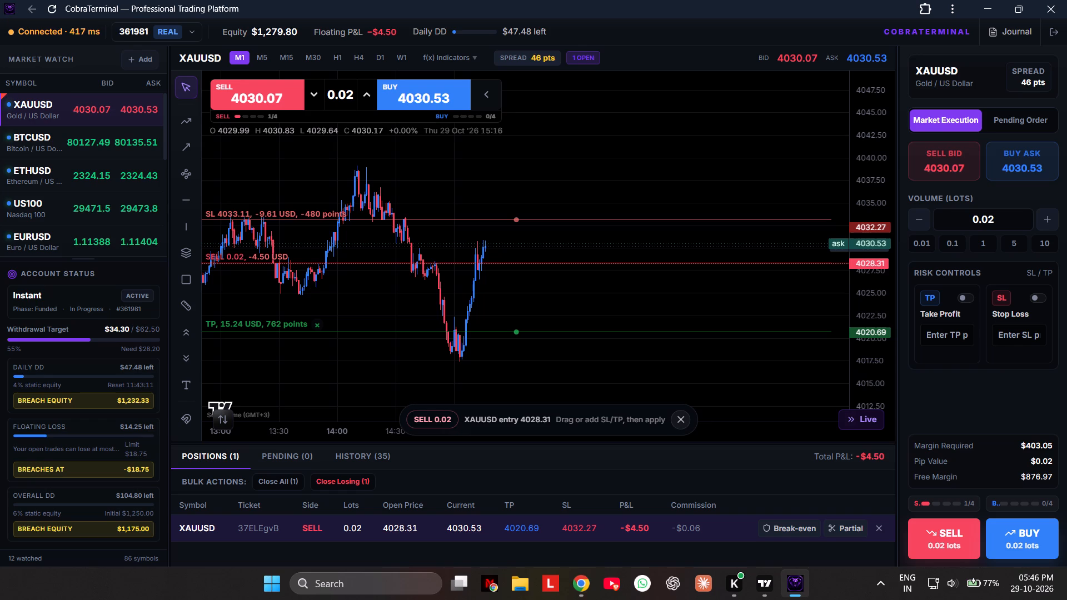
left_click_drag(547, 219, 552, 221)
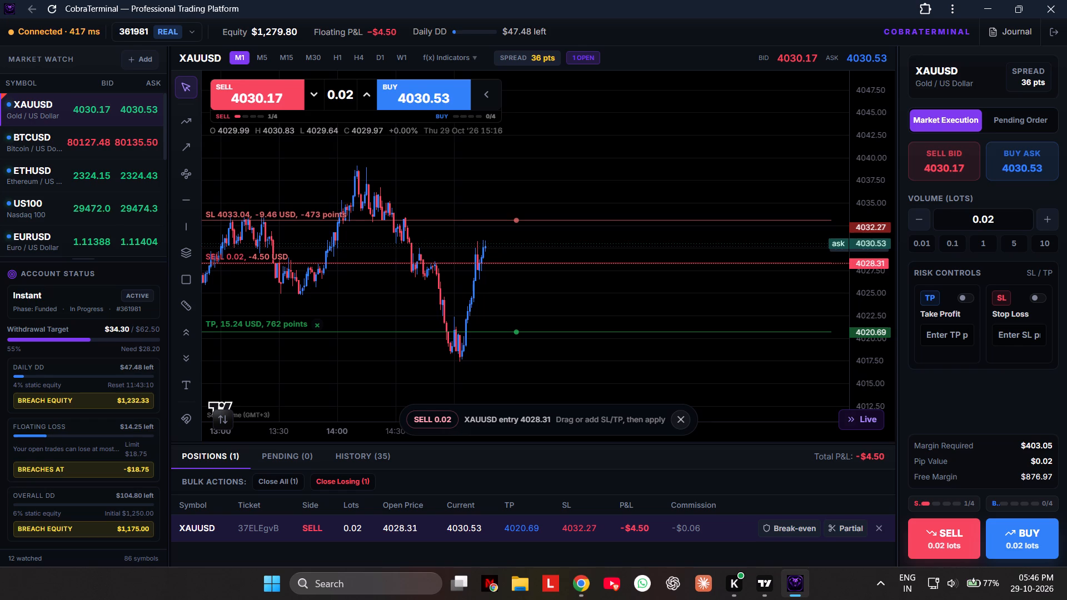
left_click_drag(552, 221, 554, 222)
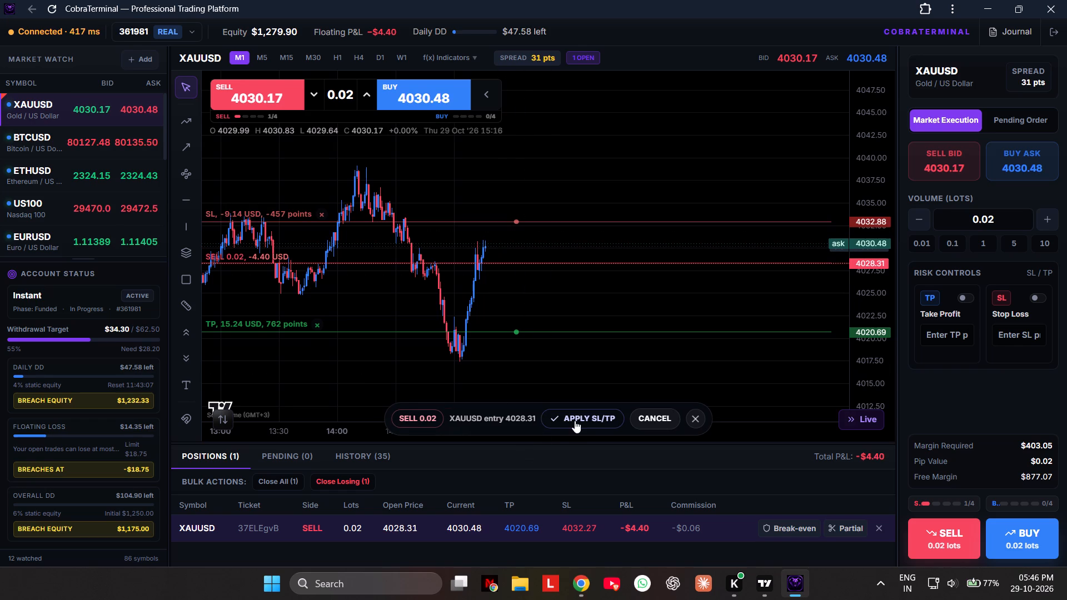
left_click(585, 420)
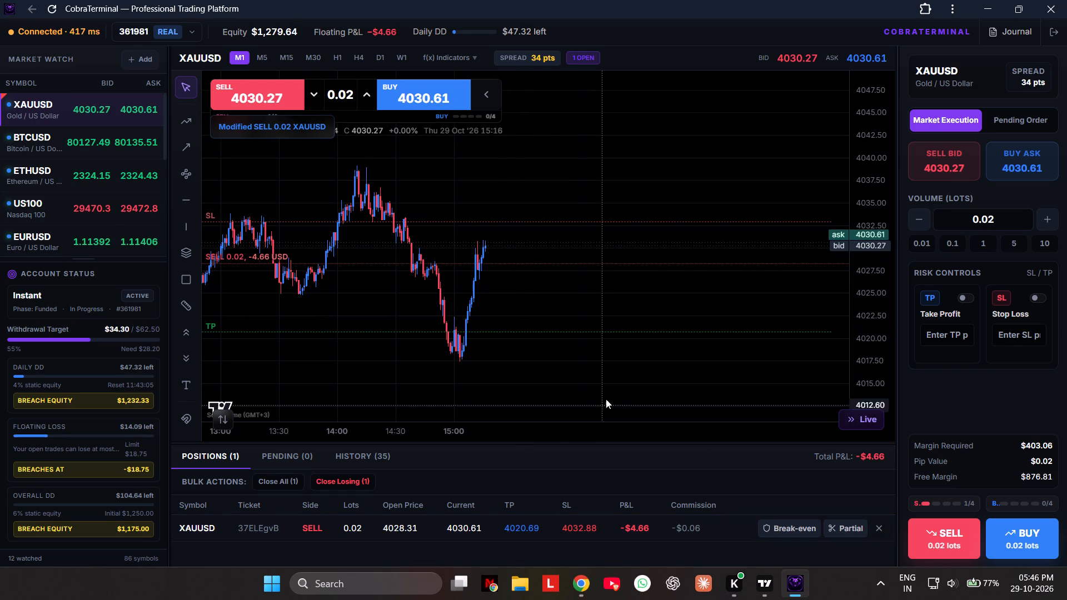
Switch back to TradingView and set the XAUUSD chart's interval to 5 minutes.
left_click(767, 579)
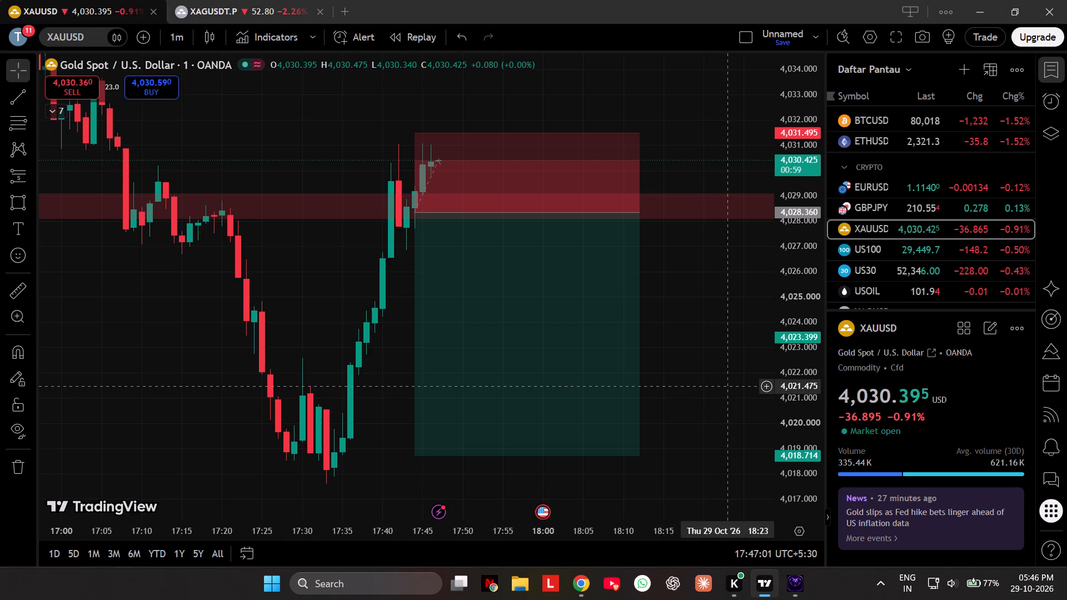
left_click_drag(724, 386, 762, 387)
scroll(816, 304, "down", 5)
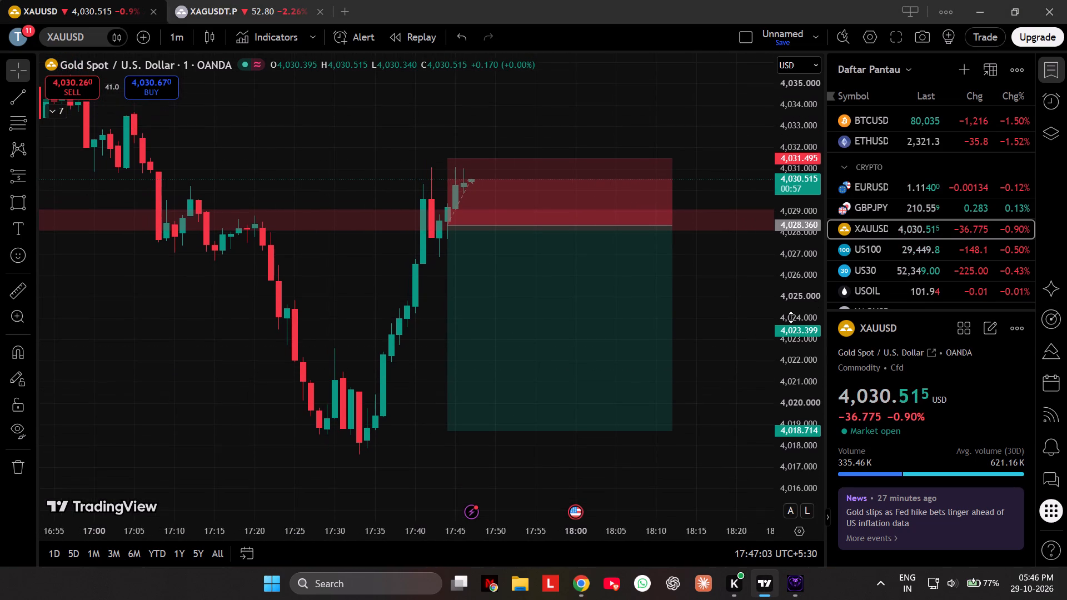
left_click_drag(744, 352, 736, 293)
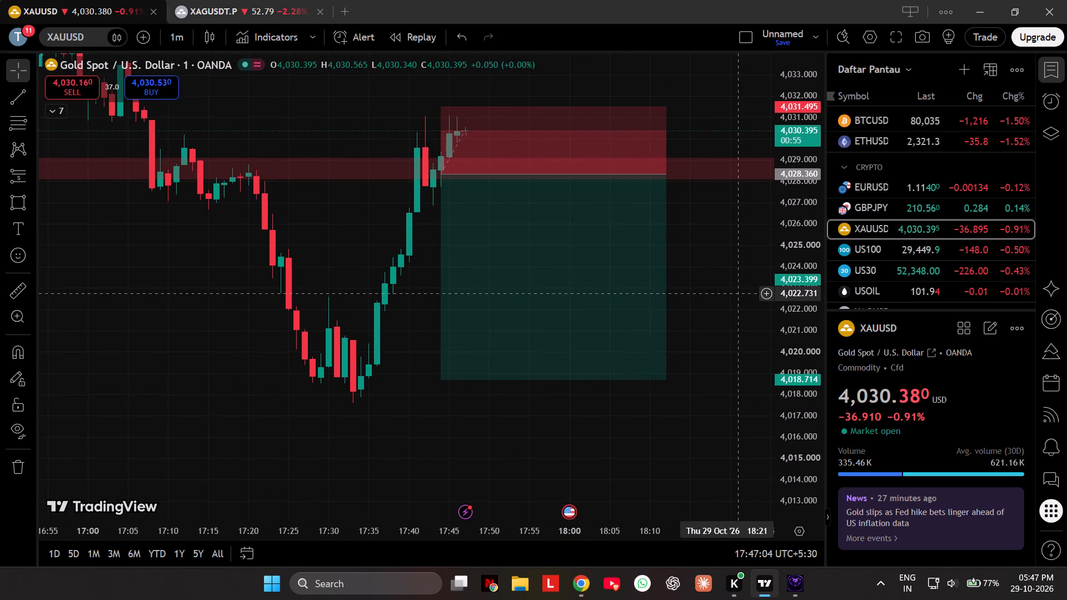
left_click_drag(736, 293, 739, 328)
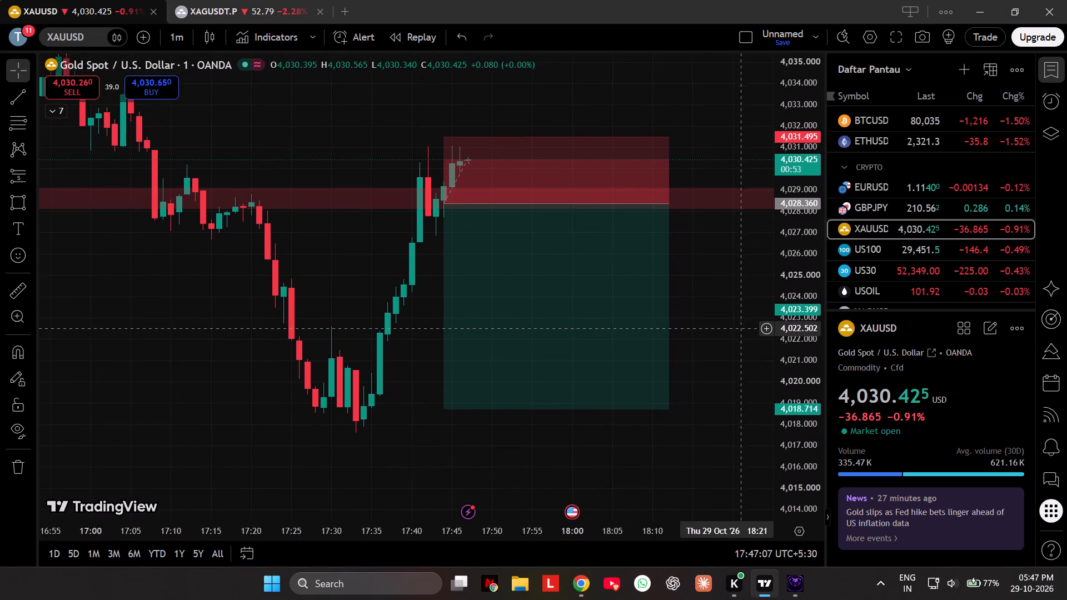
left_click_drag(739, 328, 734, 324)
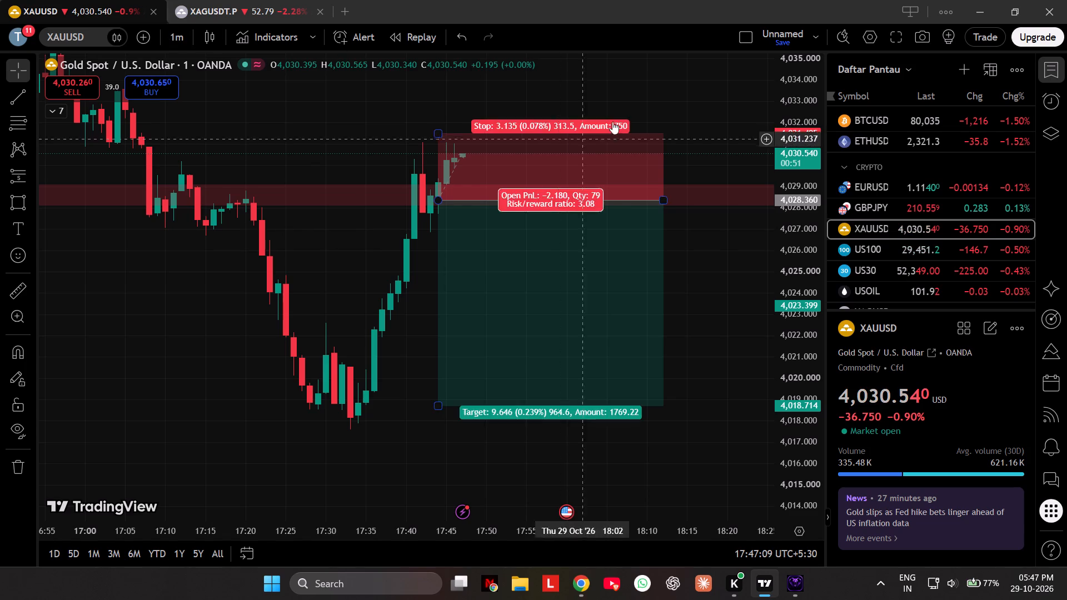
left_click(181, 37)
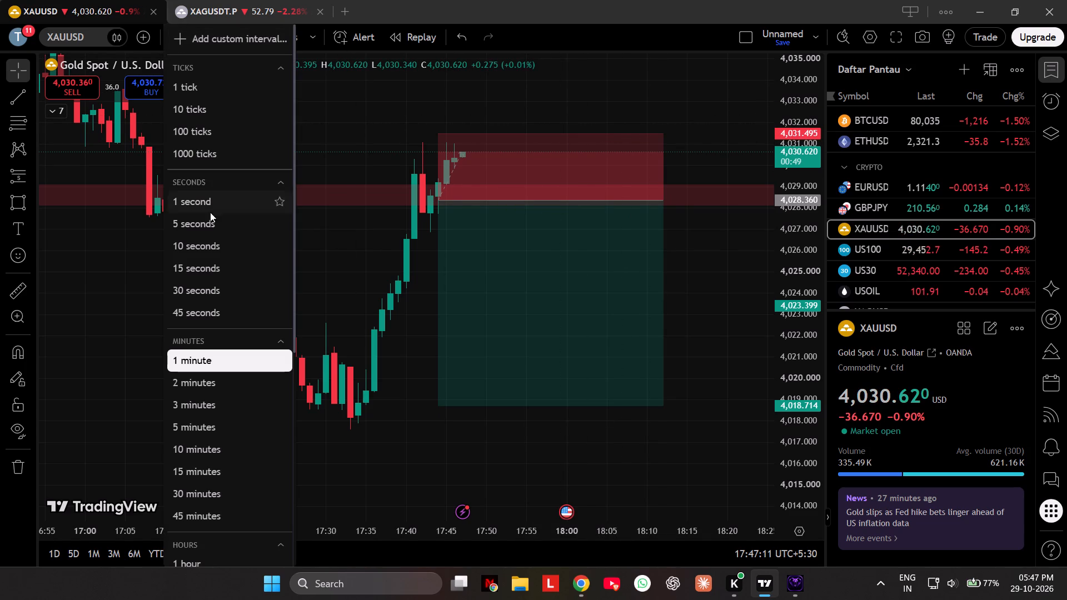
left_click(202, 421)
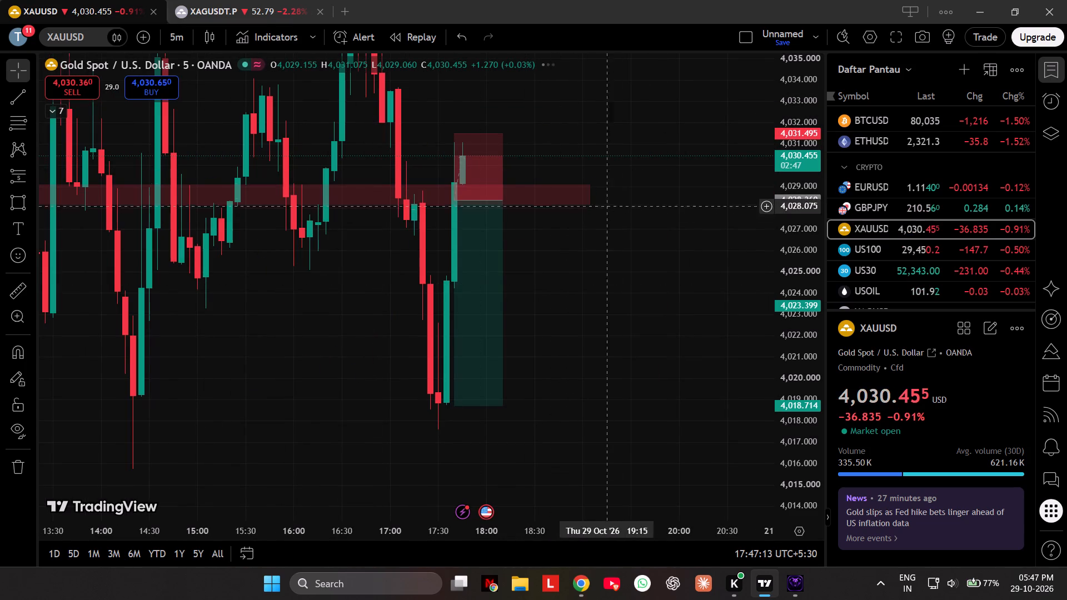
Examine the five-minute XAUUSD price action around the short position's entry zone, stop and target.
scroll(792, 311, "down", 9)
scroll(521, 399, "up", 2)
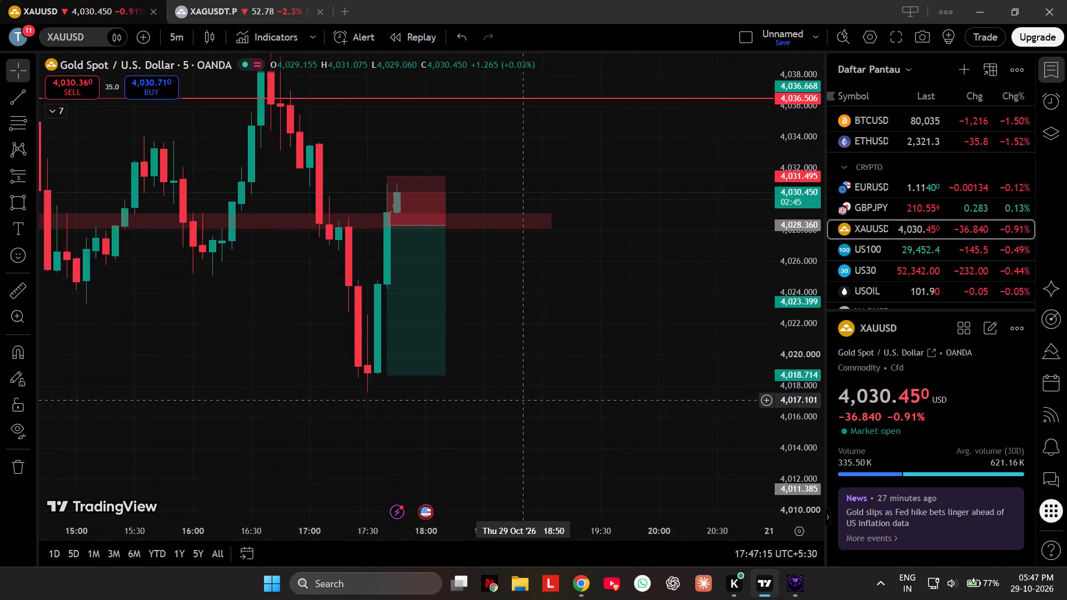
scroll(521, 399, "up", 1)
scroll(788, 288, "down", 5)
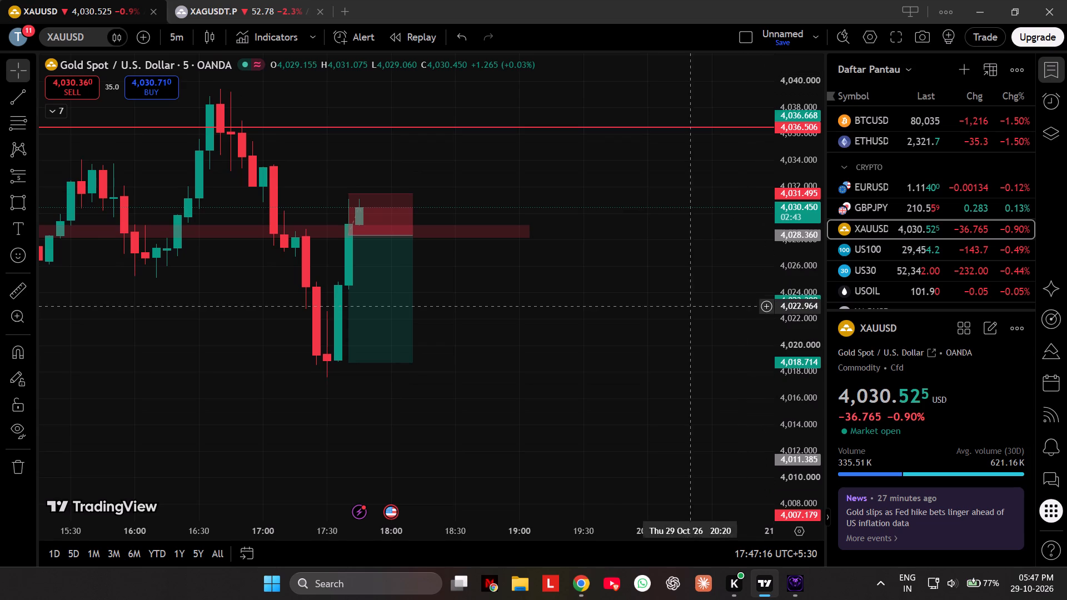
left_click_drag(531, 337, 707, 288)
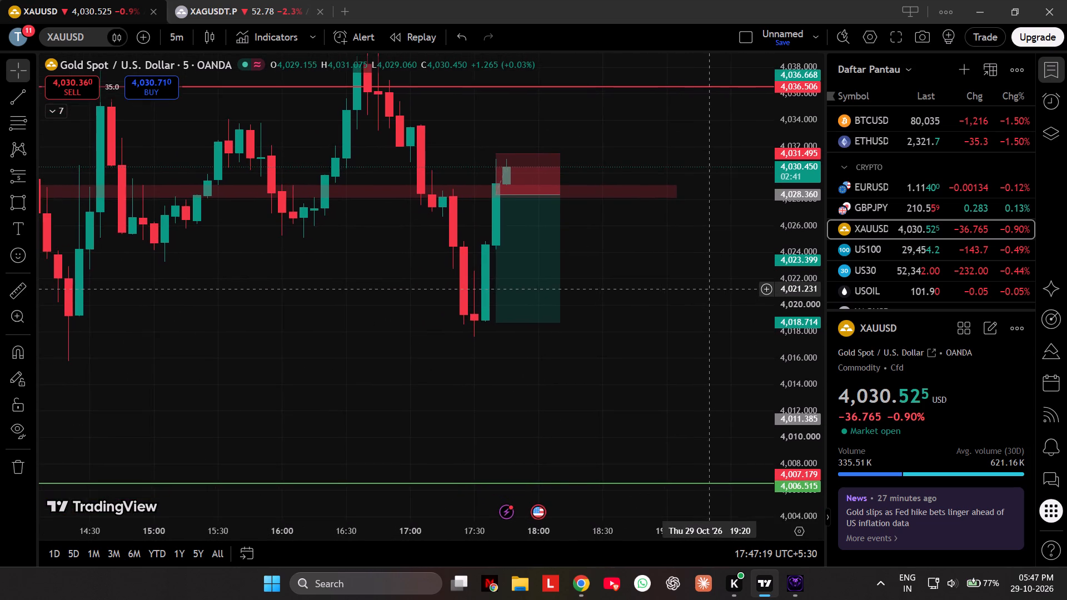
left_click_drag(707, 288, 701, 300)
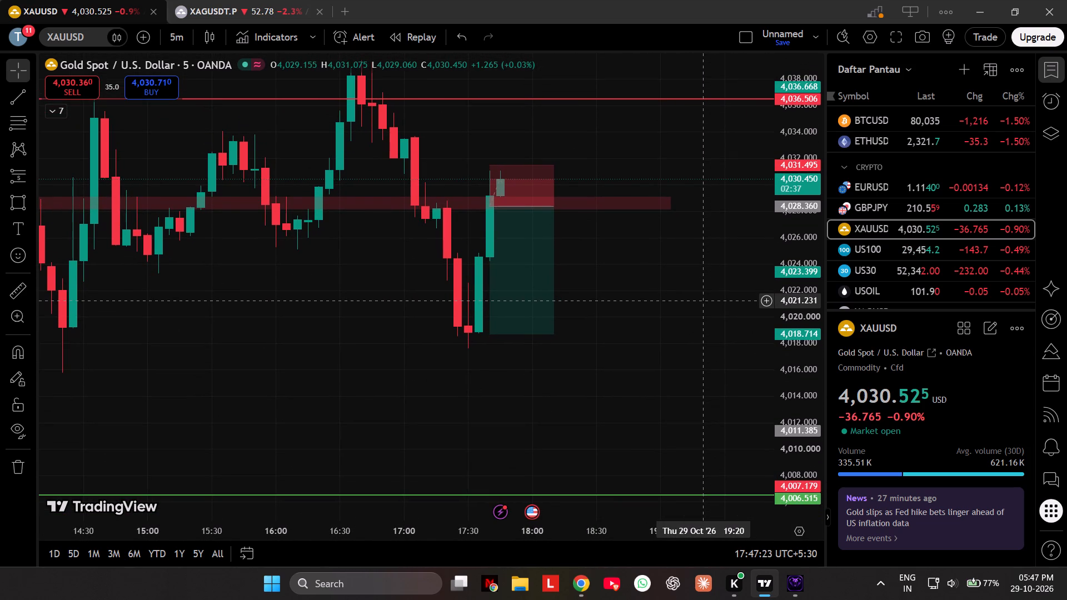
left_click_drag(701, 300, 685, 300)
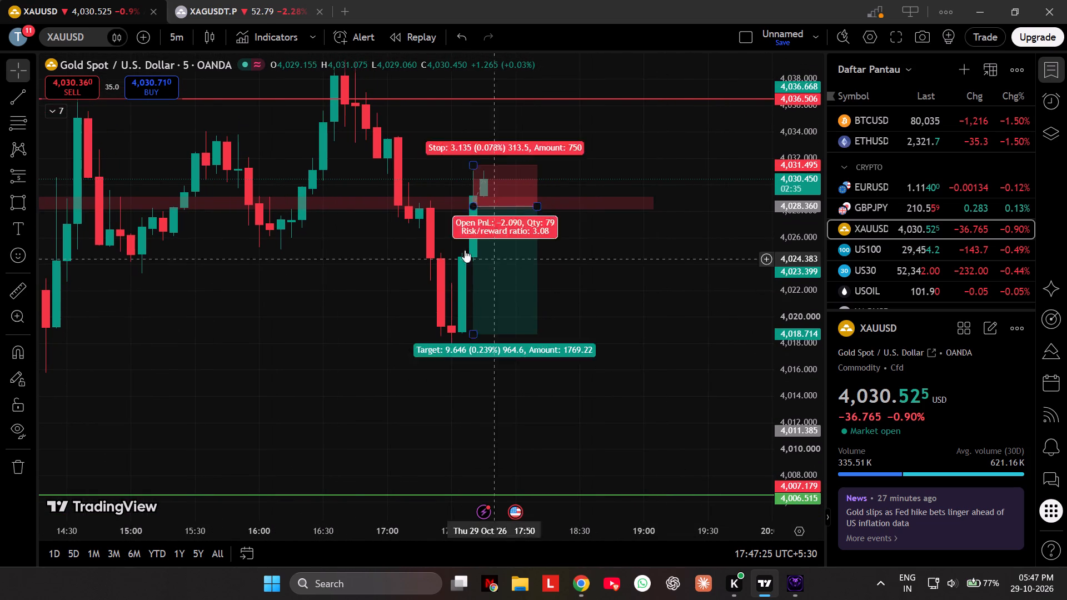
Review XAUUSD price action around the short's entry zone on the 15-minute interval and on the 1-hour interval.
left_click(167, 43)
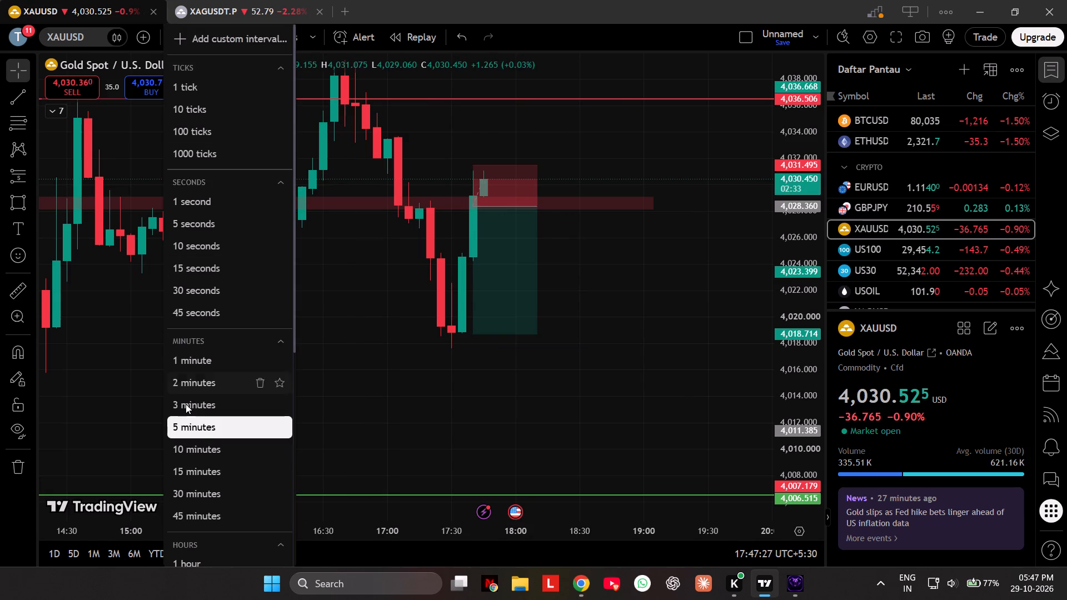
left_click(215, 468)
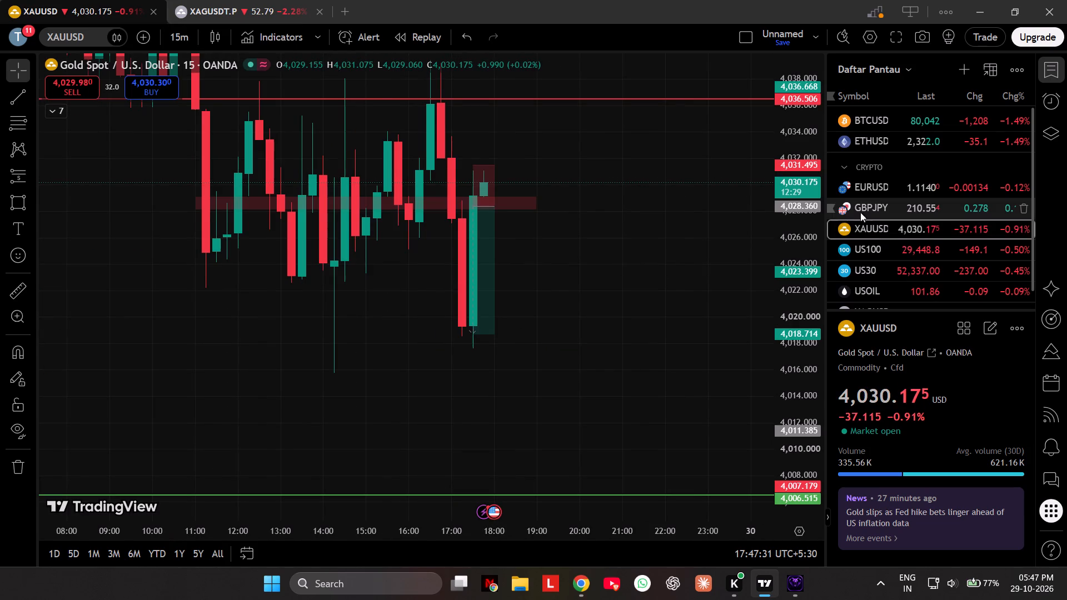
scroll(791, 264, "down", 3)
scroll(496, 341, "up", 3)
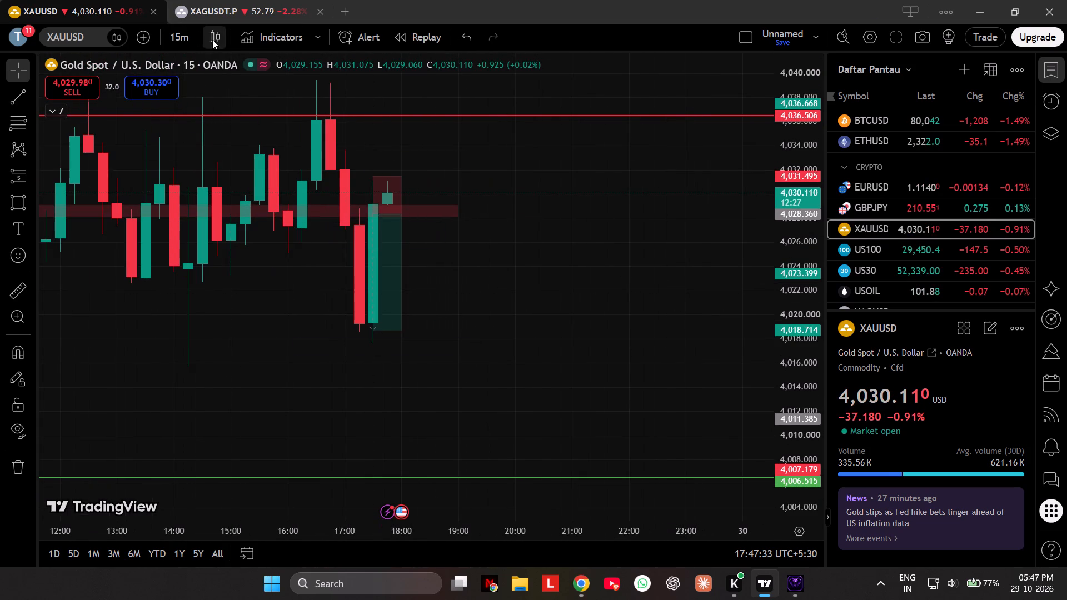
left_click(177, 33)
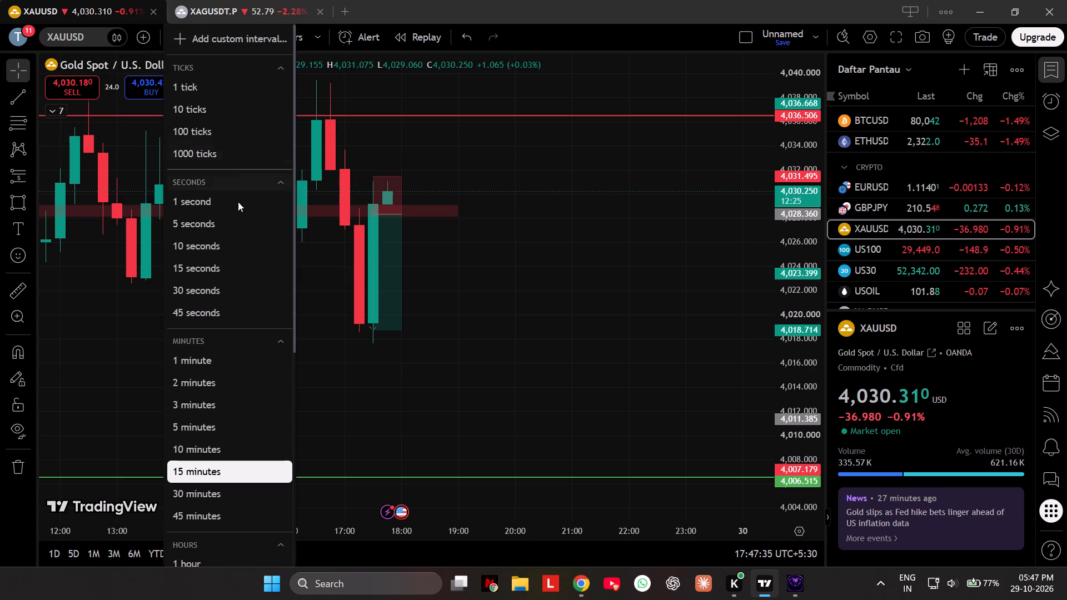
left_click(228, 566)
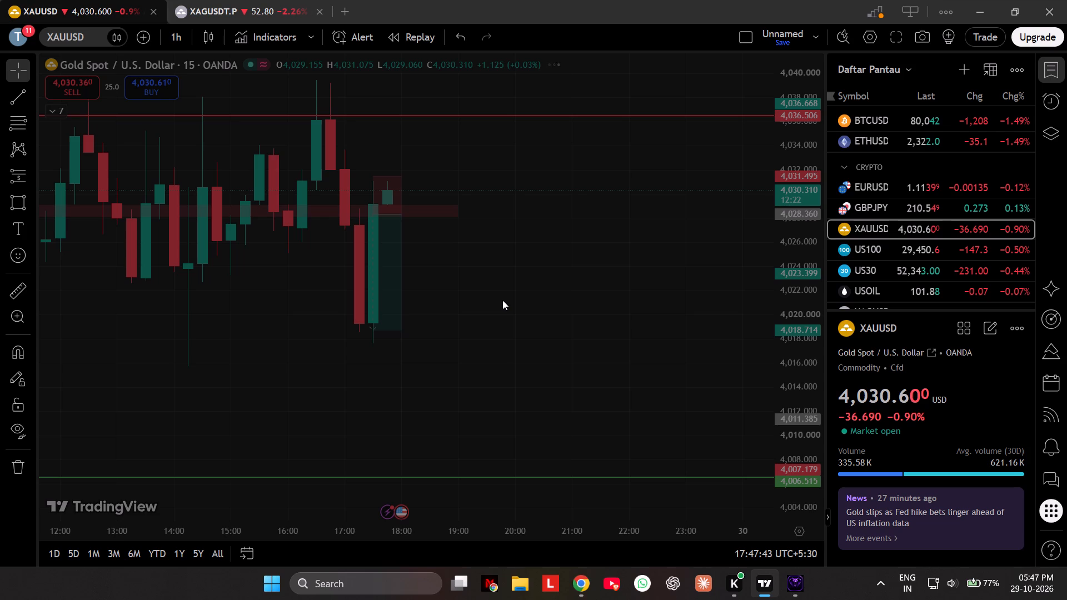
scroll(790, 289, "down", 4)
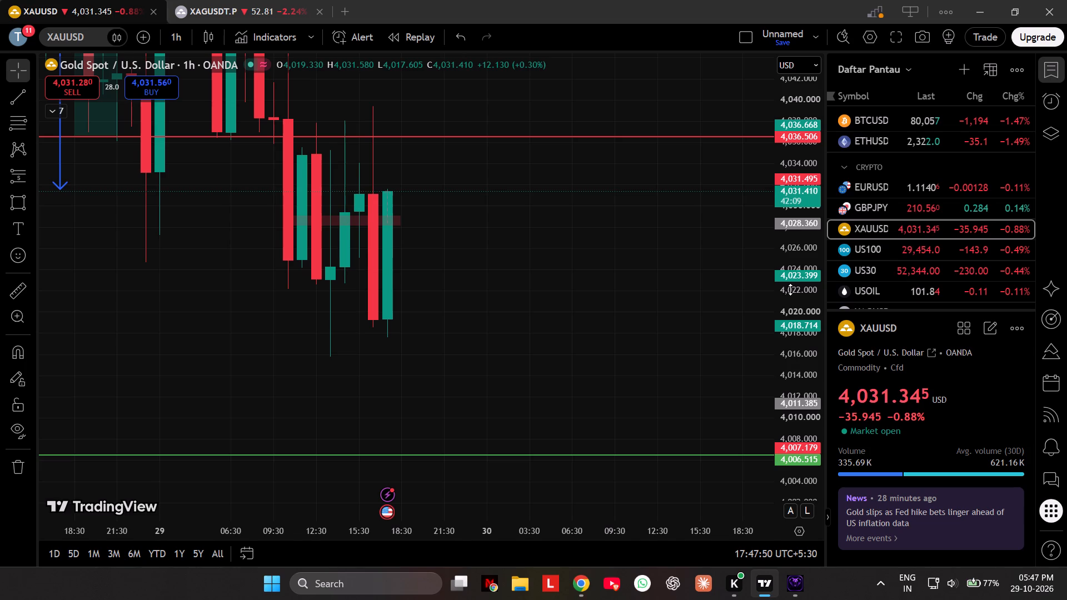
scroll(790, 289, "down", 2)
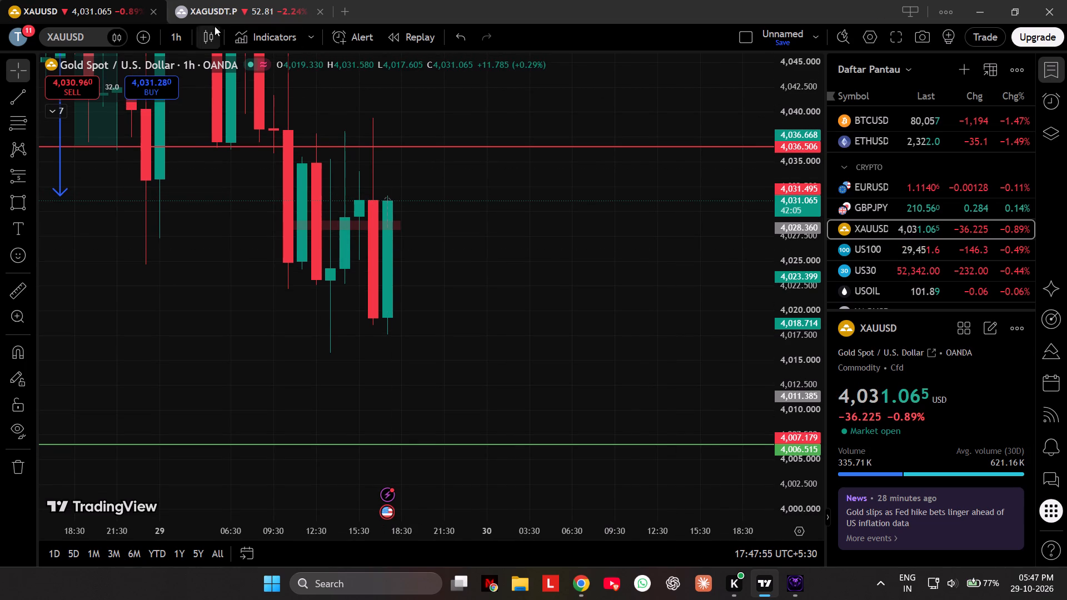
Set the XAUUSD chart's interval to 1 minute and frame the latest candles against the short position's stop level.
left_click(171, 38)
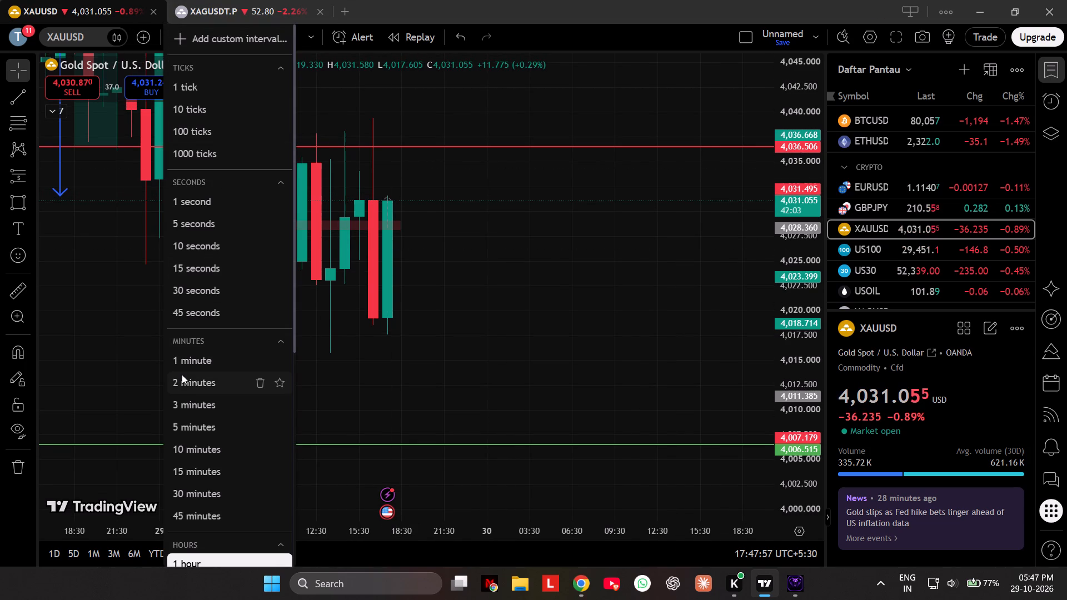
left_click(184, 358)
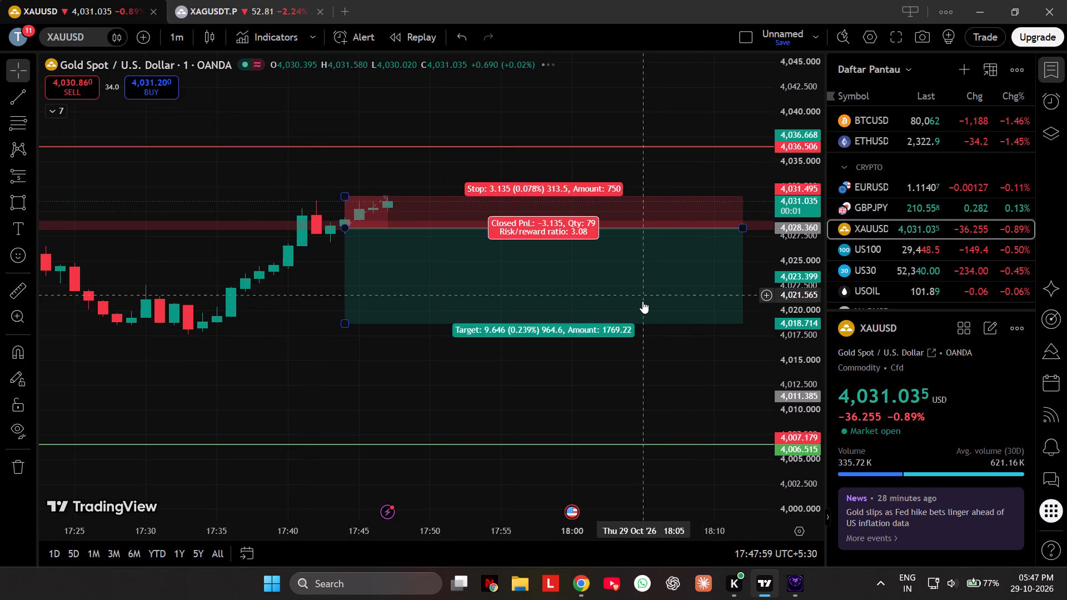
scroll(791, 306, "up", 15)
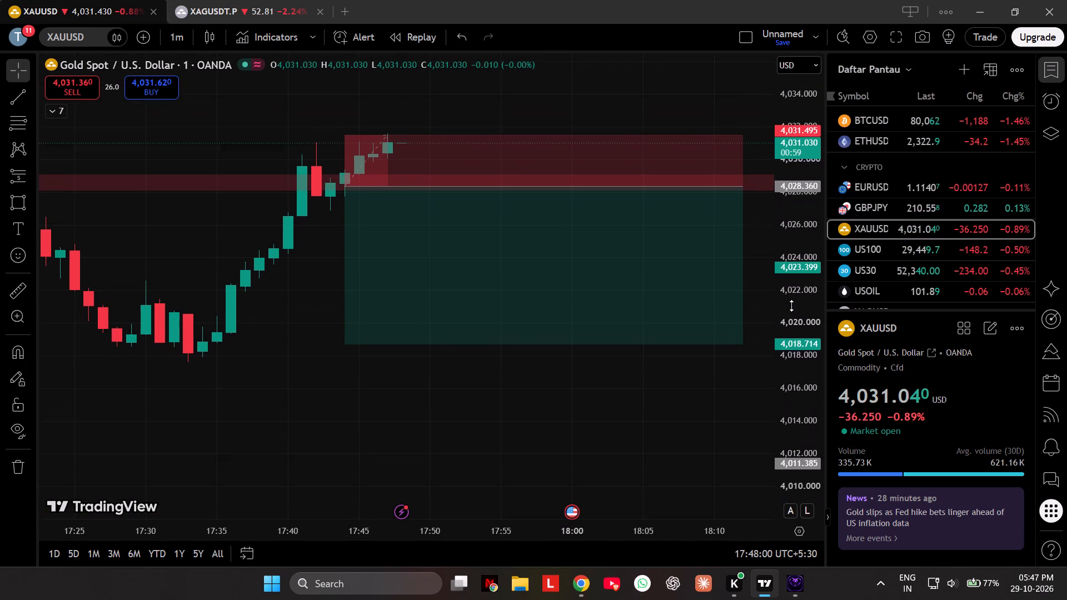
scroll(791, 306, "up", 5)
left_click_drag(601, 386, 594, 421)
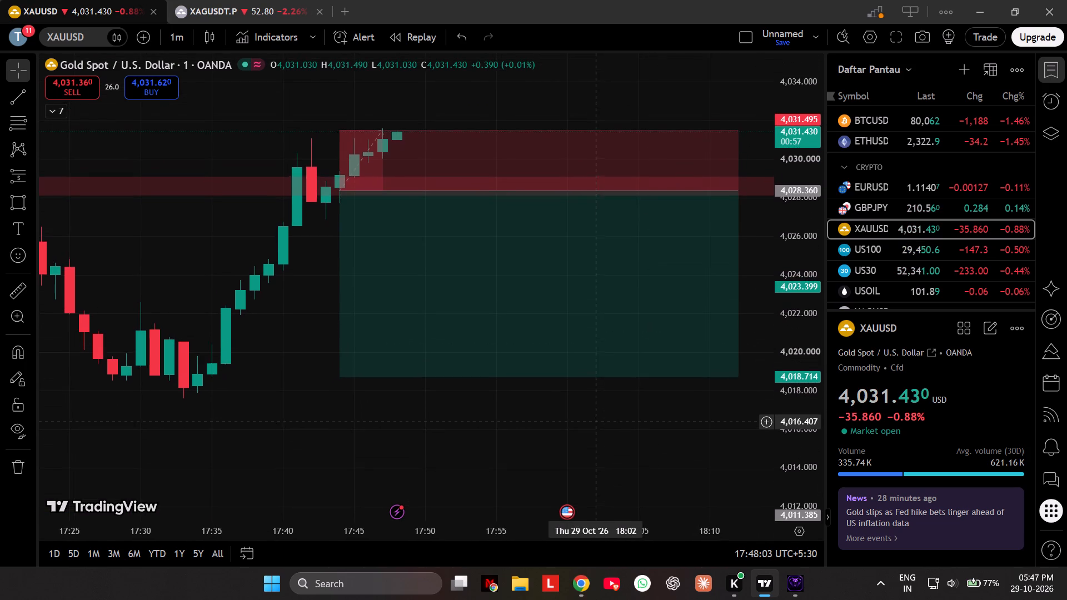
scroll(597, 403, "down", 5)
scroll(771, 255, "up", 2)
left_click_drag(703, 109, 692, 171)
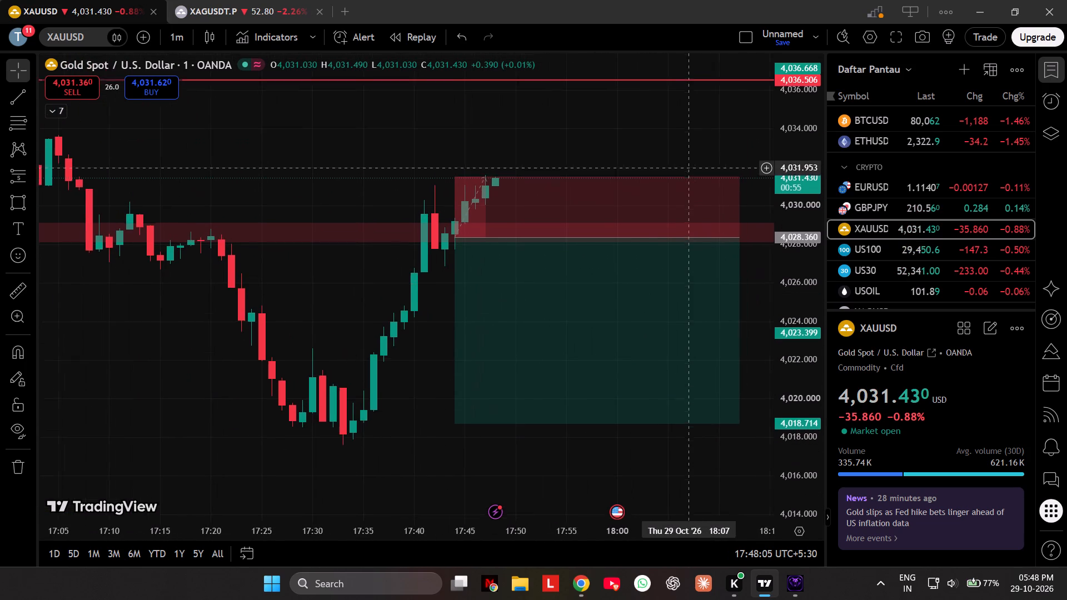
left_click_drag(692, 171, 689, 182)
scroll(782, 272, "up", 3)
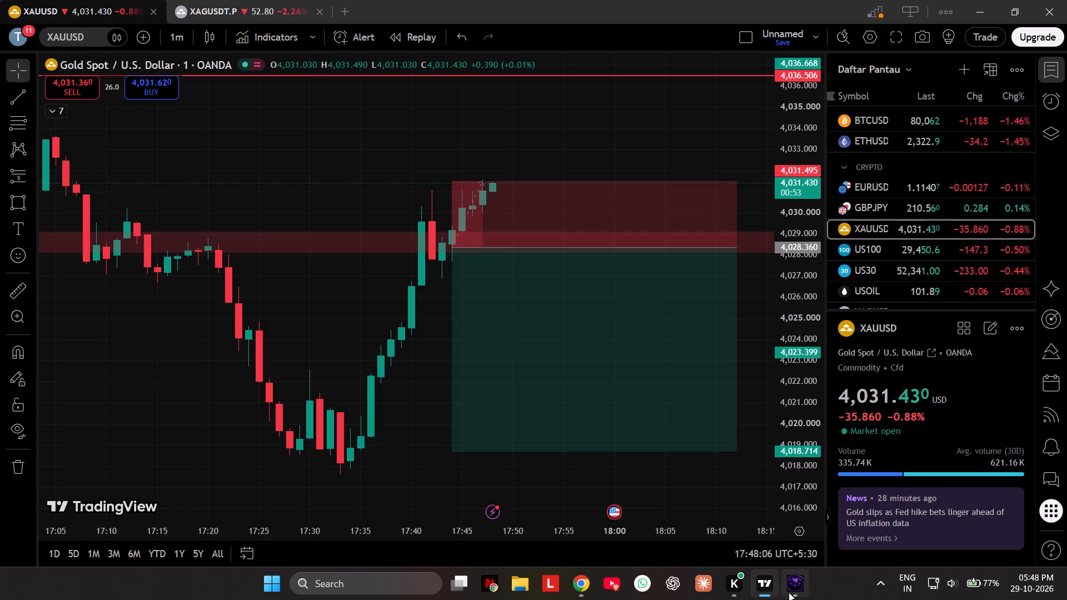
Switch to CobraTerminal and close the open 0.02-lot XAUUSD sell position.
left_click(789, 592)
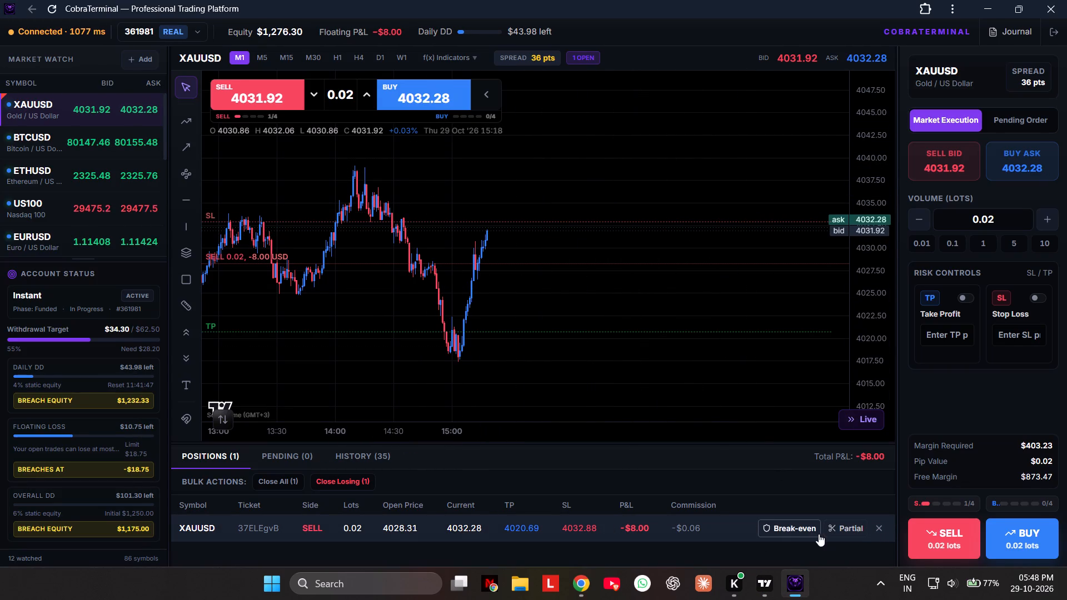
left_click(876, 530)
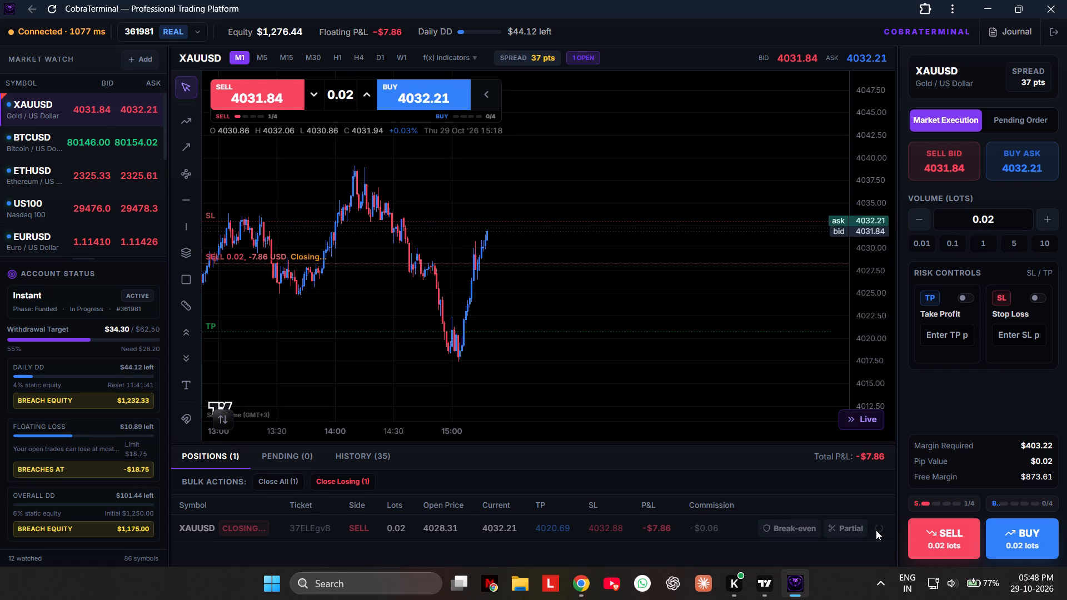
Close the CobraTerminal window to return to the TradingView XAUUSD chart.
left_click(1033, 0)
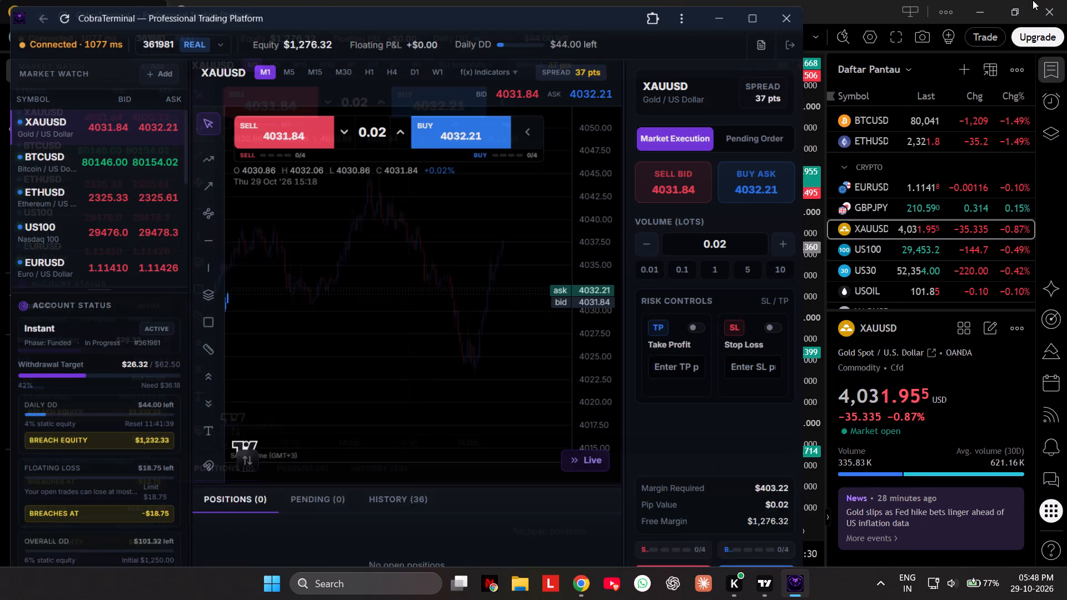
left_click(747, 16)
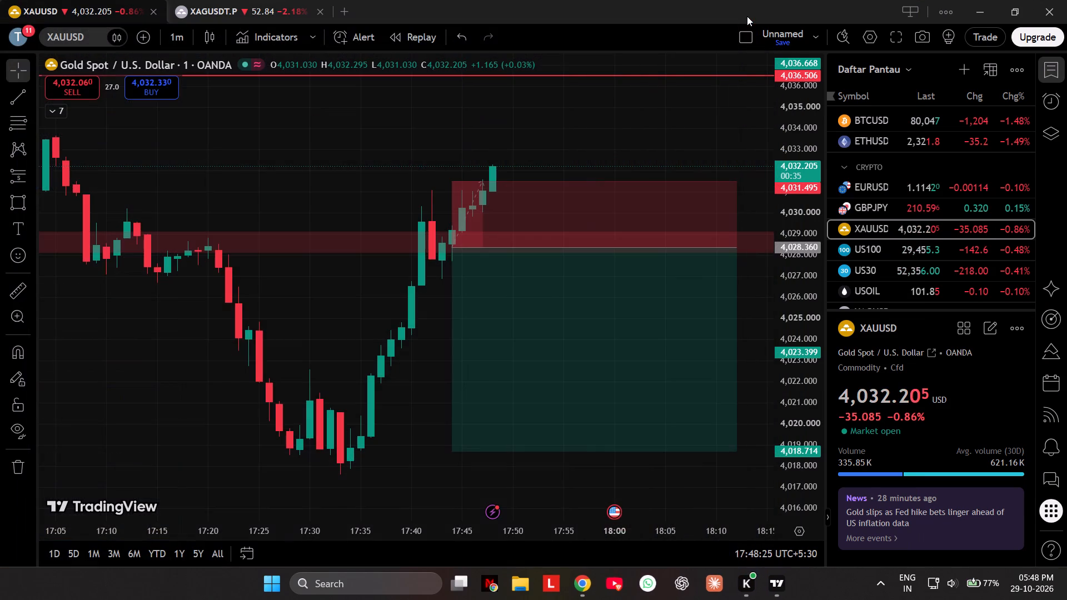
Delete the short position drawing with its entry at 4,028.360 from the XAUUSD chart.
left_click(570, 236)
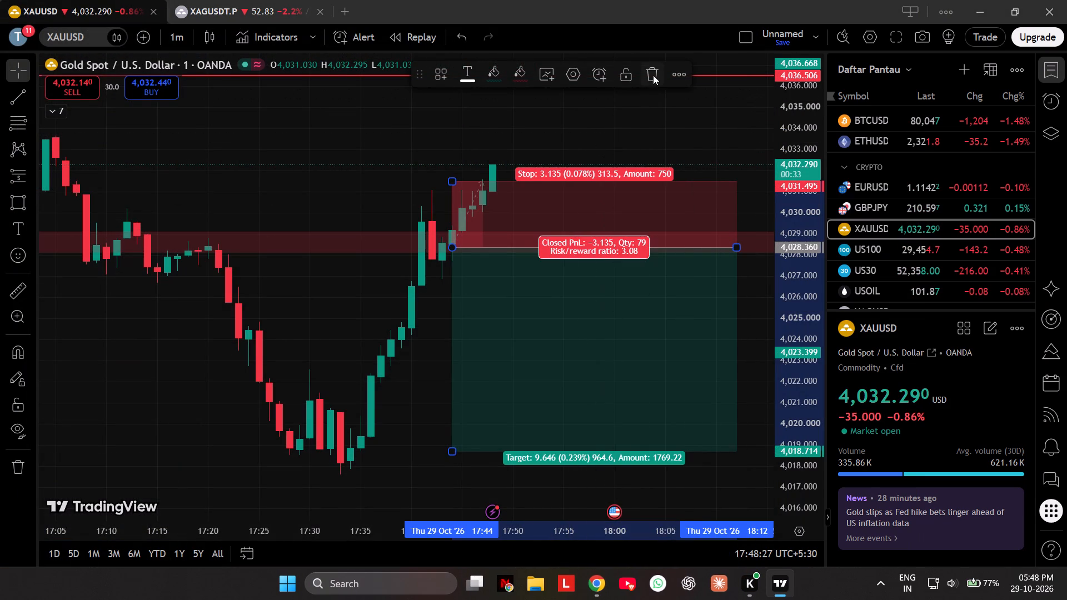
left_click(653, 75)
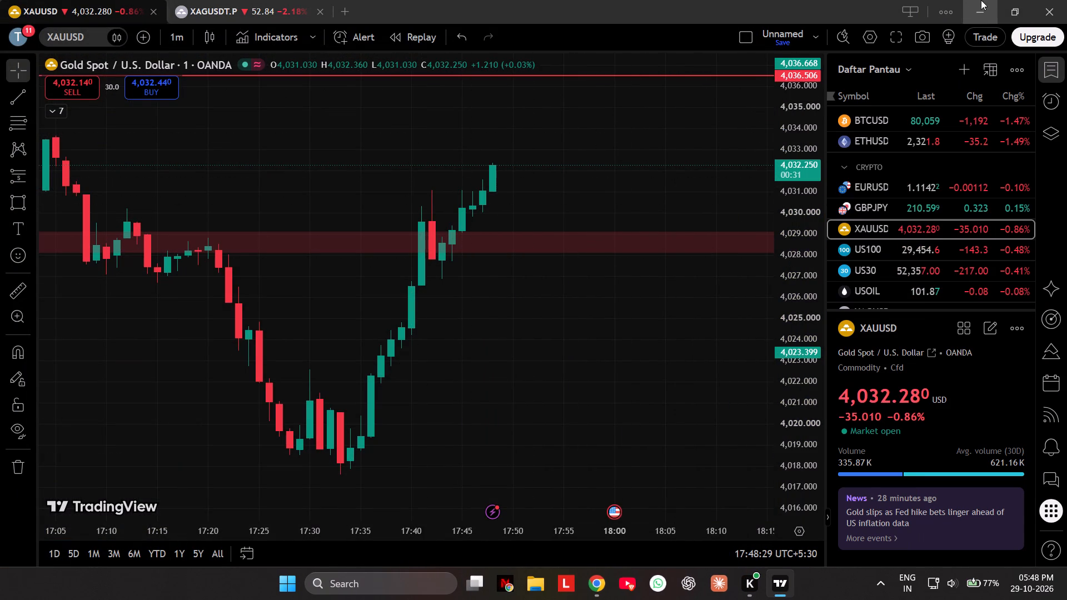
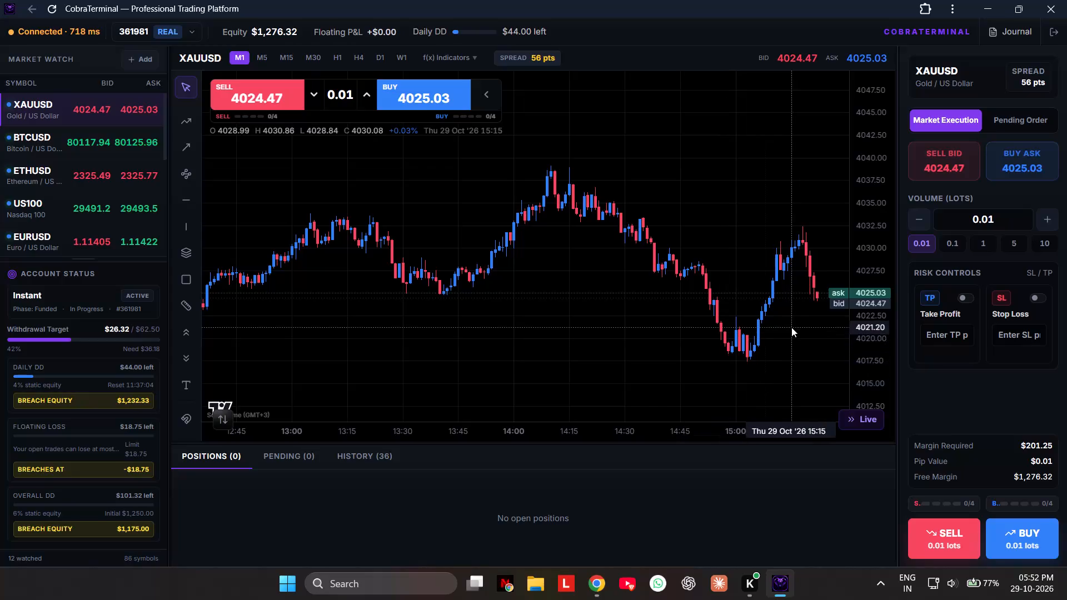
Examine the latest 1-minute XAUUSD candles up close and against the preceding price swing.
left_click_drag(788, 327, 651, 328)
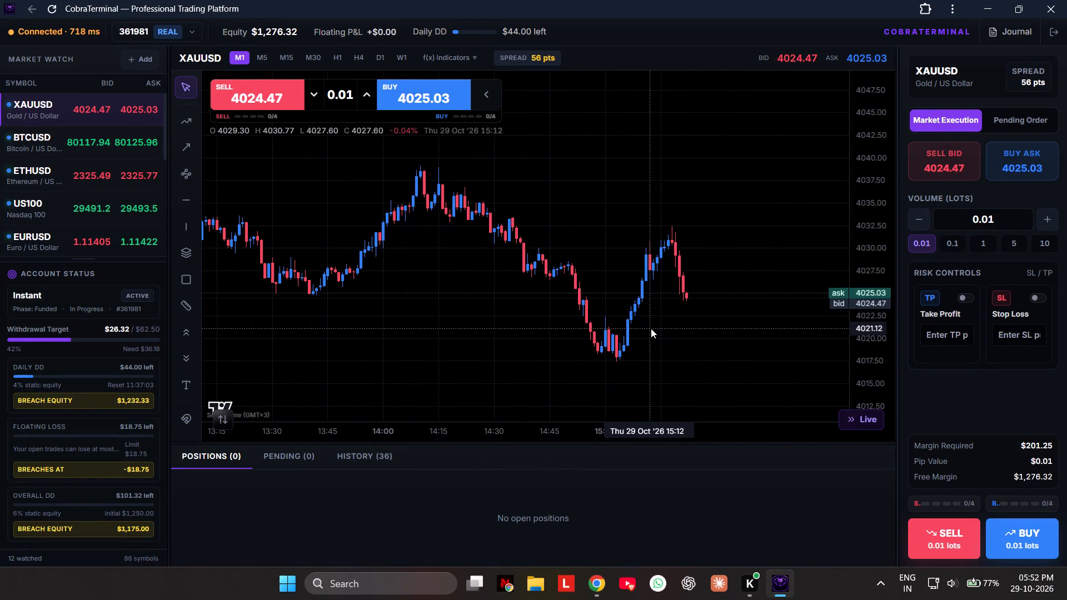
scroll(651, 328, "up", 5)
left_click_drag(639, 323, 532, 317)
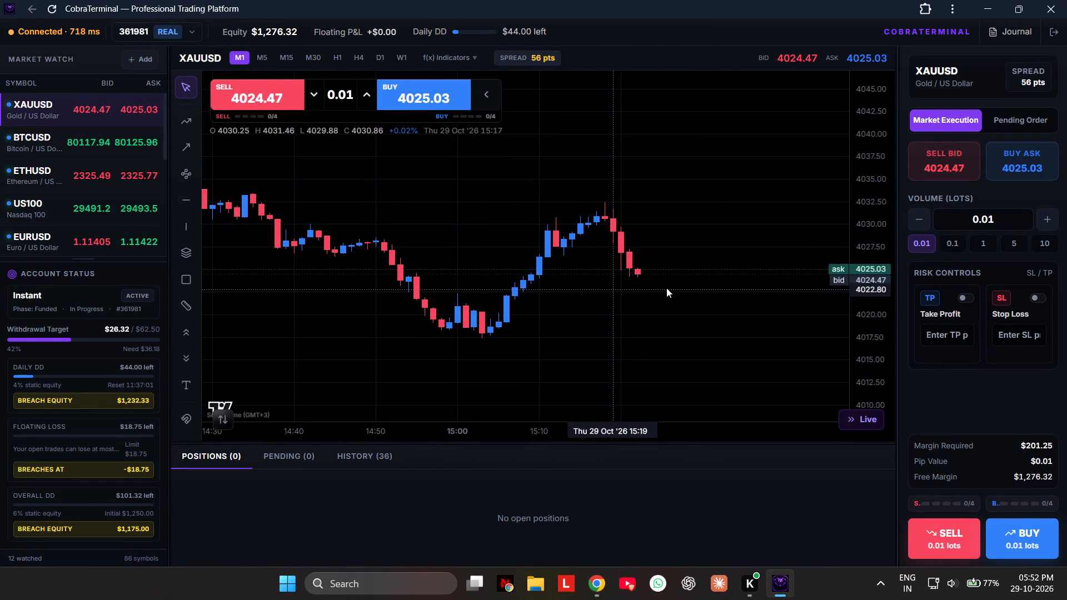
scroll(721, 337, "up", 4)
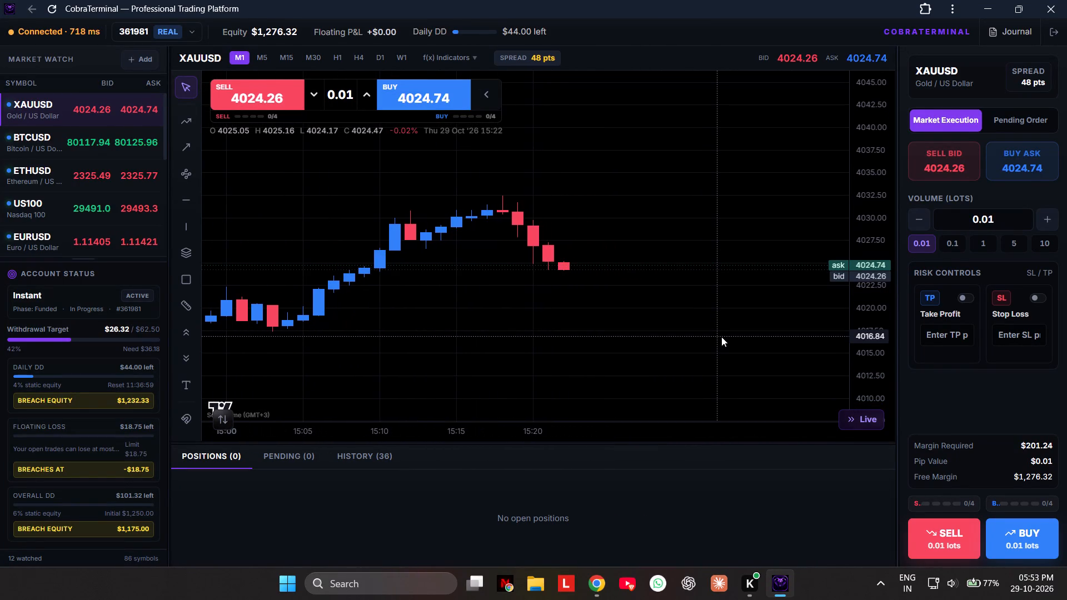
scroll(721, 337, "down", 3)
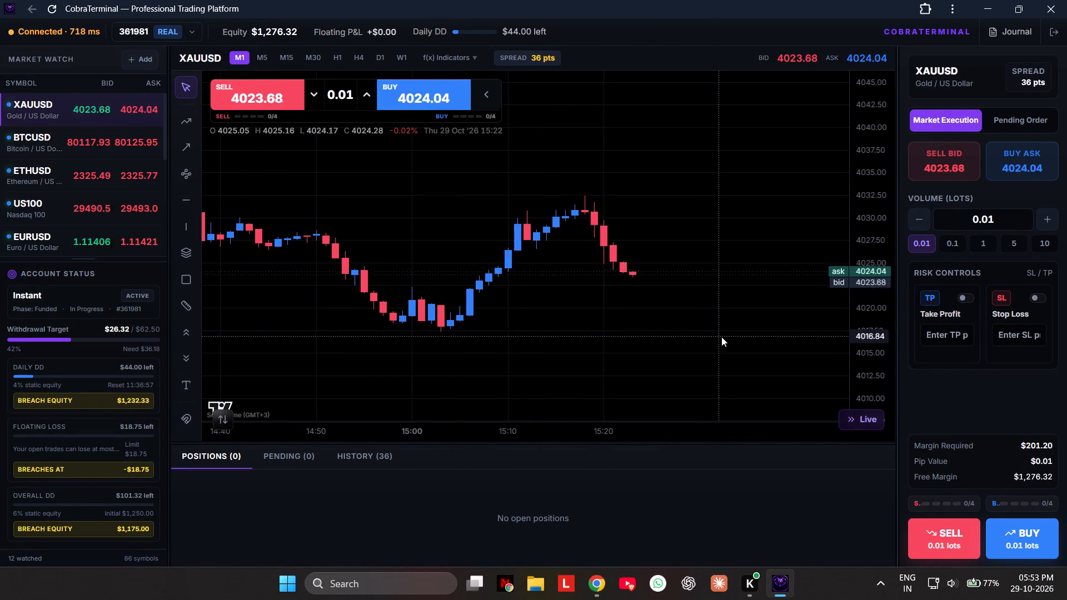
scroll(721, 337, "down", 1)
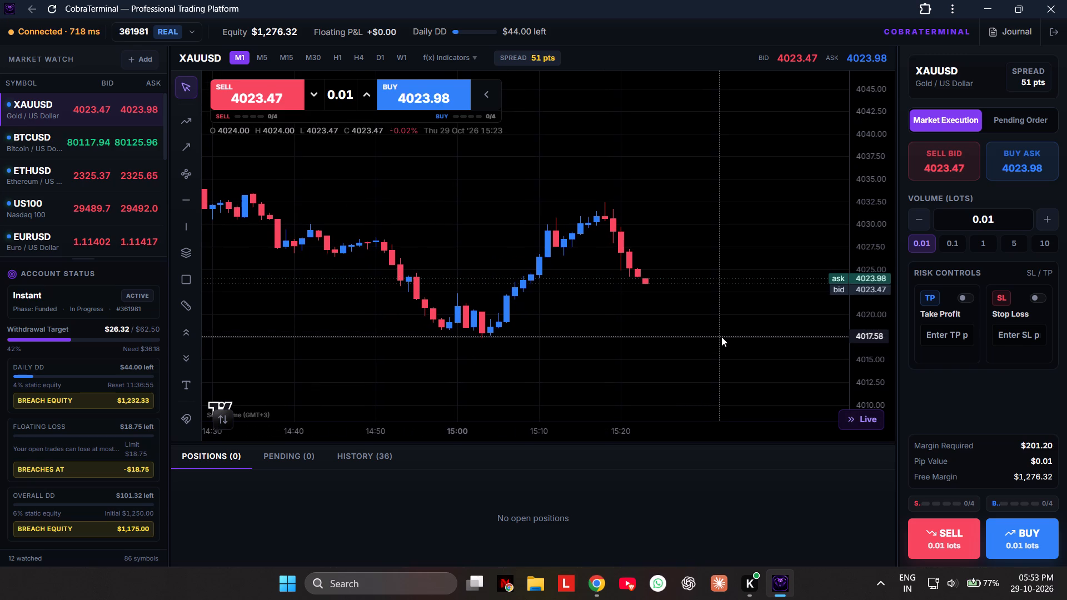
scroll(721, 337, "down", 3)
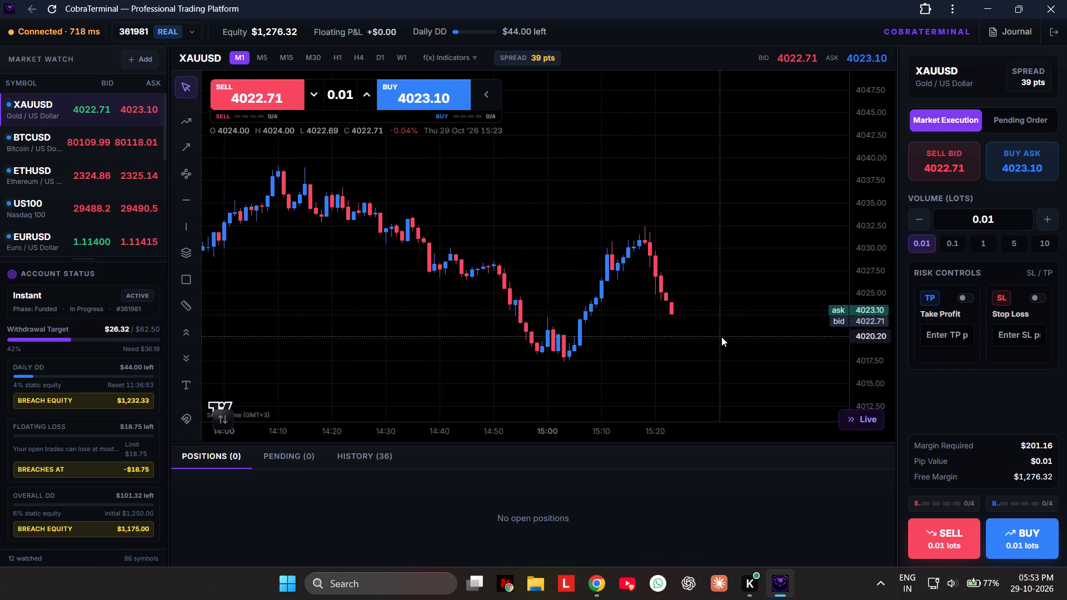
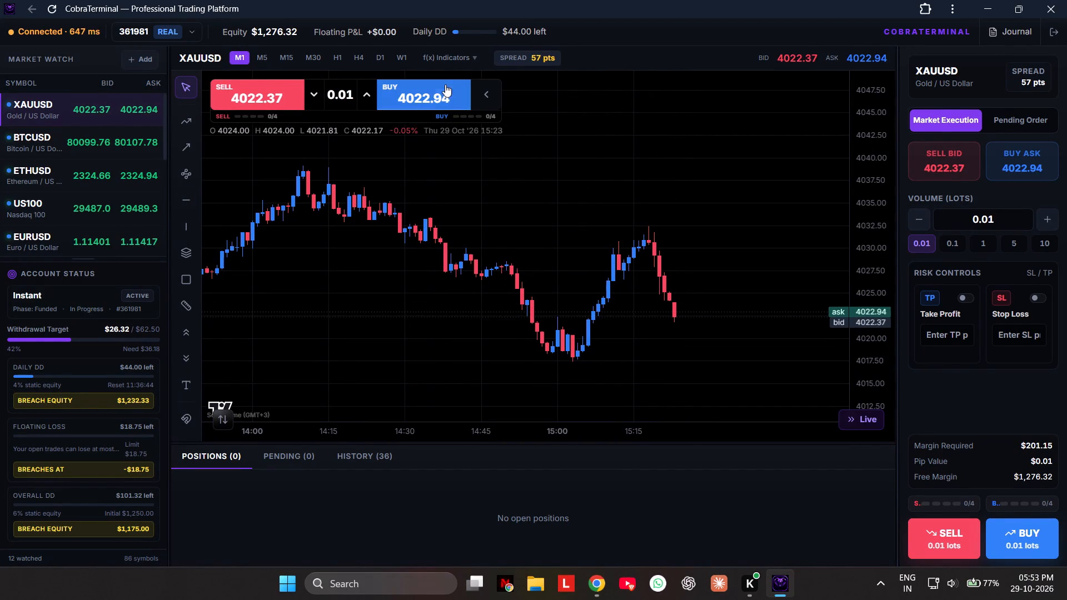
Set the XAUUSD order volume to 0.02 lots.
left_click(367, 81)
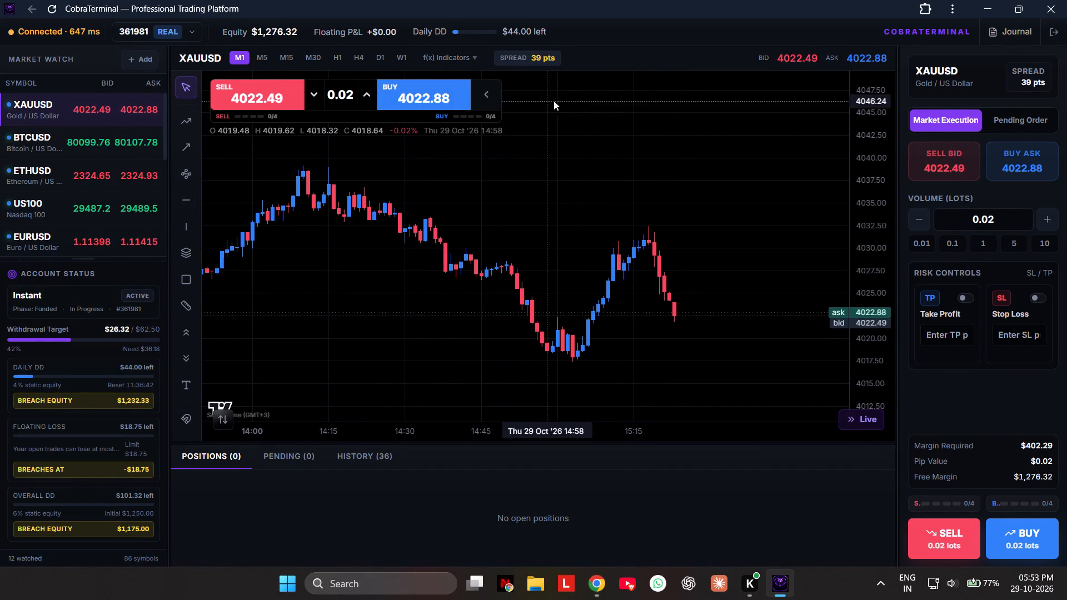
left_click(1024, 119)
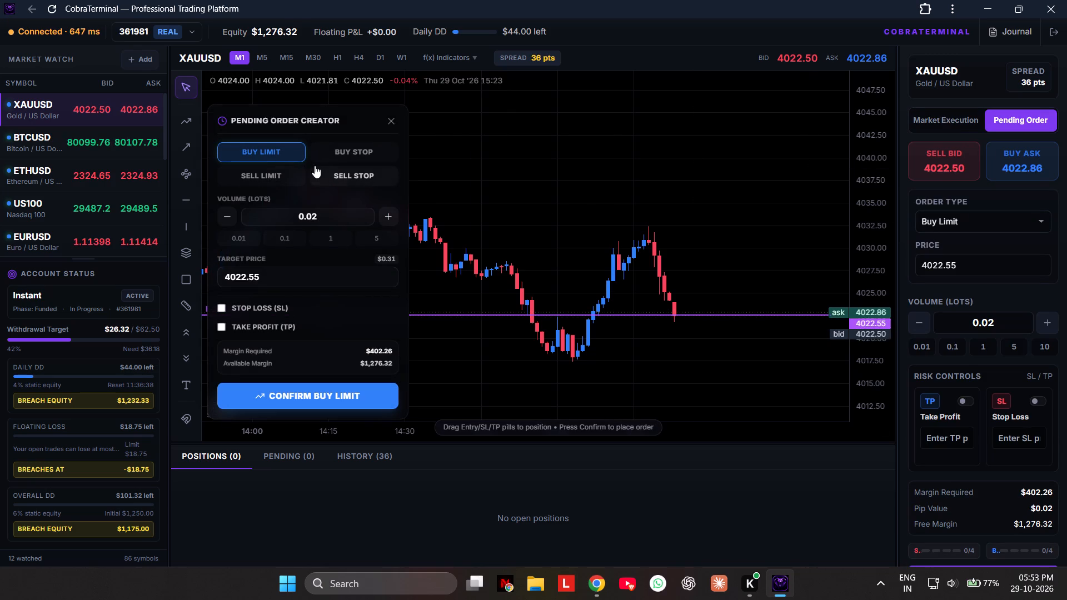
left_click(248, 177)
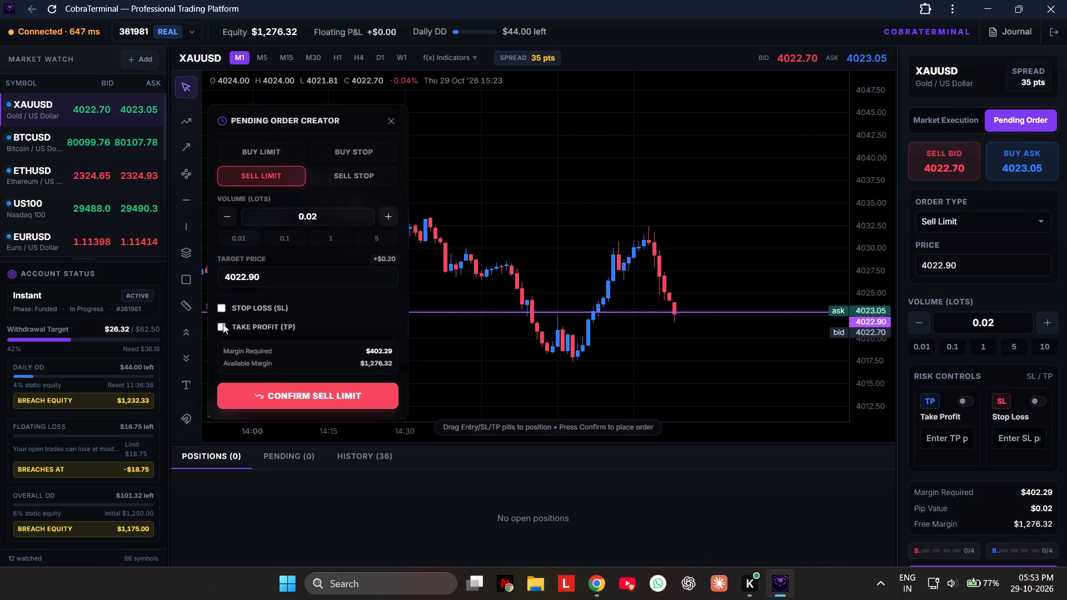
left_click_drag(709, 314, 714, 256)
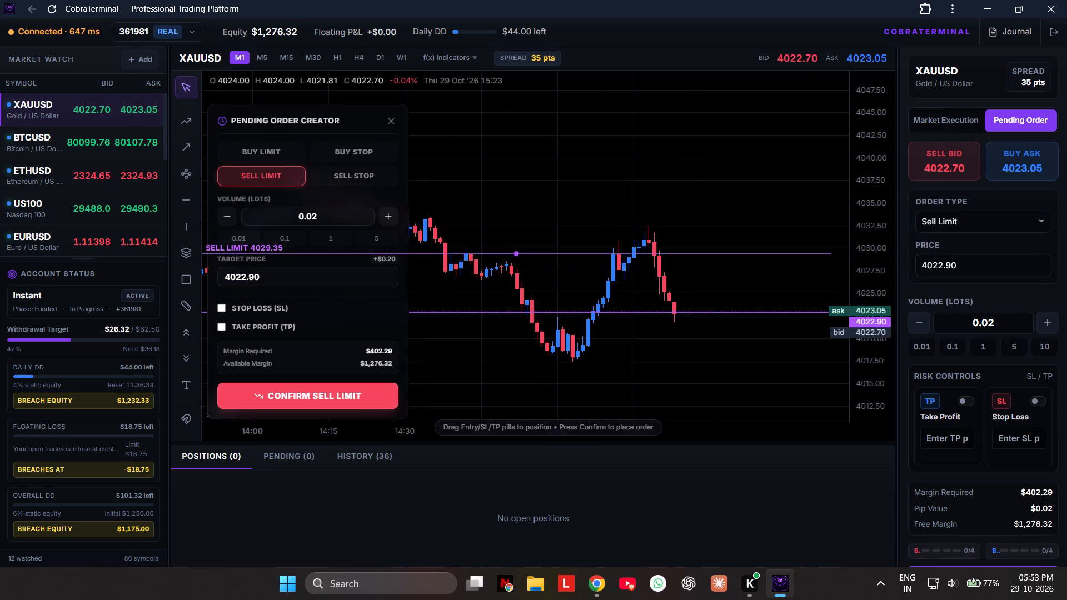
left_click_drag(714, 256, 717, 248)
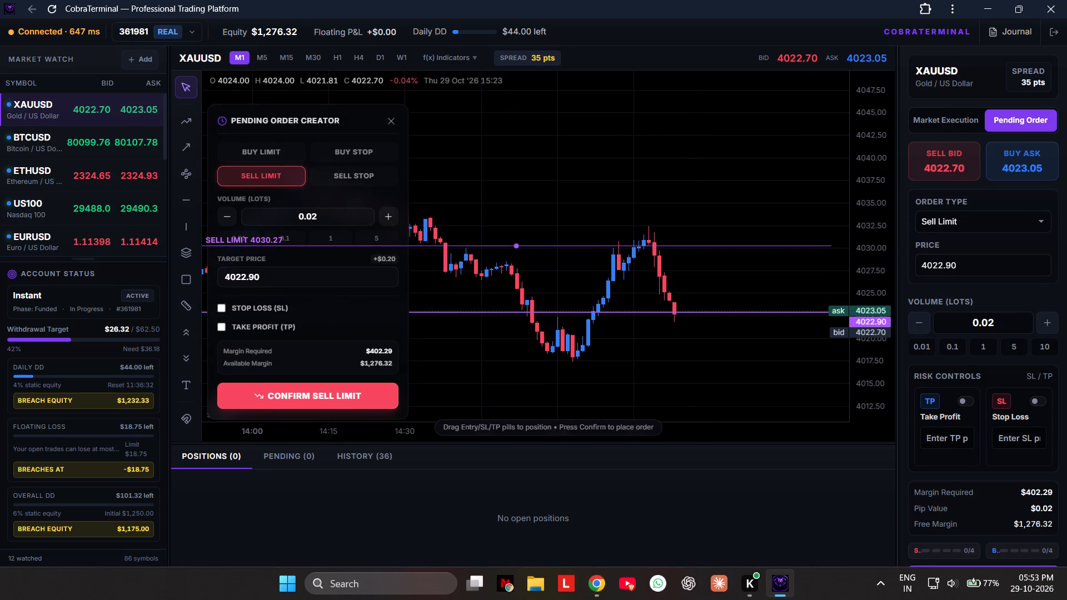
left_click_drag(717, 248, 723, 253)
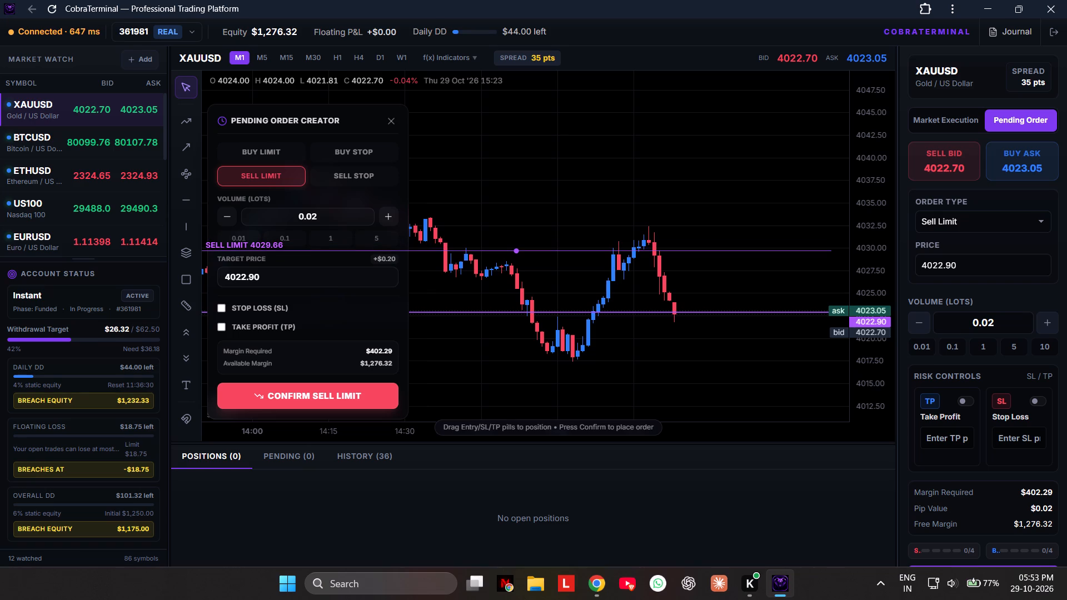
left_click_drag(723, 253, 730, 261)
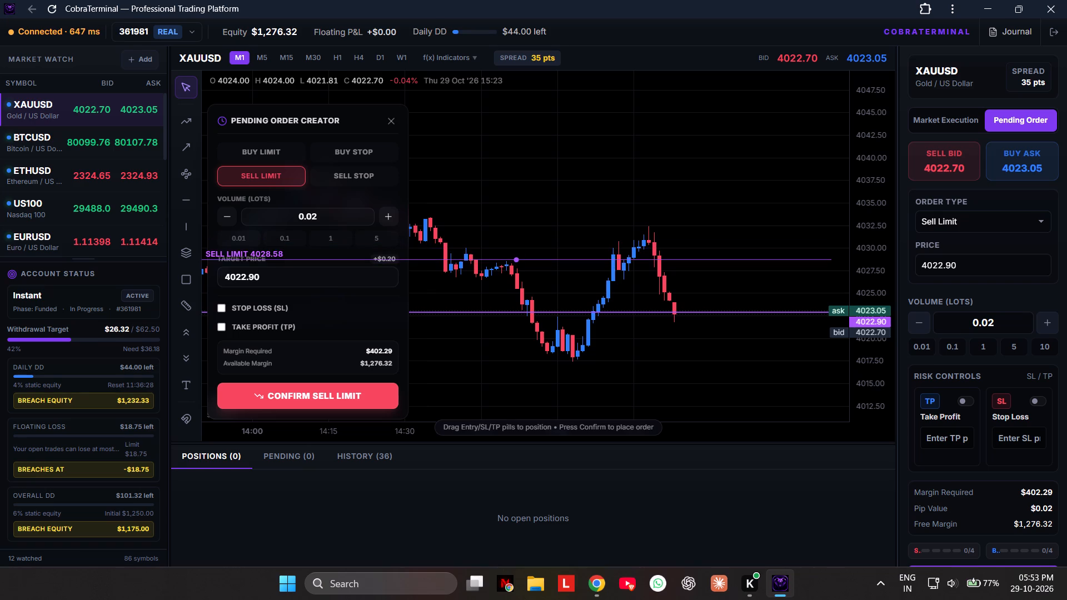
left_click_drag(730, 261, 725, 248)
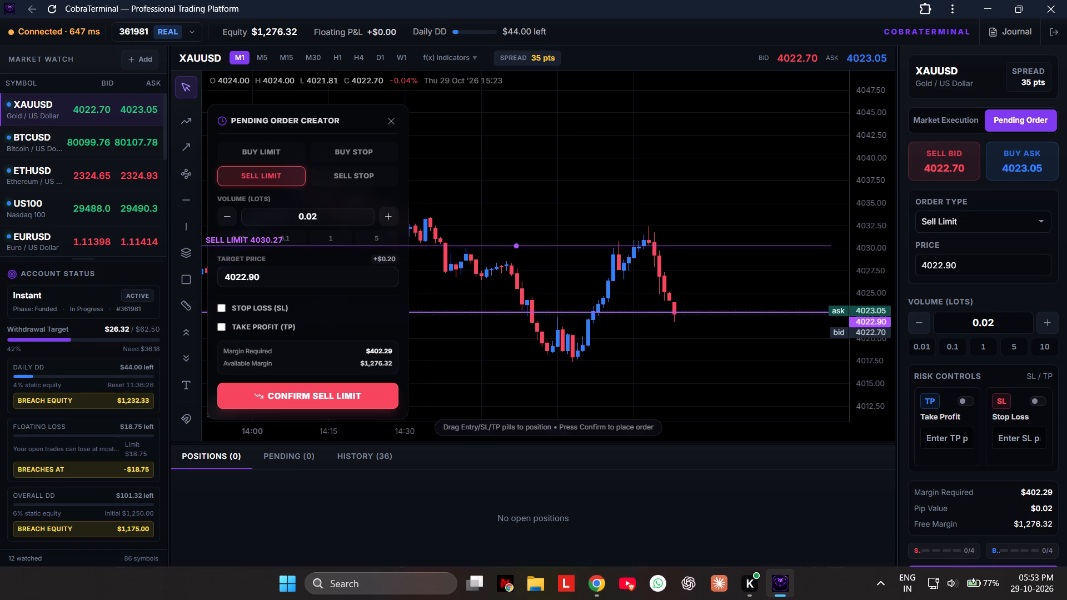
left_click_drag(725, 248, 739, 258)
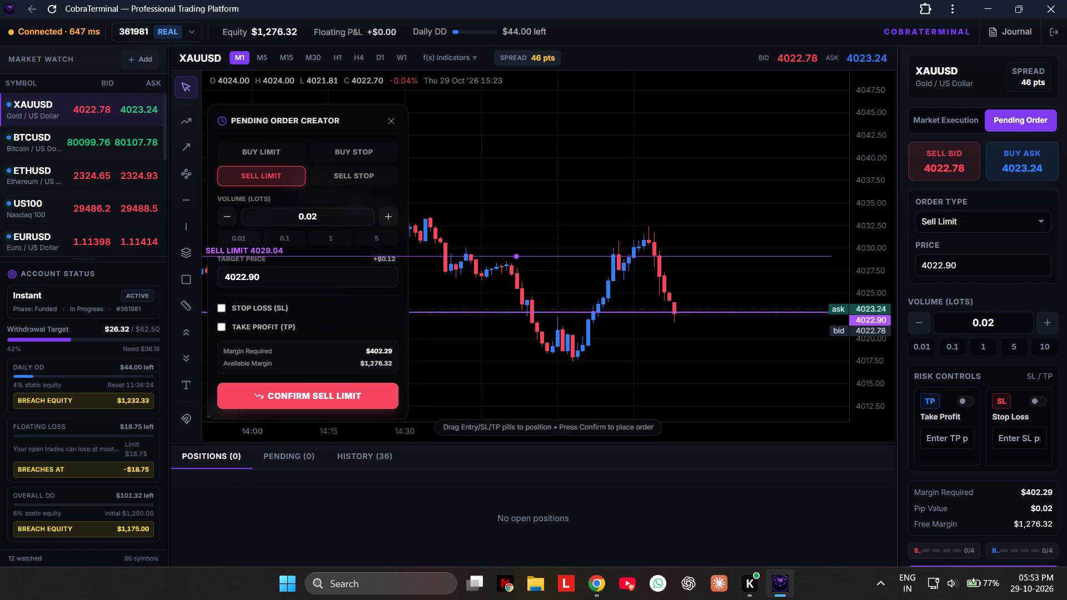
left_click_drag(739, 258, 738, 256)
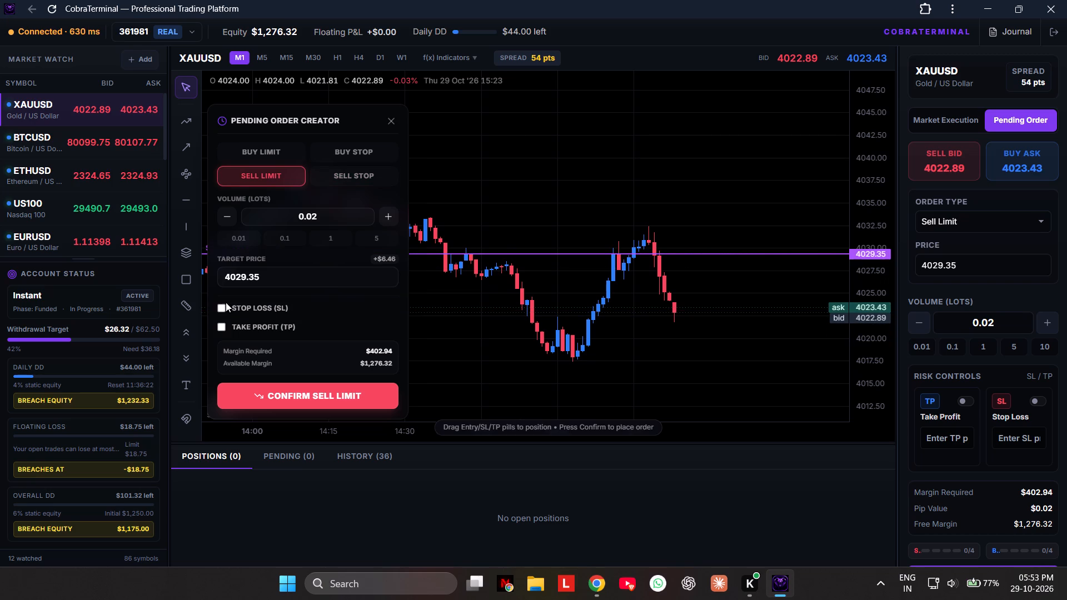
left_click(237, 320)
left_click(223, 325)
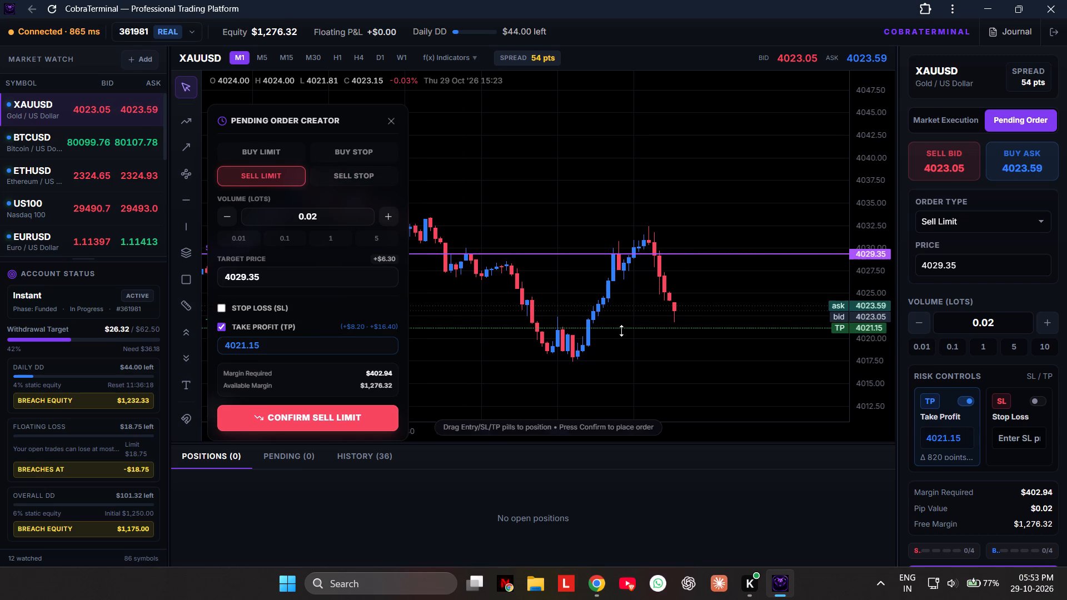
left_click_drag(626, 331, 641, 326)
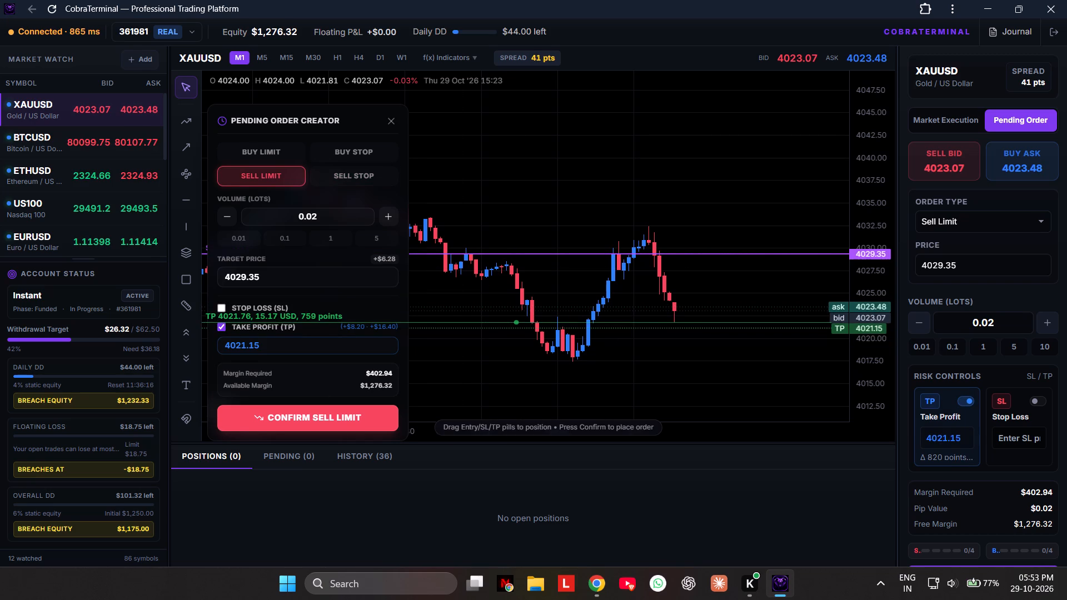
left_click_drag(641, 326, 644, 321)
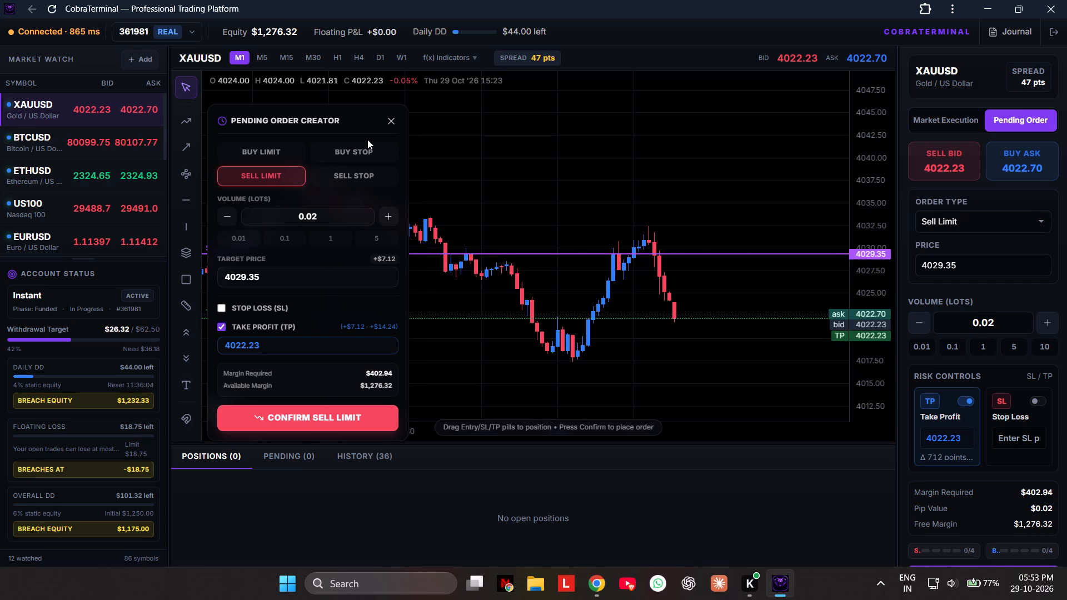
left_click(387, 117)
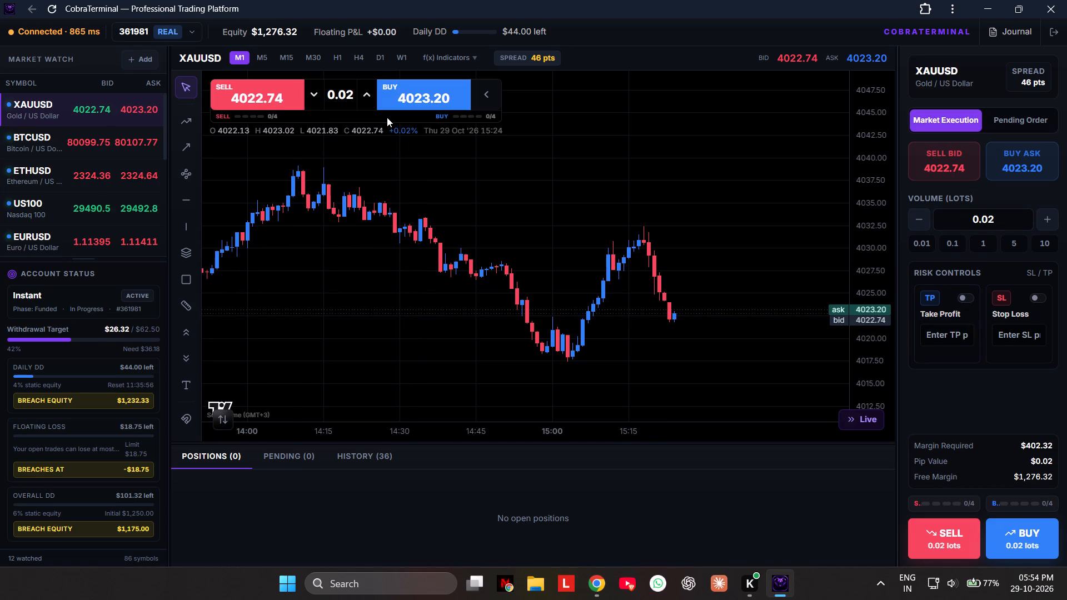
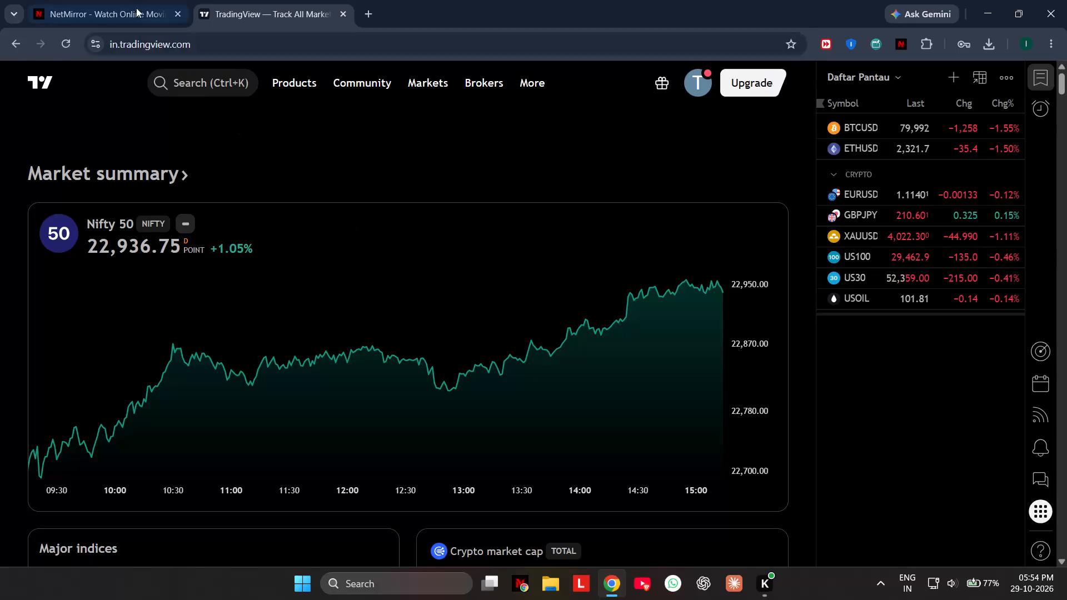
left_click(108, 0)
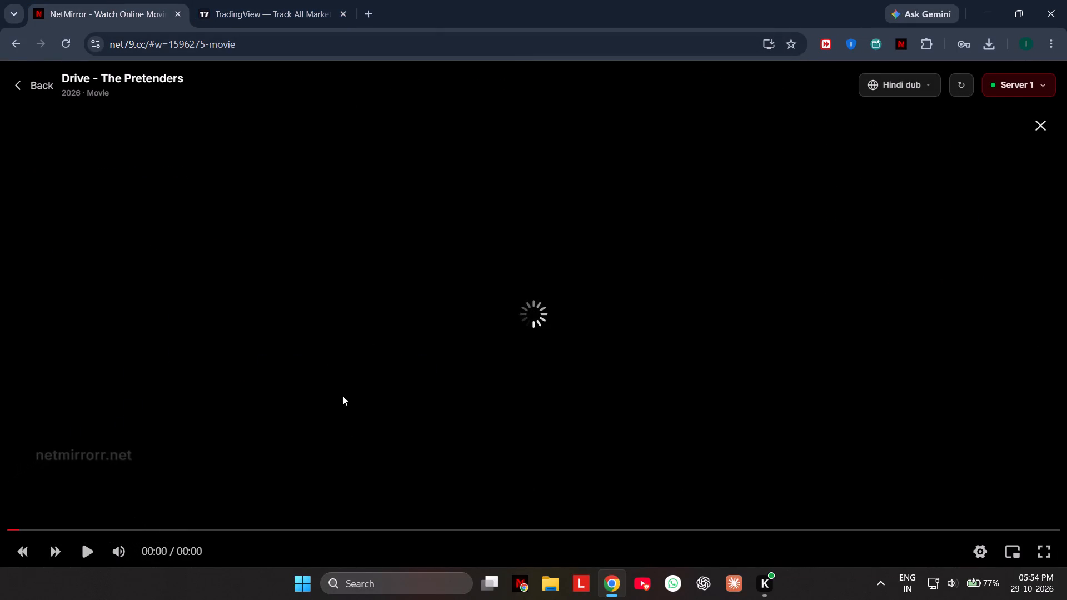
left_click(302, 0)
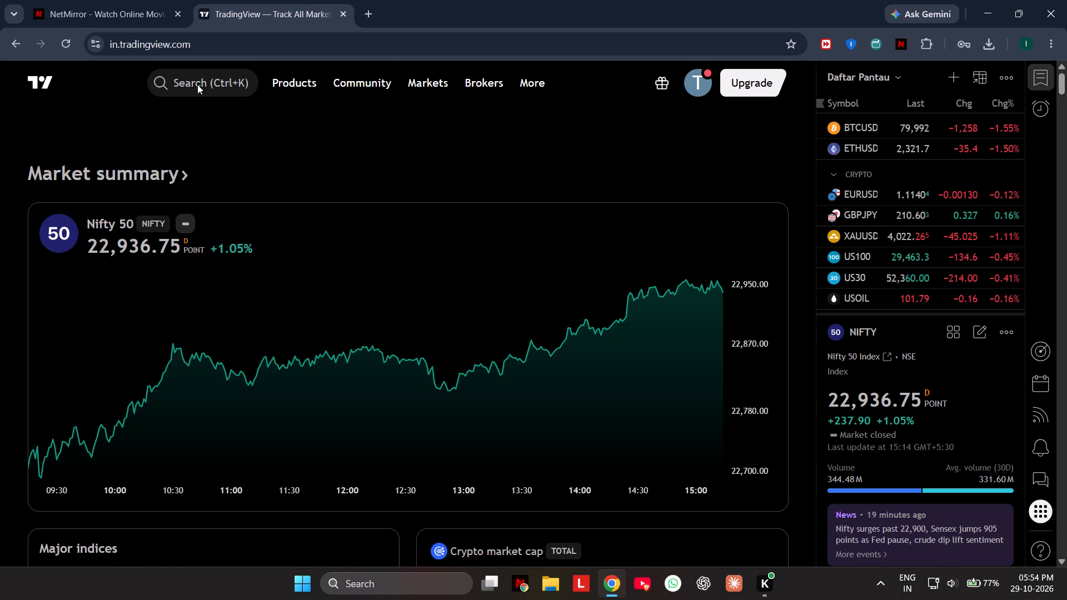
Open XAUUSD from the watchlist and bring up its full chart.
left_click(859, 241)
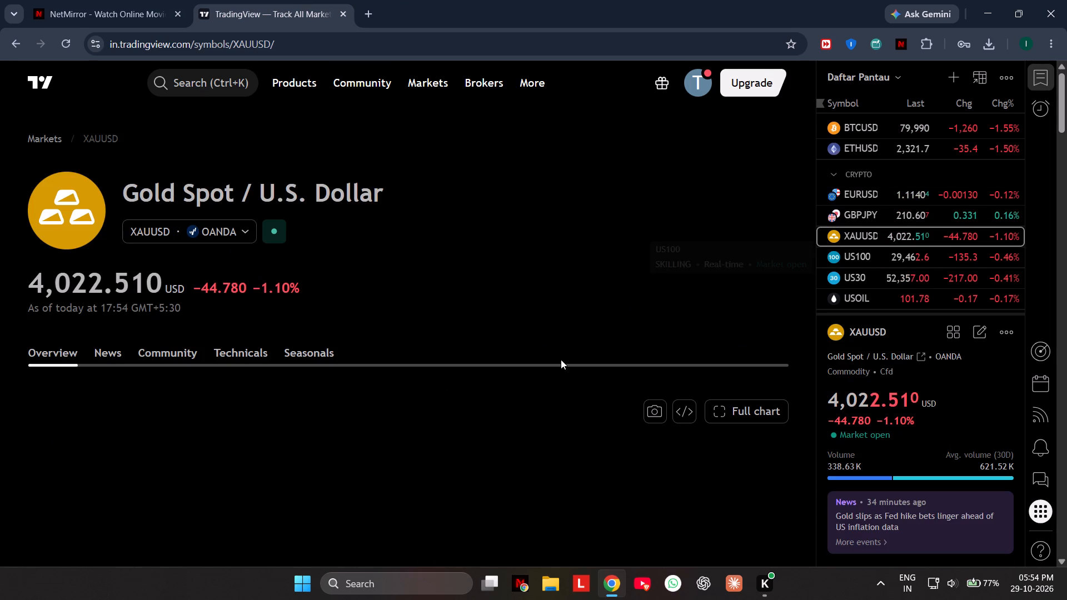
left_click(744, 415)
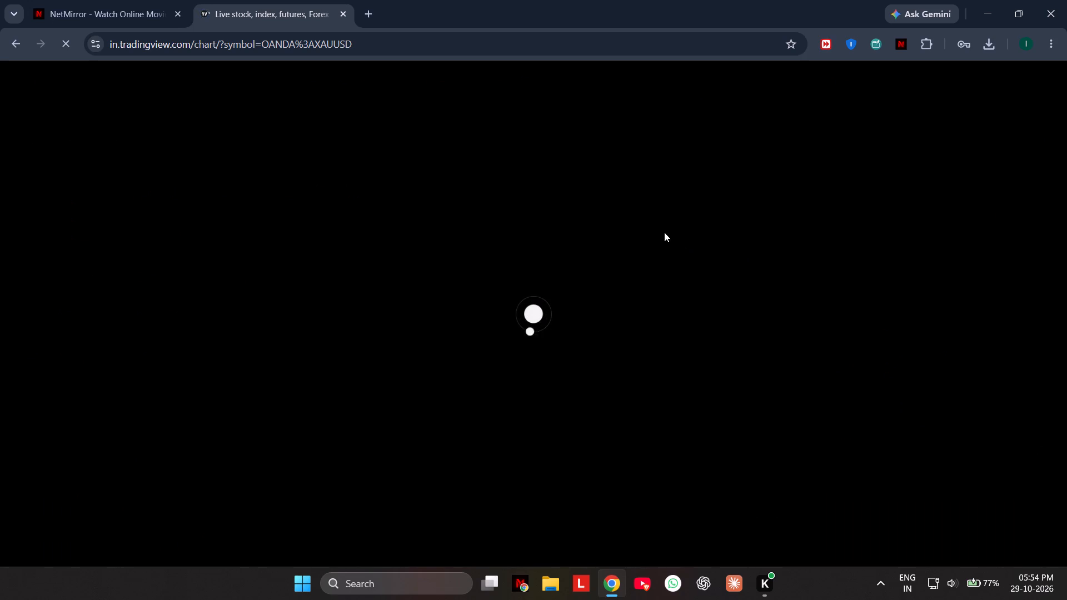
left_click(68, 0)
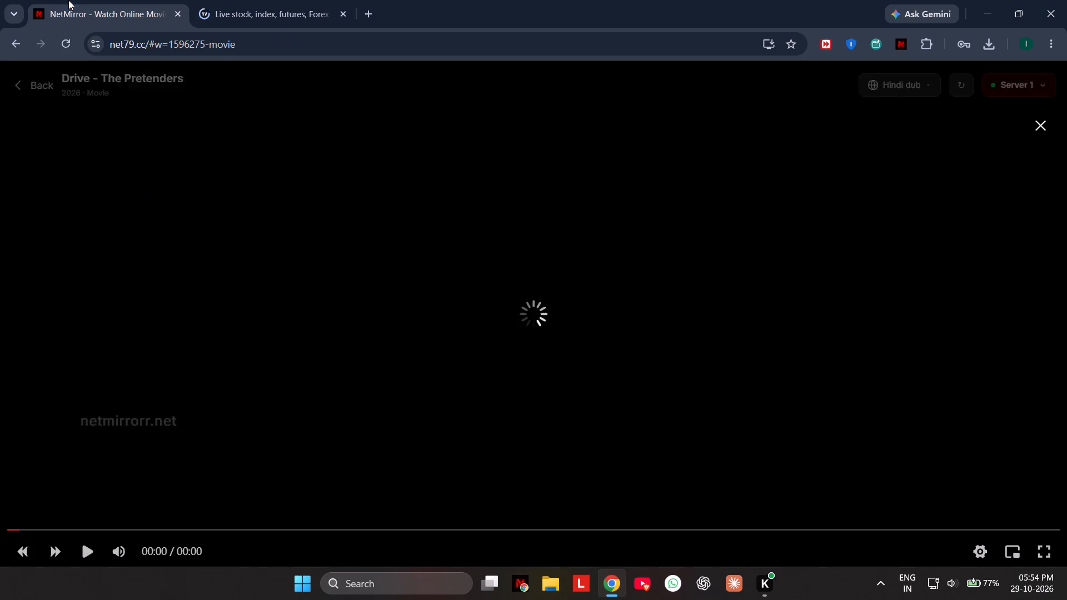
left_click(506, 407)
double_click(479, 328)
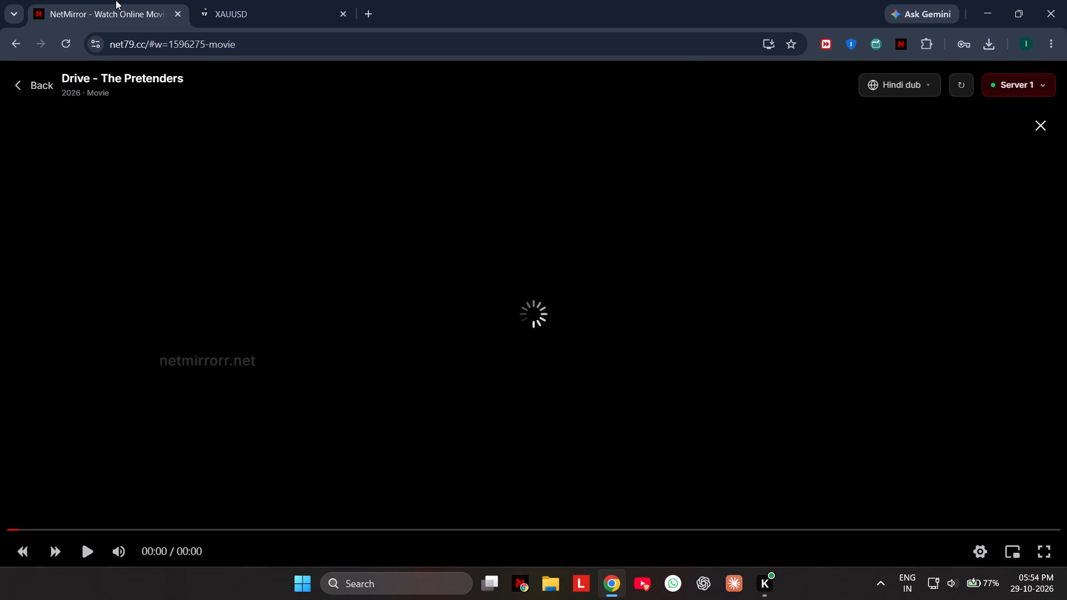
Return to the XAUUSD one-minute chart and raise the red price zone to about 4,030.1–4,031.1.
left_click(219, 0)
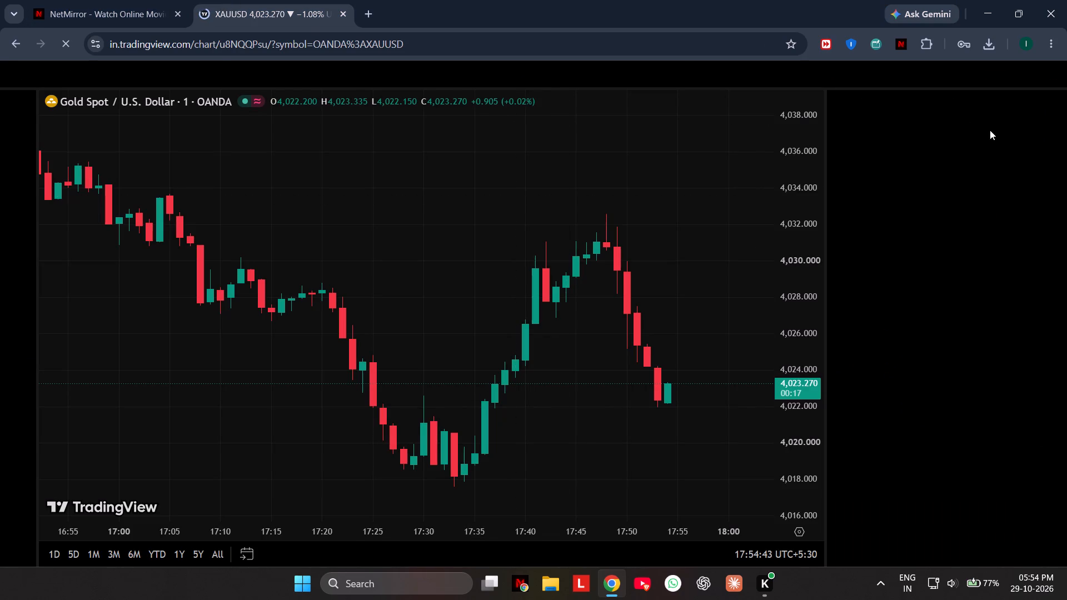
scroll(622, 277, "down", 7)
scroll(789, 202, "down", 7)
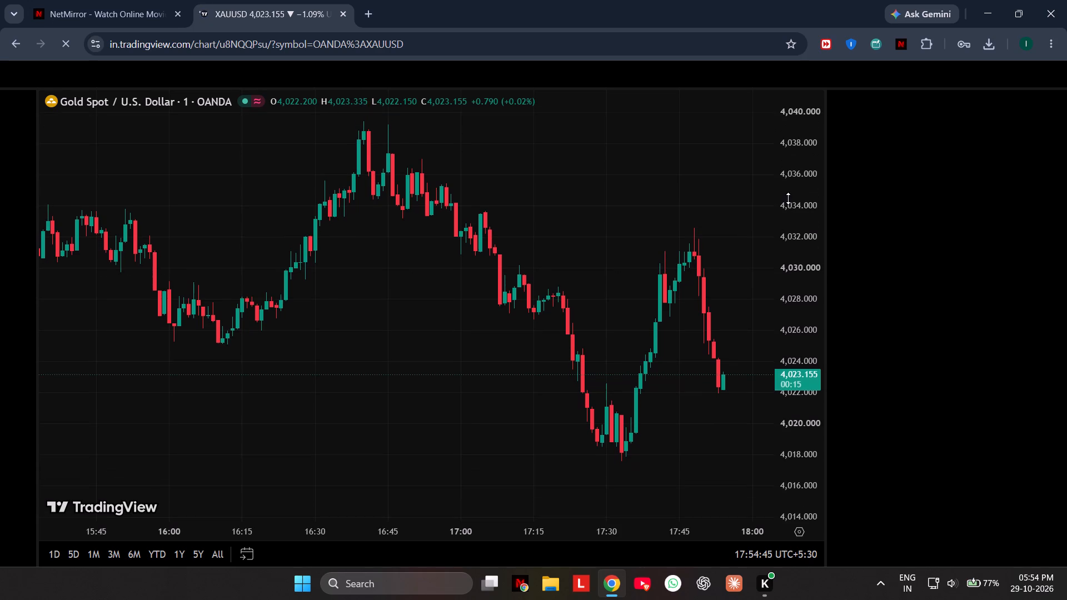
scroll(788, 198, "down", 11)
scroll(645, 236, "down", 6)
left_click_drag(674, 241, 584, 204)
scroll(582, 203, "up", 6)
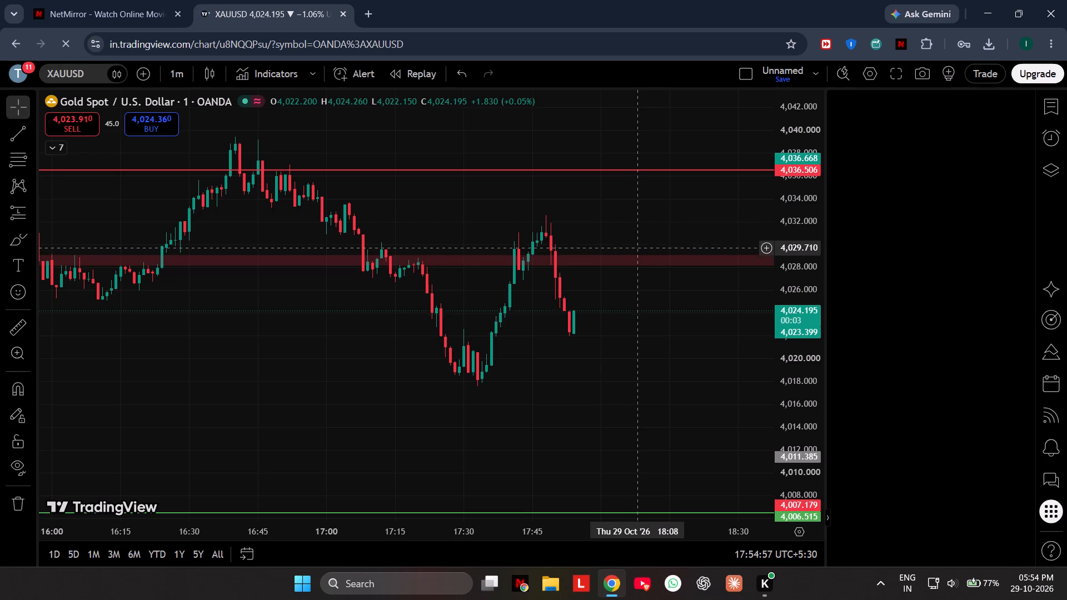
left_click_drag(636, 256, 639, 225)
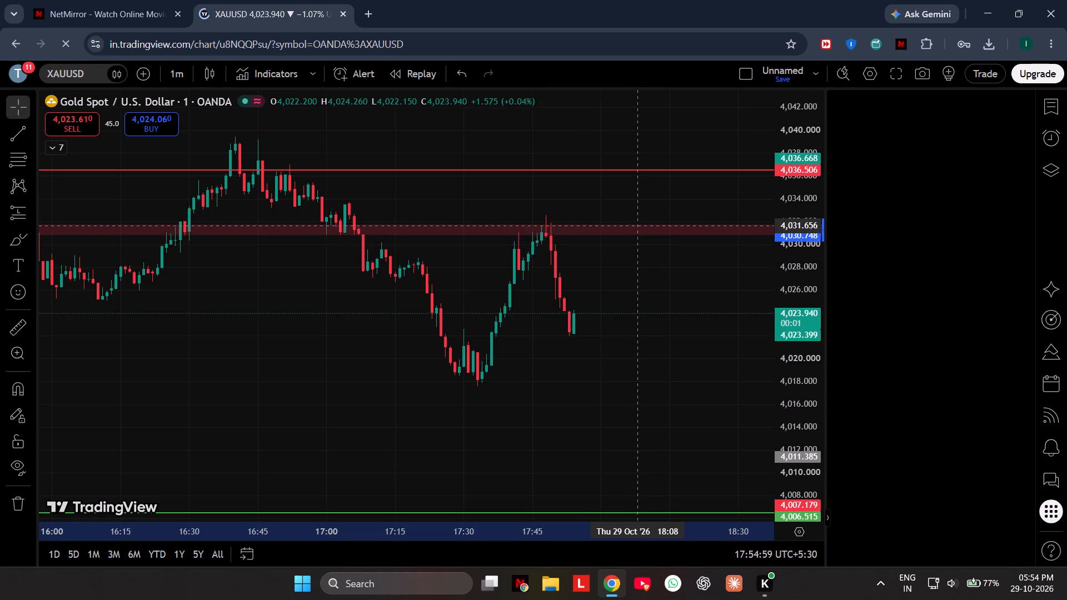
left_click_drag(639, 225, 640, 233)
Examine the one-minute XAUUSD price action around the red zone, from the earlier swings through to the latest candles.
scroll(566, 263, "down", 4)
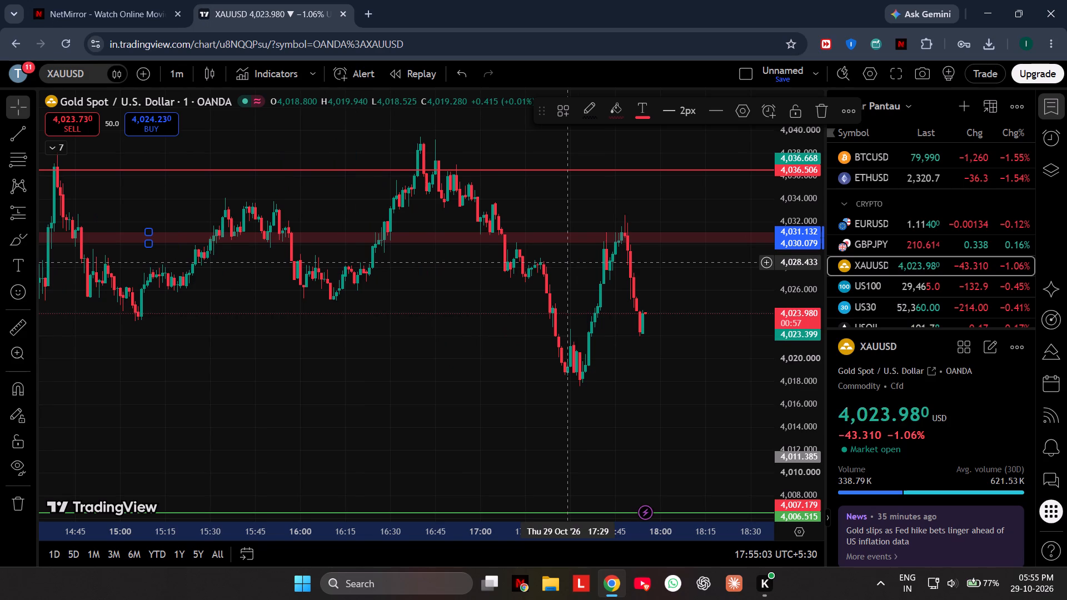
left_click_drag(166, 363, 397, 352)
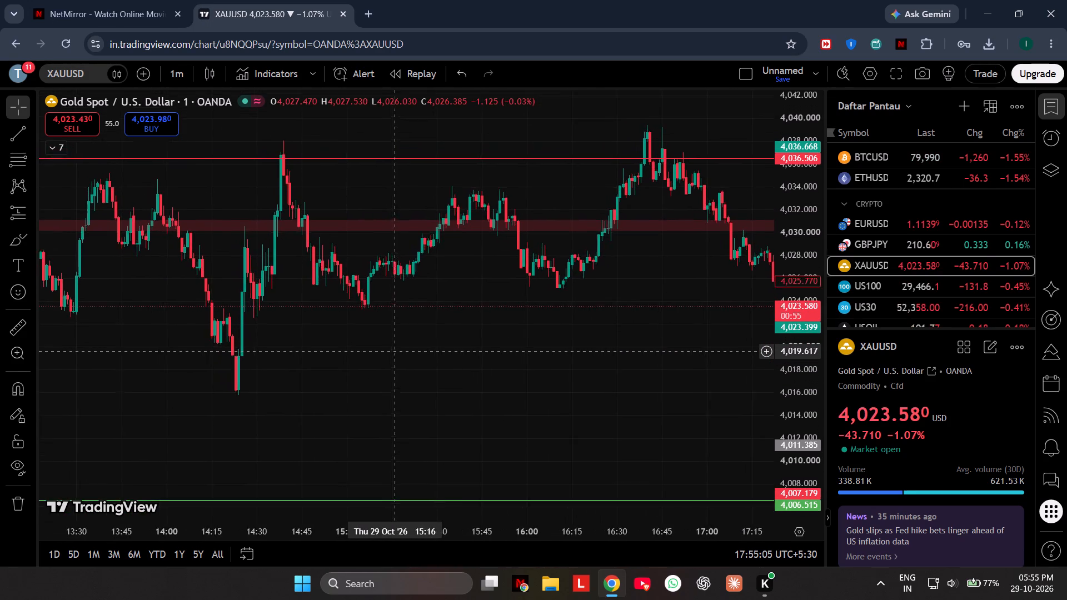
left_click_drag(397, 352, 423, 358)
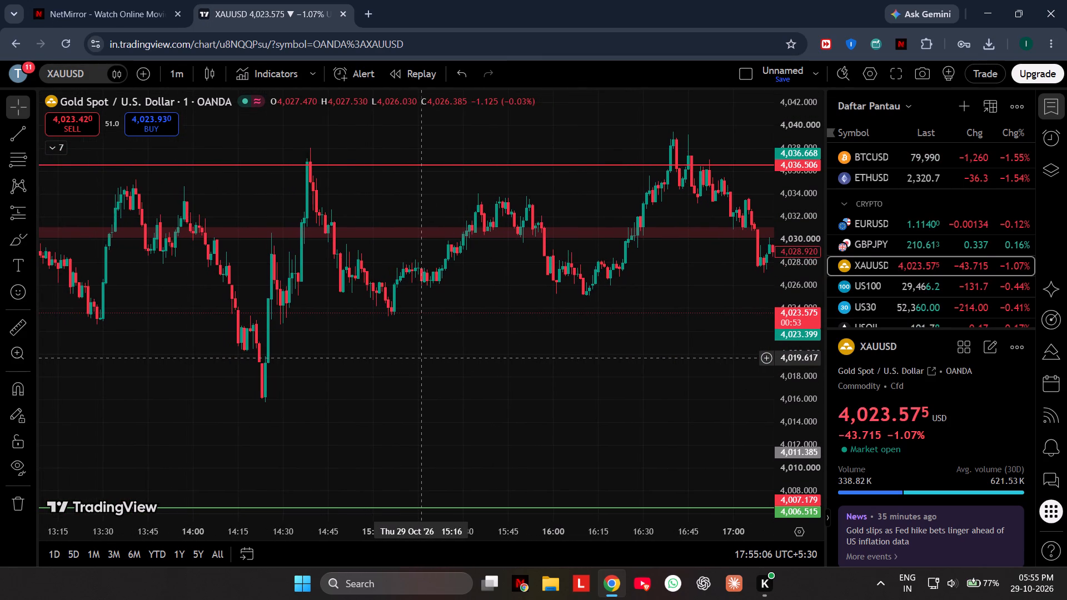
left_click_drag(423, 358, 423, 357)
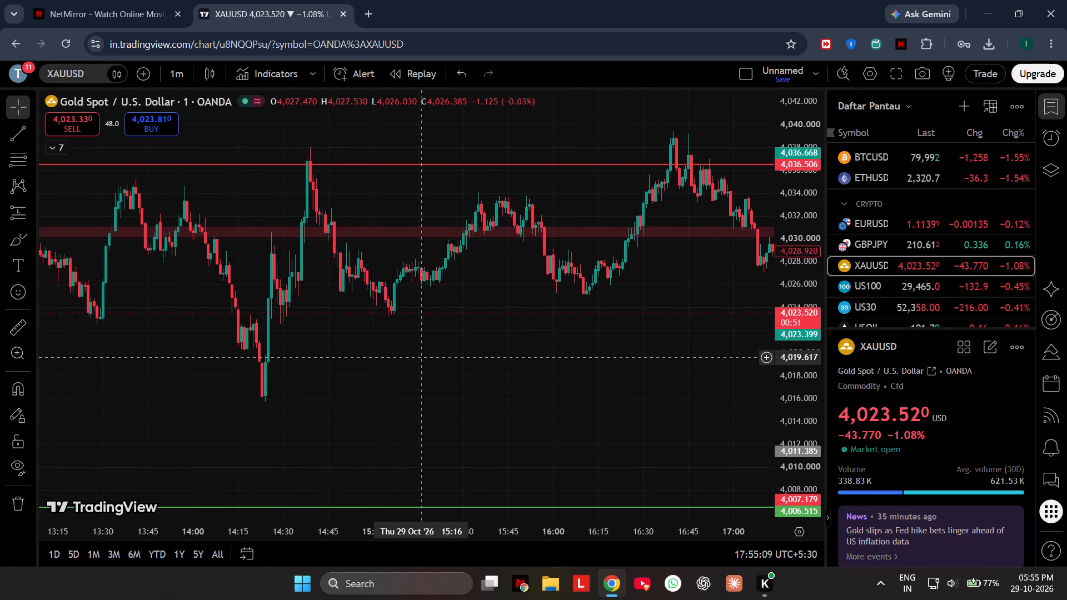
left_click_drag(423, 357, 423, 357)
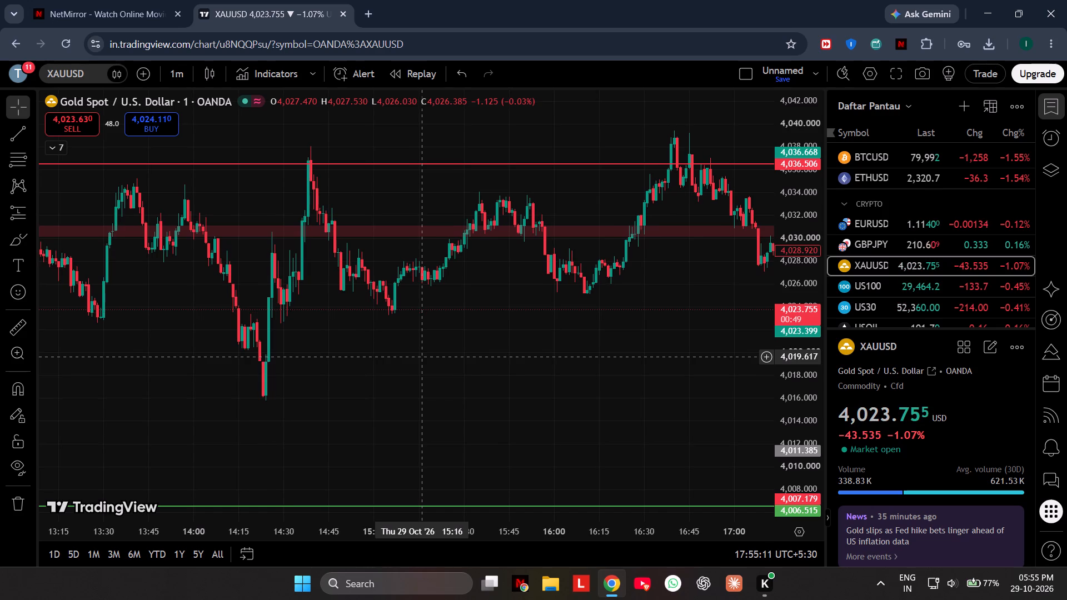
left_click_drag(423, 357, 423, 355)
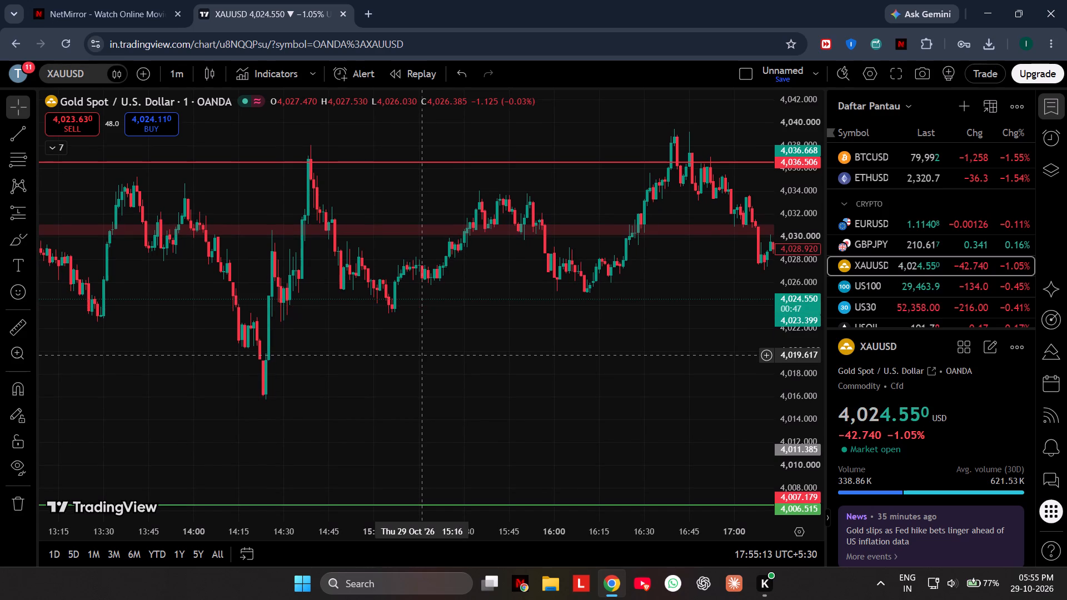
left_click_drag(423, 355, 561, 379)
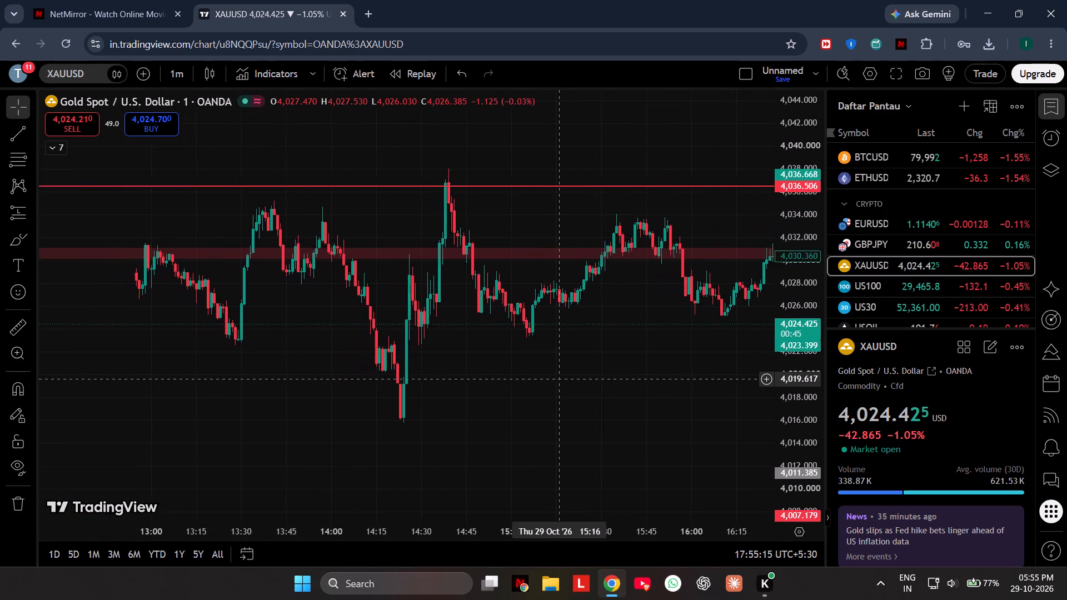
left_click_drag(561, 379, 585, 377)
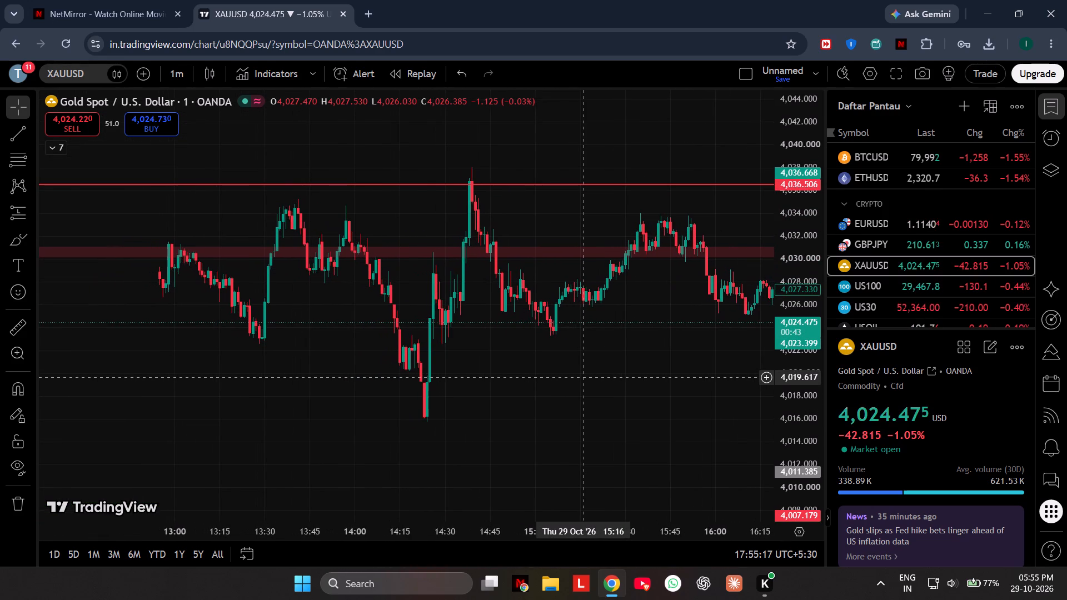
left_click_drag(585, 377, 585, 375)
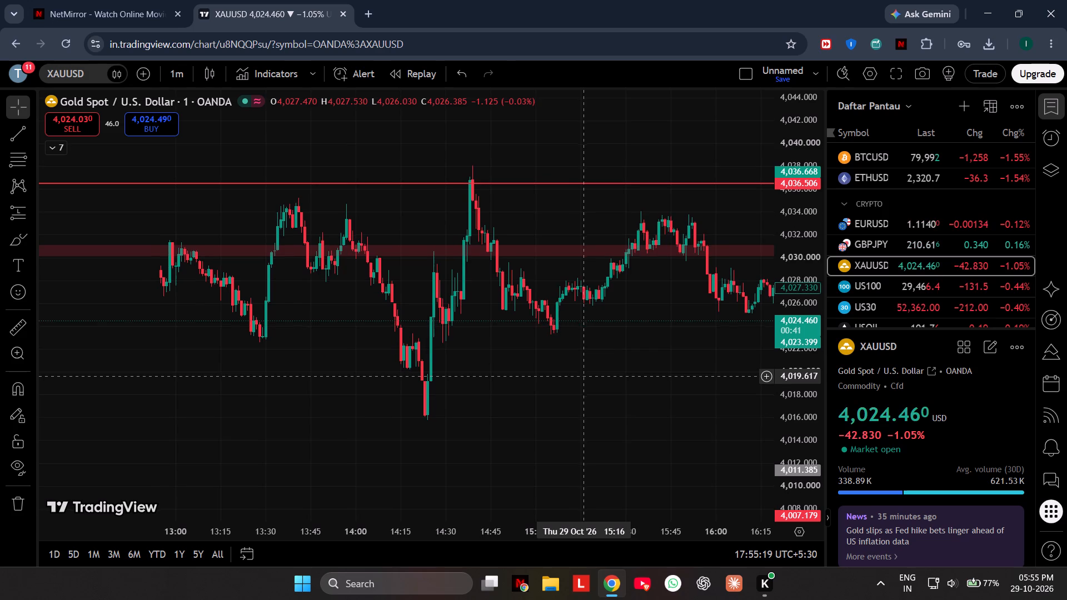
left_click_drag(585, 375, 582, 372)
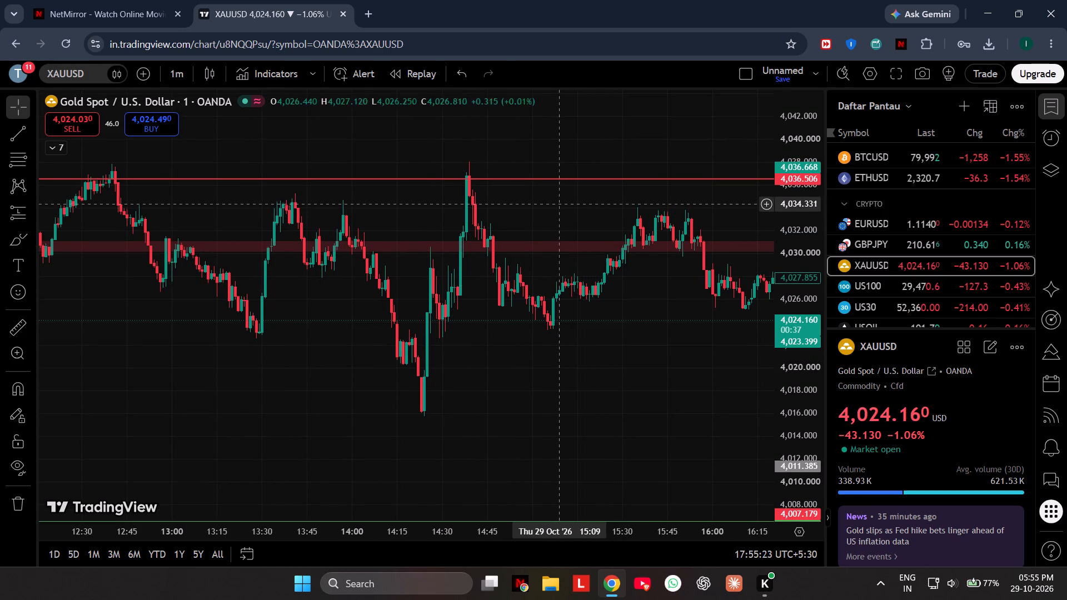
left_click_drag(536, 200, 481, 200)
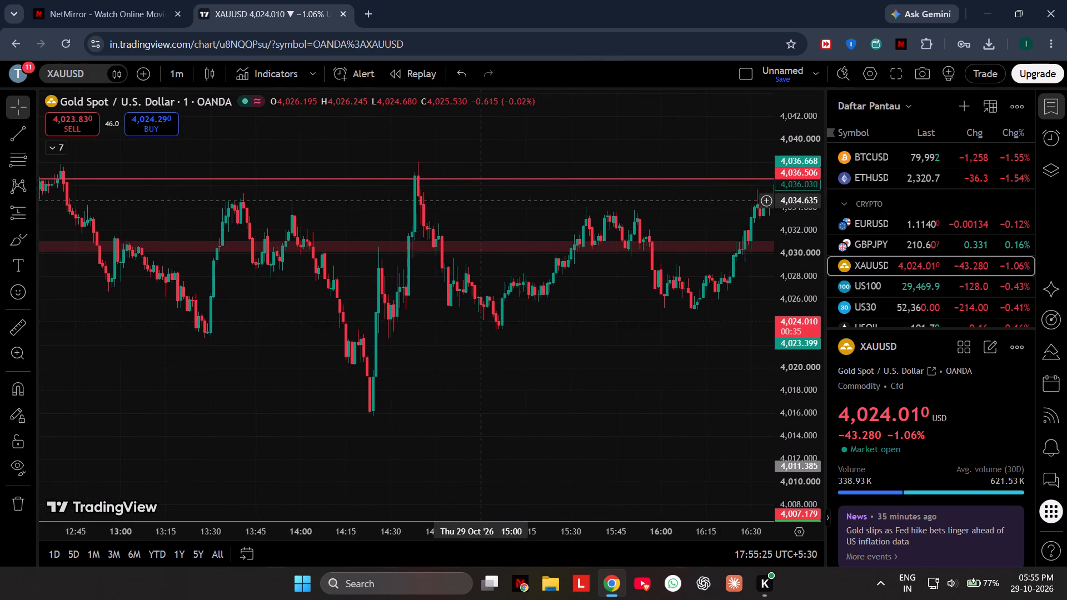
left_click_drag(481, 200, 223, 192)
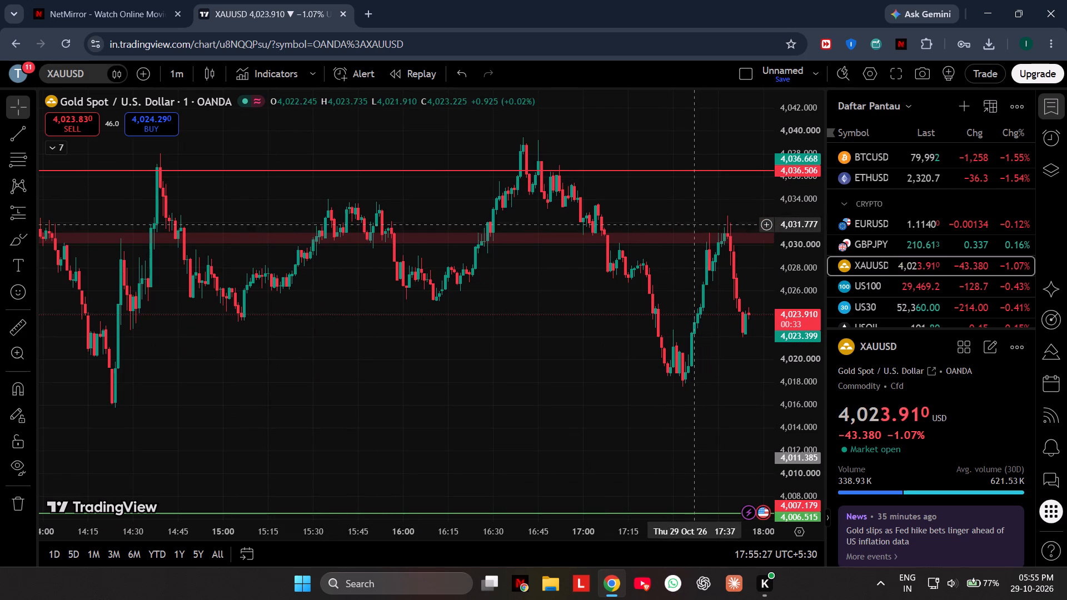
left_click_drag(689, 204, 416, 197)
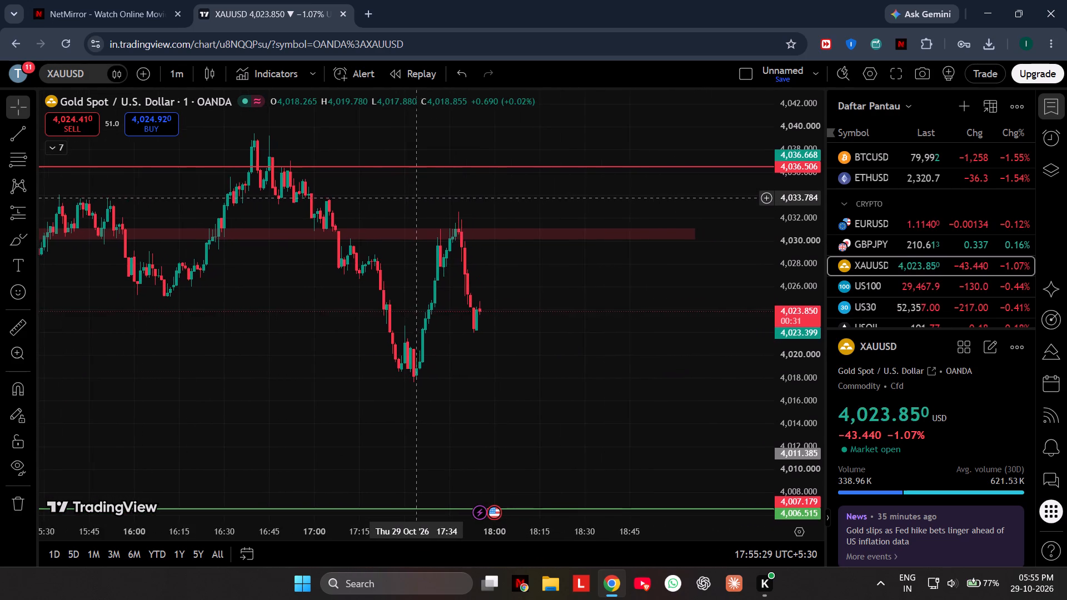
left_click_drag(416, 197, 499, 189)
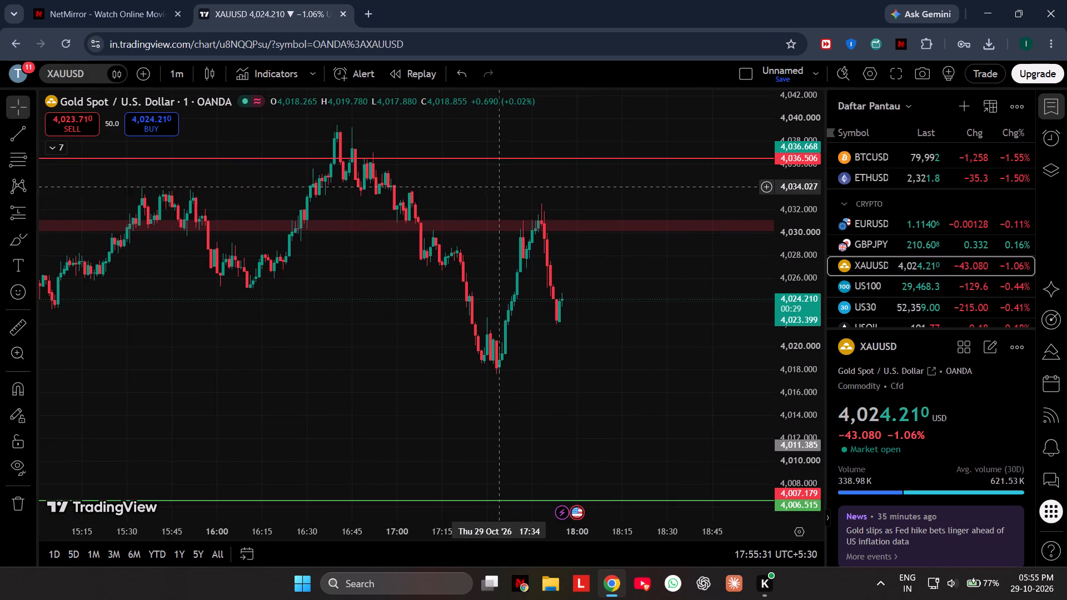
scroll(505, 169, "up", 5)
scroll(505, 169, "down", 5)
scroll(505, 169, "up", 4)
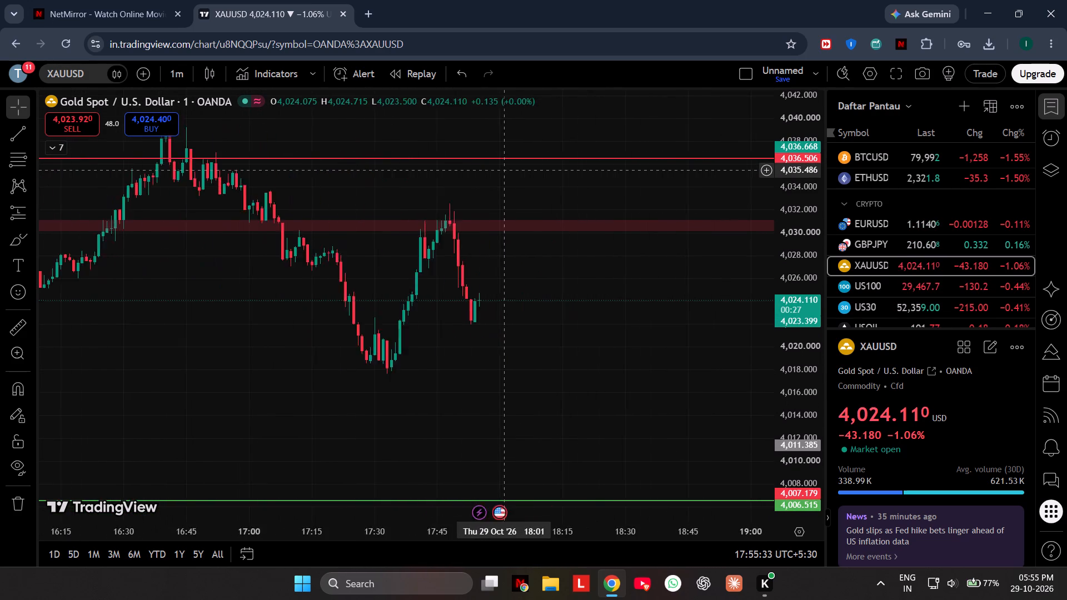
scroll(505, 169, "down", 4)
scroll(776, 247, "down", 6)
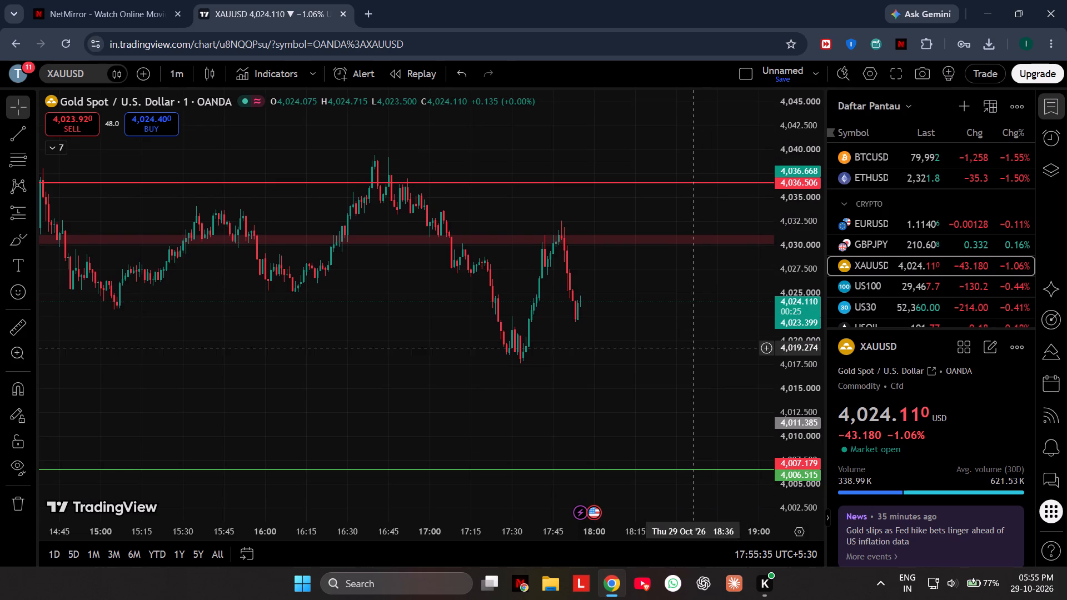
left_click_drag(693, 348, 609, 323)
left_click_drag(564, 305, 582, 313)
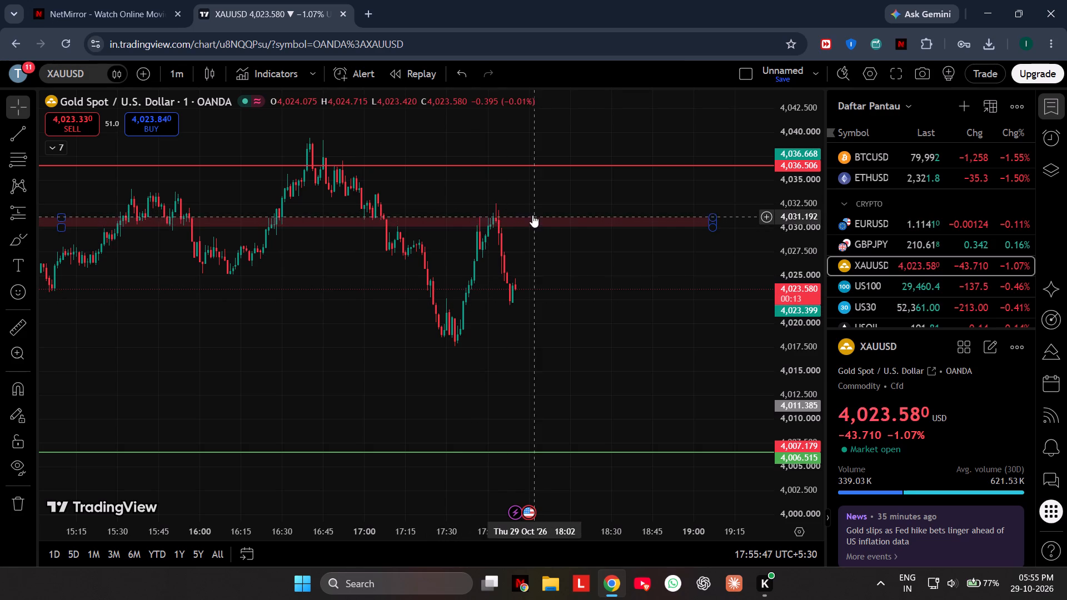
Close the NetMirror page, search Google for cinephile and open the Cinephile movie site in its place.
left_click(137, 0)
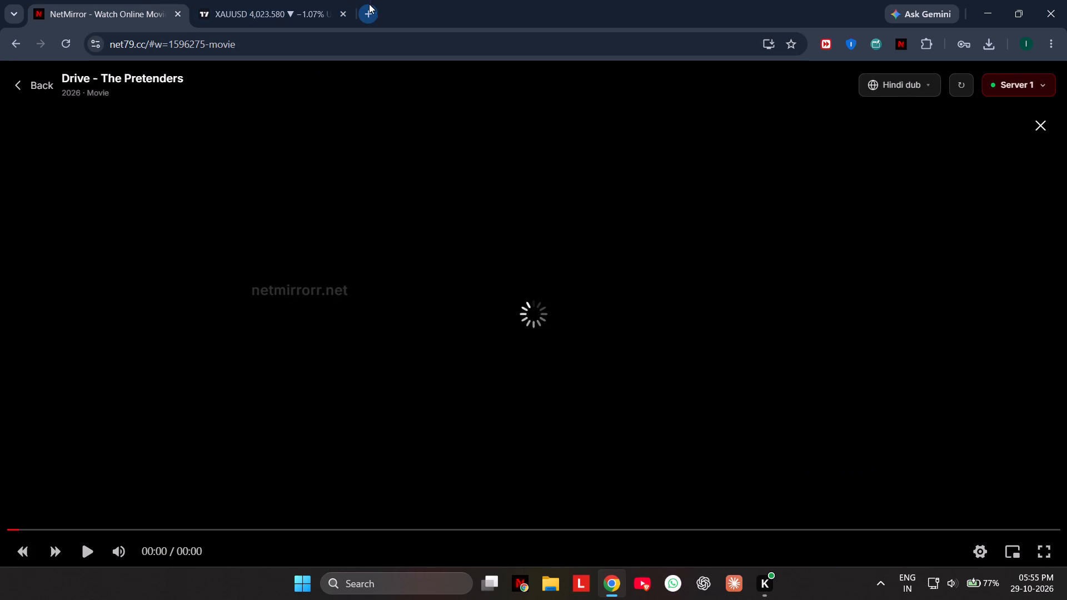
left_click(370, 8)
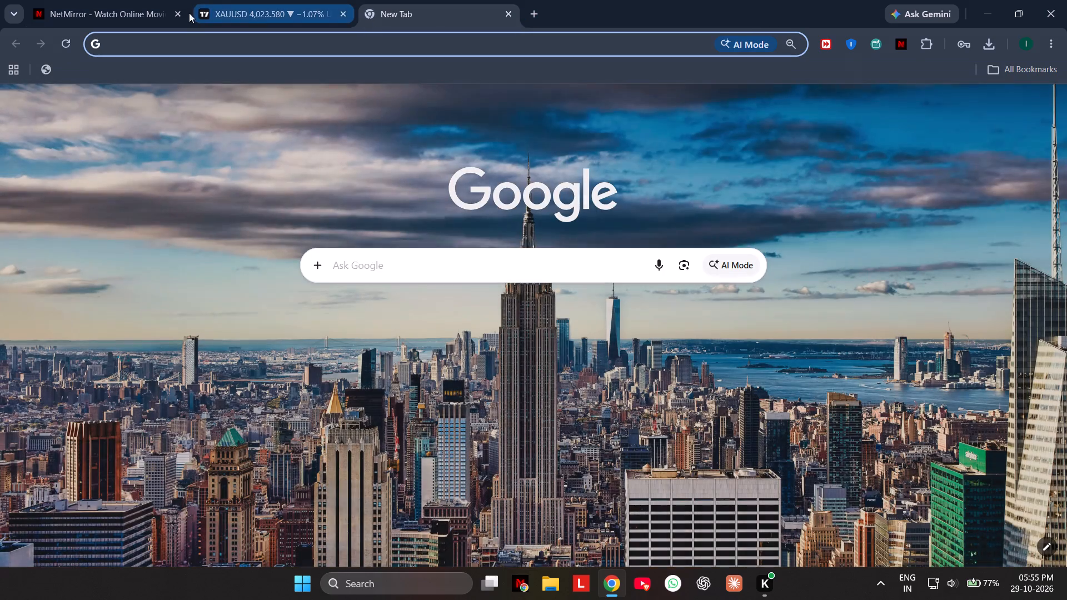
left_click(181, 16)
left_click(453, 266)
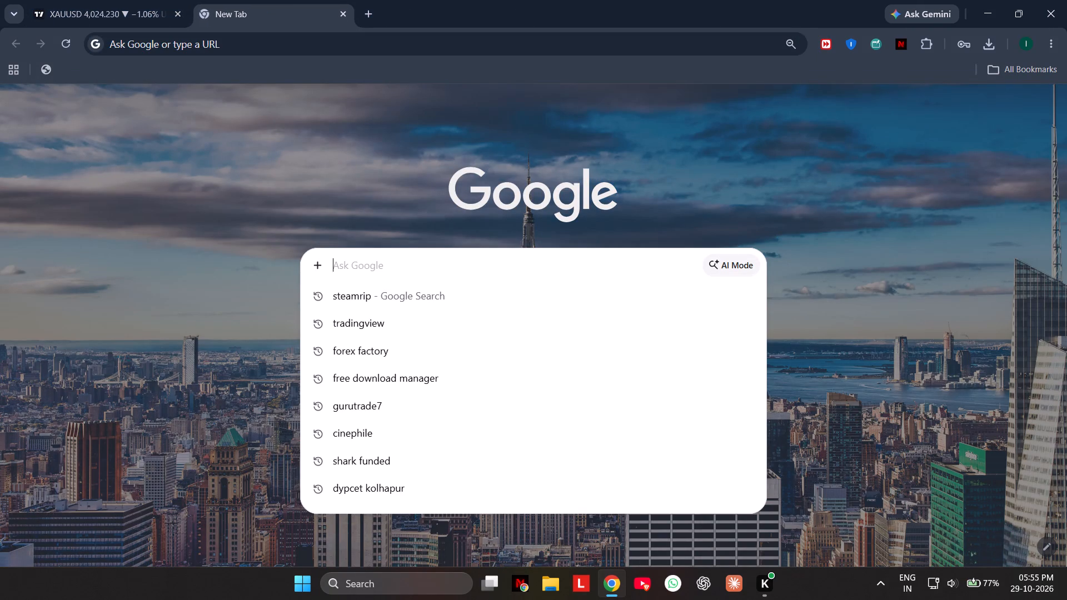
key("c")
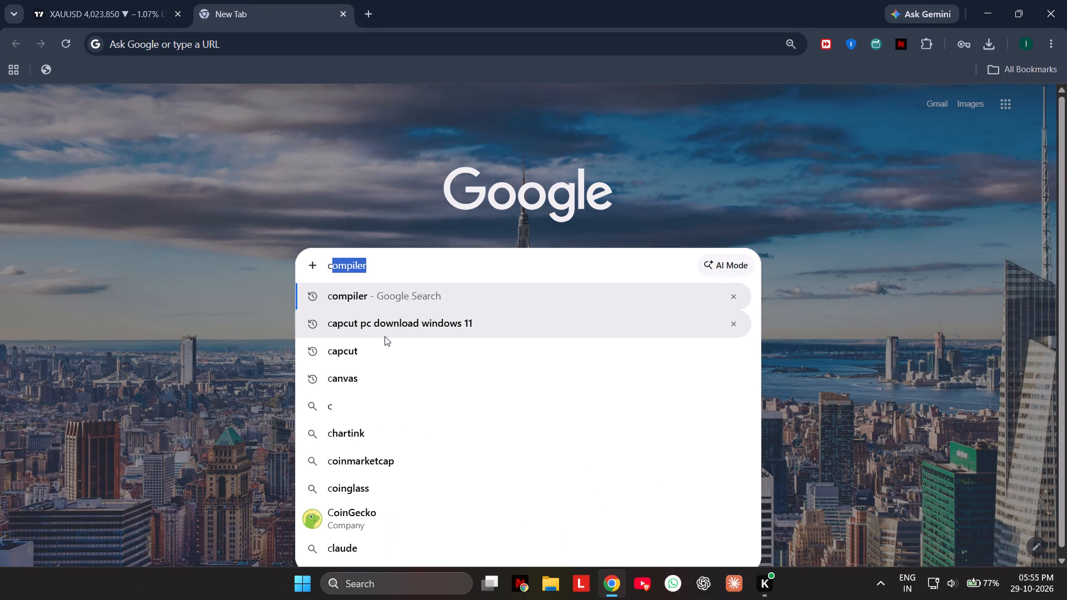
key("i")
left_click(397, 360)
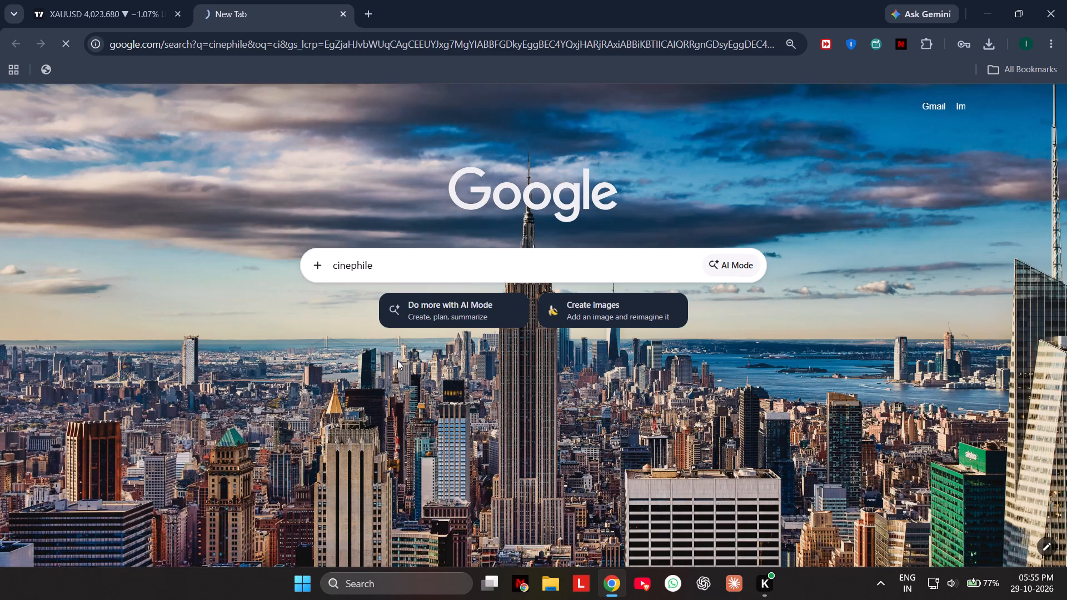
left_click(261, 229)
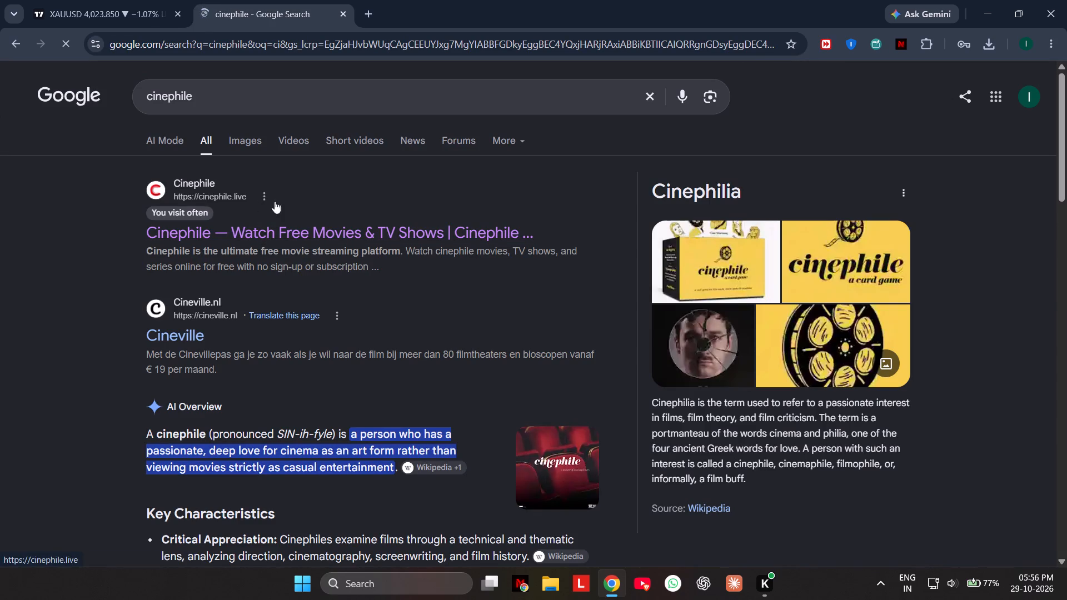
Return to the TradingView chart and check BTCUSD's one-minute price action from the watchlist.
left_click(125, 0)
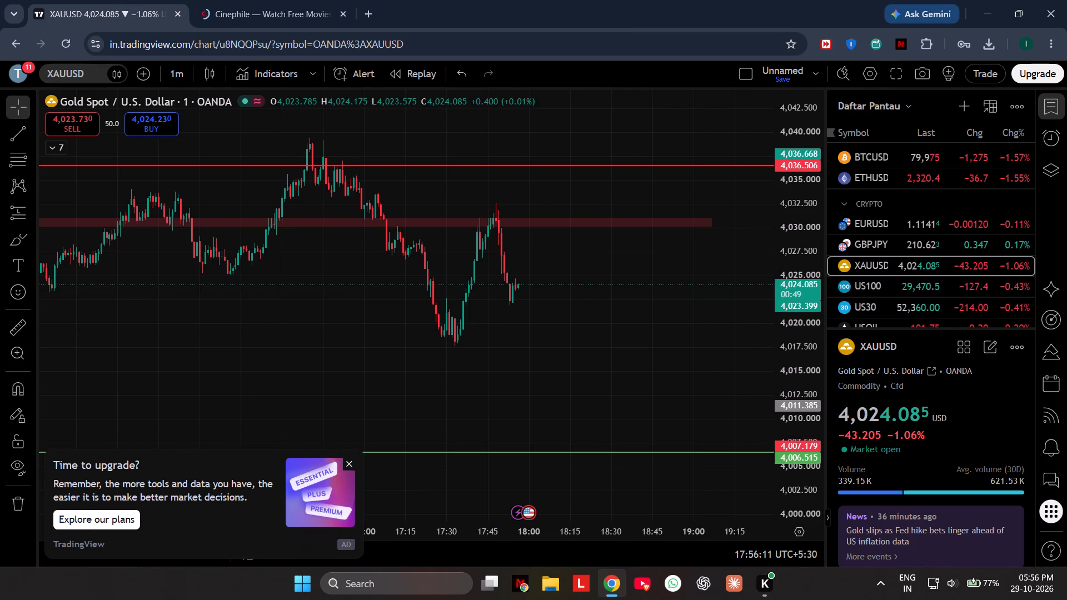
left_click_drag(508, 376, 547, 362)
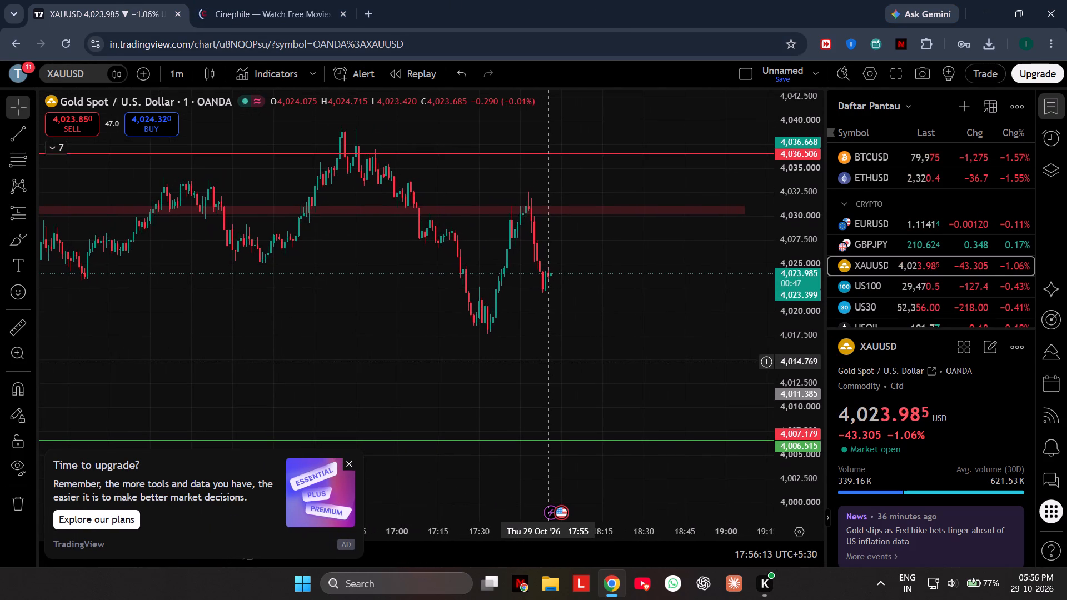
left_click(884, 153)
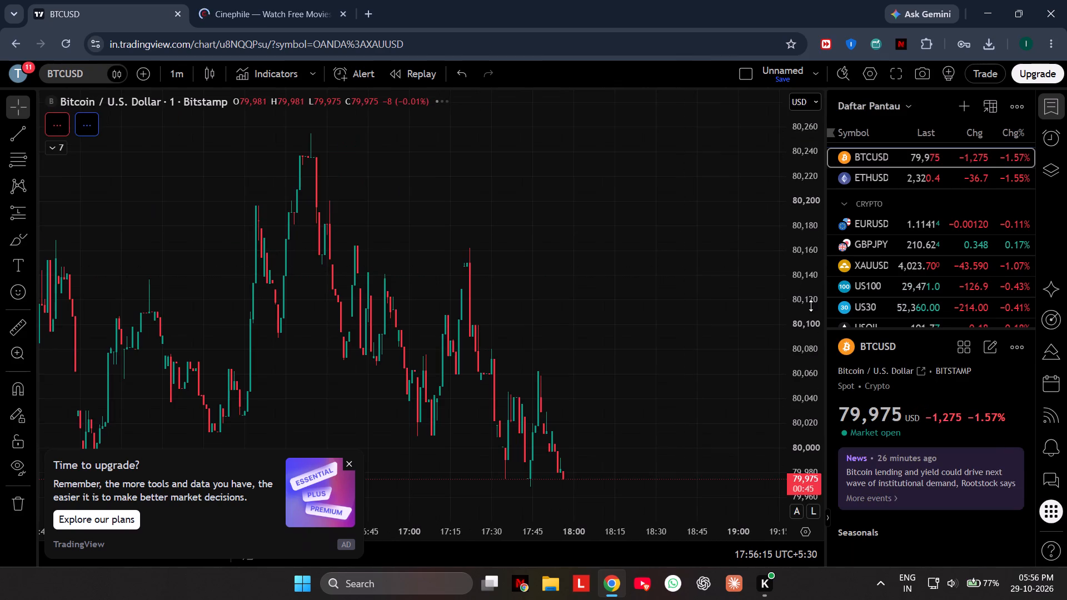
scroll(800, 314, "down", 5)
left_click_drag(665, 360, 637, 244)
scroll(636, 247, "down", 5)
right_click_drag(636, 253, 636, 258)
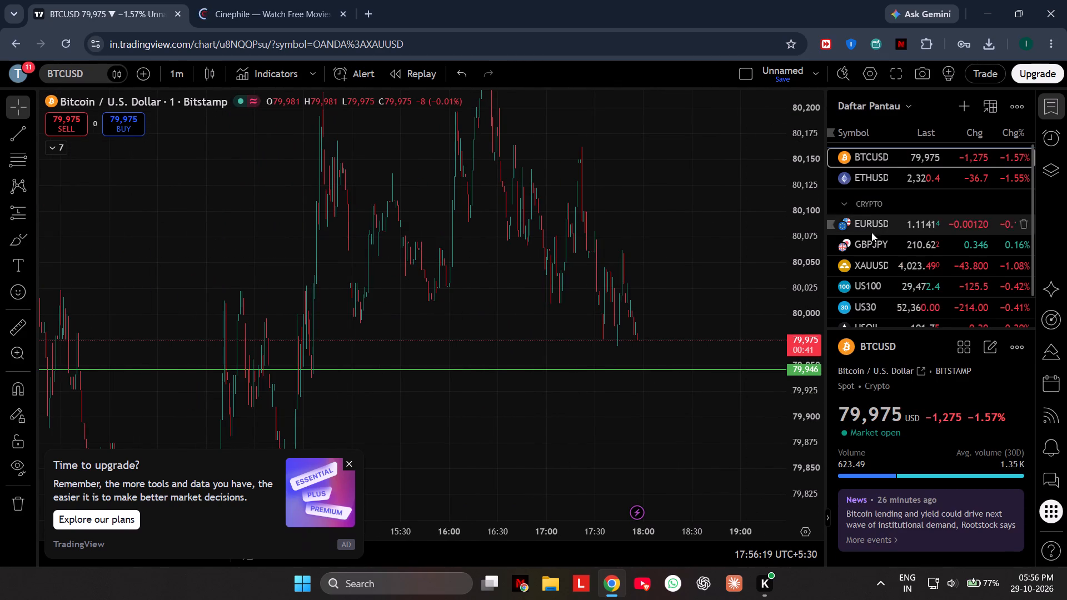
Open the US100 chart from the watchlist and bring its latest candles around the green zone into view.
scroll(890, 303, "down", 2)
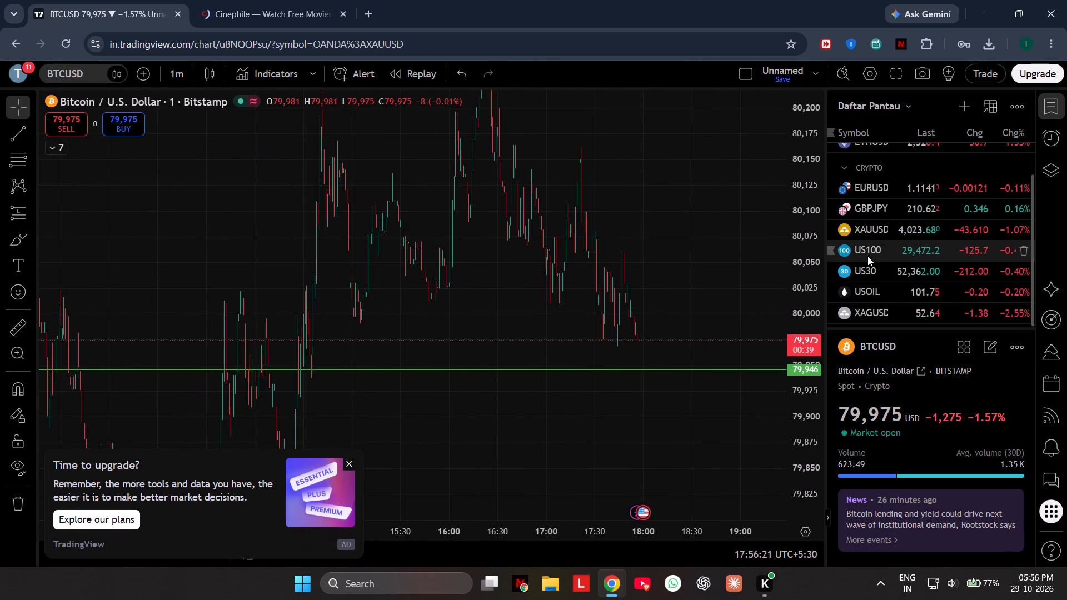
left_click(867, 256)
scroll(573, 262, "up", 5)
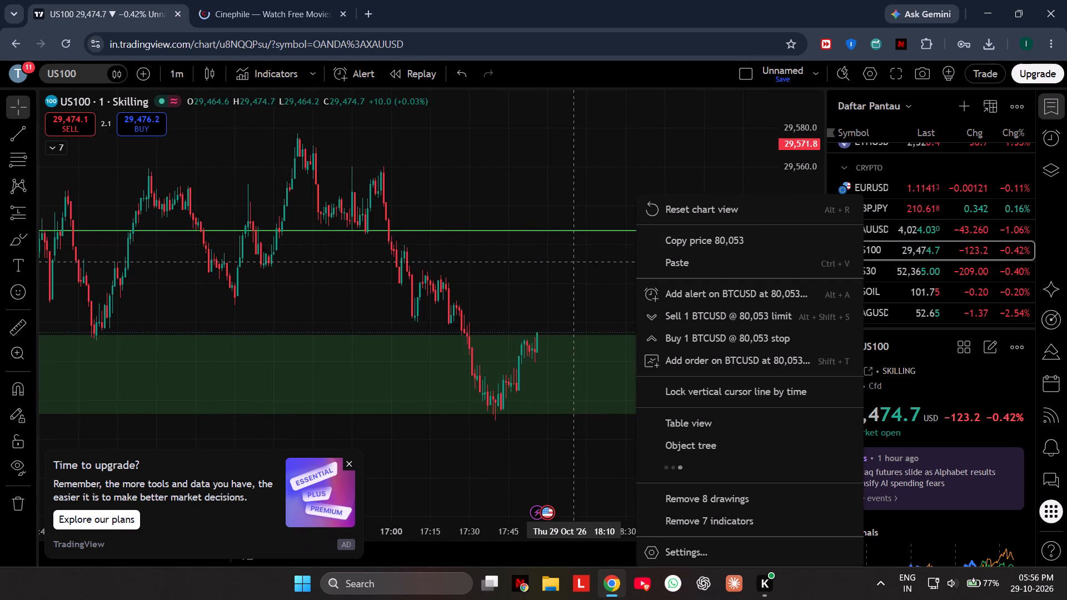
left_click(579, 229)
left_click_drag(623, 295, 647, 215)
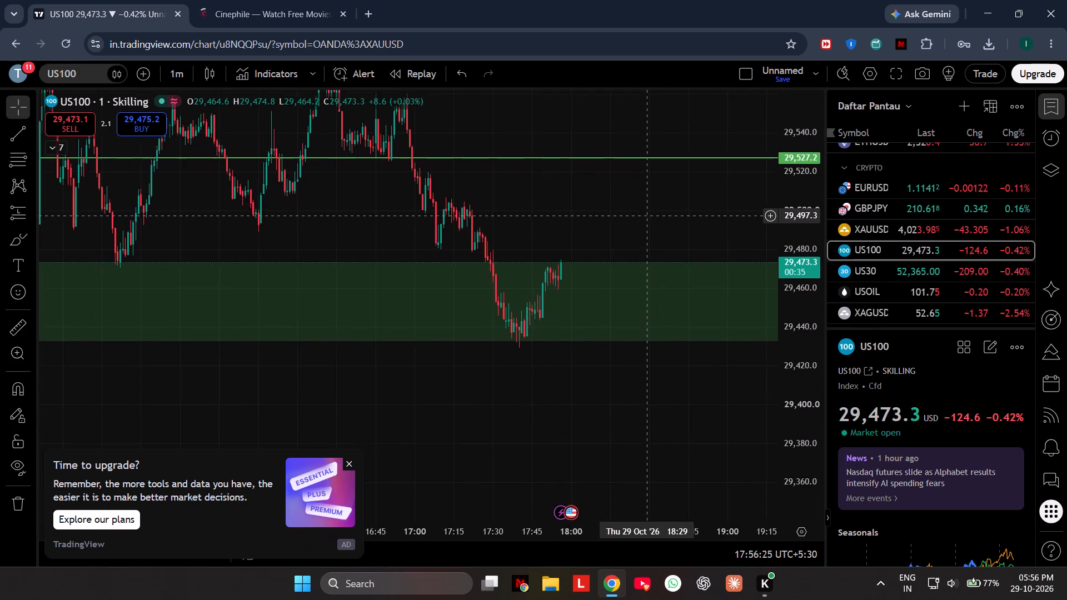
left_click_drag(647, 215, 647, 214)
scroll(788, 365, "up", 3)
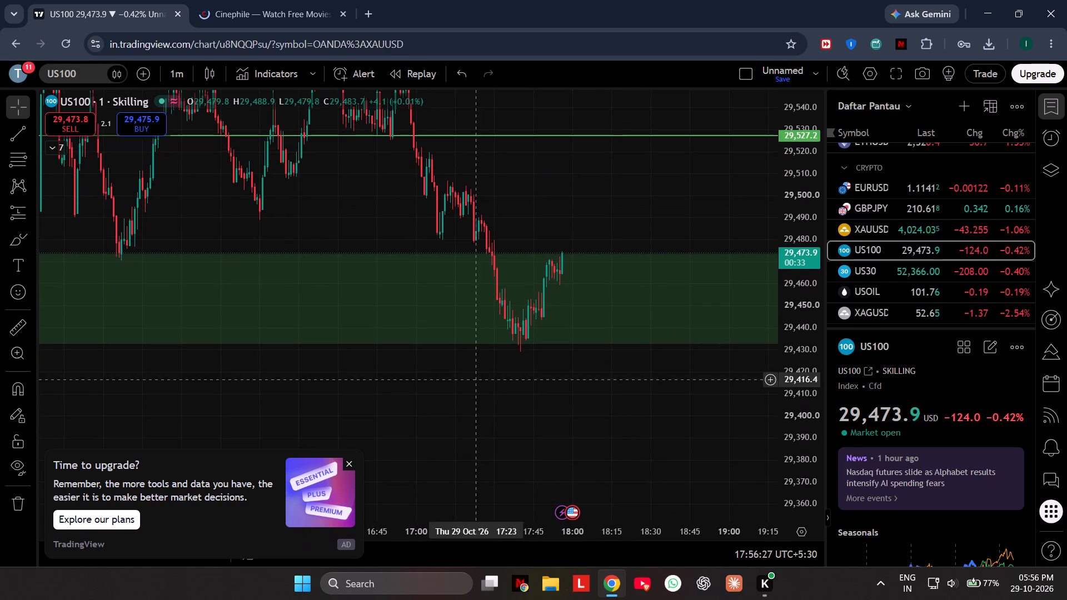
Switch the US100 chart to the 5-minute interval and reset its view to check the recent candles.
left_click(171, 73)
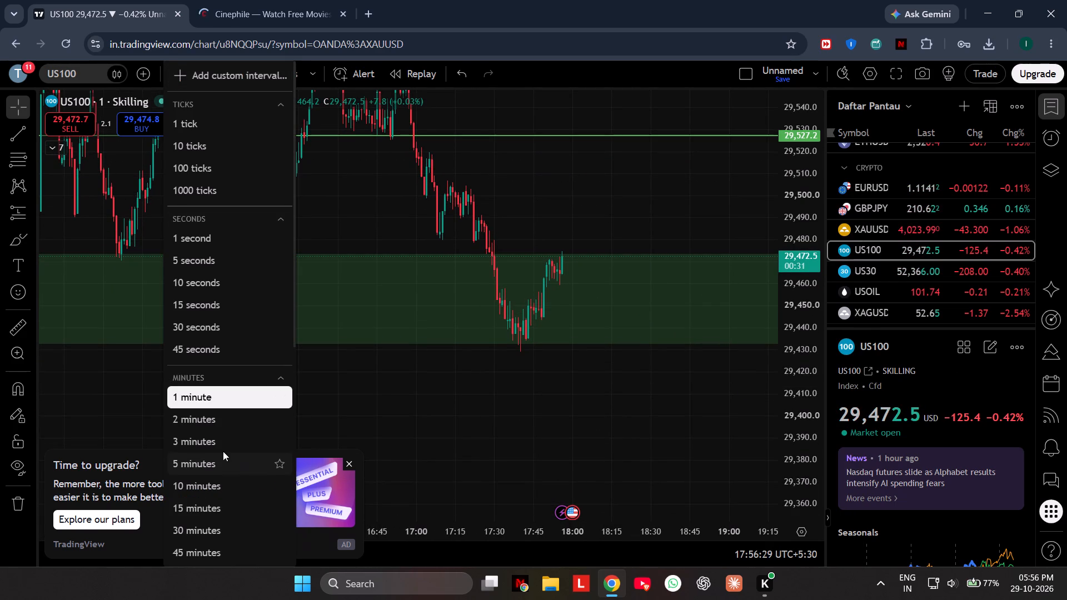
left_click(210, 462)
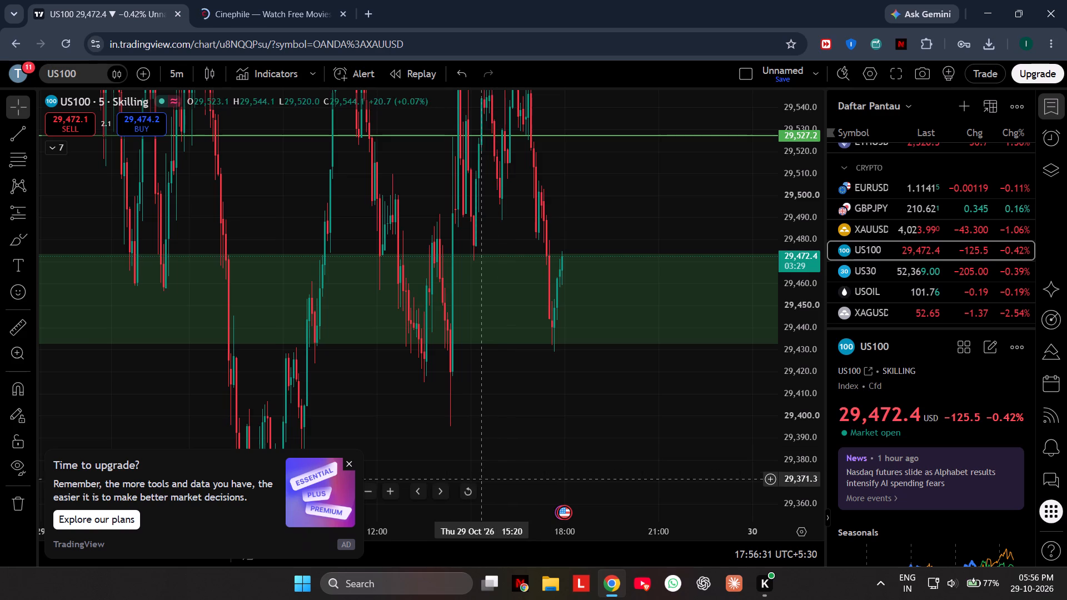
left_click(467, 491)
scroll(789, 378, "down", 3)
scroll(661, 372, "up", 4)
left_click_drag(697, 421, 551, 316)
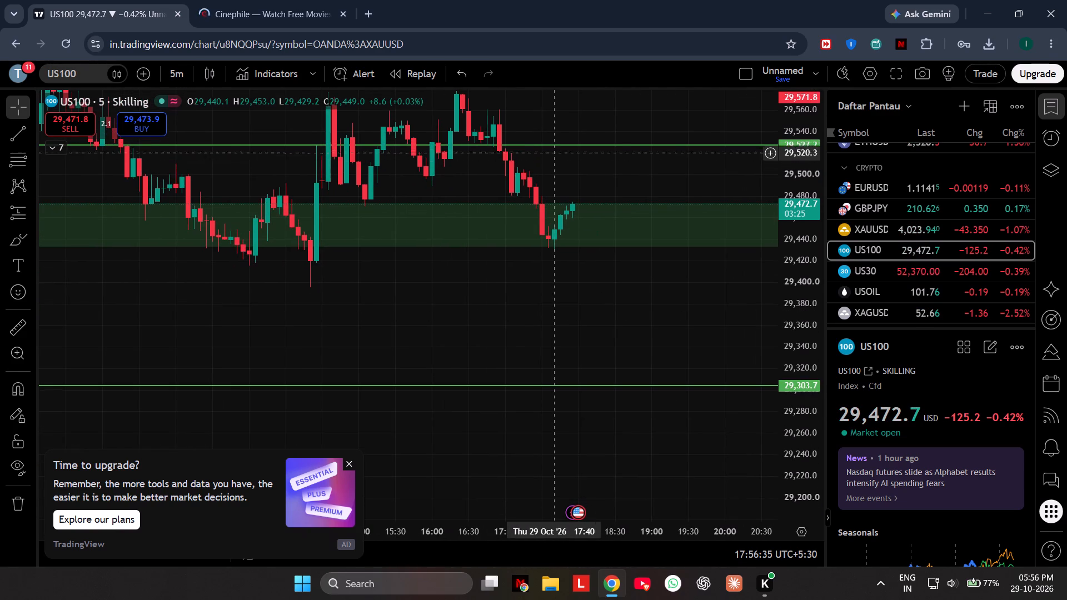
Delete the green horizontal line at 29,527.2 from the US100 chart.
left_click(555, 143)
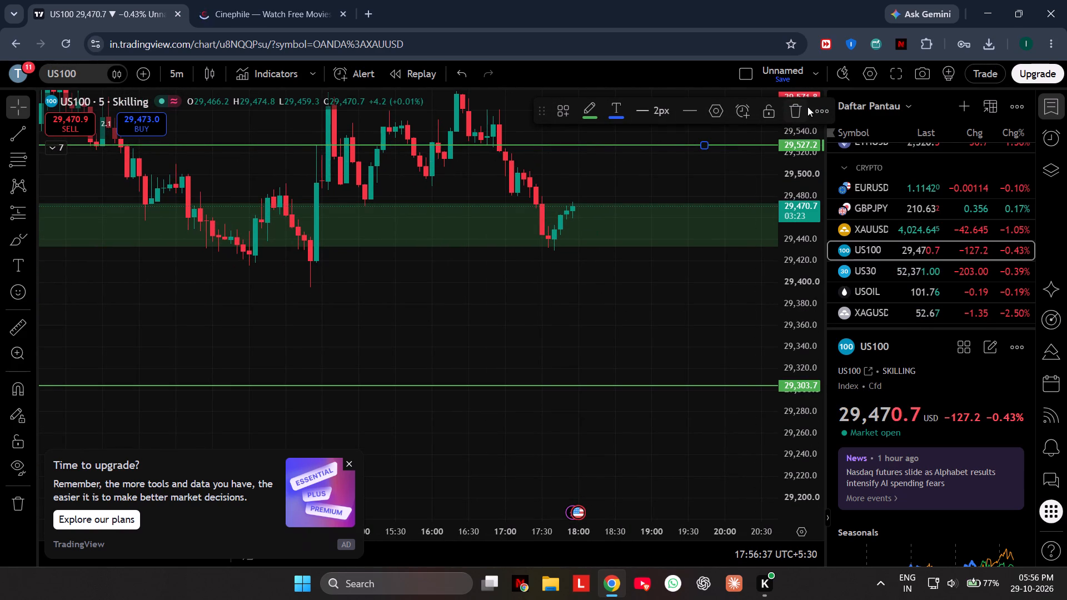
left_click(800, 109)
Examine US100's five-minute swings above the green zone and the latest candles inside it.
scroll(594, 318, "down", 4)
scroll(594, 317, "up", 1)
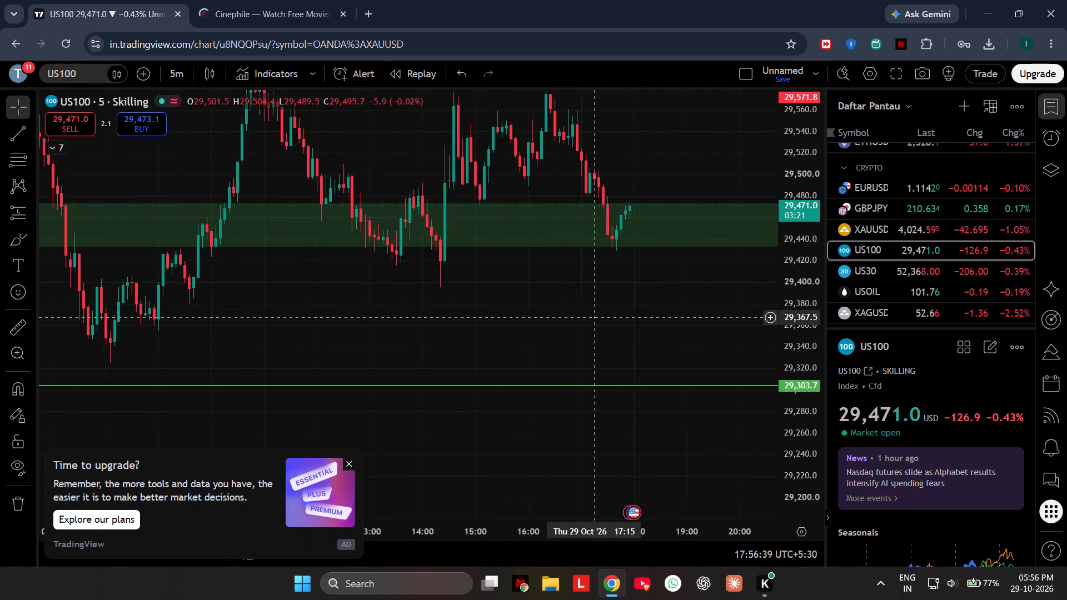
scroll(594, 317, "up", 1)
left_click_drag(619, 363, 629, 373)
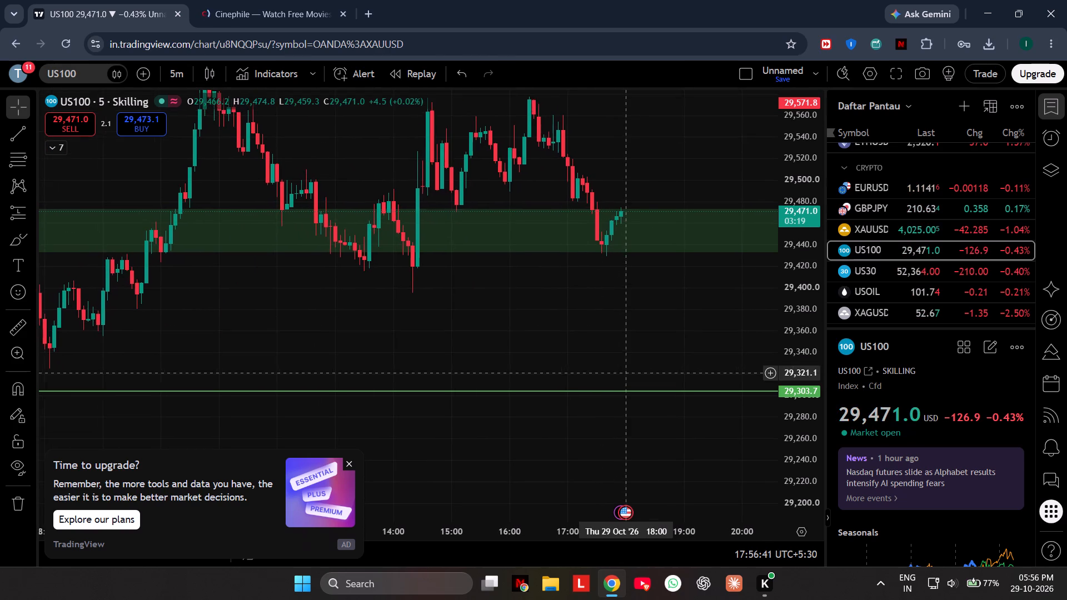
left_click_drag(629, 373, 640, 389)
left_click_drag(640, 303, 650, 341)
left_click_drag(645, 330, 596, 321)
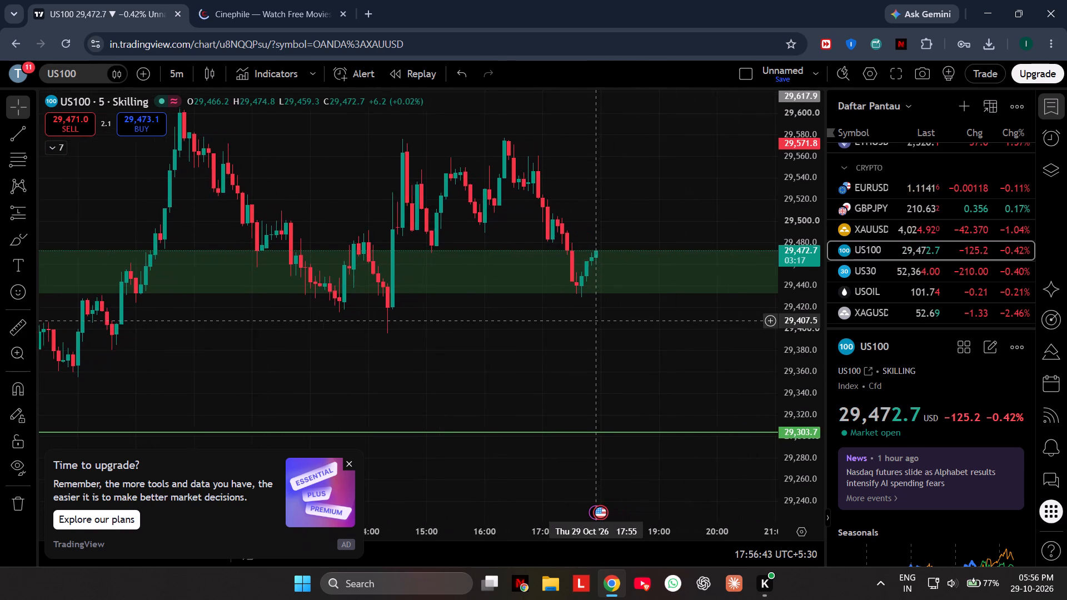
left_click_drag(596, 321, 614, 343)
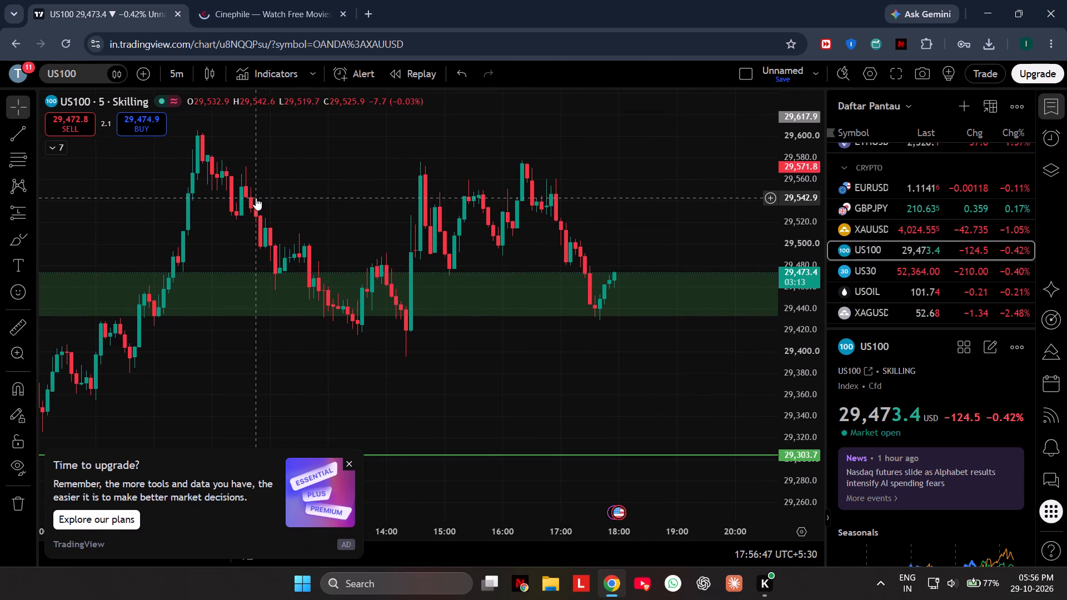
left_click_drag(540, 202, 526, 170)
left_click(629, 137)
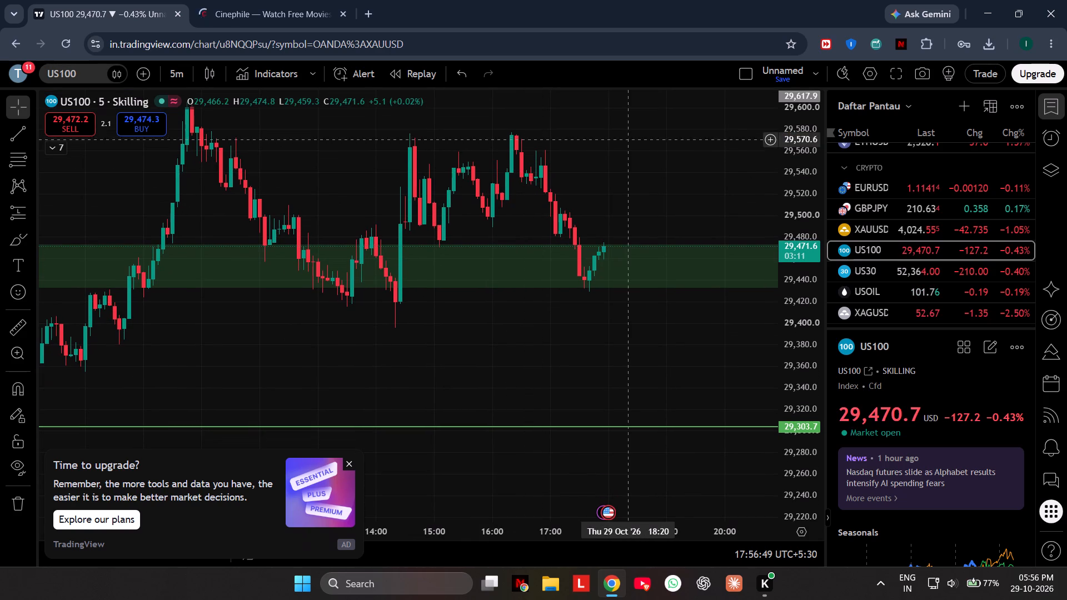
scroll(798, 305, "up", 3)
scroll(620, 325, "up", 2)
left_click_drag(432, 341, 490, 372)
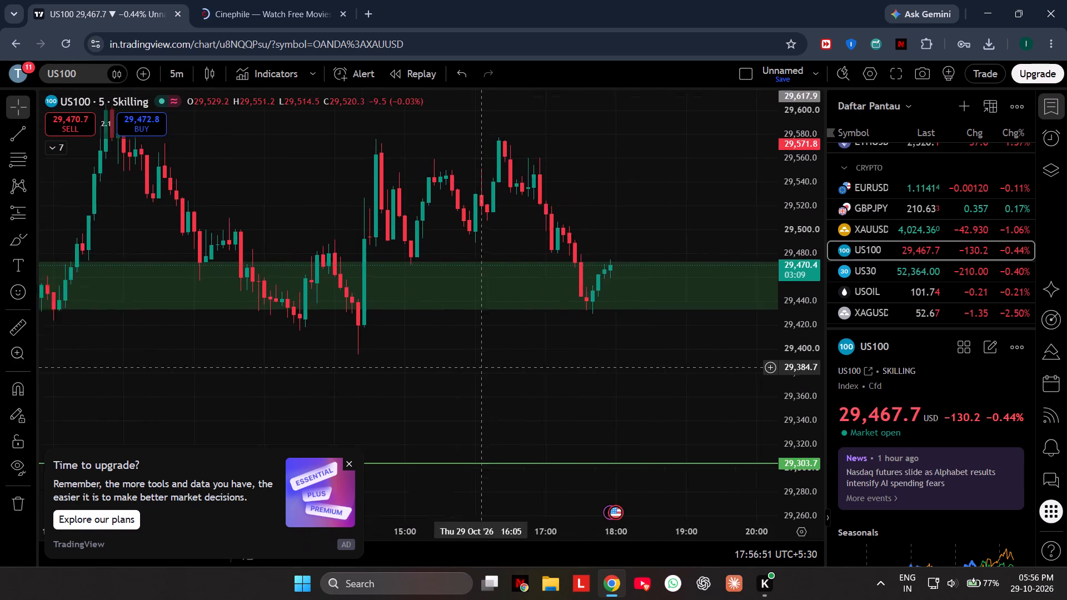
left_click_drag(490, 372, 518, 369)
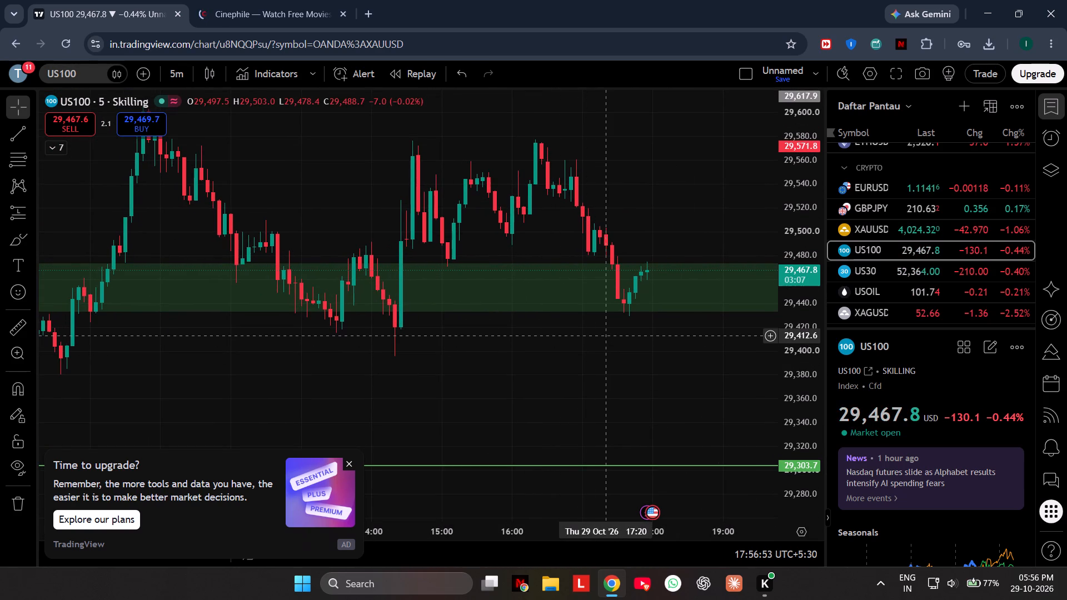
left_click_drag(636, 219, 653, 218)
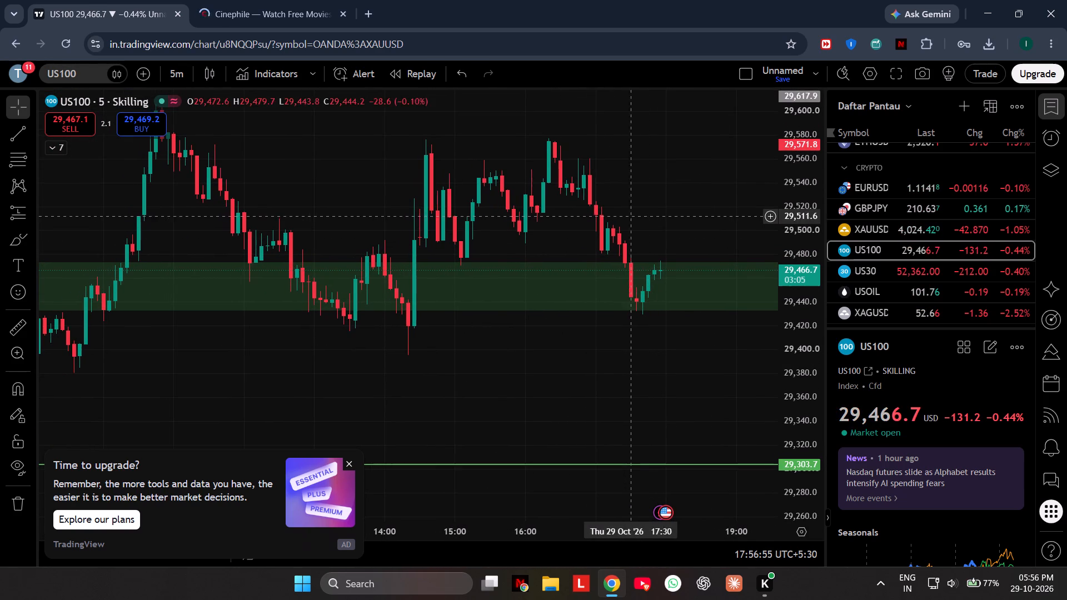
Switch US100 back to the 1-minute interval with a reset chart view and dismiss the upgrade advertisement.
left_click(166, 79)
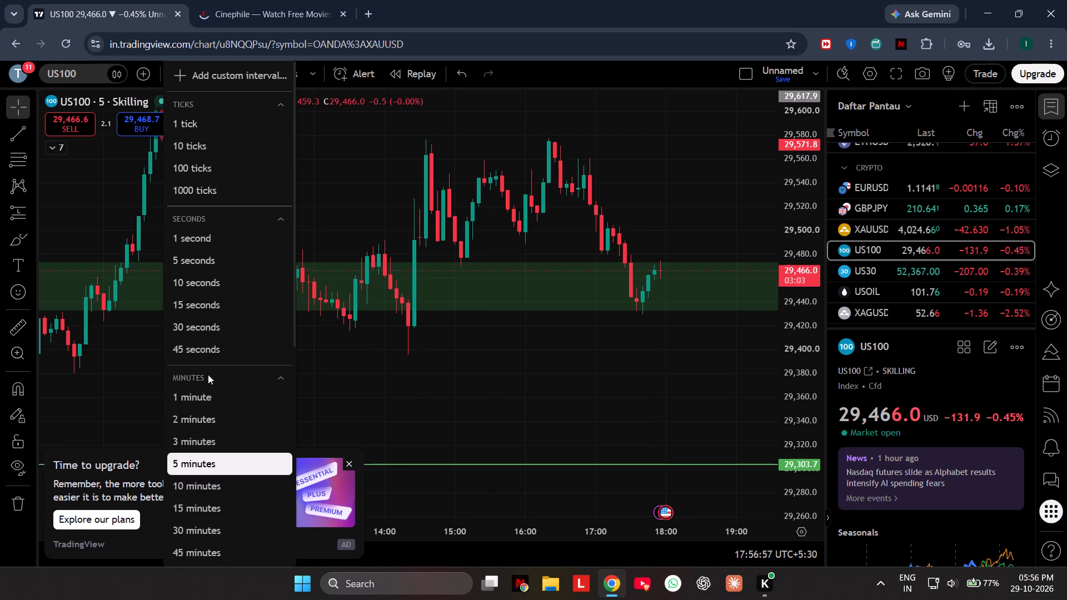
left_click(202, 398)
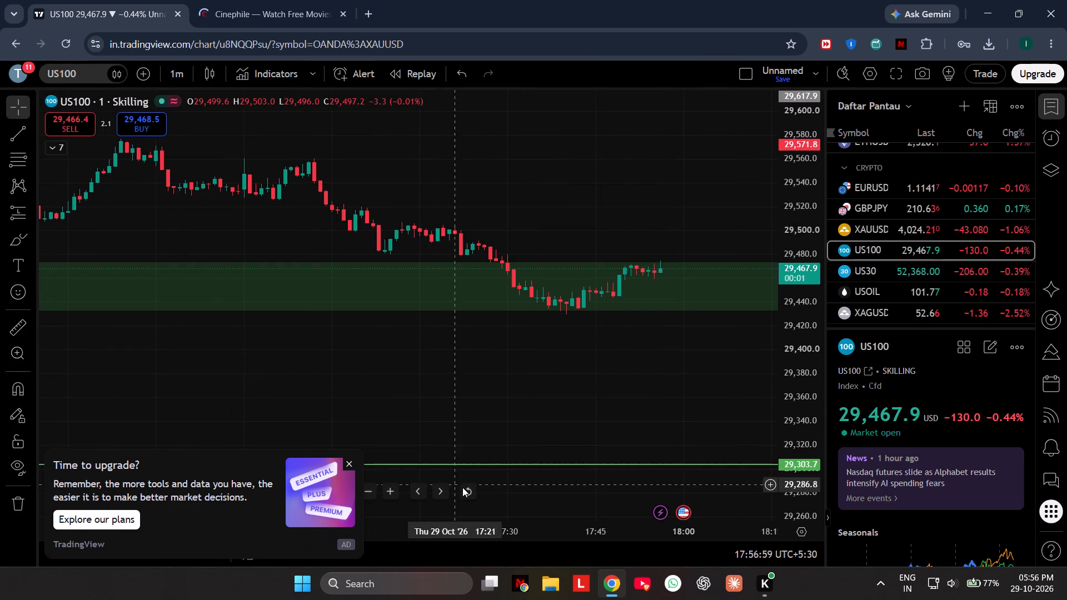
left_click(465, 489)
left_click(348, 461)
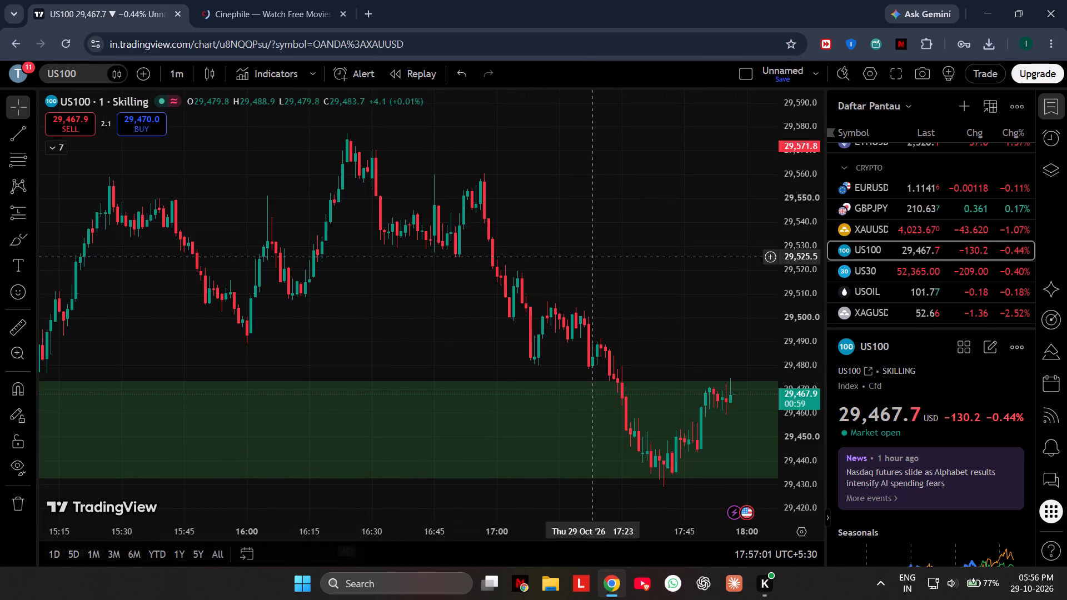
Examine US100's one-minute price action from the earlier highs down to the latest candles in the green zone.
scroll(781, 382, "down", 1)
scroll(779, 378, "up", 4)
left_click_drag(686, 316, 685, 314)
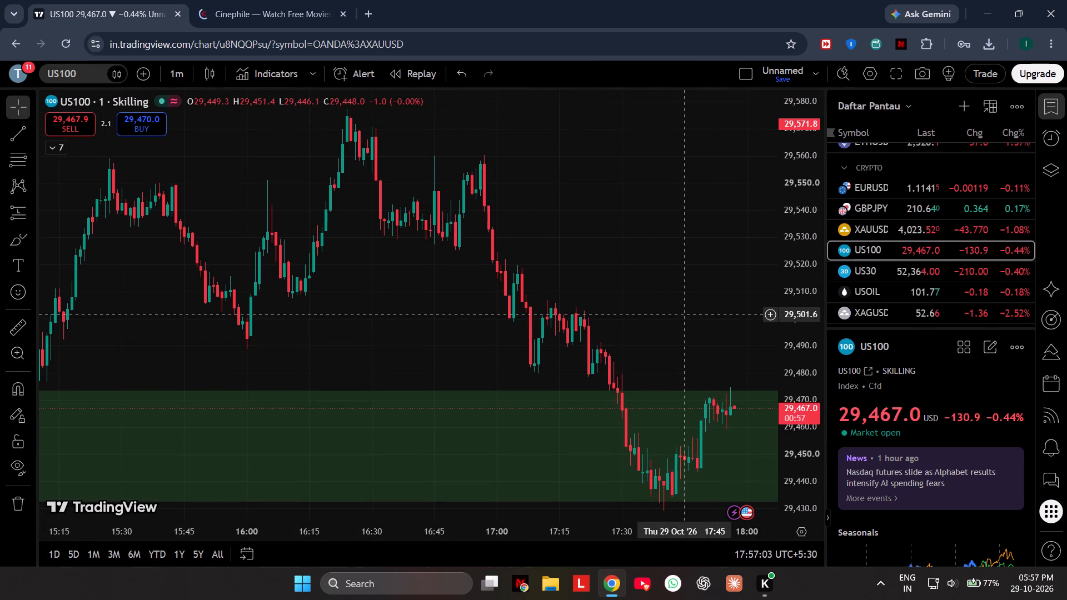
left_click_drag(685, 314, 679, 246)
left_click_drag(681, 250, 716, 303)
scroll(807, 263, "down", 4)
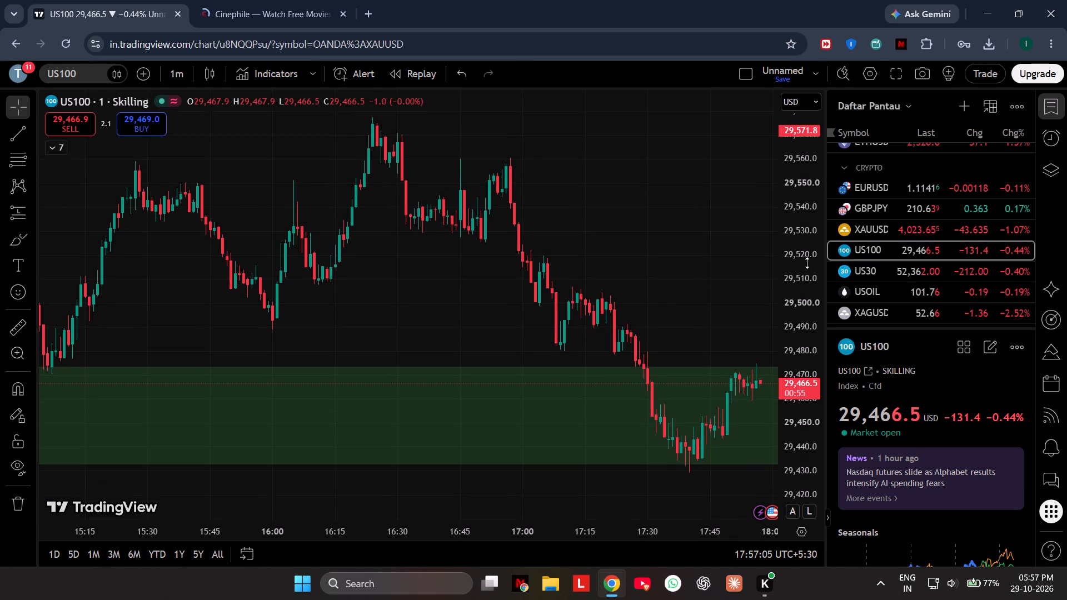
left_click_drag(695, 289, 659, 250)
left_click_drag(657, 249, 665, 273)
left_click_drag(661, 266, 652, 242)
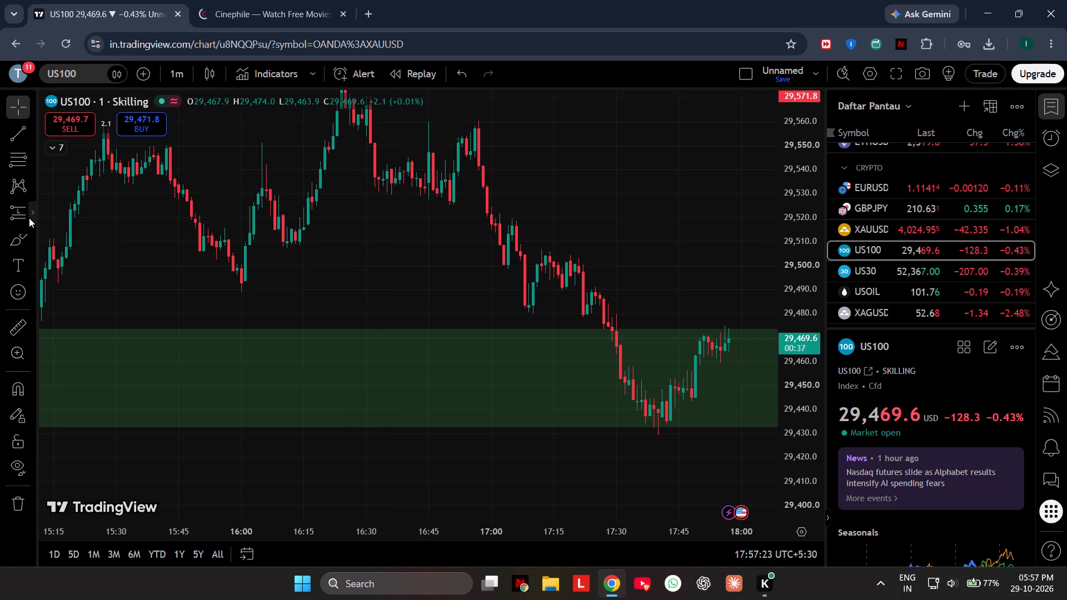
Draw a red rectangle zone on the US100 one-minute chart at about 29,516.1–29,520.7, spanning 15:15 to 18:08.
left_click(29, 218)
left_click(29, 243)
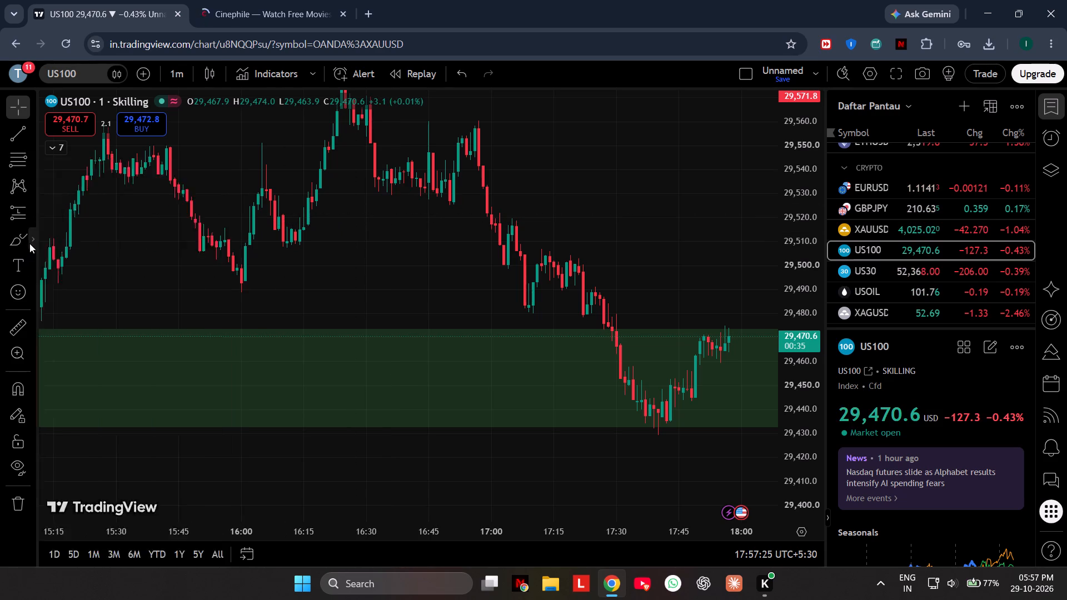
left_click(66, 312)
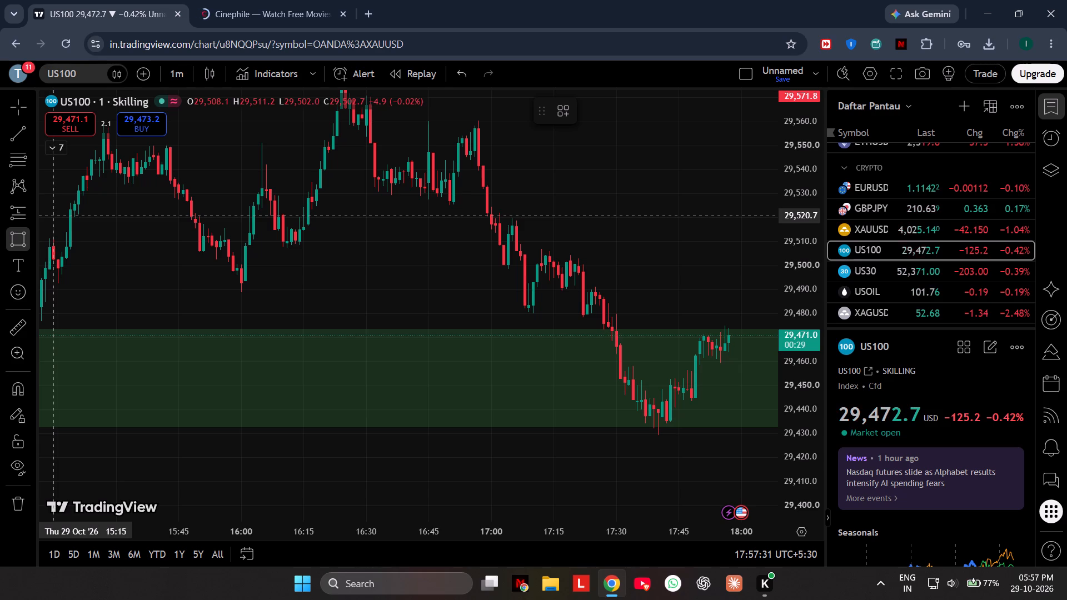
left_click_drag(52, 216, 336, 223)
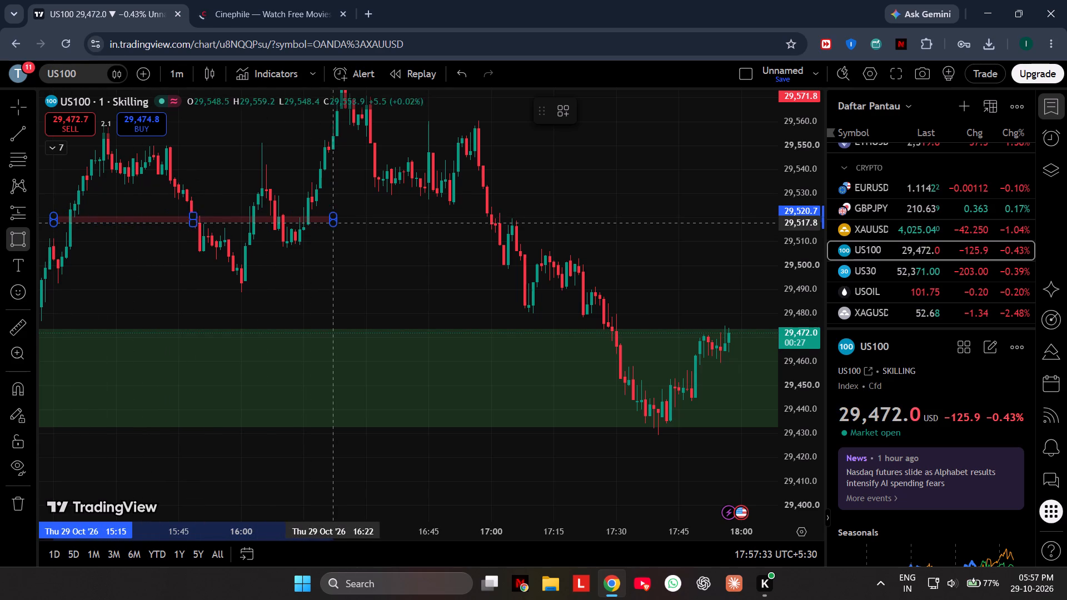
left_click_drag(336, 223, 615, 226)
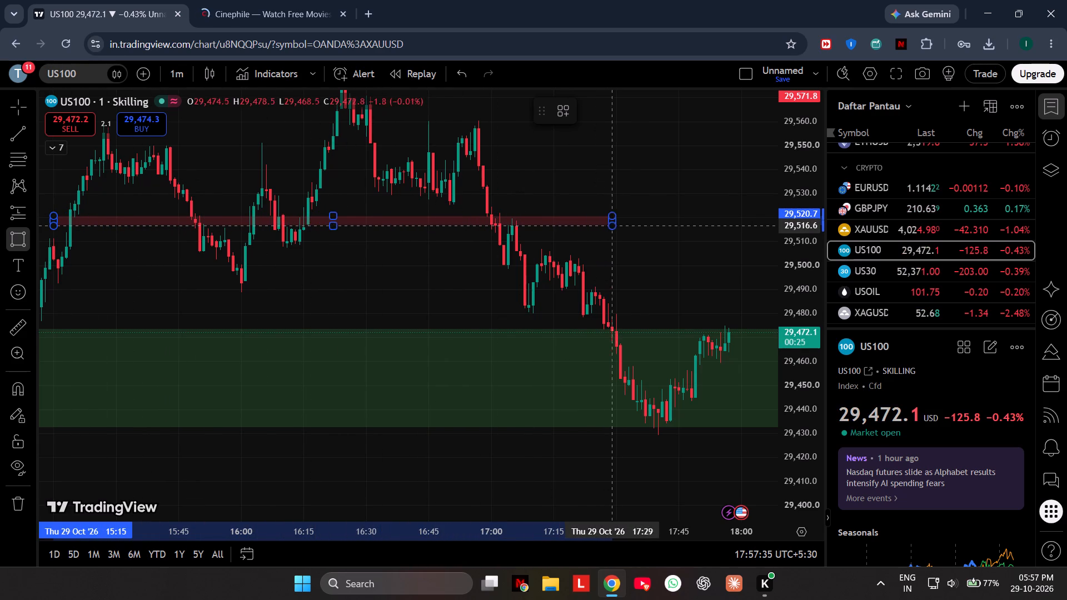
left_click_drag(615, 226, 772, 227)
left_click(772, 227)
scroll(448, 289, "down", 5)
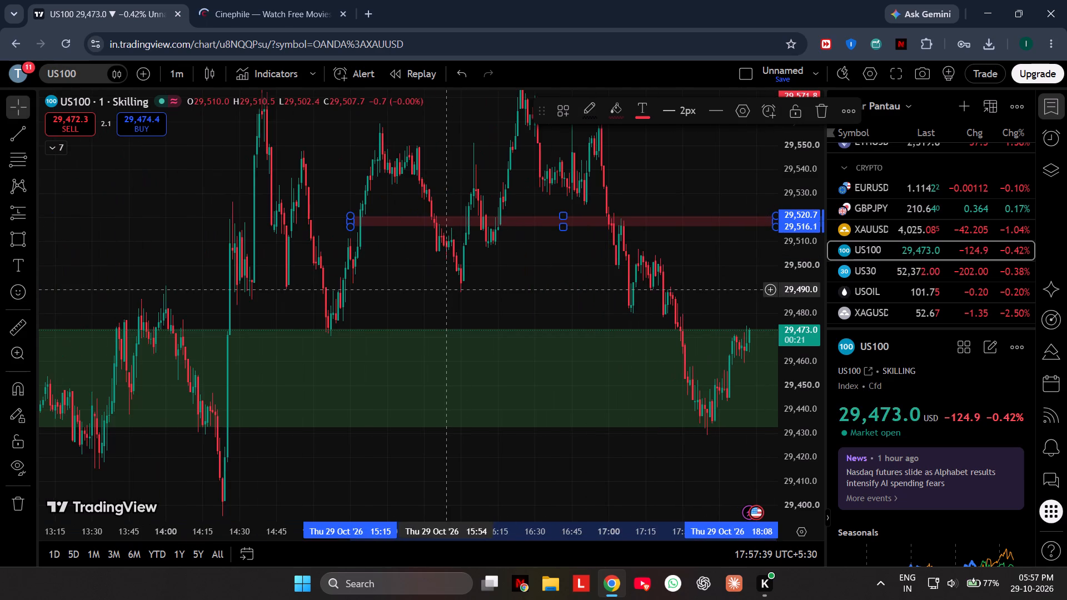
scroll(448, 289, "up", 3)
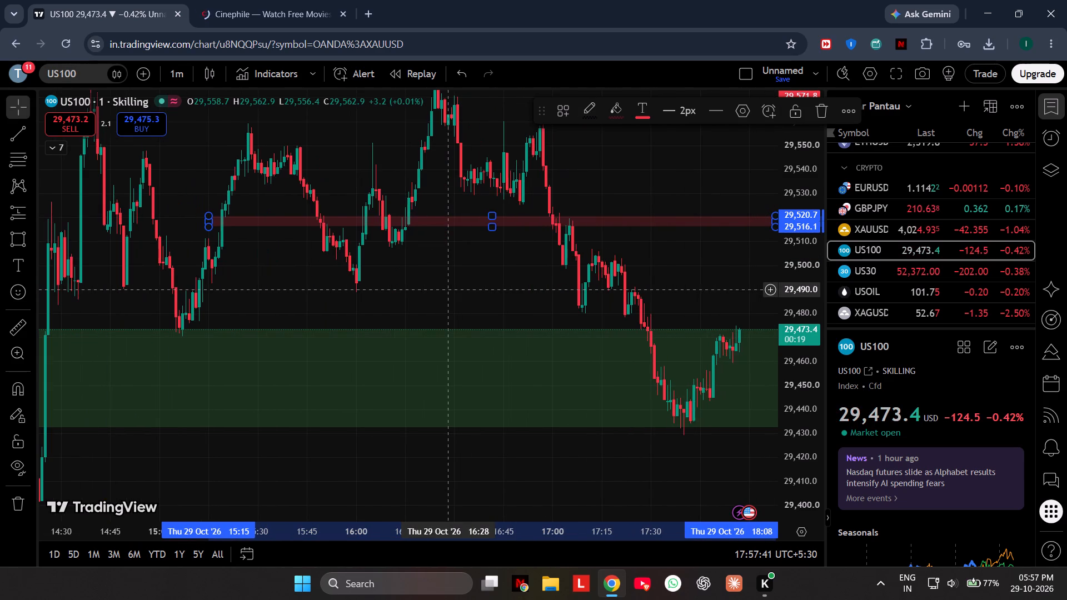
scroll(448, 289, "up", 1)
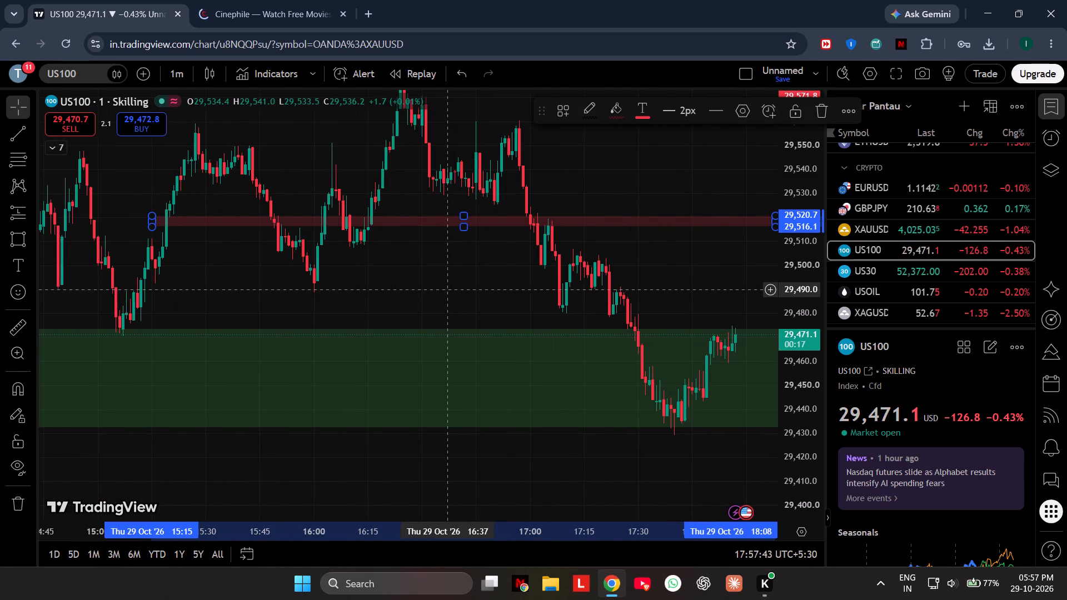
scroll(448, 289, "down", 1)
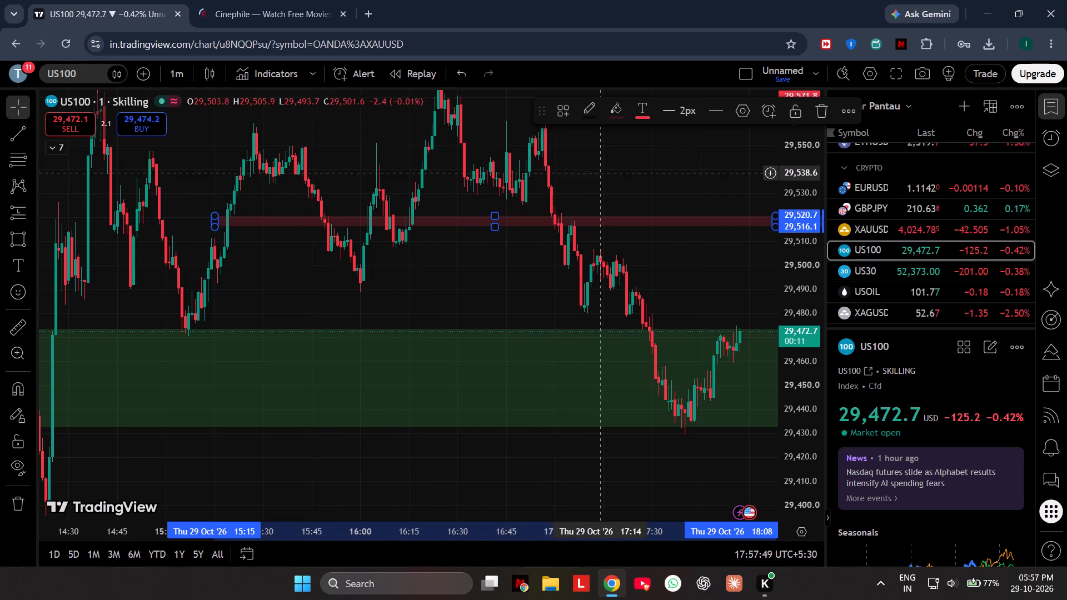
left_click_drag(604, 156, 596, 192)
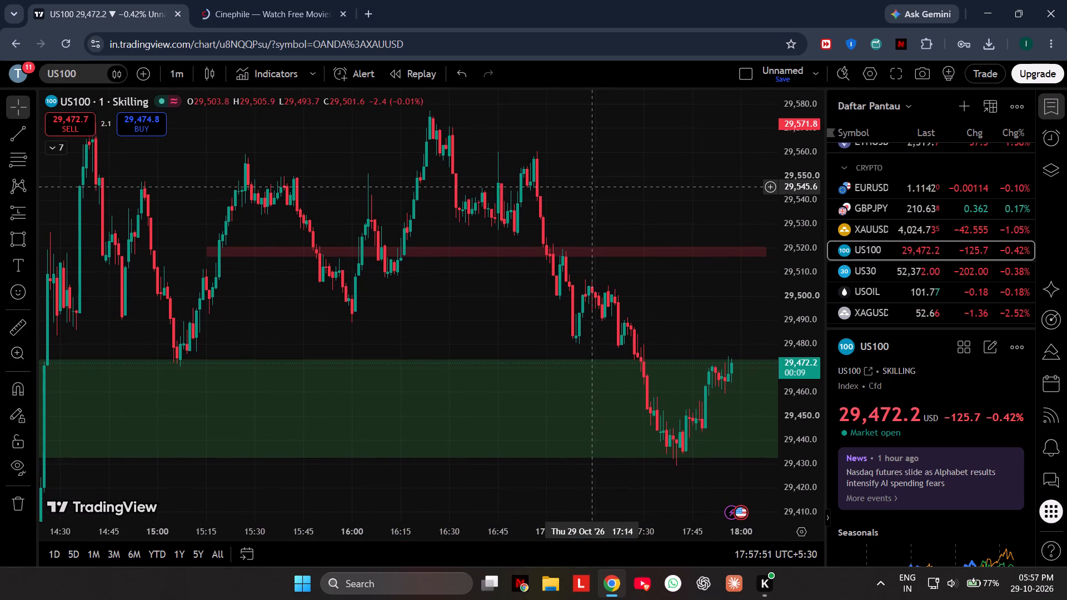
Move the red zone on the US100 one-minute chart up to around 29,523, spanning 15:14 to 18:07.
left_click_drag(537, 252, 537, 247)
left_click(537, 247)
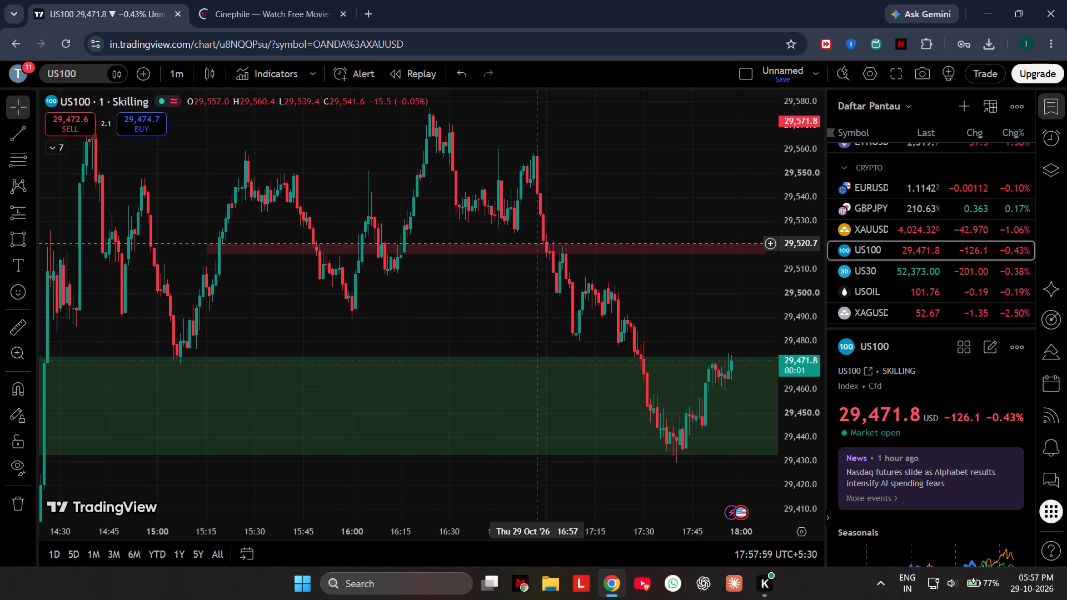
left_click(537, 247)
left_click(536, 244)
left_click_drag(537, 248, 536, 240)
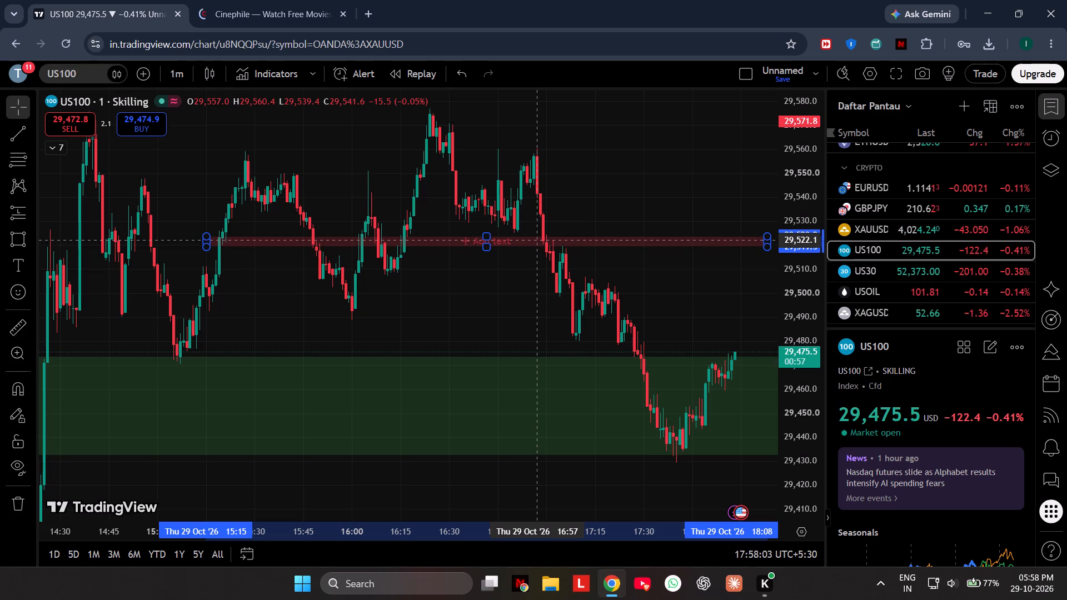
left_click_drag(536, 240, 535, 236)
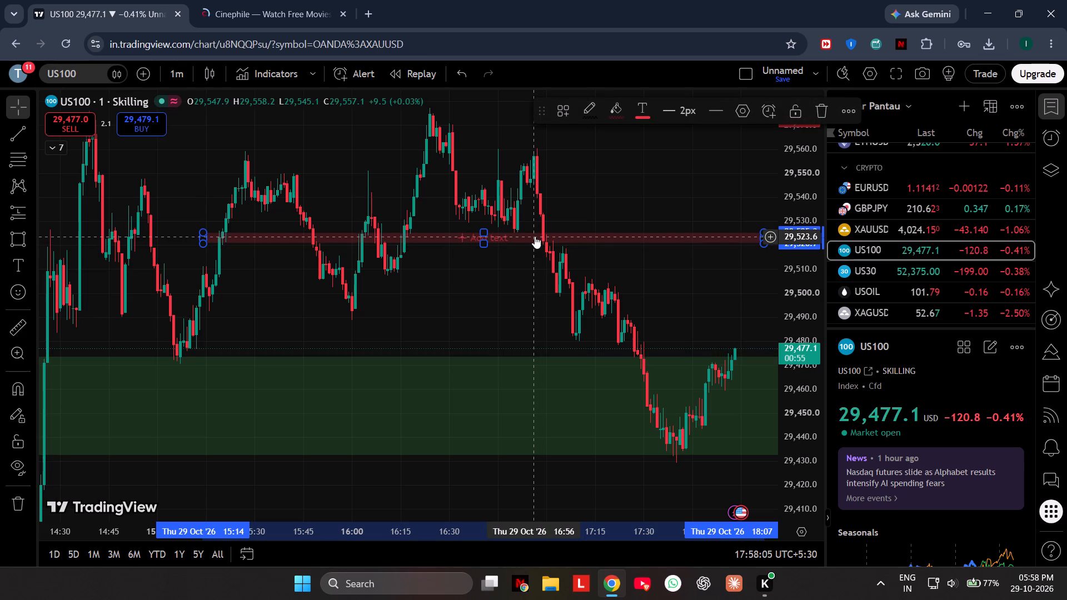
left_click(522, 282)
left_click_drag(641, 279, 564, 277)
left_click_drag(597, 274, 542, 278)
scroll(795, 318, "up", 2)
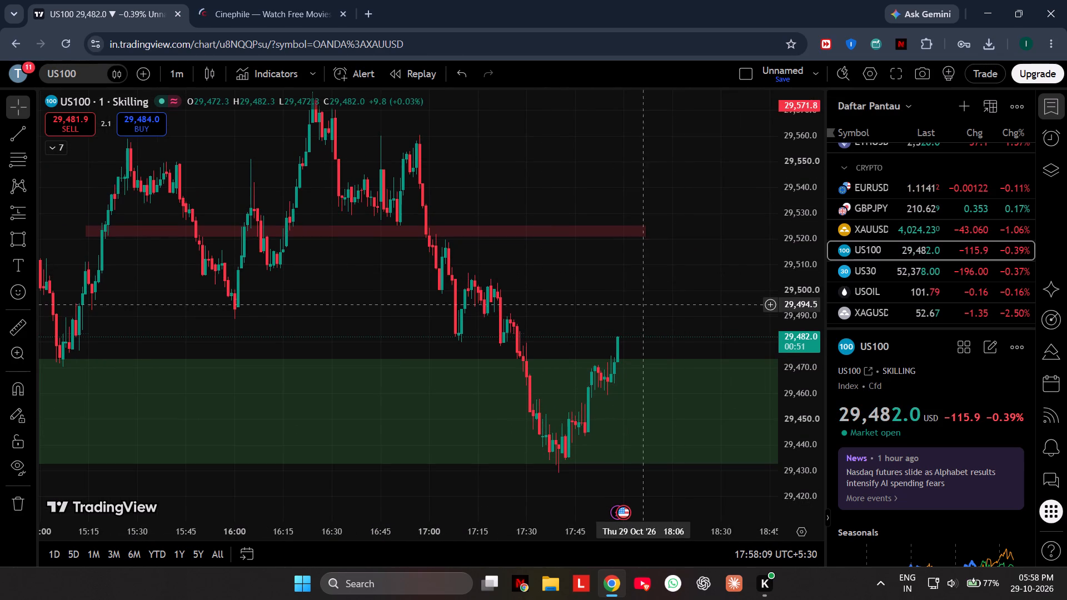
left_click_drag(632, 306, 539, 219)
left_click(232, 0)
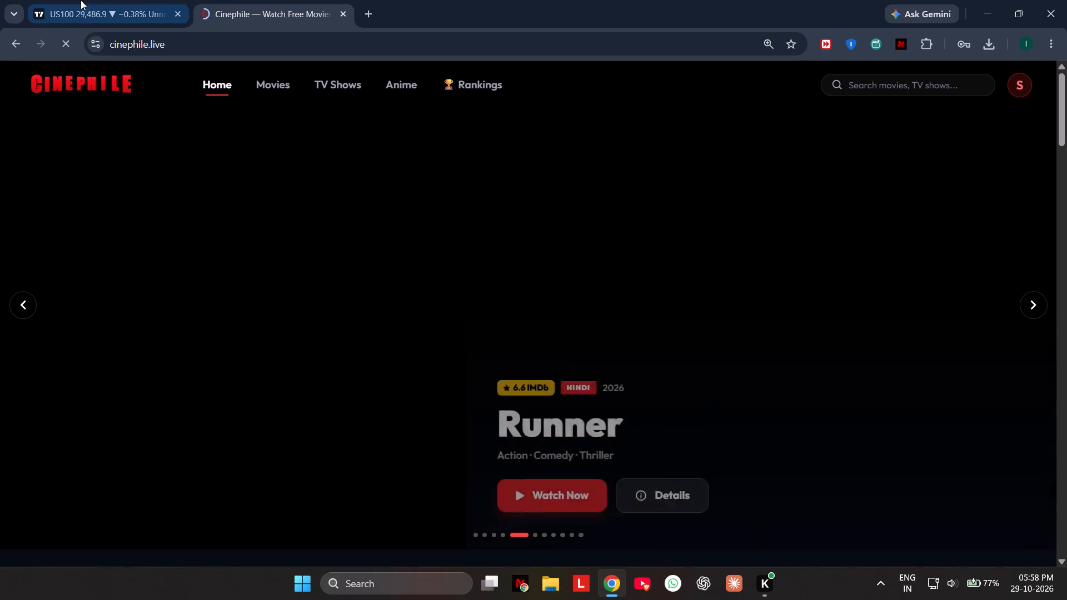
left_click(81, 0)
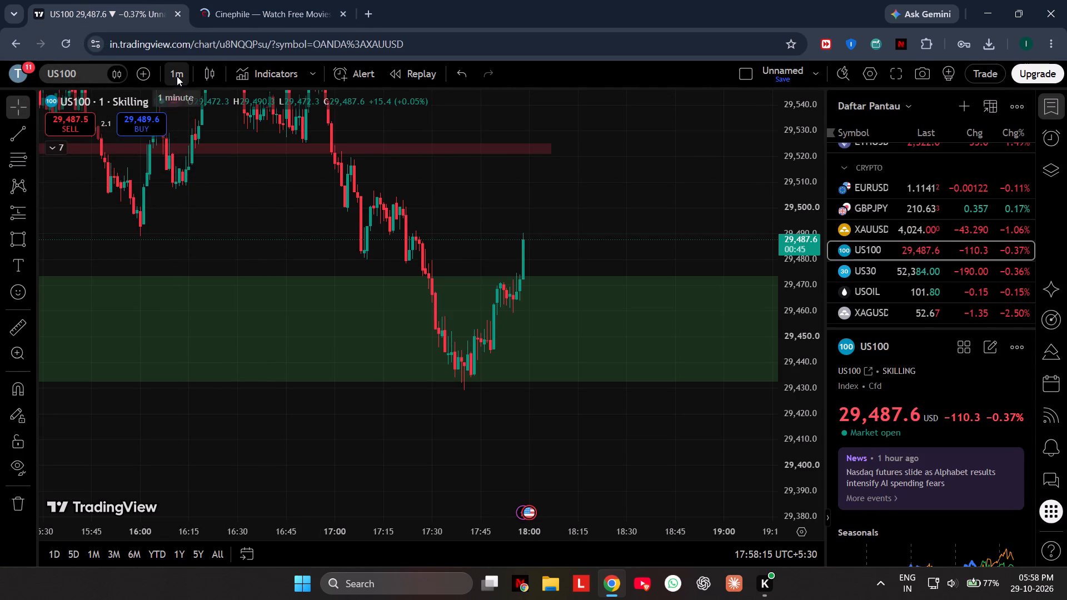
Open the US30 chart from the watchlist, reset its view and set the interval to 5 minutes.
left_click(859, 271)
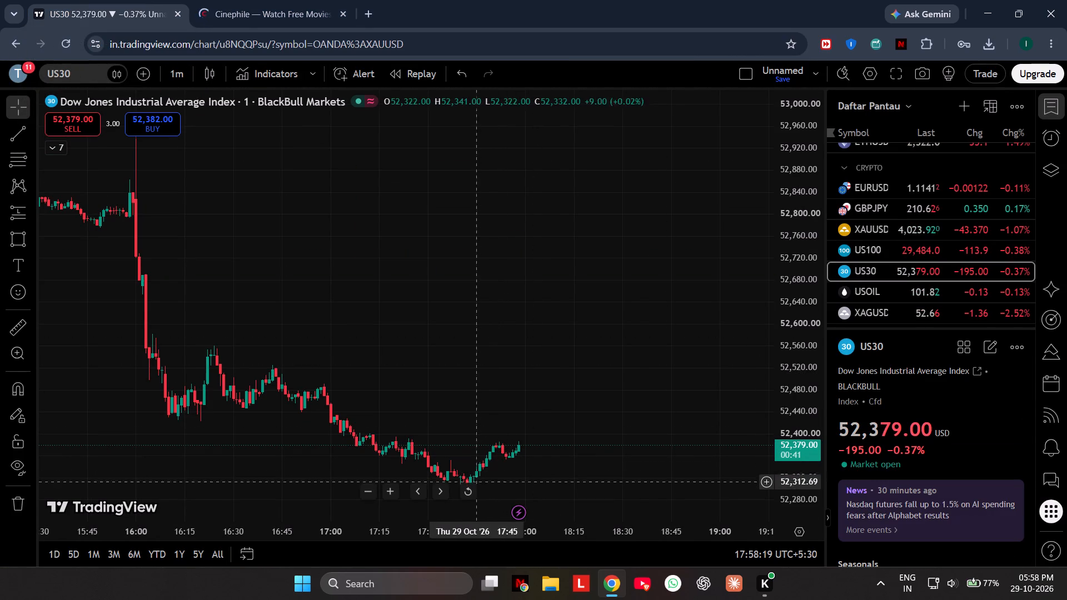
left_click(467, 488)
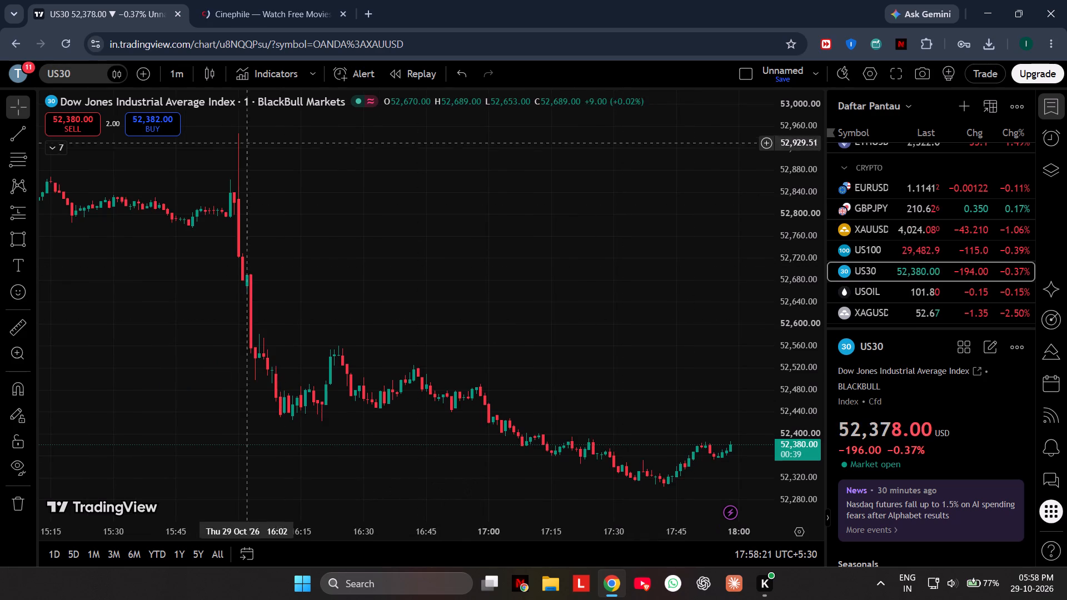
left_click(173, 76)
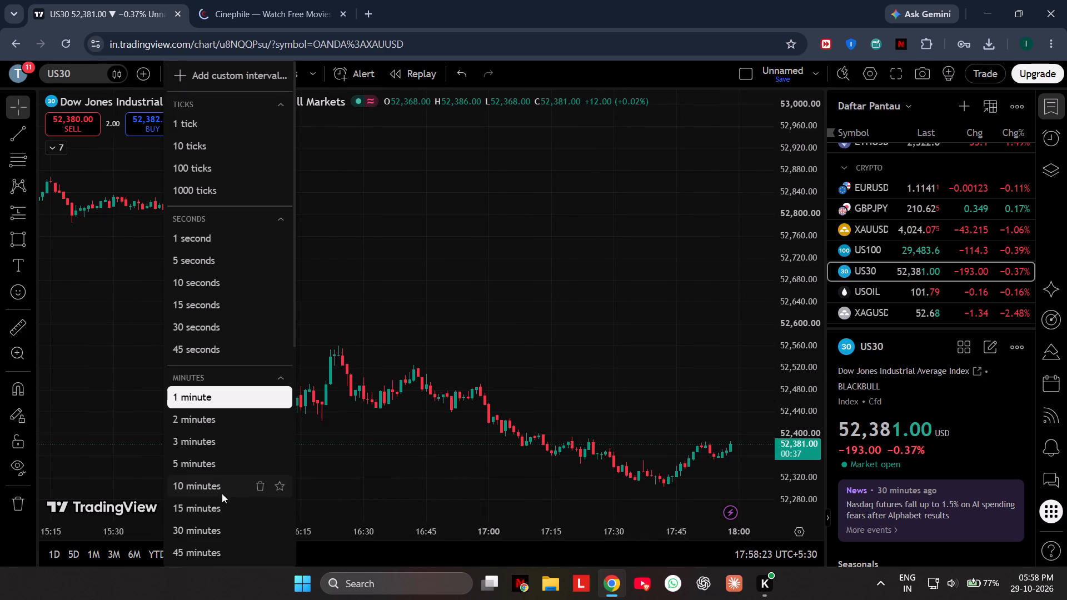
left_click(211, 454)
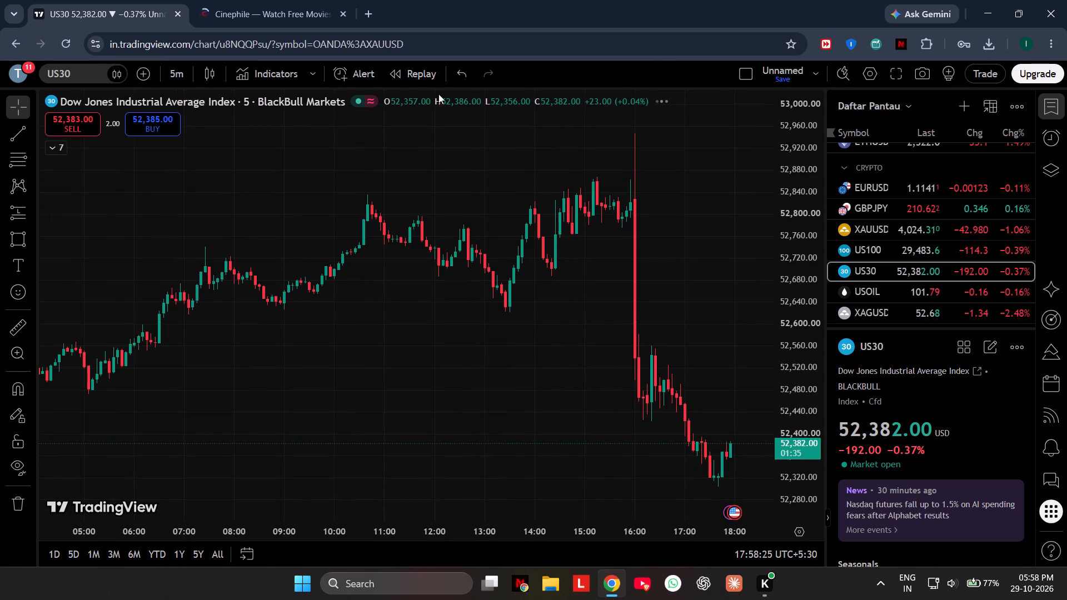
Examine US30's five-minute price action from the 16:00 drop to the latest candles, including the nearby trendline and red zone.
scroll(806, 449, "up", 5)
scroll(806, 449, "down", 3)
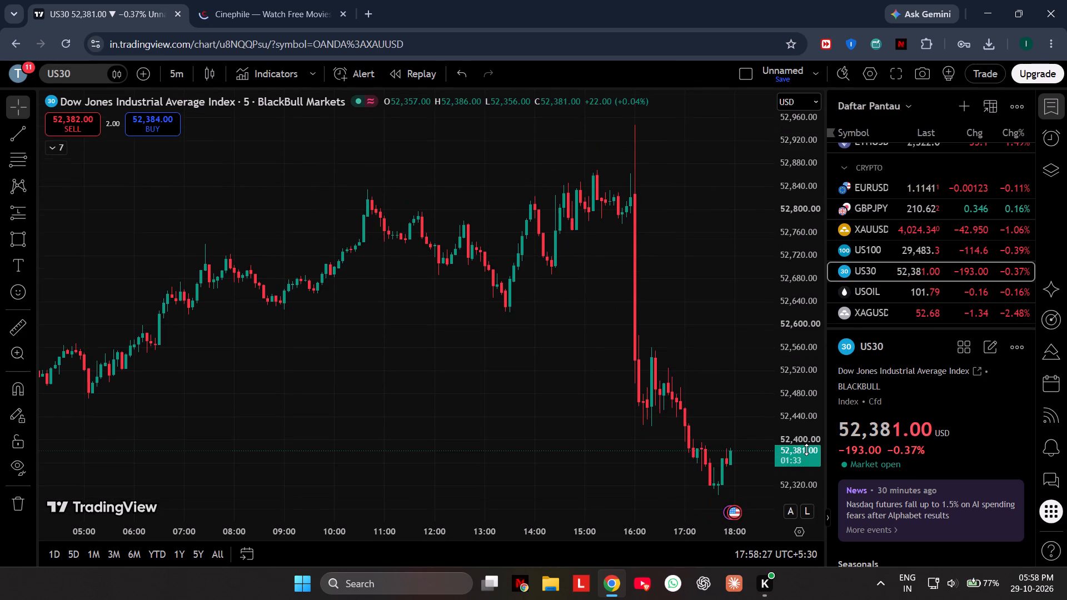
scroll(806, 449, "down", 1)
scroll(592, 458, "up", 8)
left_click_drag(593, 448, 565, 345)
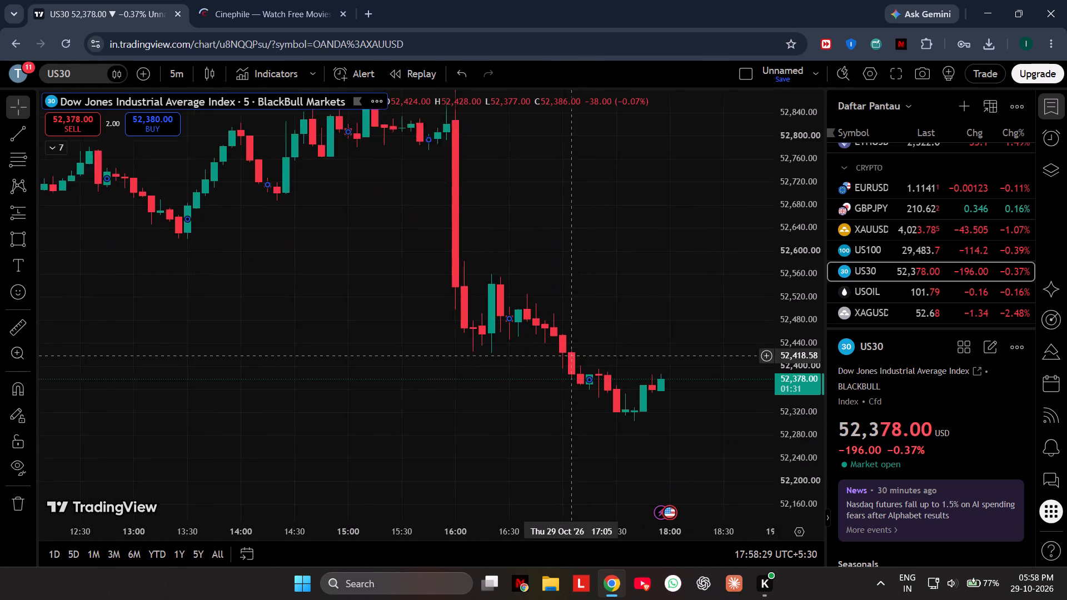
left_click_drag(565, 345, 553, 310)
scroll(810, 443, "up", 9)
scroll(810, 443, "down", 4)
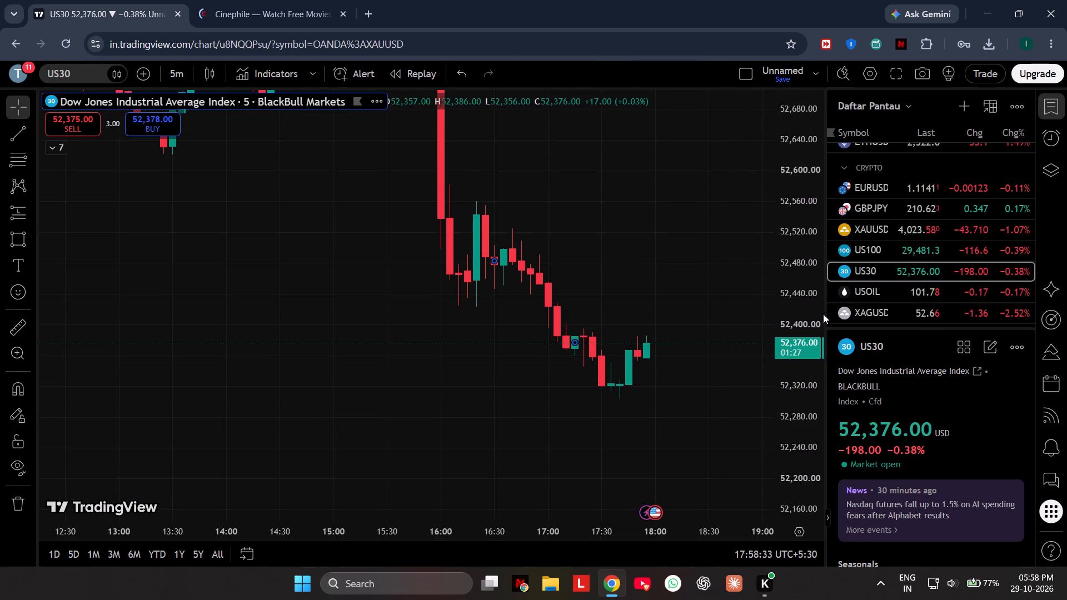
scroll(820, 317, "down", 5)
scroll(655, 409, "down", 11)
scroll(655, 409, "up", 4)
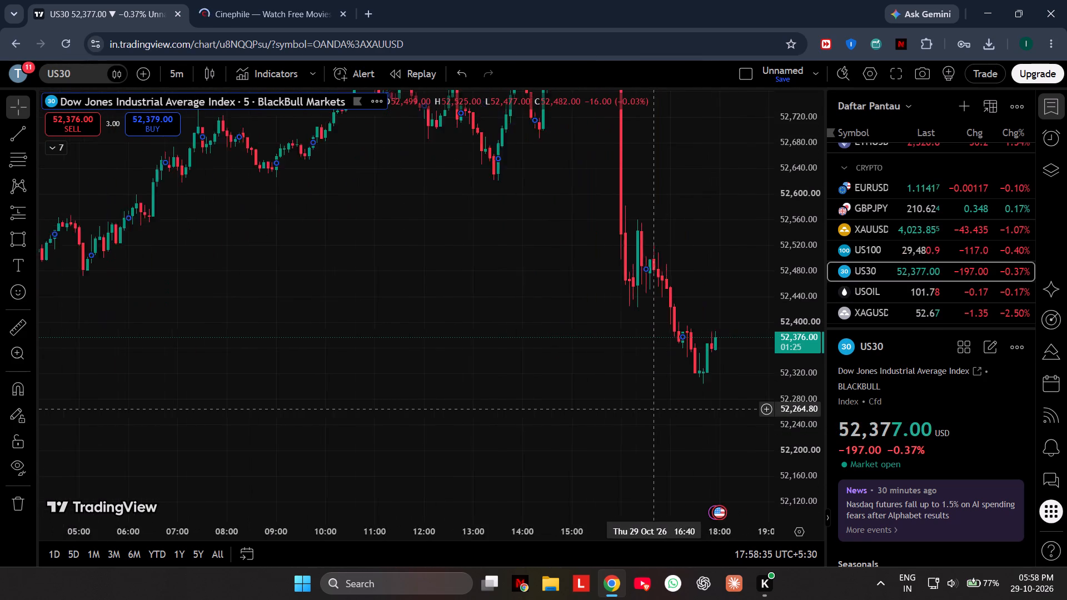
scroll(655, 409, "up", 6)
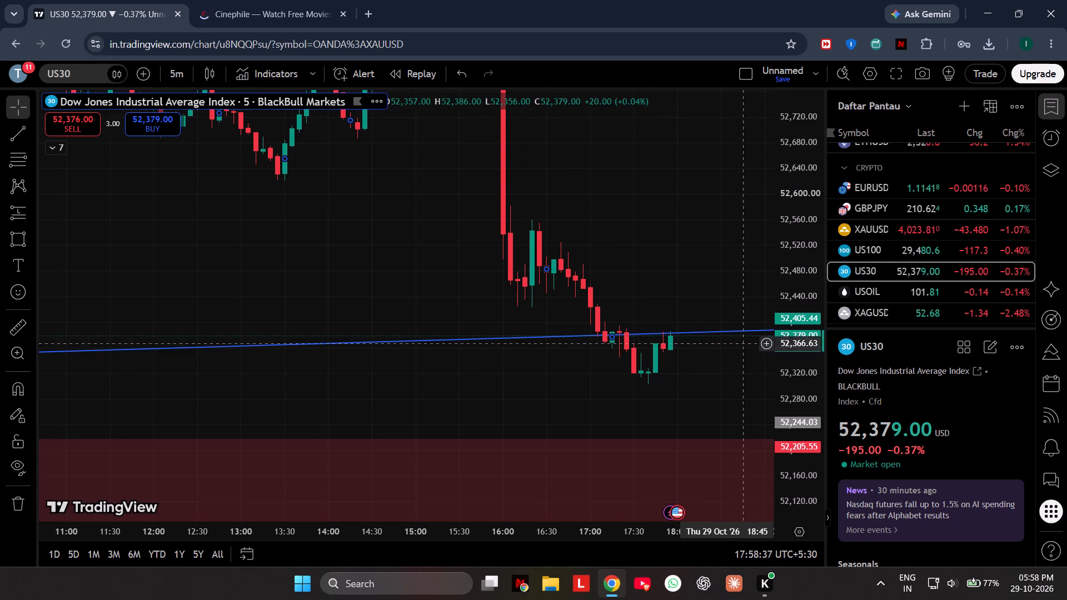
left_click_drag(667, 296, 613, 301)
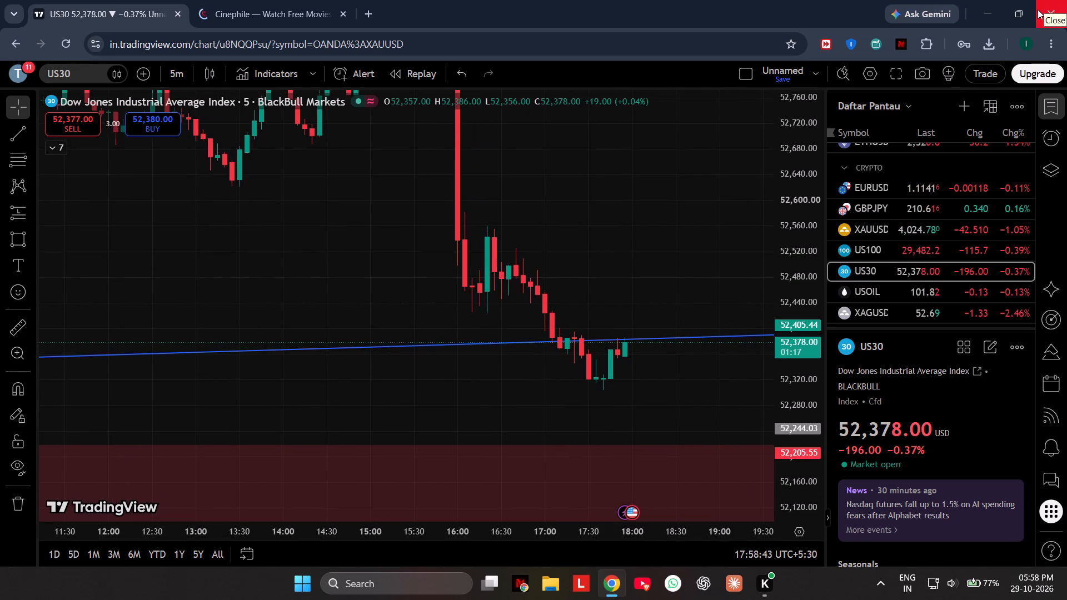
Close the TradingView tab, keeping only the Cinephile movie site open.
left_click(214, 0)
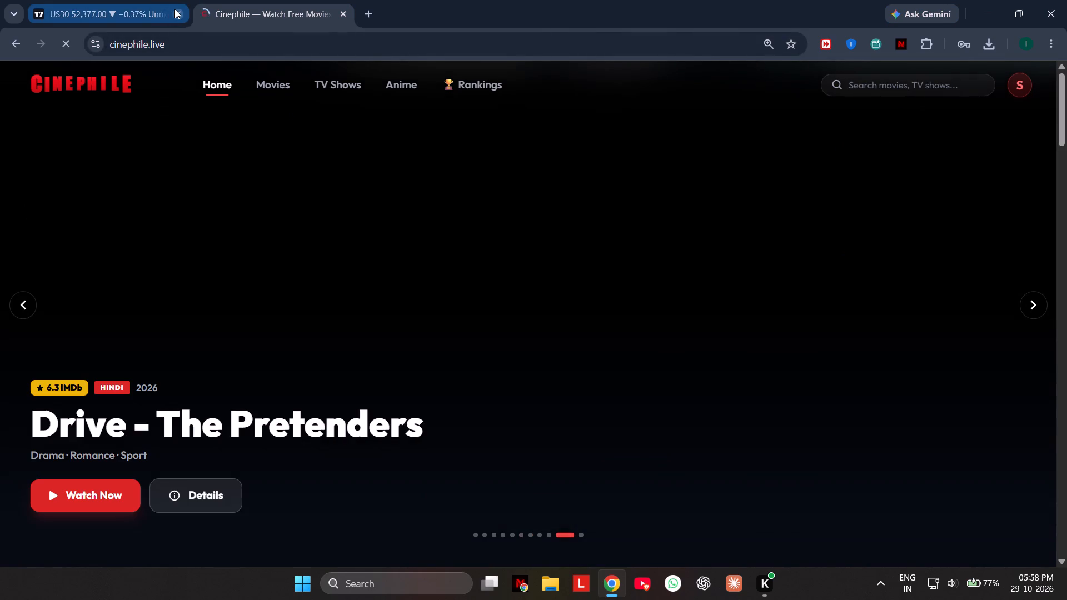
left_click(174, 9)
left_click(614, 126)
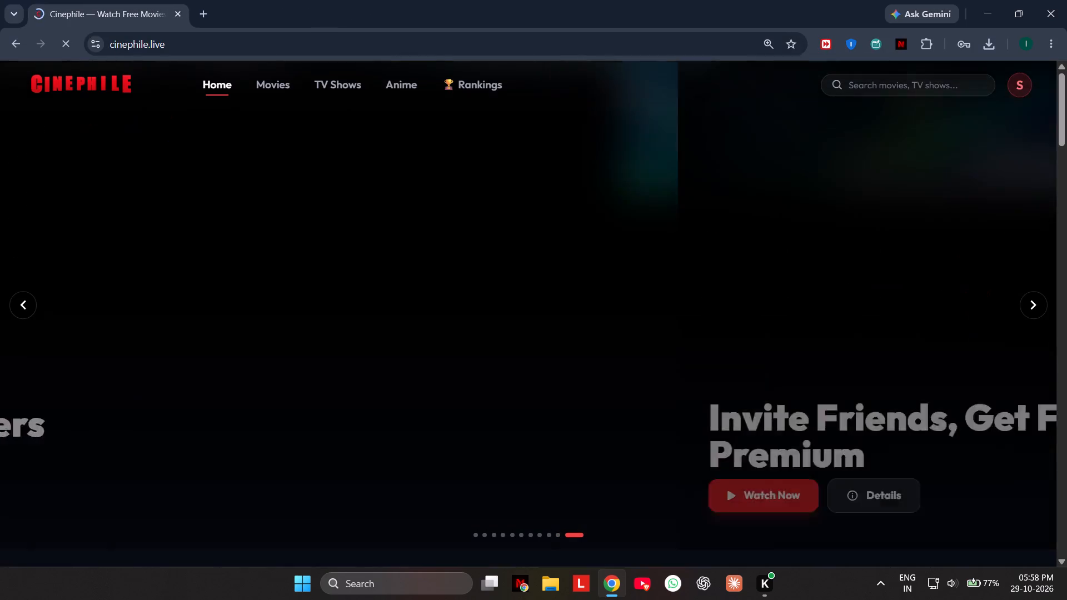
Search Cinephile for "drive the pre" and open Drive - The Pretenders [Hindi].
left_click(886, 85)
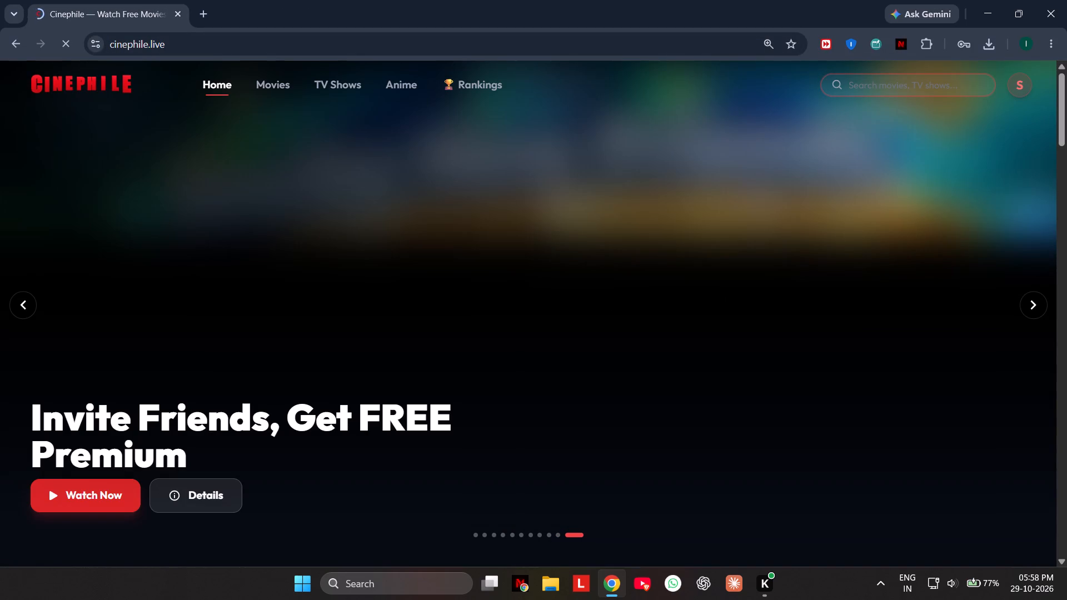
type("driv")
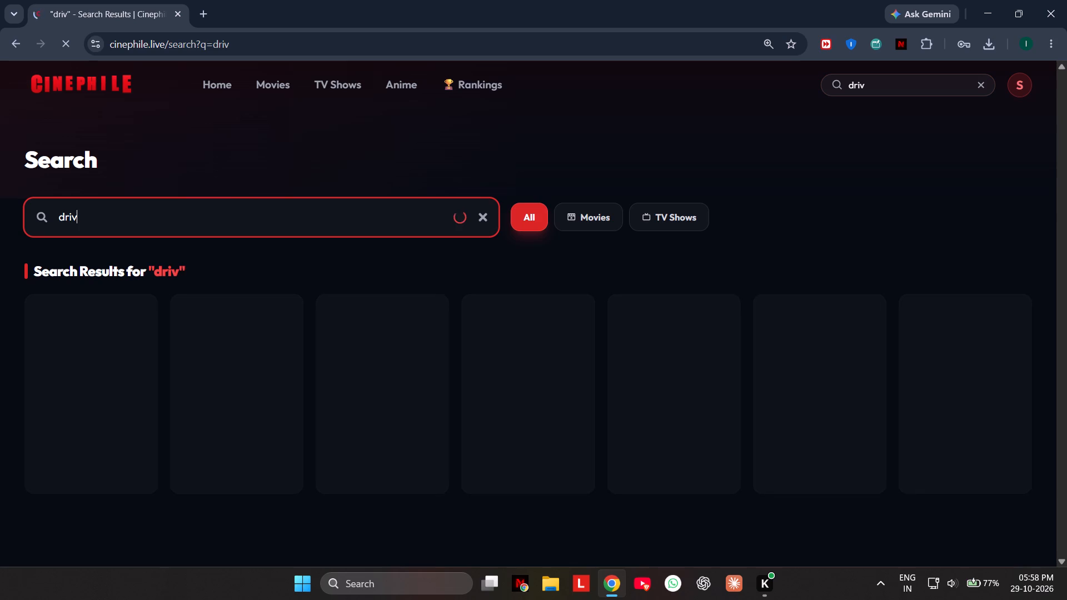
type("e")
key("space")
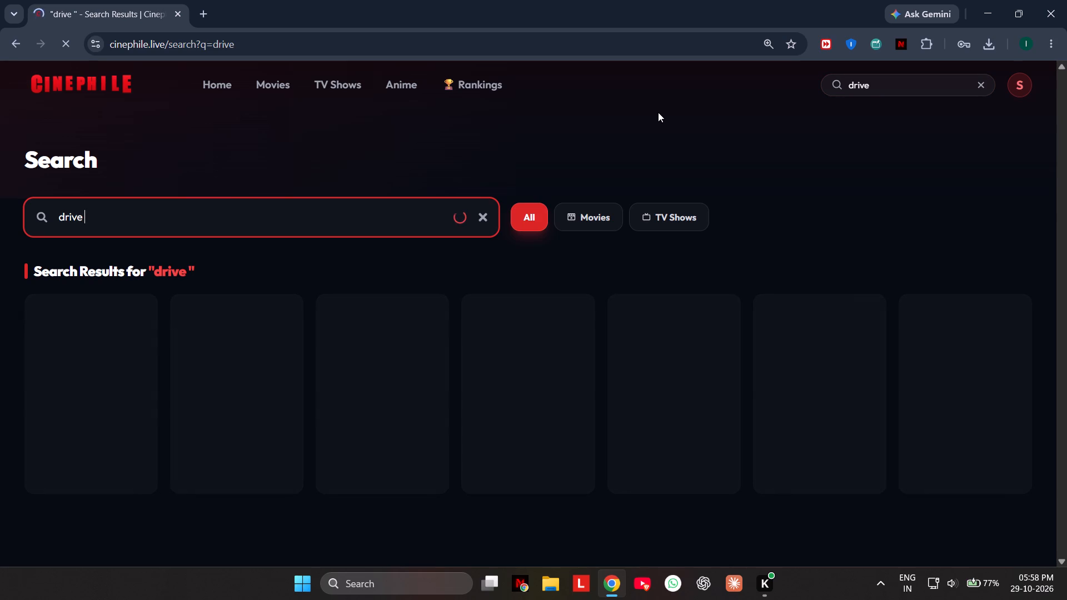
type("the pre")
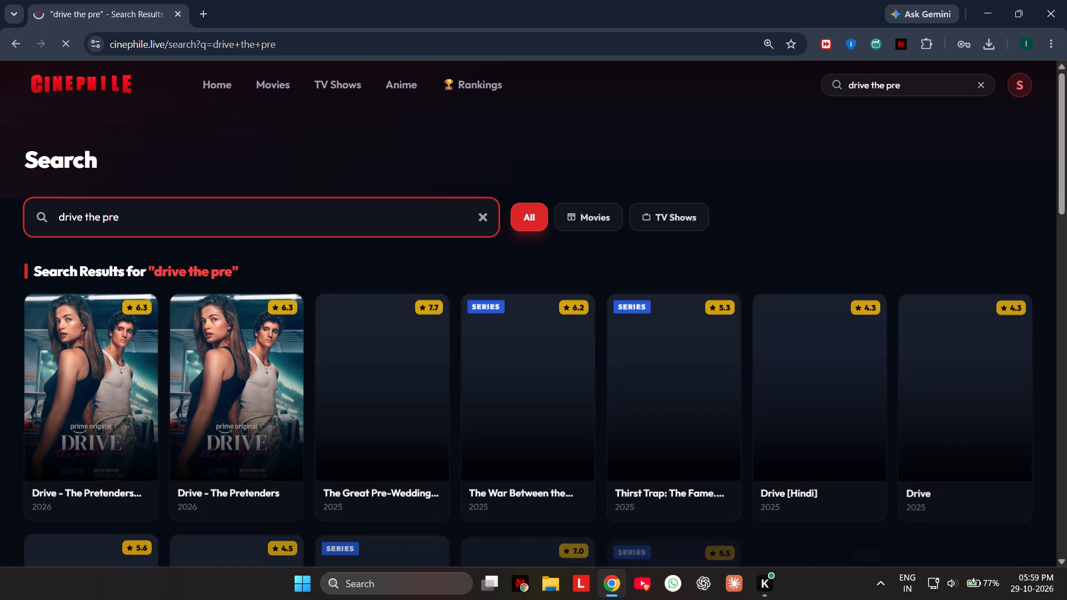
left_click(38, 373)
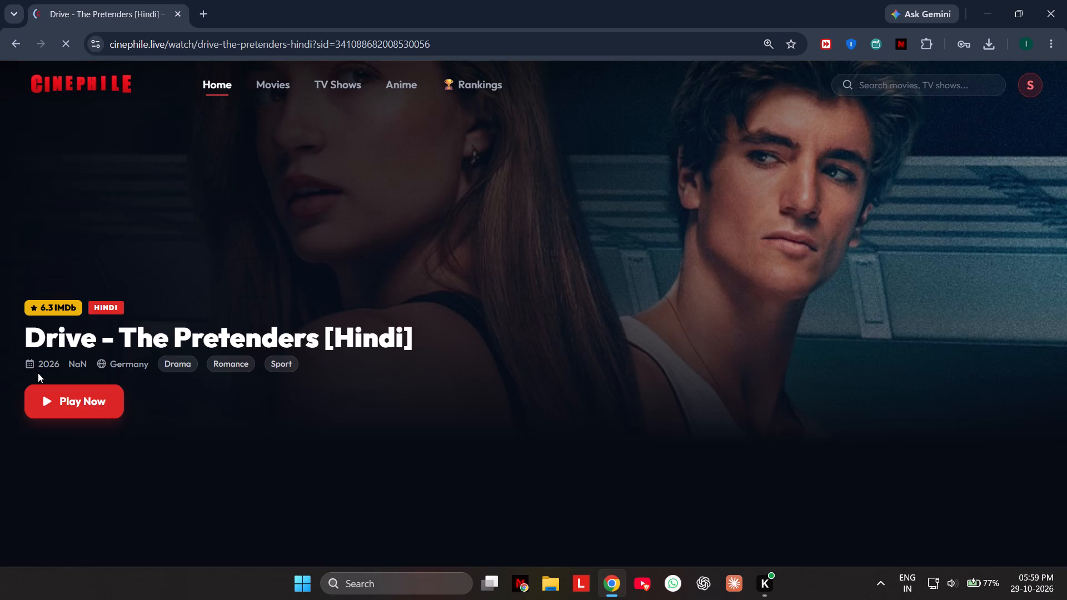
Start playing Drive - The Pretenders [Hindi] and follow the YouTube subscription link that unlocks the player.
left_click(89, 404)
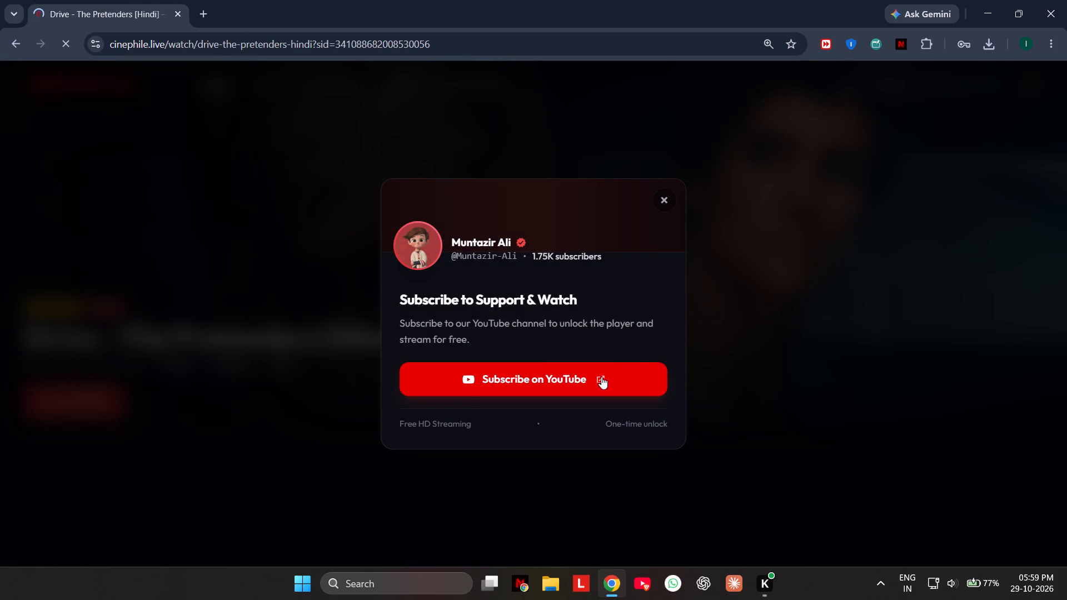
left_click(579, 376)
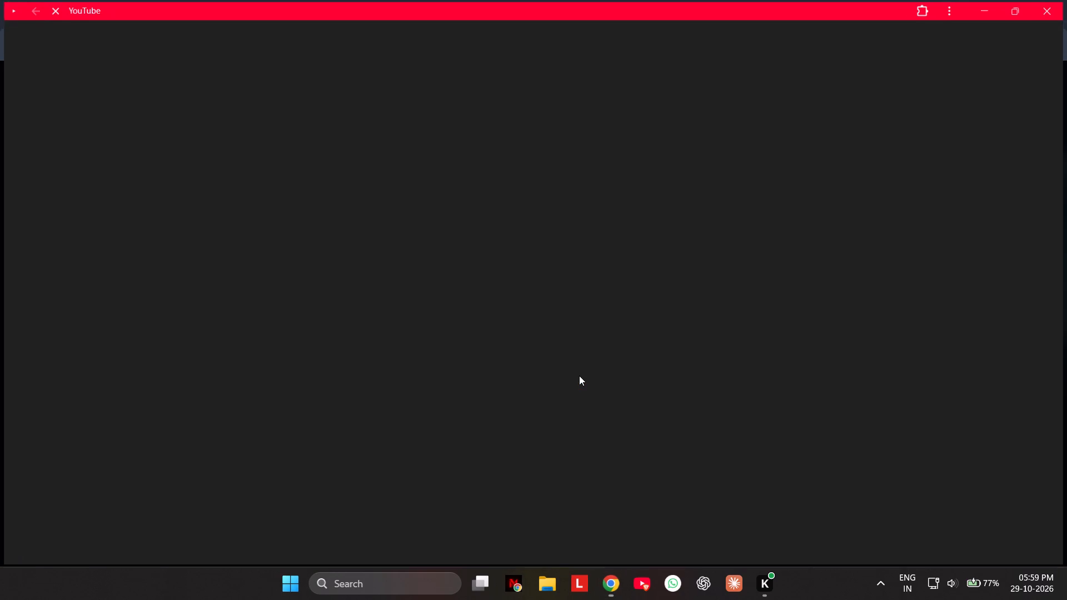